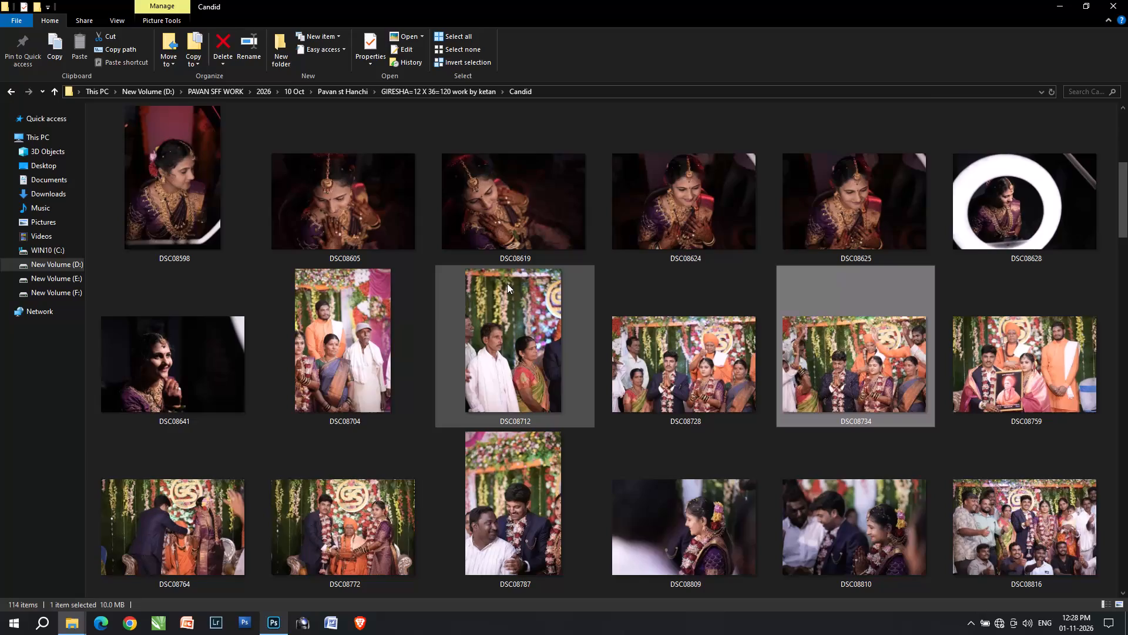
Look through the Candid and 02 Wedding folders for the next album photo, and examine the already open DSC08734 photo.
{"action": "key", "text": "BackSpace"}
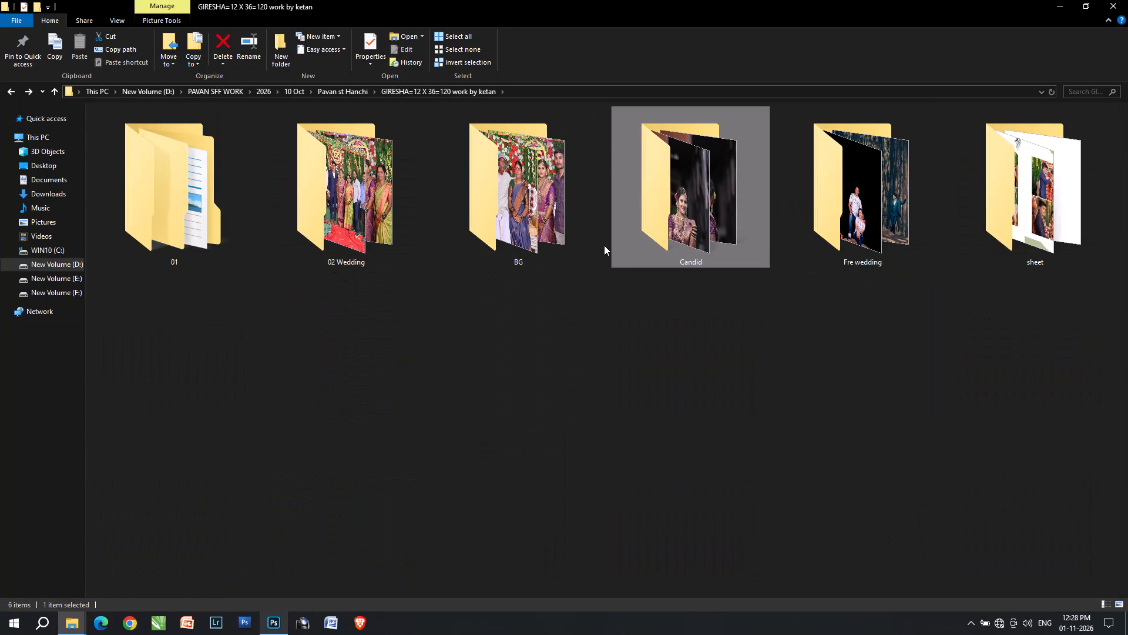
{"action": "key", "text": "Return"}
{"action": "key", "text": "backslash"}
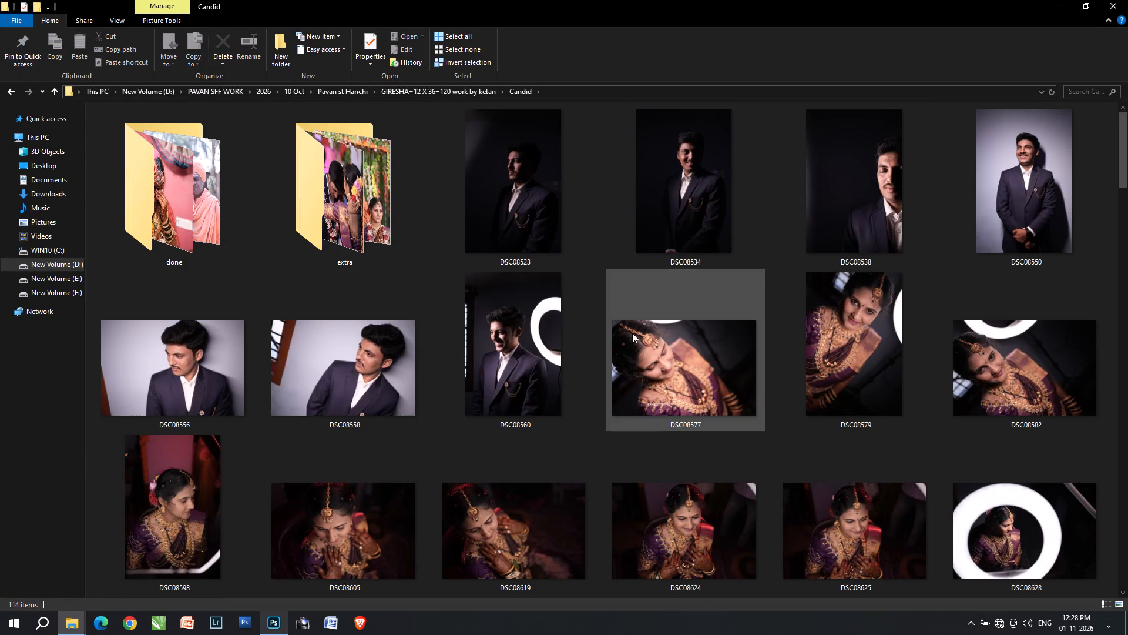
{"action": "key", "text": "BackSpace"}
{"action": "key", "text": "Return"}
{"action": "key", "text": "backslash"}
{"action": "scroll", "coordinate": [661, 332], "scroll_direction": "down", "scroll_amount": 6}
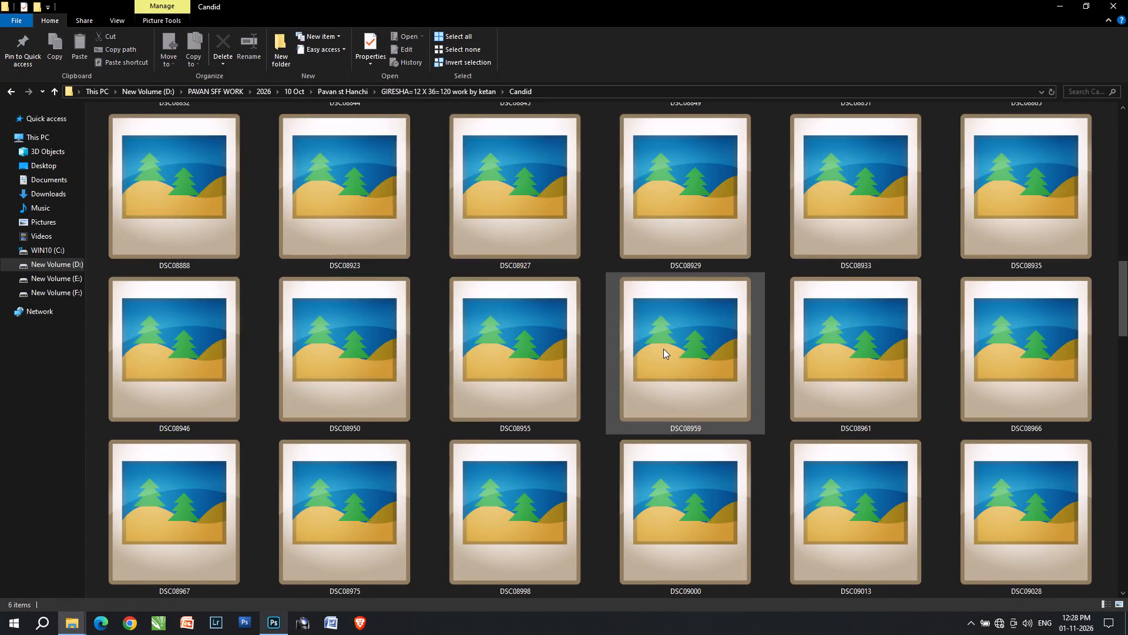
{"action": "scroll", "coordinate": [663, 349], "scroll_direction": "up", "scroll_amount": 2}
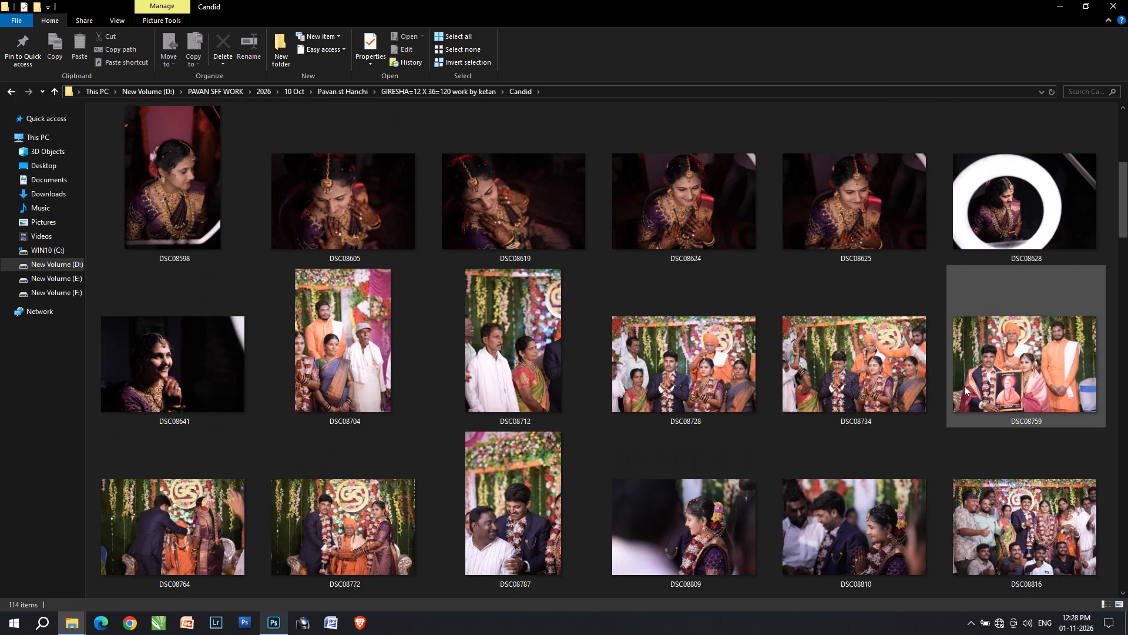
{"action": "key", "text": "BackSpace"}
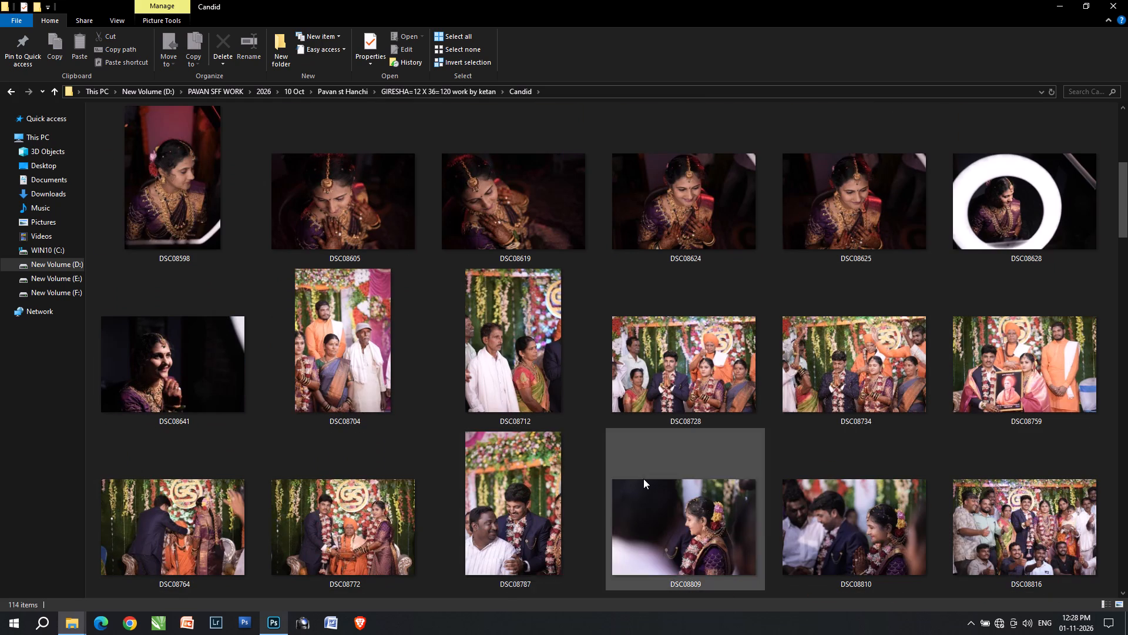
{"action": "double_click", "coordinate": [280, 241]}
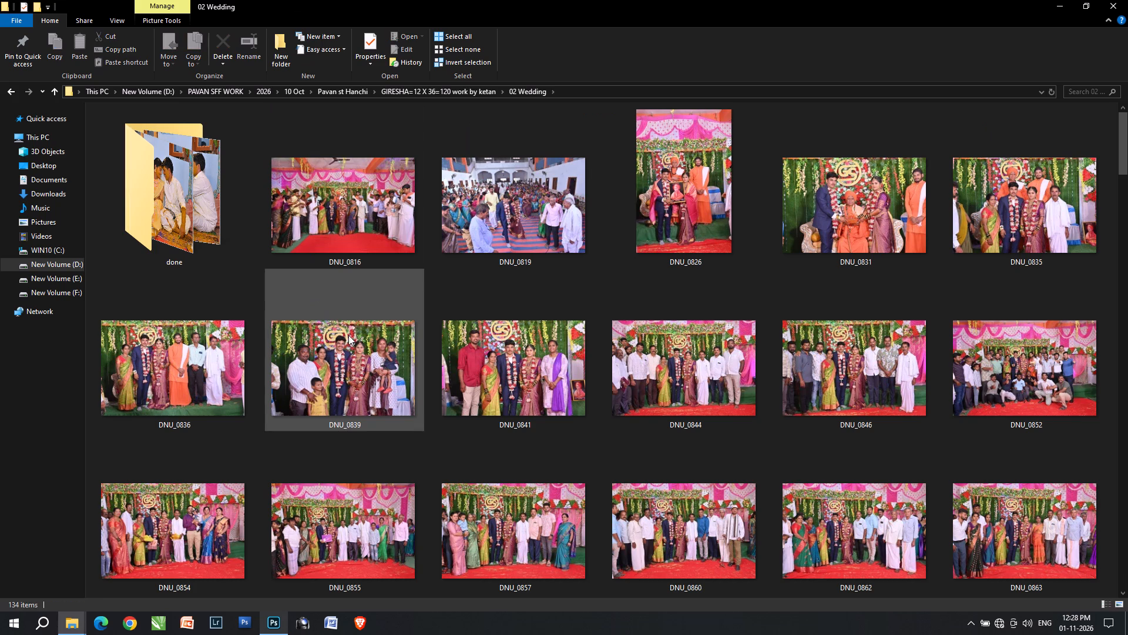
{"action": "left_click", "coordinate": [553, 217]}
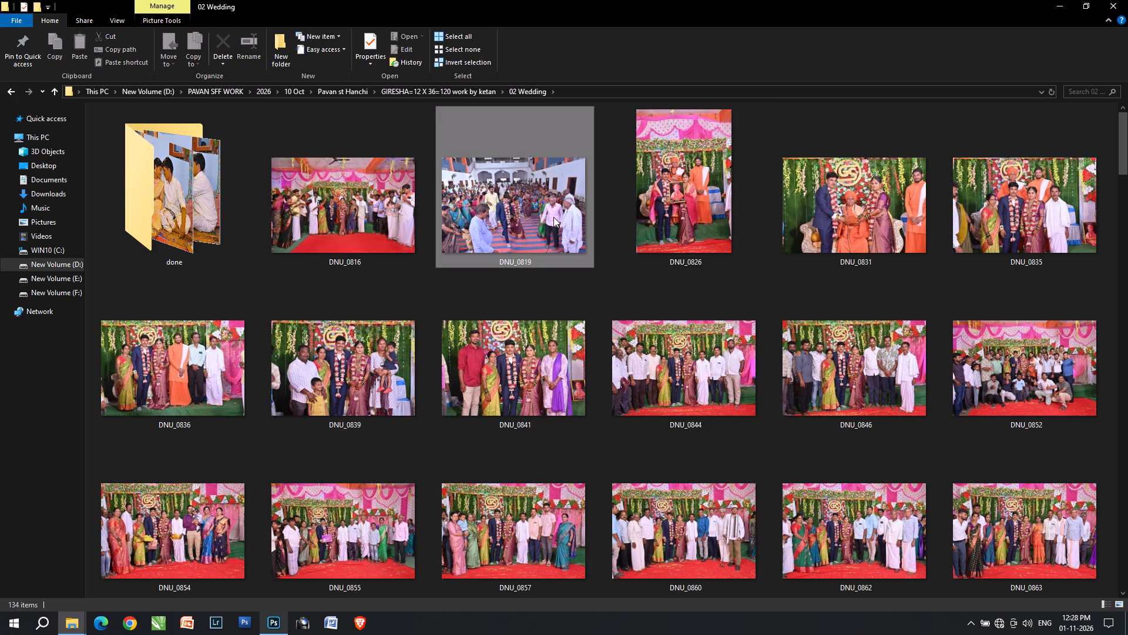
{"action": "key", "text": "alt+Tab"}
{"action": "scroll", "coordinate": [472, 303], "scroll_direction": "up", "scroll_amount": 1, "text": "alt"}
{"action": "scroll", "coordinate": [472, 303], "scroll_direction": "down", "scroll_amount": 12, "text": "alt"}
{"action": "scroll", "coordinate": [424, 210], "scroll_direction": "up", "scroll_amount": 6, "text": "alt"}
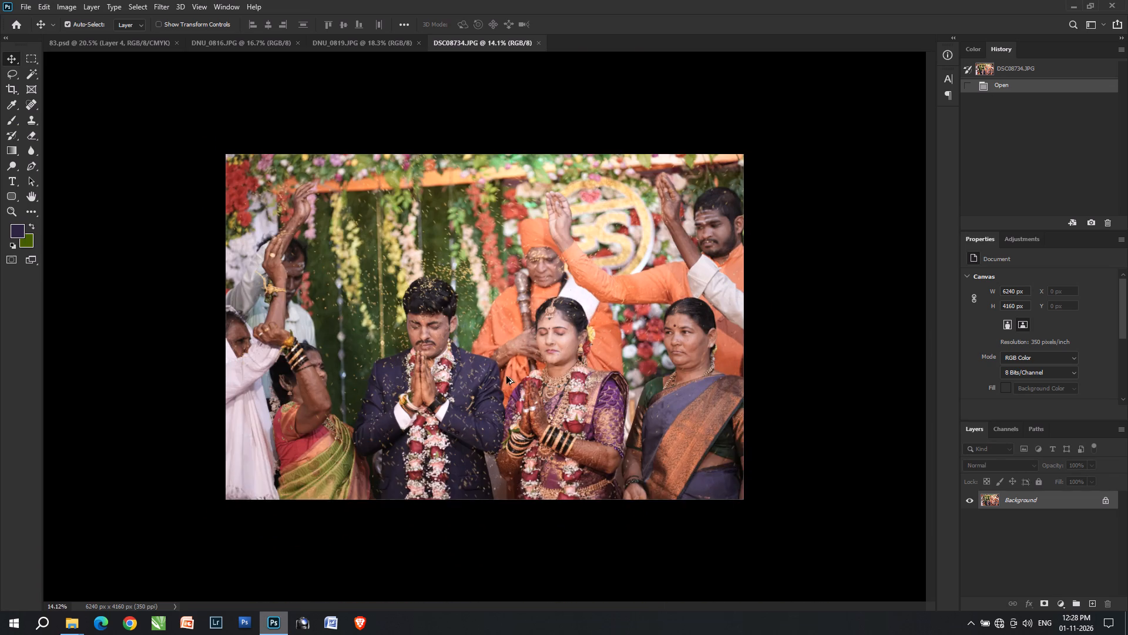
{"action": "scroll", "coordinate": [506, 376], "scroll_direction": "up", "scroll_amount": 3, "text": "alt"}
Open the photo DSC08728 from the Candid folder in Photoshop.
{"action": "key", "text": "alt+Tab"}
{"action": "key", "text": "BackSpace"}
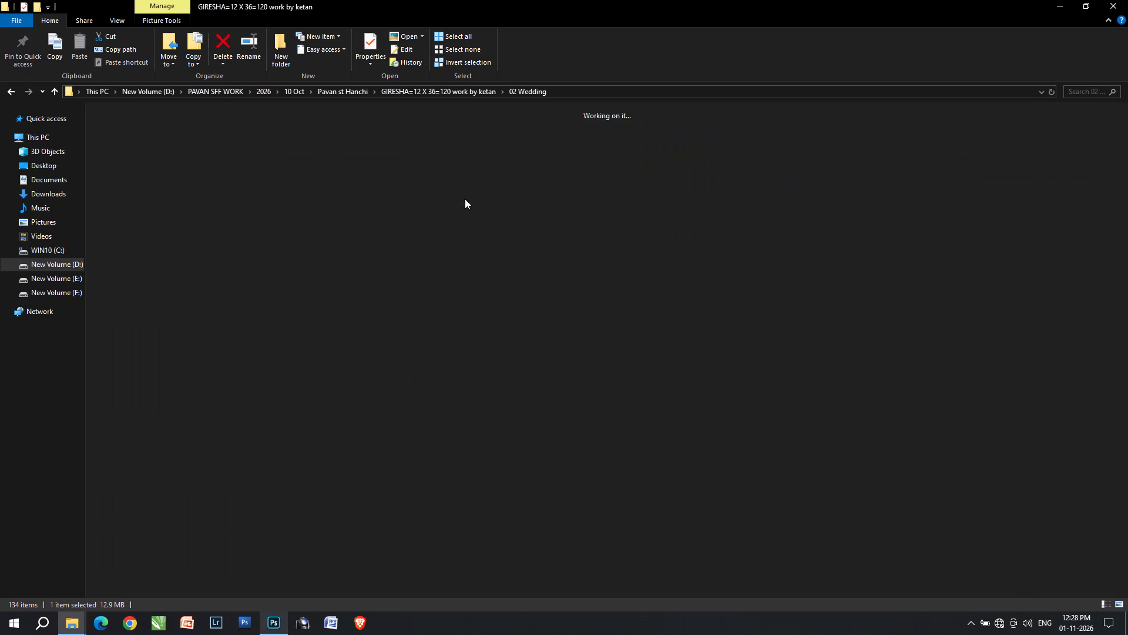
{"action": "left_click", "coordinate": [717, 235]}
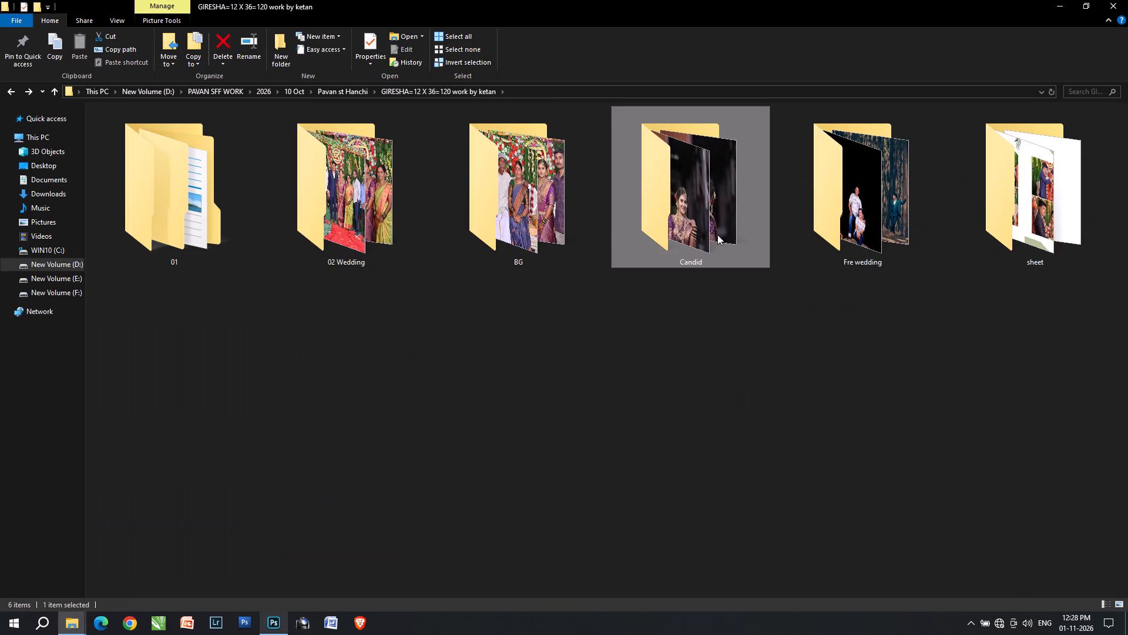
{"action": "double_click", "coordinate": [751, 235]}
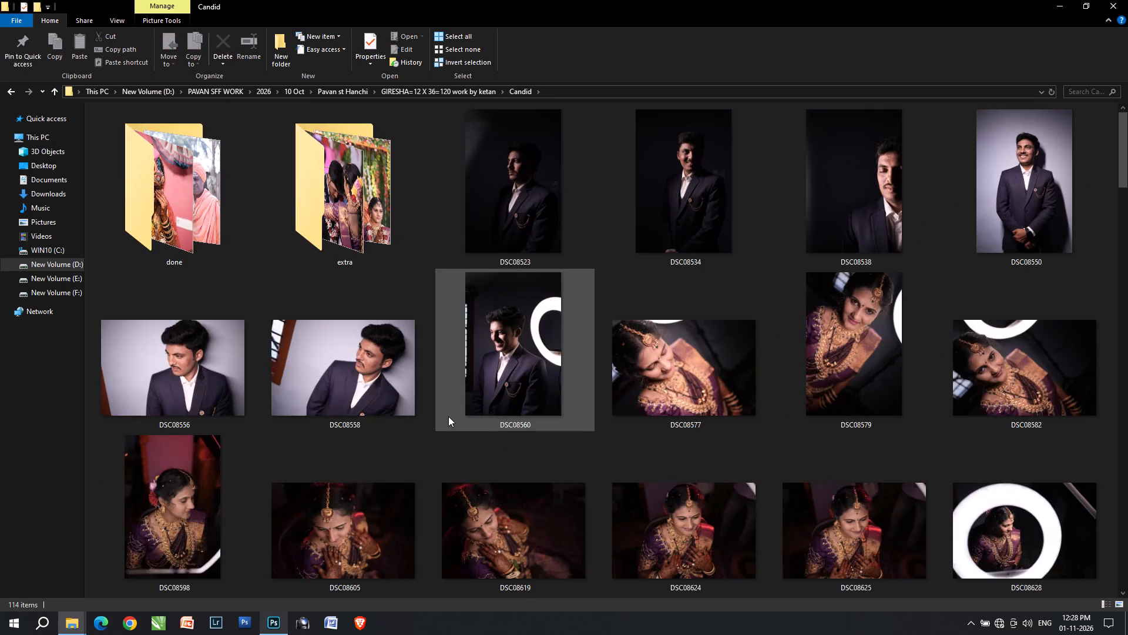
{"action": "scroll", "coordinate": [448, 416], "scroll_direction": "down", "scroll_amount": 2}
{"action": "scroll", "coordinate": [448, 416], "scroll_direction": "up", "scroll_amount": 1}
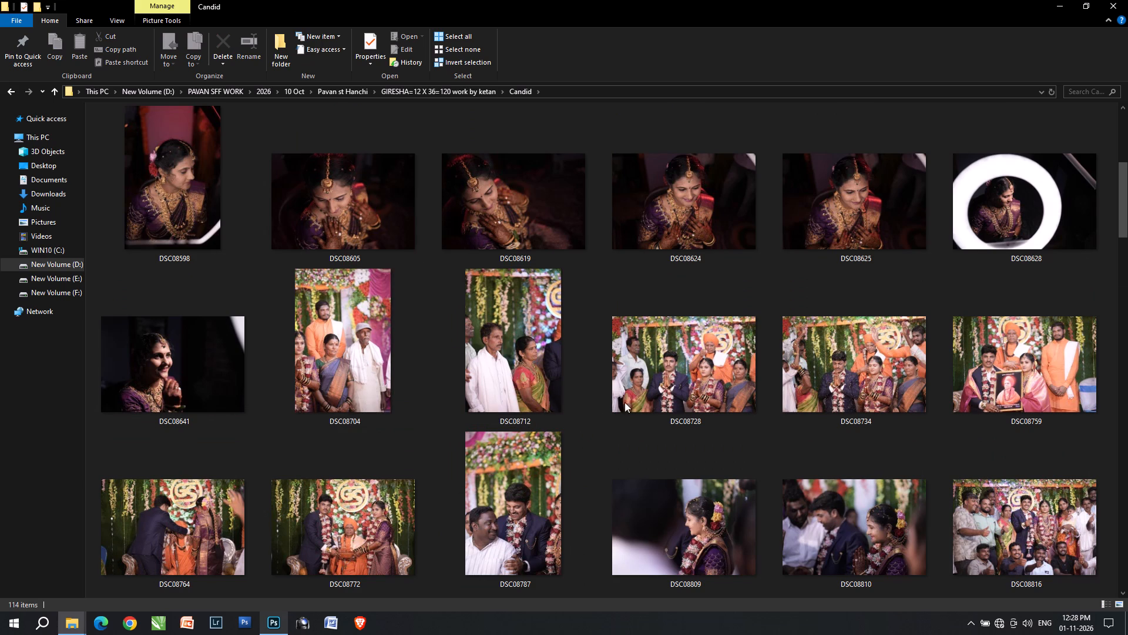
{"action": "left_click_drag", "start_coordinate": [657, 404], "coordinate": [535, 0]}
{"action": "key", "text": "alt+Tab"}
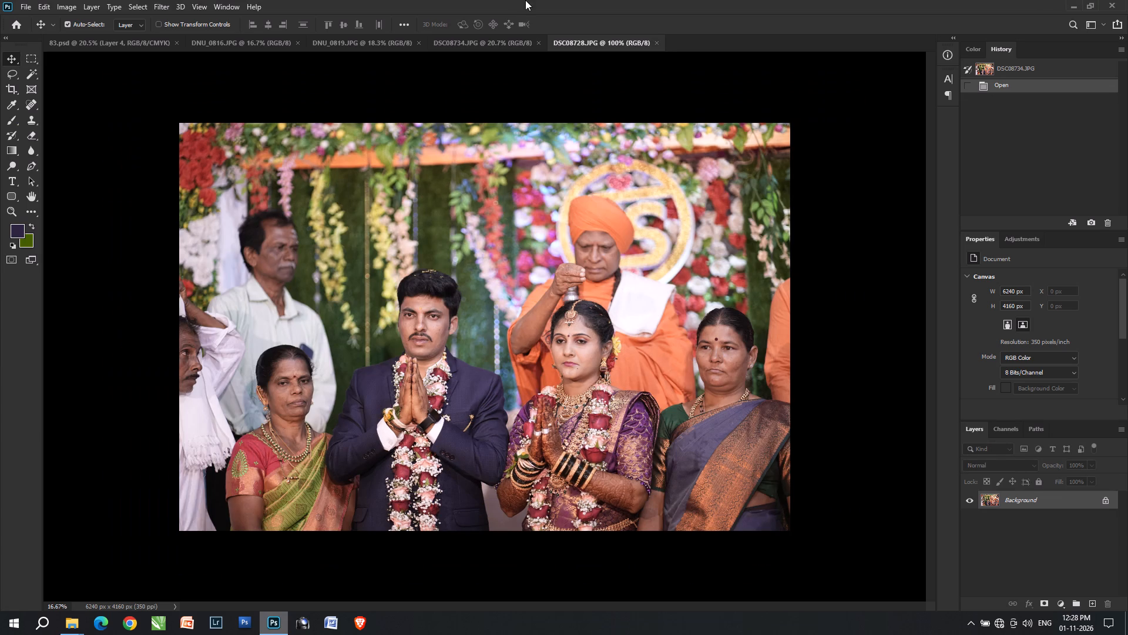
Apply the Camera Raw Filter to DSC08728 with temperature +3, exposure +0.50, contrast +5, highlights -61, shadows +24, whites -58, blacks -27 and dehaze +9.
{"action": "key", "text": "ctrl+shift+a"}
{"action": "key", "text": "ctrl+shift+a"}
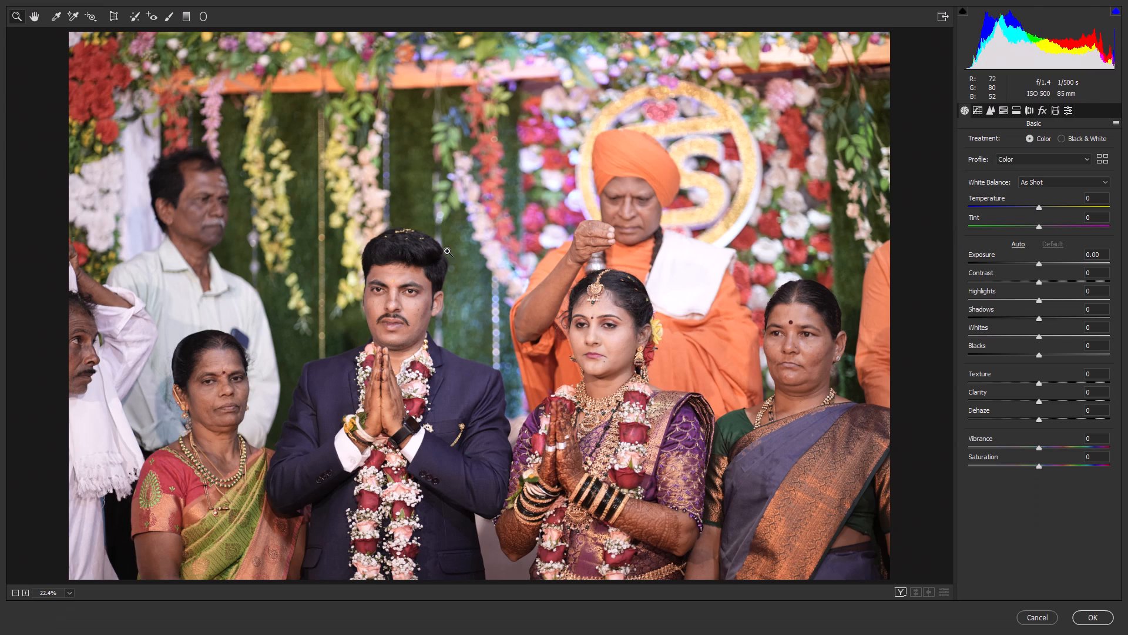
{"action": "left_click", "coordinate": [1111, 124]}
{"action": "left_click", "coordinate": [1102, 156]}
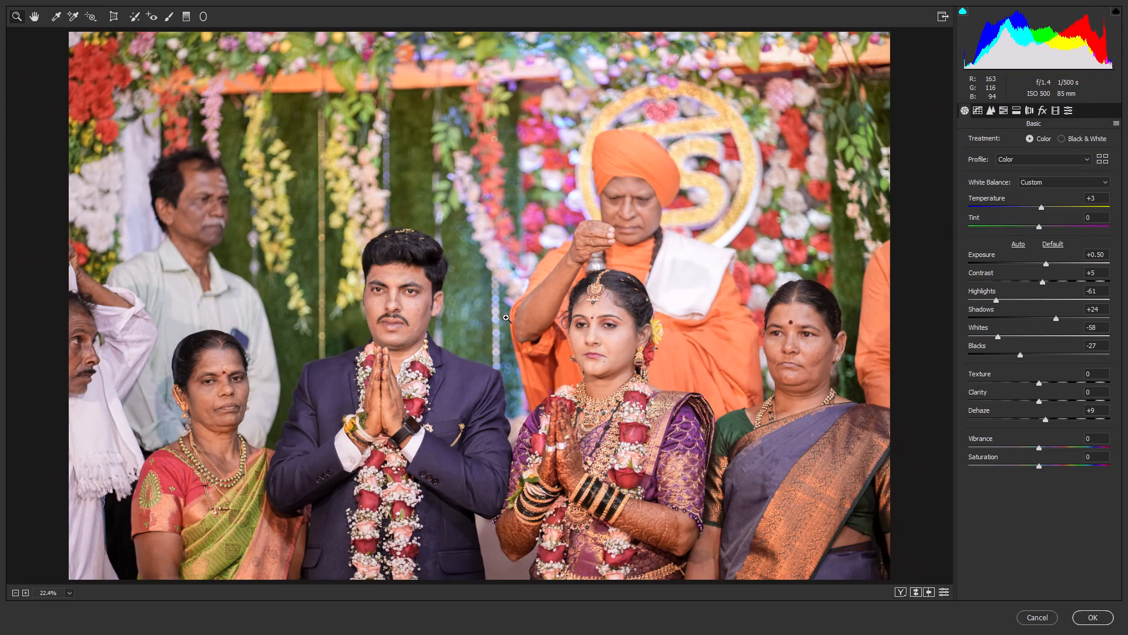
{"action": "left_click_drag", "start_coordinate": [493, 327], "coordinate": [544, 375]}
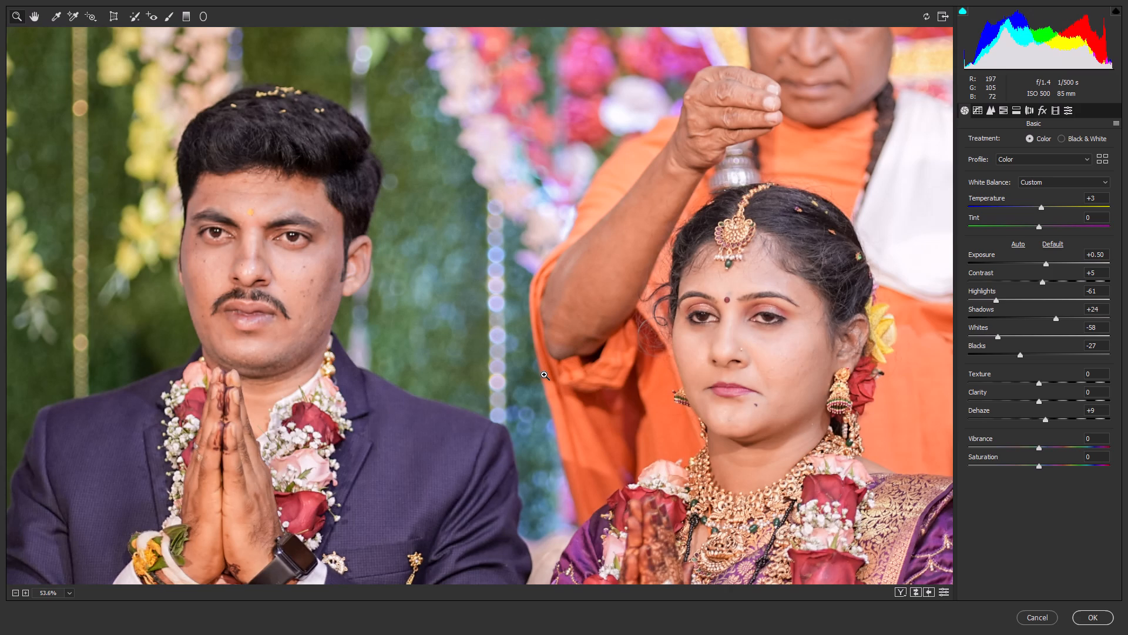
{"action": "key", "text": "Return"}
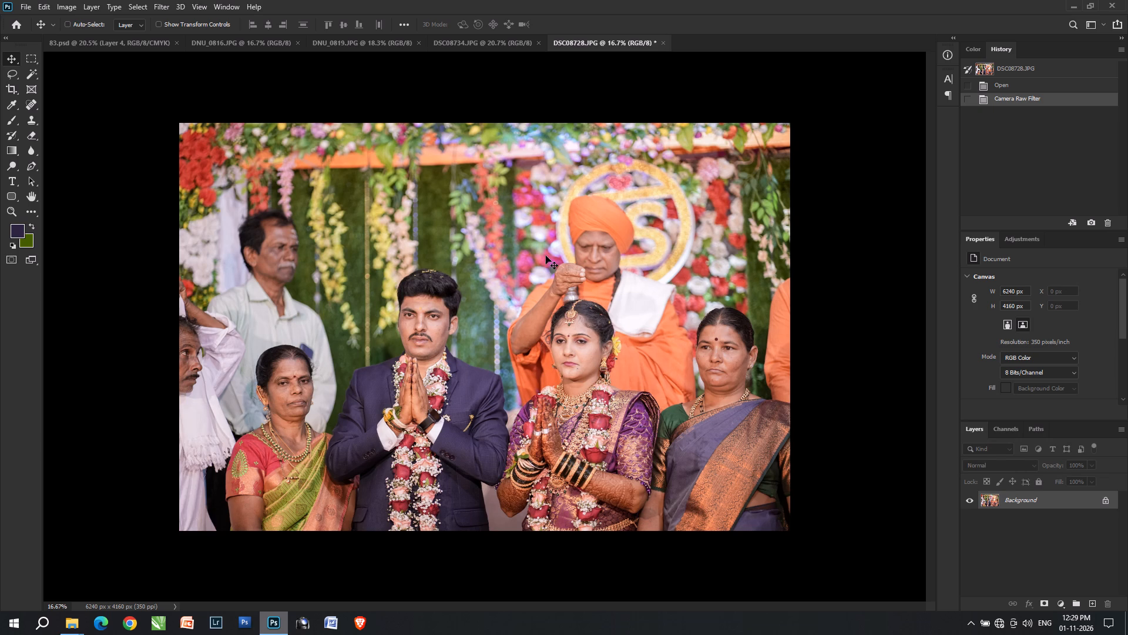
{"action": "key", "text": "ctrl+z"}
{"action": "key", "text": "ctrl+shift+z"}
Copy the entire corrected DSC08728 photo and switch to the album spread 83.psd.
{"action": "scroll", "coordinate": [493, 324], "scroll_direction": "up", "scroll_amount": 2, "text": "alt"}
{"action": "key", "text": "ctrl+a"}
{"action": "key", "text": "ctrl+x"}
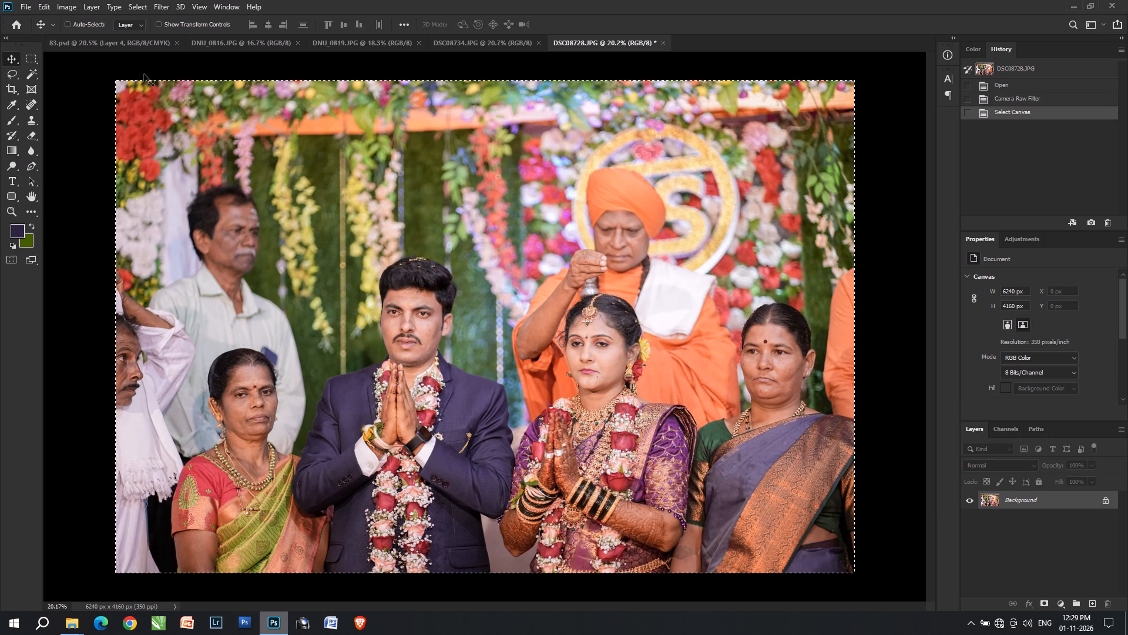
{"action": "left_click", "coordinate": [110, 42]}
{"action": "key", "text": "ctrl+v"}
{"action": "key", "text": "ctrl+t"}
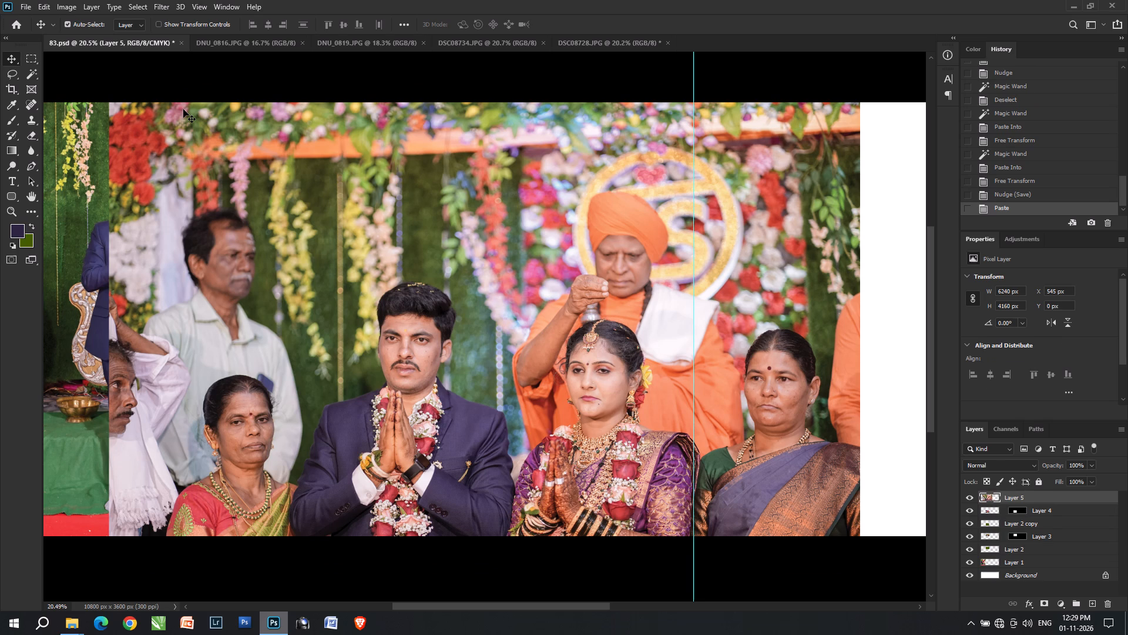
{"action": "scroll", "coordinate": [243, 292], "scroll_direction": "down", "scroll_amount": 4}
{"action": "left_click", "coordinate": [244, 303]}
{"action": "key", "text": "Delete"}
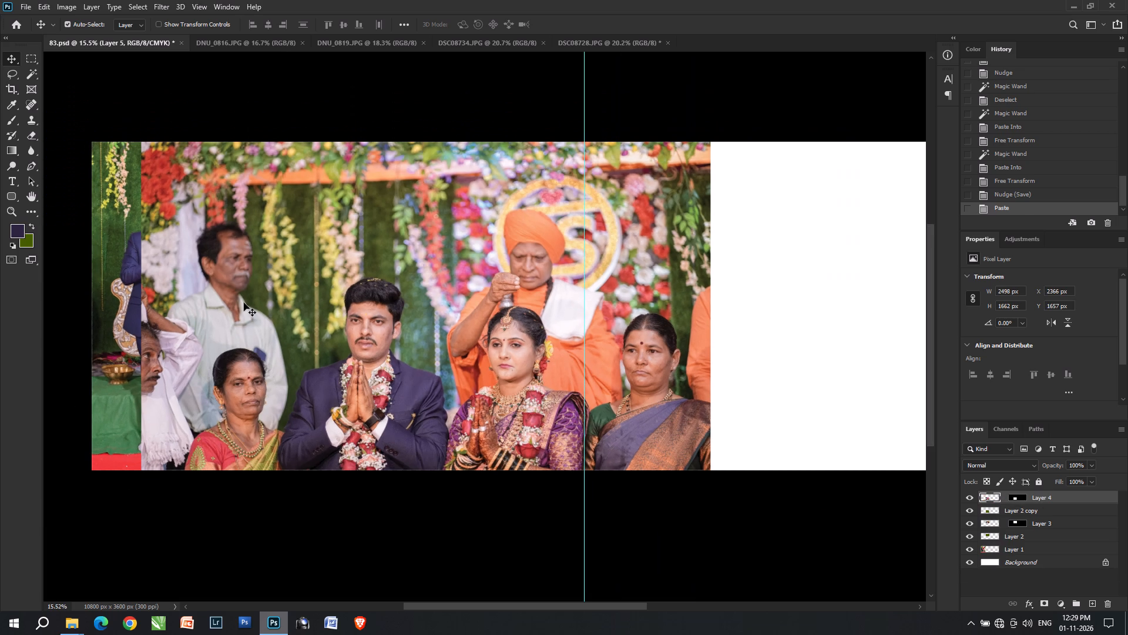
Paste the copied photo over the blank area of the 83.psd spread and scale it down to about 48%.
{"action": "key", "text": "space"}
{"action": "left_click_drag", "start_coordinate": [656, 382], "coordinate": [438, 409]}
{"action": "key", "text": "ctrl+shift+z"}
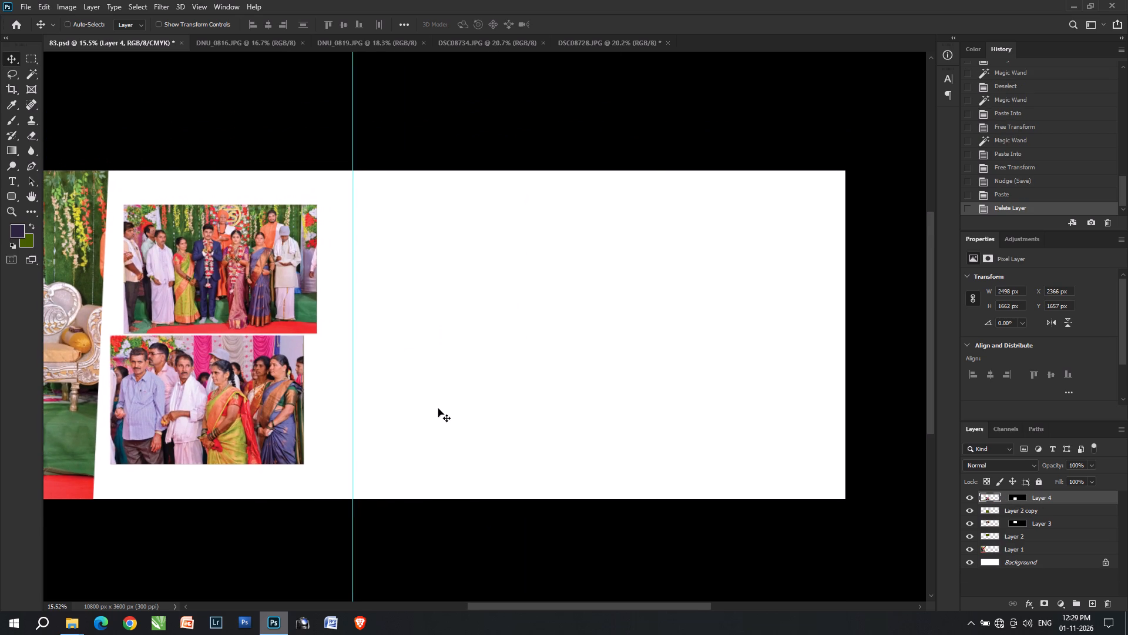
{"action": "key", "text": "ctrl+t"}
{"action": "double_click", "coordinate": [251, 430]}
{"action": "key", "text": "ctrl+v"}
{"action": "key", "text": "ctrl+t"}
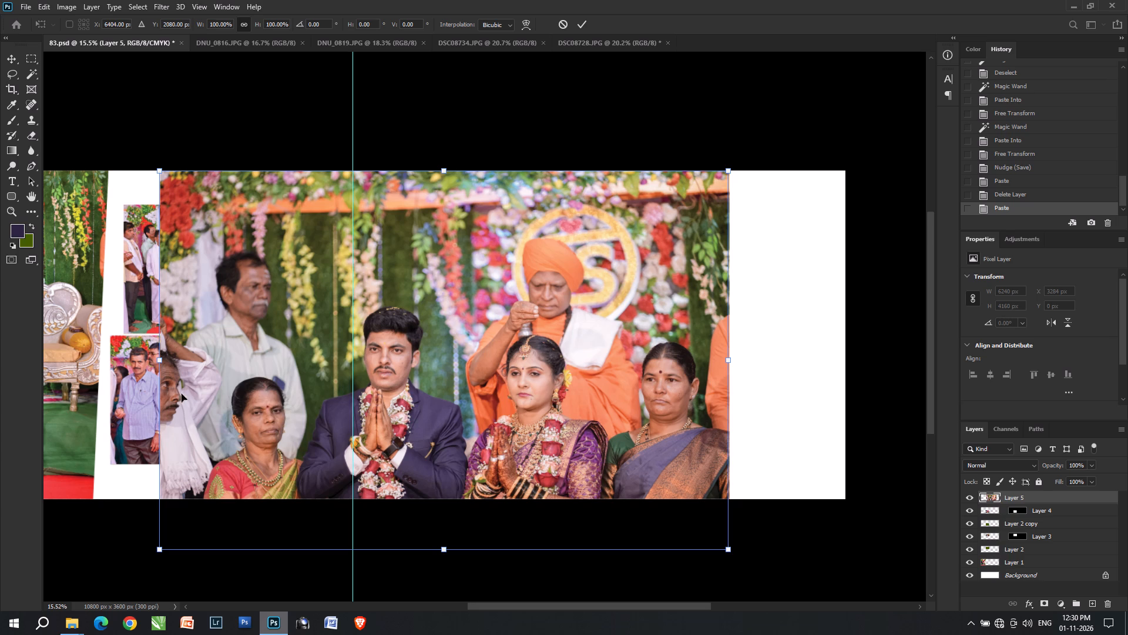
{"action": "left_click_drag", "start_coordinate": [157, 356], "coordinate": [388, 310]}
{"action": "left_click_drag", "start_coordinate": [388, 310], "coordinate": [453, 303]}
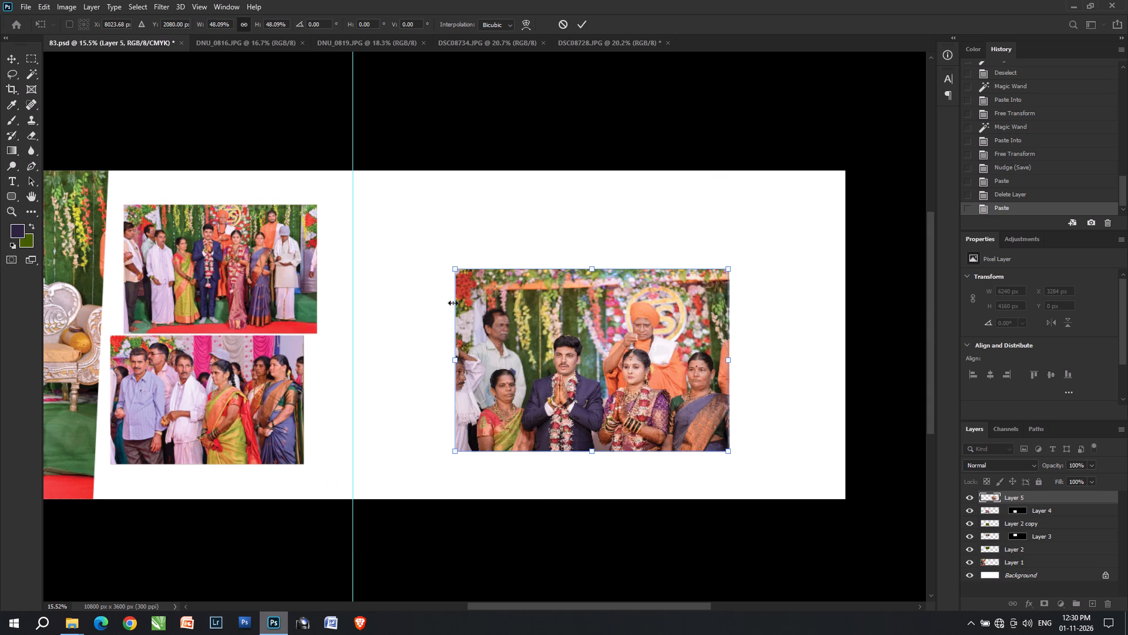
Move the pasted couple photo to the spread's top edge beside the group photos and enlarge it to about 64%.
{"action": "left_click_drag", "start_coordinate": [642, 380], "coordinate": [495, 282]}
{"action": "left_click_drag", "start_coordinate": [585, 263], "coordinate": [595, 263]}
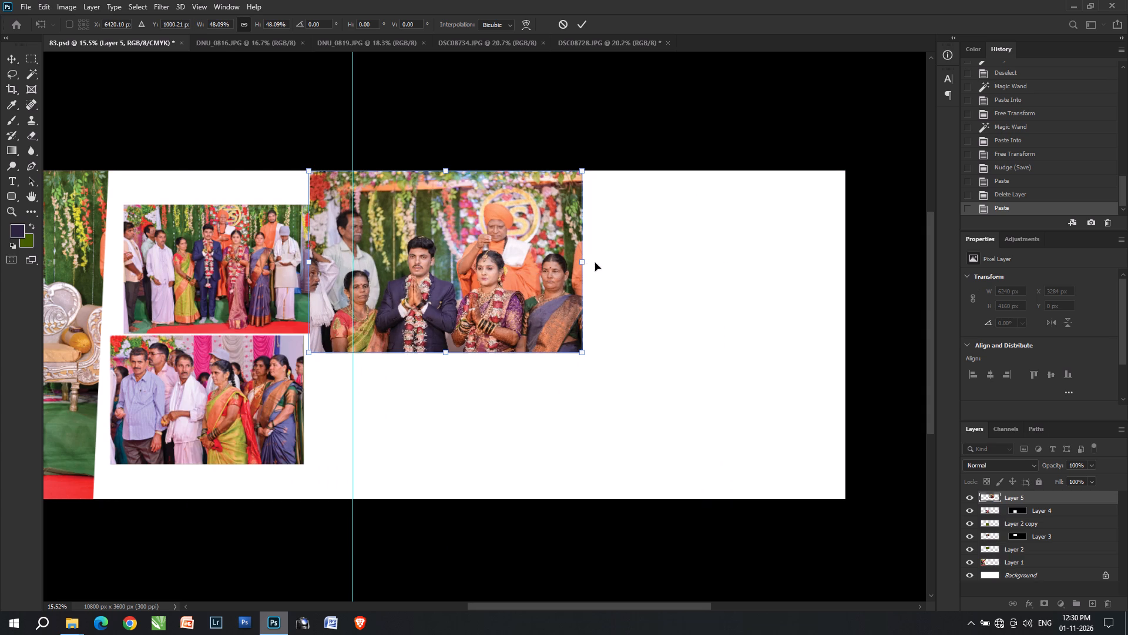
{"action": "left_click_drag", "start_coordinate": [595, 263], "coordinate": [638, 258]}
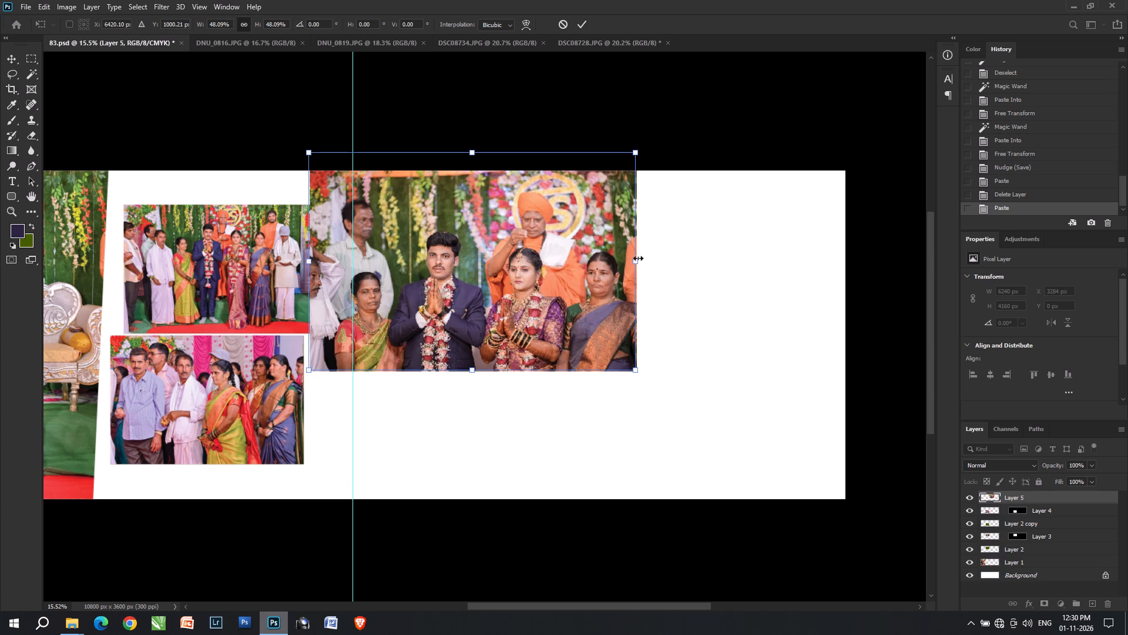
{"action": "left_click_drag", "start_coordinate": [638, 258], "coordinate": [659, 257]}
{"action": "left_click_drag", "start_coordinate": [589, 273], "coordinate": [578, 268]}
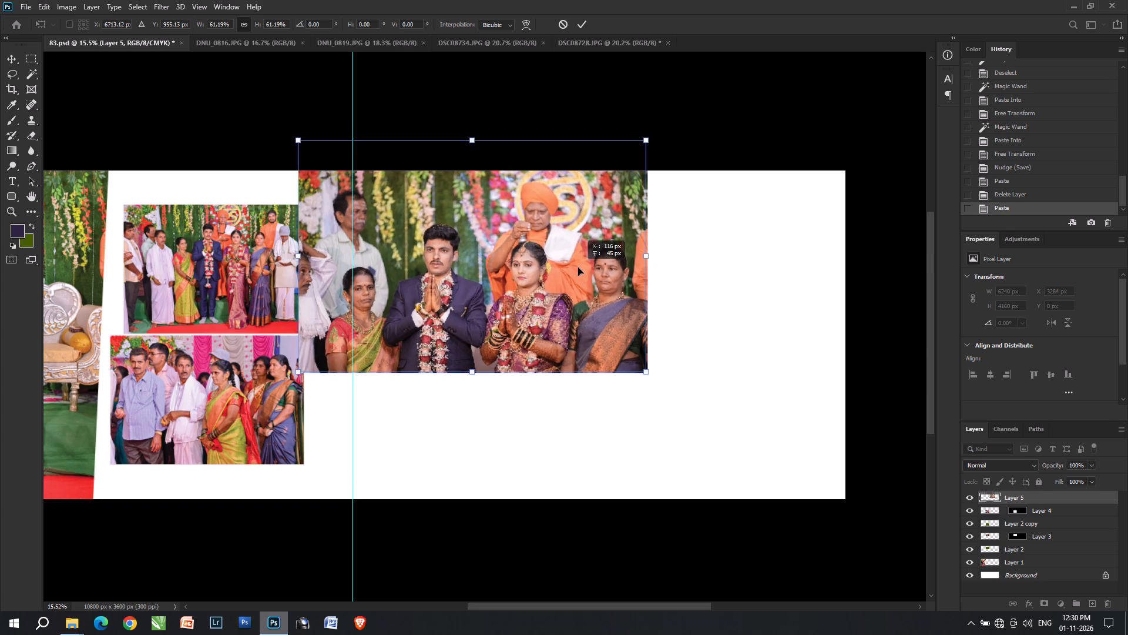
{"action": "left_click_drag", "start_coordinate": [578, 268], "coordinate": [579, 239]}
{"action": "left_click_drag", "start_coordinate": [478, 340], "coordinate": [483, 350]}
{"action": "left_click_drag", "start_coordinate": [497, 318], "coordinate": [496, 327]}
{"action": "key", "text": "Return"}
Nudge the couple photo into its final position at the spread's top edge, at X 4770 px and Y -571 px.
{"action": "key", "text": "Up"}
{"action": "key", "text": "Up"}
{"action": "key", "text": "Up"}
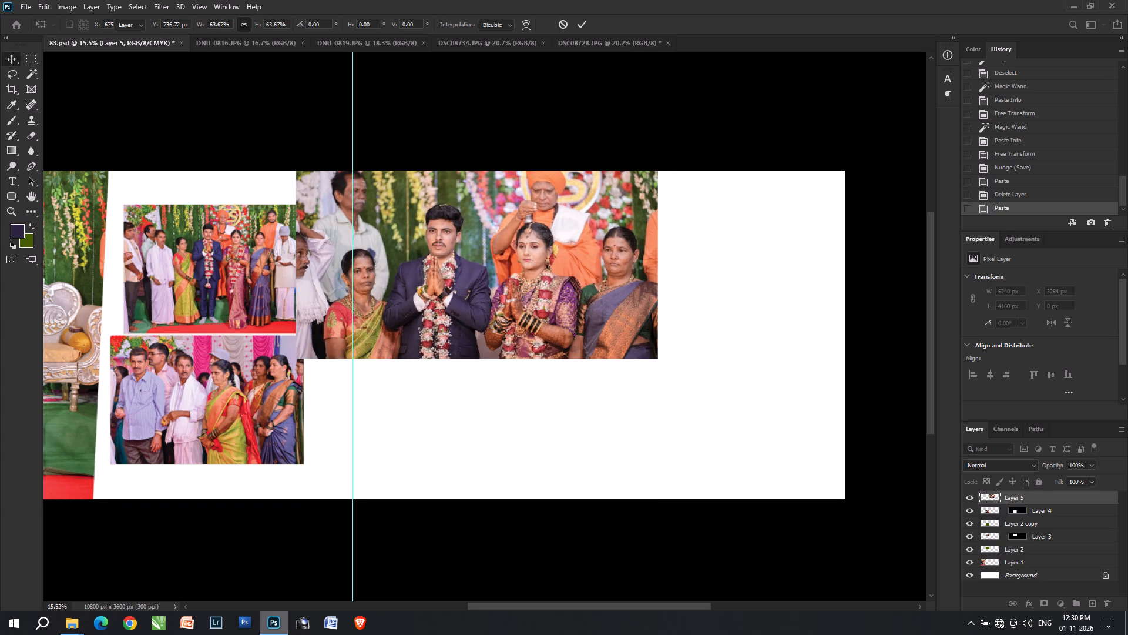
{"action": "key", "text": "Up"}
{"action": "key", "text": "Up"}
{"action": "key", "text": "Right"}
{"action": "key", "text": "Up"}
{"action": "key", "text": "Up"}
{"action": "key", "text": "Up"}
{"action": "key", "text": "Up"}
{"action": "type", "text": "vv"}
{"action": "left_click", "coordinate": [477, 320]}
{"action": "key", "text": "Up"}
{"action": "key", "text": "Up"}
{"action": "key", "text": "Up"}
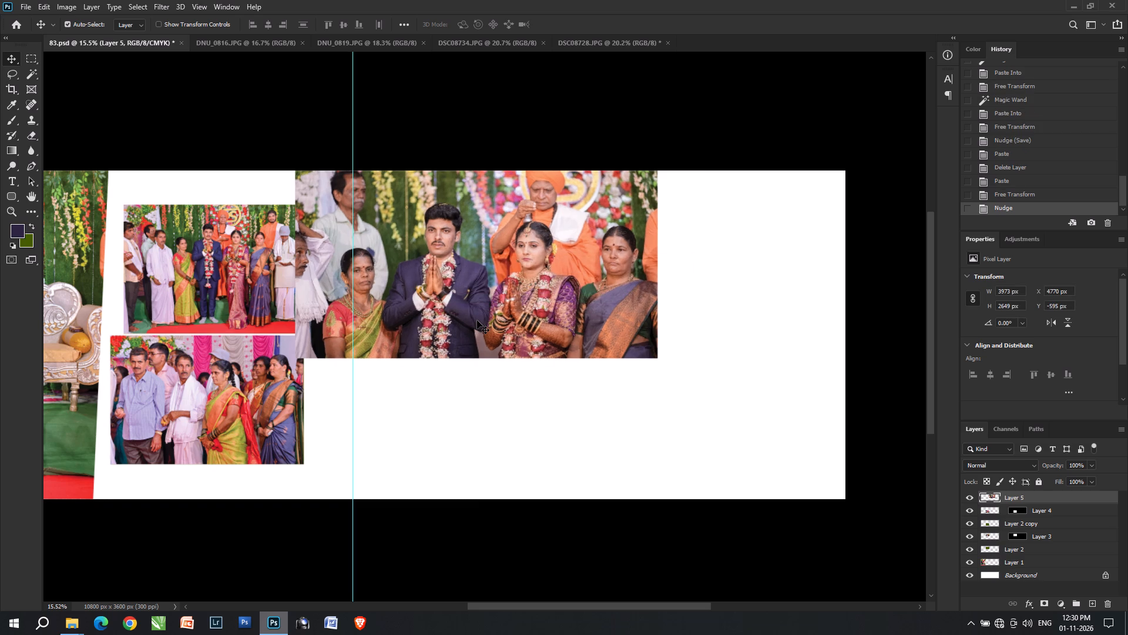
{"action": "key", "text": "Down"}
{"action": "key", "text": "Down"}
{"action": "key", "text": "Down"}
{"action": "key", "text": "Down"}
{"action": "key", "text": "Down"}
{"action": "key", "text": "Down"}
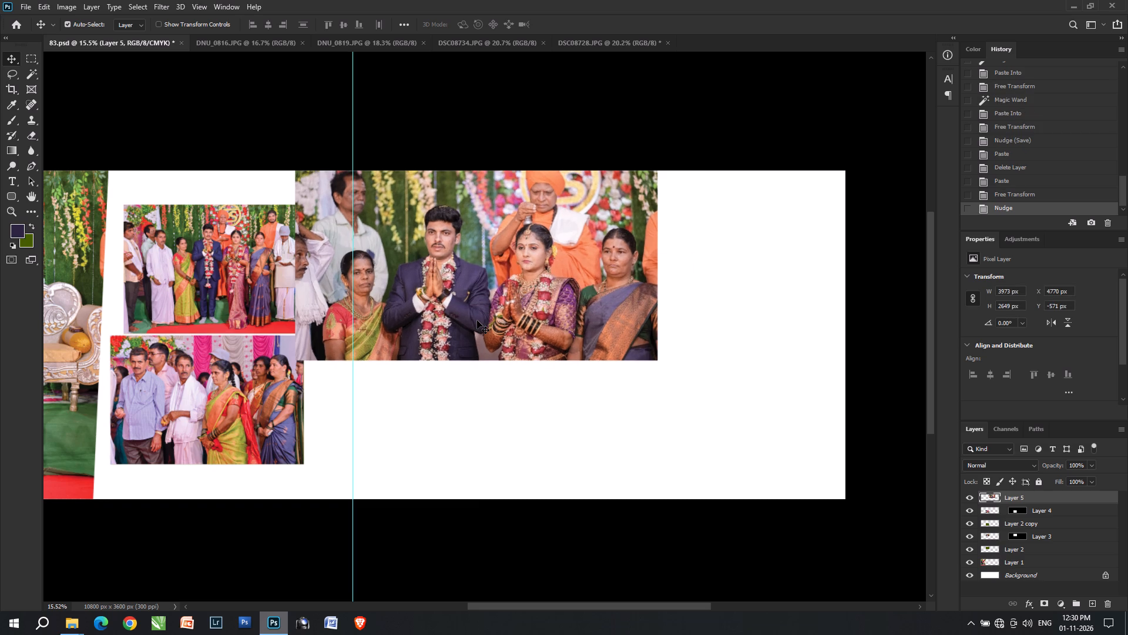
Make a solid backing for the couple photo from a duplicate layer placed directly behind it and filled with the background colour.
{"action": "key", "text": "ctrl+j"}
{"action": "key", "text": "ctrl+bracketleft"}
{"action": "key", "text": "ctrl+shift+BackSpace"}
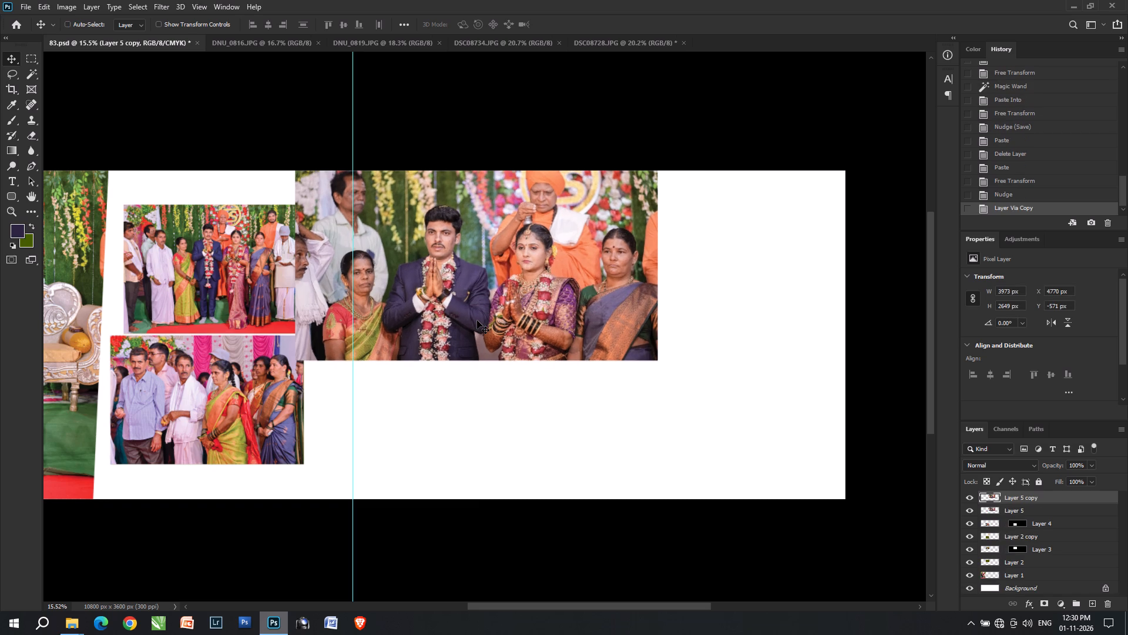
Stretch the green backing to span from the vertical guide to the spread's outer edge, keeping its height.
{"action": "key", "text": "ctrl+t"}
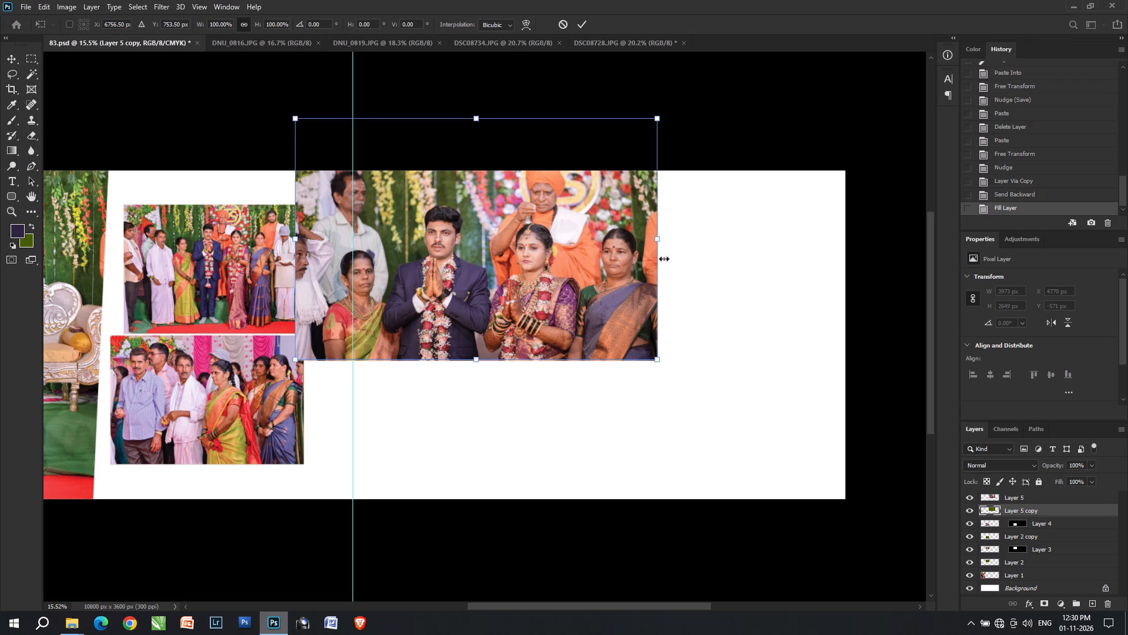
{"action": "key", "text": "ctrl+t"}
{"action": "key", "text": "ctrl+t"}
{"action": "key", "text": "space"}
{"action": "left_click_drag", "start_coordinate": [663, 242], "coordinate": [851, 242], "text": "shift"}
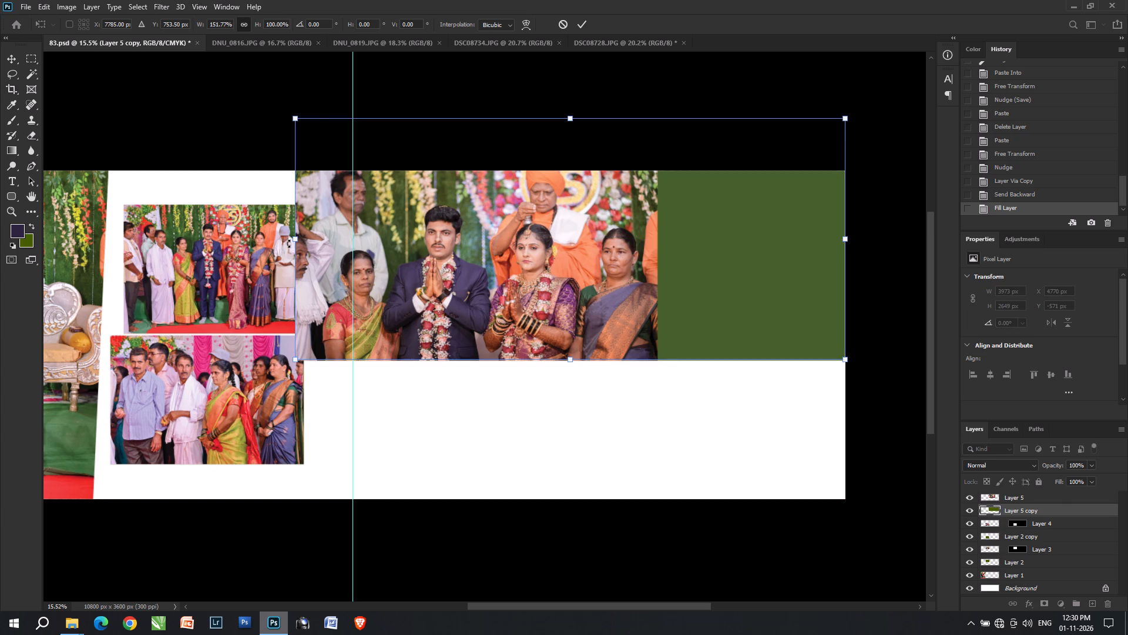
{"action": "left_click_drag", "start_coordinate": [294, 242], "coordinate": [350, 240], "text": "shift"}
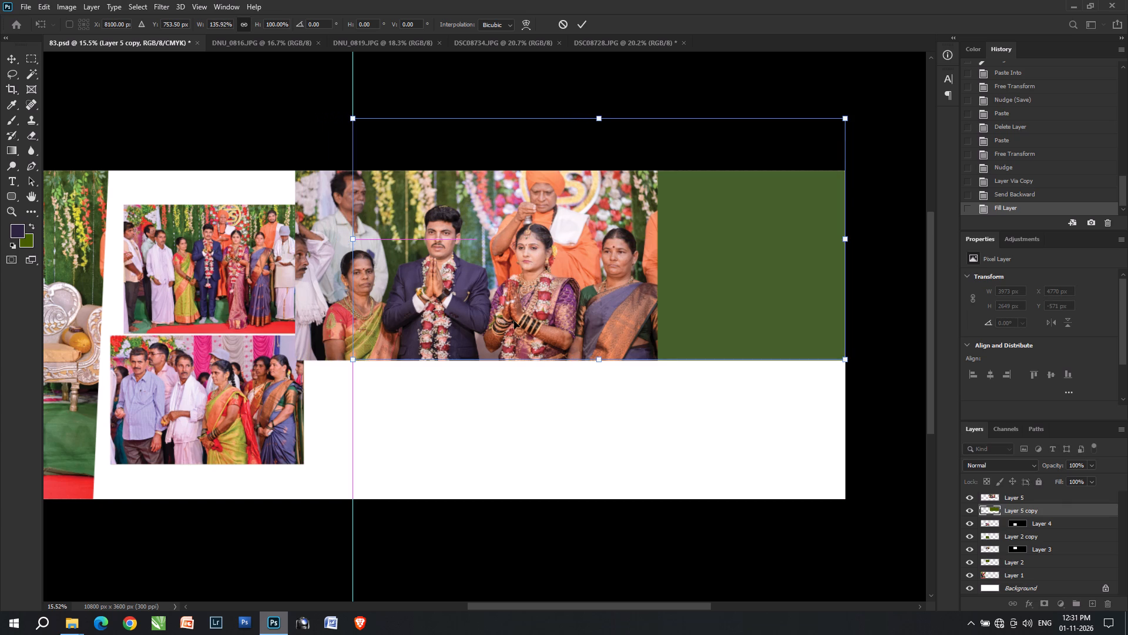
{"action": "key", "text": "Return"}
Clip the couple photo on Layer 5 to the green backing with a clipping mask.
{"action": "type", "text": "vv"}
{"action": "left_click", "coordinate": [495, 303]}
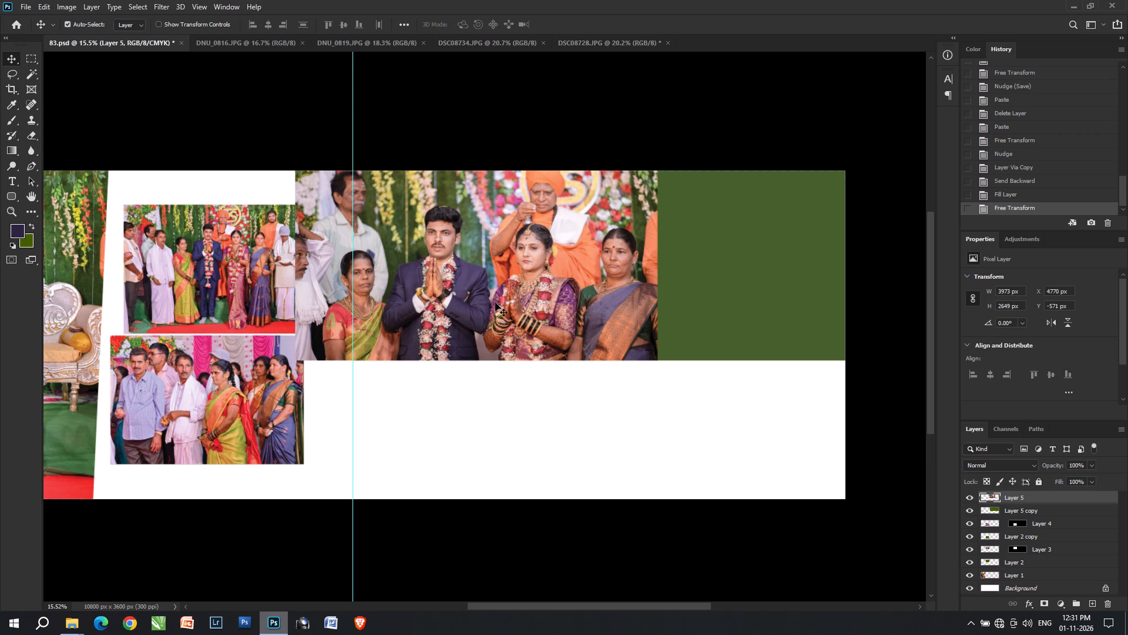
{"action": "right_click", "coordinate": [471, 316]}
{"action": "double_click", "coordinate": [481, 318]}
{"action": "left_click", "coordinate": [486, 323]}
{"action": "key", "text": "ctrl+alt+g"}
Duplicate the clipped couple photo and clip the duplicate to the same green backing.
{"action": "key", "text": "space"}
{"action": "key", "text": "space"}
{"action": "key", "text": "space"}
{"action": "key", "text": "space"}
{"action": "key", "text": "space"}
{"action": "key", "text": "space"}
{"action": "key", "text": "space"}
{"action": "key", "text": "space"}
{"action": "key", "text": "space"}
{"action": "key", "text": "space"}
{"action": "key", "text": "space"}
{"action": "key", "text": "space"}
{"action": "key", "text": "space"}
{"action": "key", "text": "space"}
{"action": "key", "text": "space"}
{"action": "key", "text": "space"}
{"action": "key", "text": "space"}
{"action": "key", "text": "space"}
{"action": "key", "text": "space"}
{"action": "key", "text": "space"}
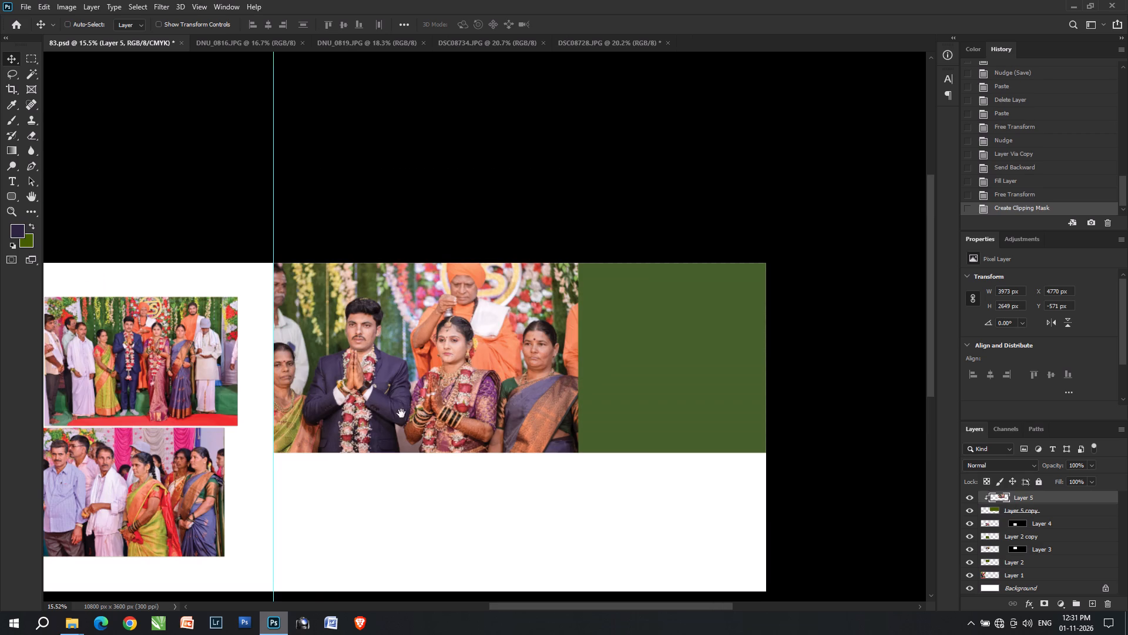
{"action": "key", "text": "space"}
{"action": "key", "text": "space"}
{"action": "key", "text": "space"}
{"action": "key", "text": "space"}
{"action": "key", "text": "space"}
{"action": "left_click_drag", "start_coordinate": [449, 361], "coordinate": [379, 422]}
{"action": "left_click", "coordinate": [375, 419]}
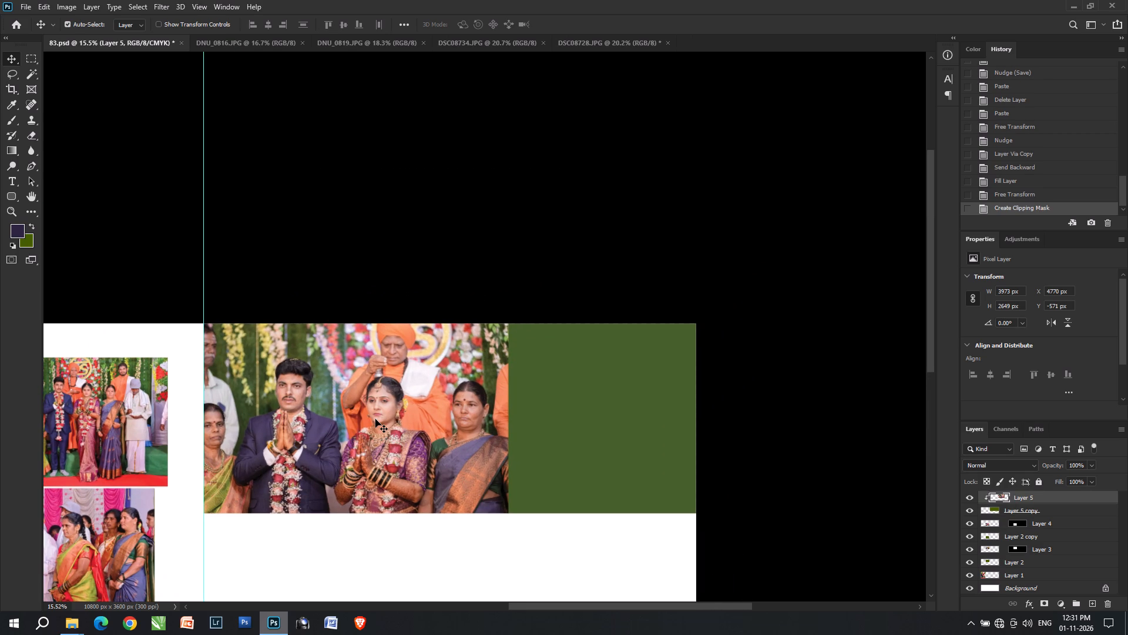
{"action": "scroll", "coordinate": [375, 419], "scroll_direction": "down", "scroll_amount": 3}
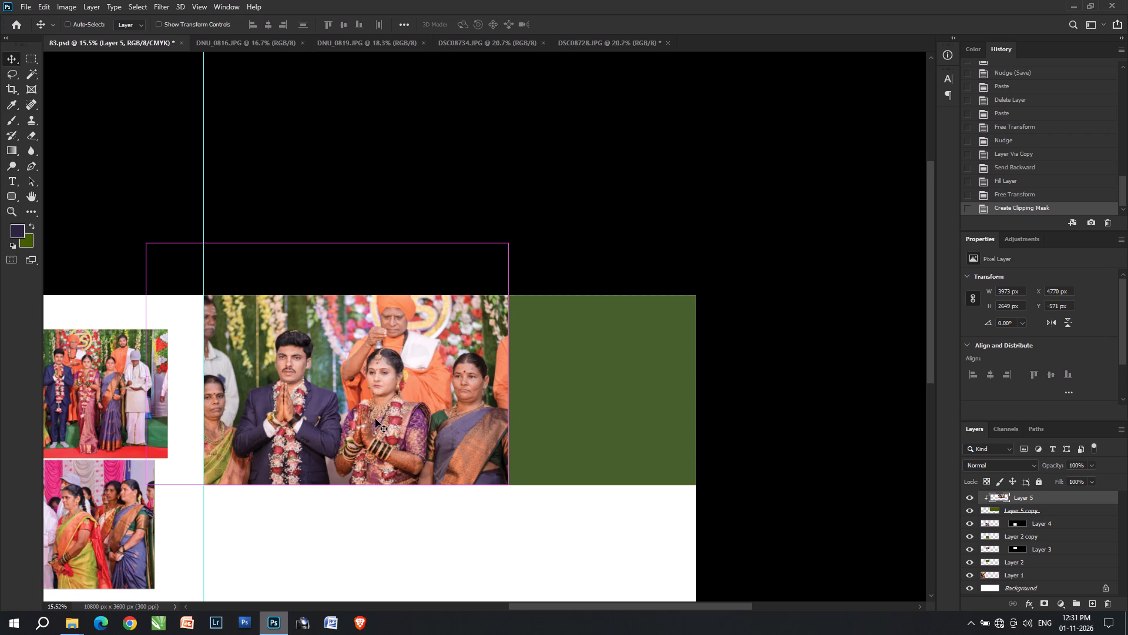
{"action": "key", "text": "ctrl+j"}
{"action": "key", "text": "ctrl+alt+g"}
{"action": "key", "text": "v"}
{"action": "key", "text": "v"}
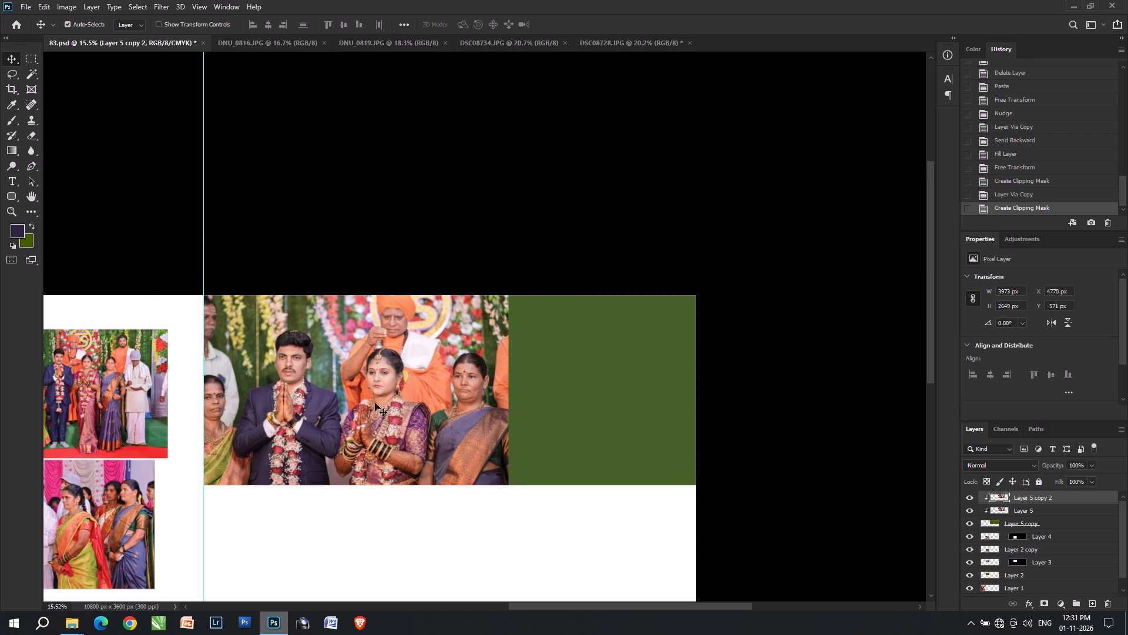
Enlarge the original couple photo on Layer 5, beneath its duplicate, to about 113%.
{"action": "right_click", "coordinate": [370, 401]}
{"action": "left_click", "coordinate": [385, 429]}
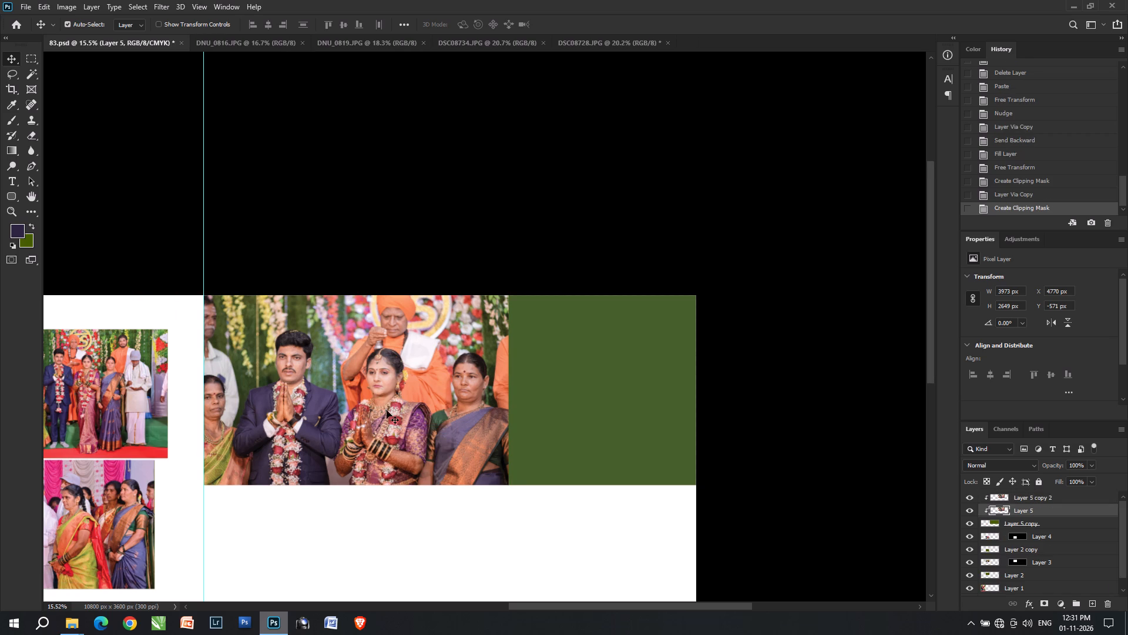
{"action": "left_click", "coordinate": [387, 399]}
{"action": "key", "text": "ctrl+t"}
{"action": "left_click", "coordinate": [482, 344]}
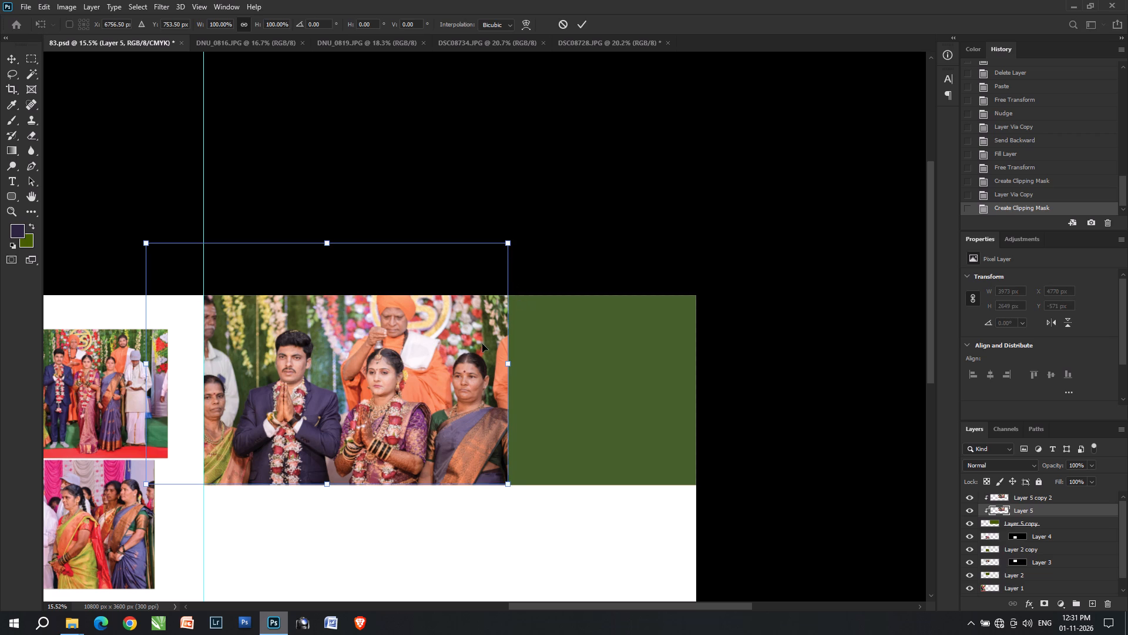
{"action": "left_click", "coordinate": [508, 242]}
{"action": "left_click_drag", "start_coordinate": [508, 242], "coordinate": [543, 226]}
{"action": "left_click_drag", "start_coordinate": [543, 226], "coordinate": [543, 229]}
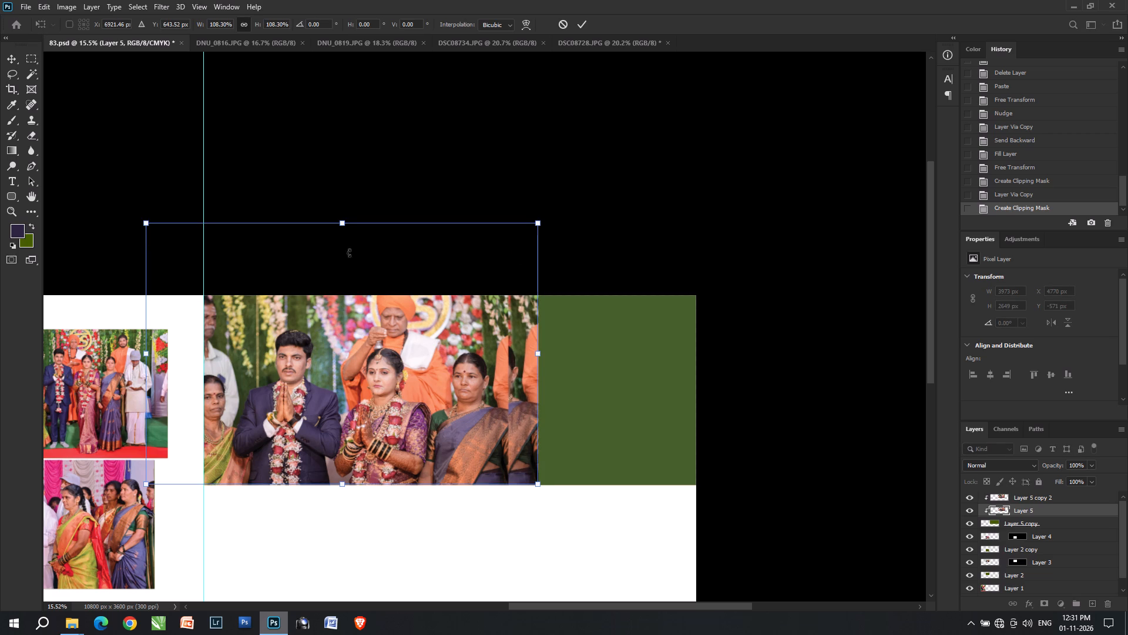
{"action": "left_click_drag", "start_coordinate": [343, 222], "coordinate": [346, 210]}
{"action": "key", "text": "Return"}
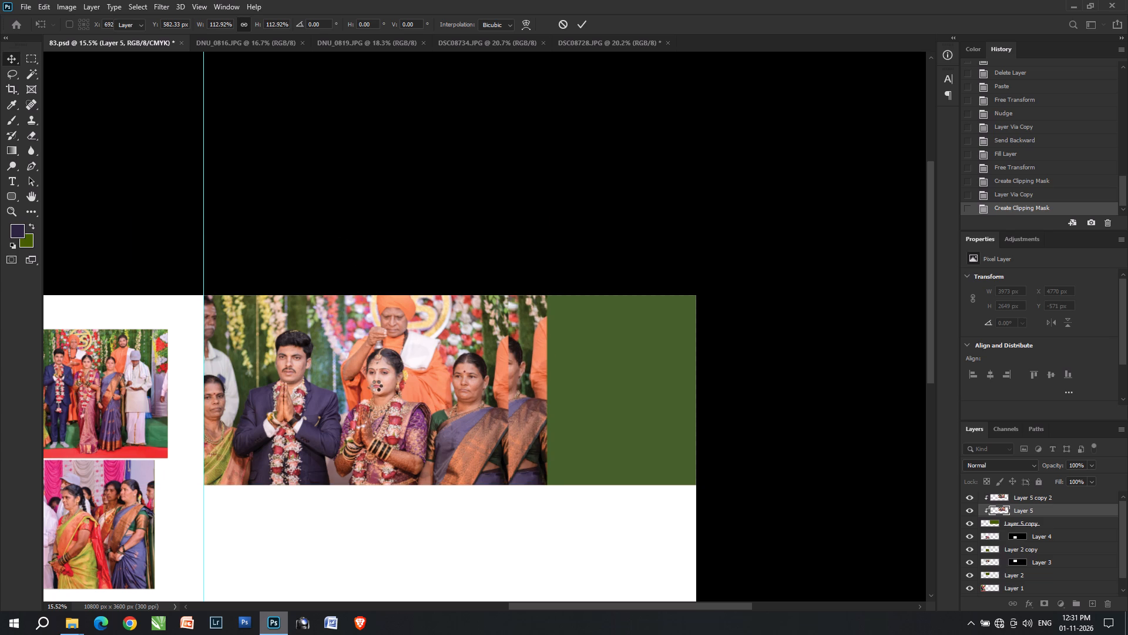
{"action": "double_click", "coordinate": [376, 386]}
{"action": "key", "text": "Return"}
{"action": "key", "text": "Return"}
{"action": "key", "text": "Return"}
{"action": "key", "text": "Return"}
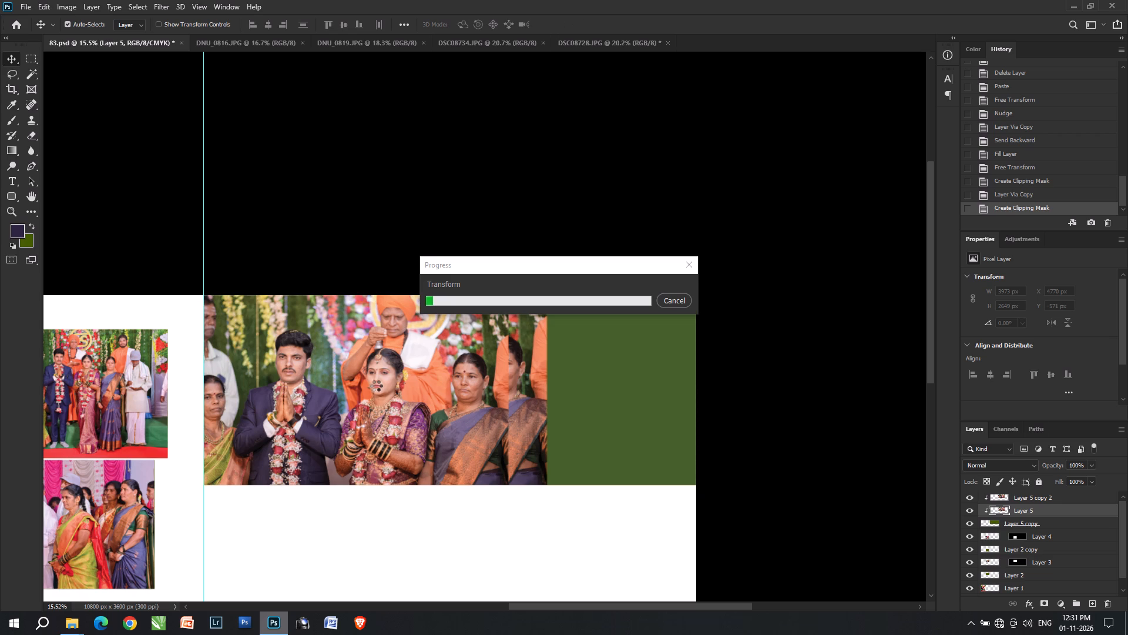
{"action": "triple_click", "coordinate": [376, 386]}
{"action": "triple_click", "coordinate": [376, 386]}
{"action": "double_click", "coordinate": [376, 386]}
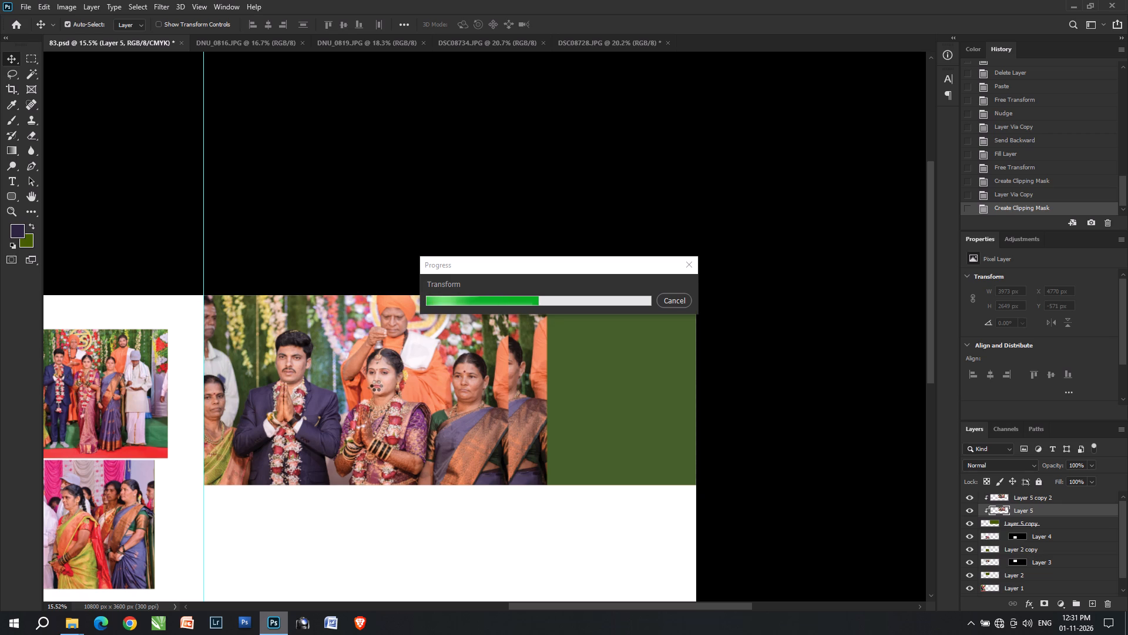
{"action": "triple_click", "coordinate": [376, 386]}
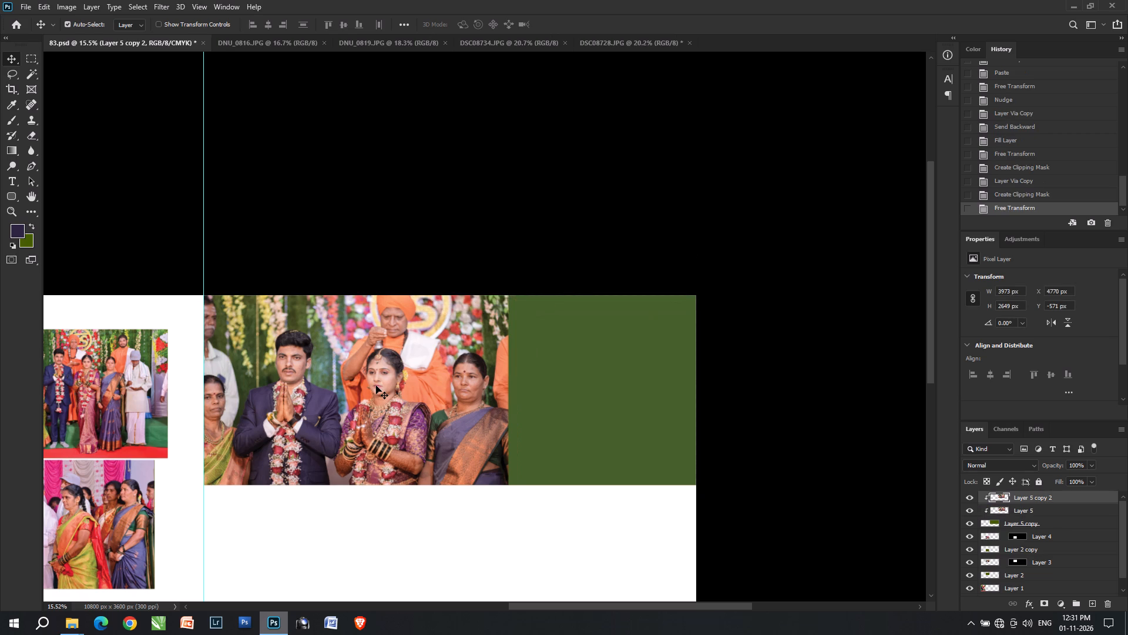
Sample a salmon-pink tone from the duplicate couple photo as the foreground colour and set the background colour to dark brown 55322a.
{"action": "left_click", "coordinate": [376, 386]}
{"action": "right_click", "coordinate": [376, 386]}
{"action": "left_click", "coordinate": [405, 410]}
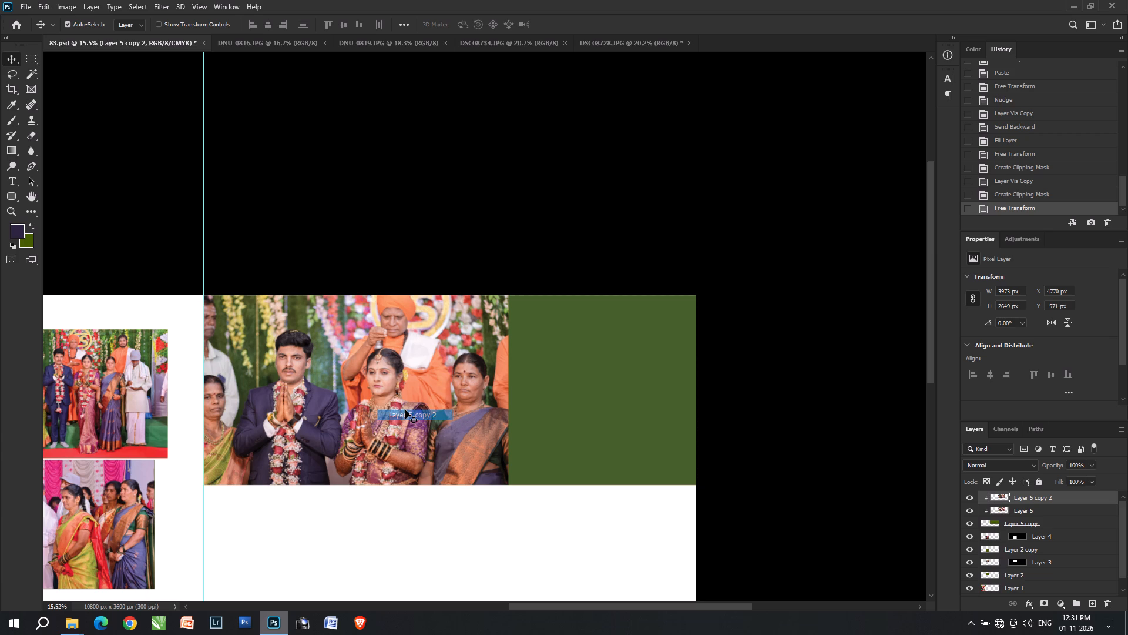
{"action": "left_click", "coordinate": [405, 410]}
{"action": "key", "text": "i"}
{"action": "left_click", "coordinate": [405, 418]}
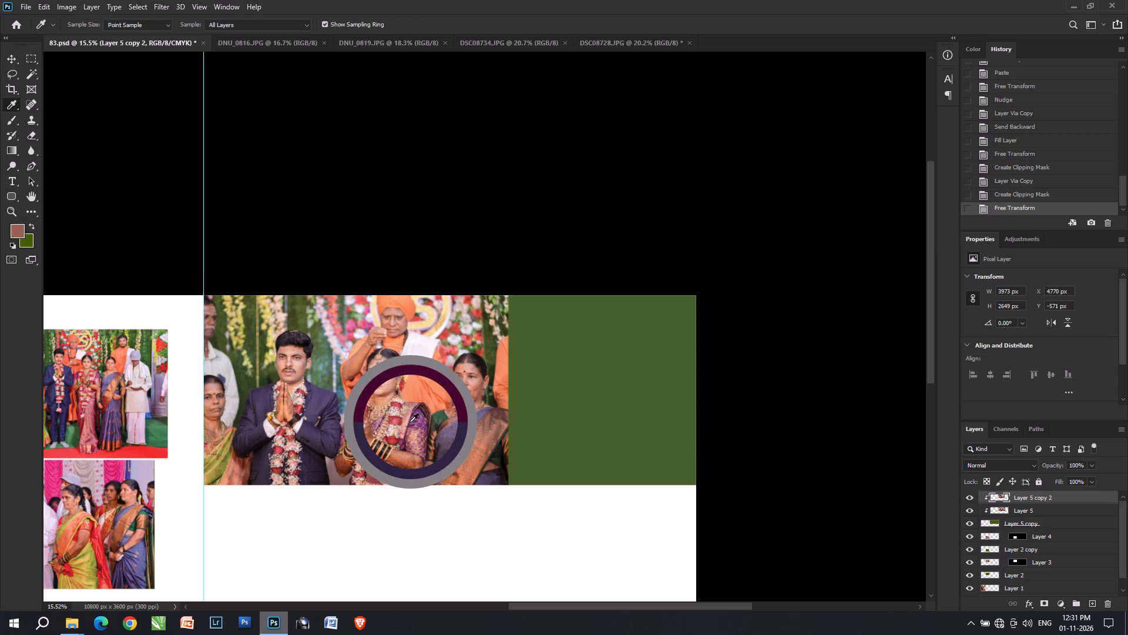
{"action": "left_click", "coordinate": [407, 415]}
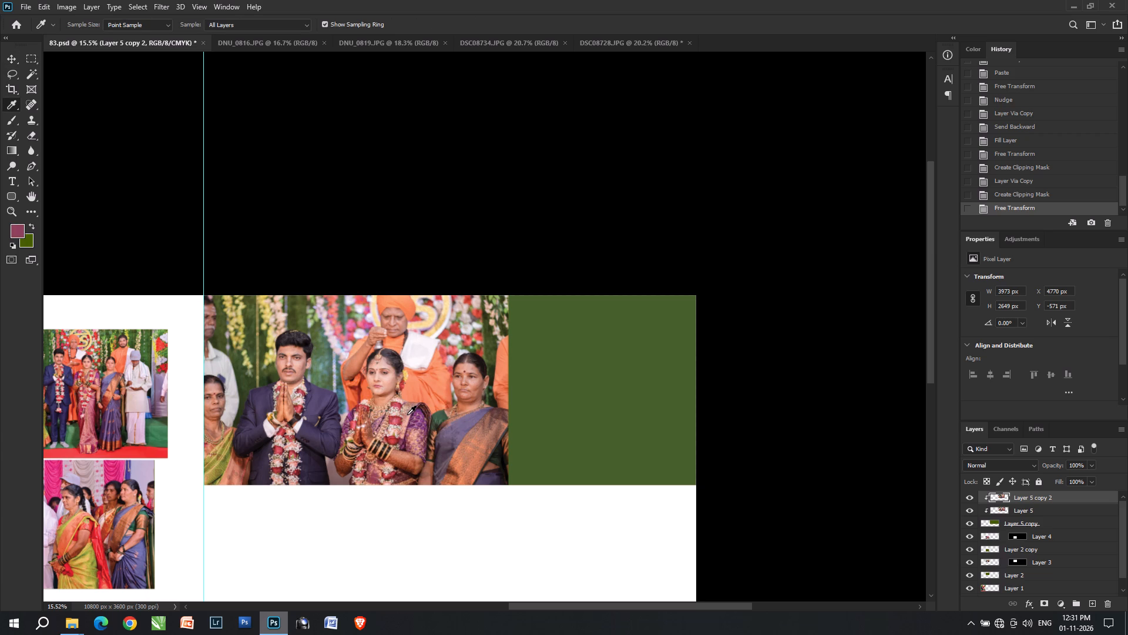
{"action": "left_click", "coordinate": [29, 241]}
{"action": "left_click", "coordinate": [16, 225]}
{"action": "left_click", "coordinate": [815, 290]}
{"action": "key", "text": "Return"}
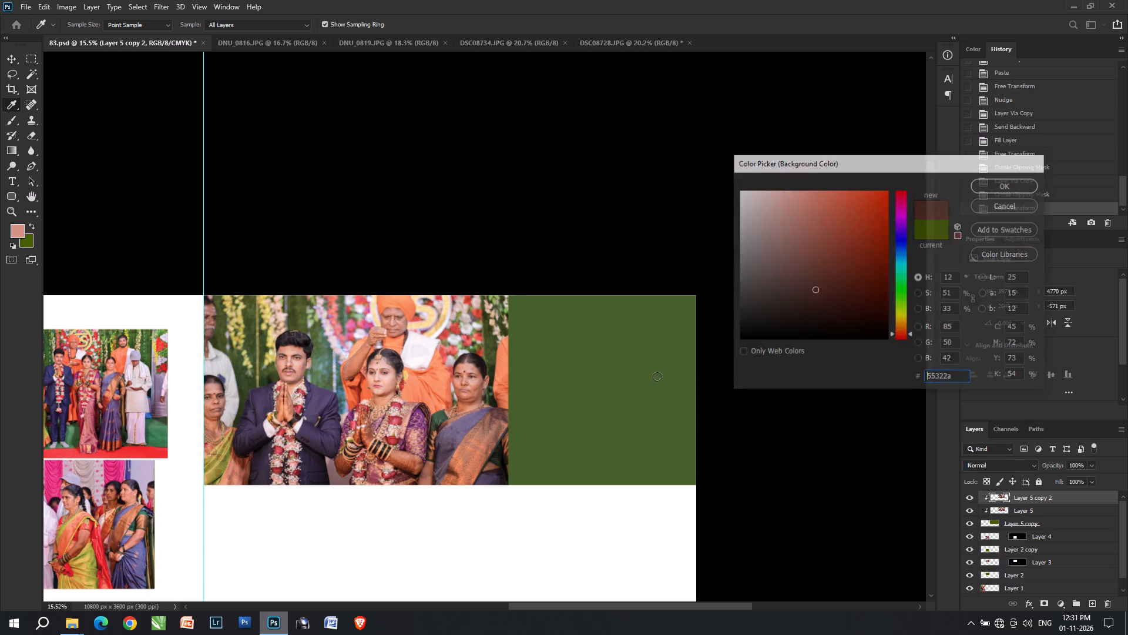
Cover the duplicate layer Layer 5 copy 2 with a radial salmon-to-brown gradient running from the group photos past the spread's outer edge.
{"action": "type", "text": "vv"}
{"action": "key", "text": "f"}
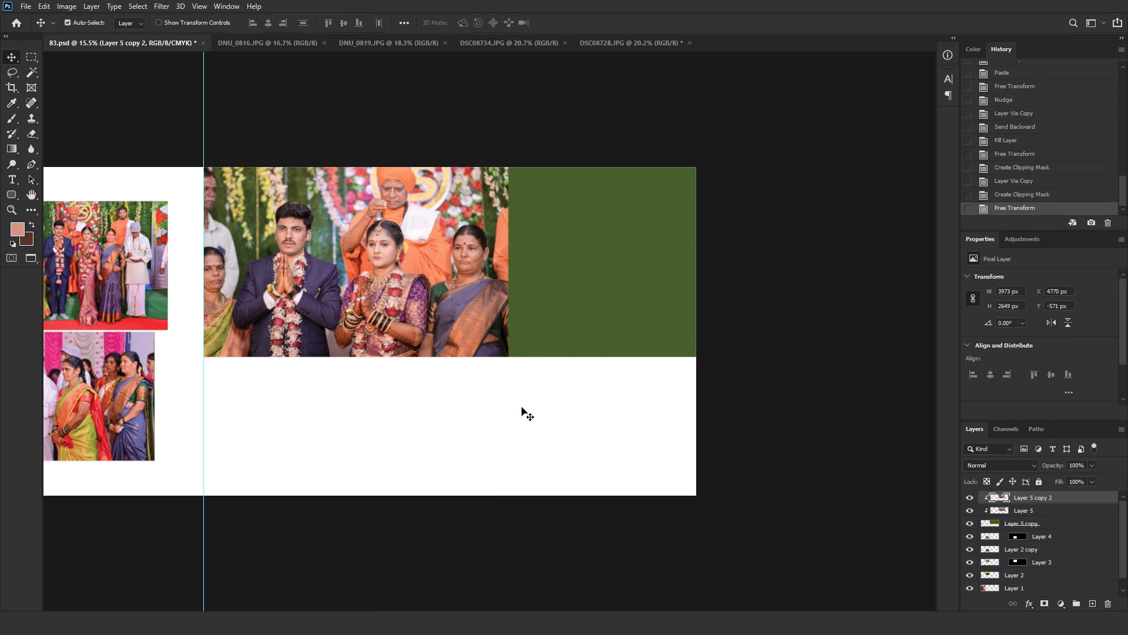
{"action": "key", "text": "space"}
{"action": "key", "text": "space"}
{"action": "left_click_drag", "start_coordinate": [470, 347], "coordinate": [481, 481]}
{"action": "scroll", "coordinate": [599, 439], "scroll_direction": "down", "scroll_amount": 4, "text": "alt"}
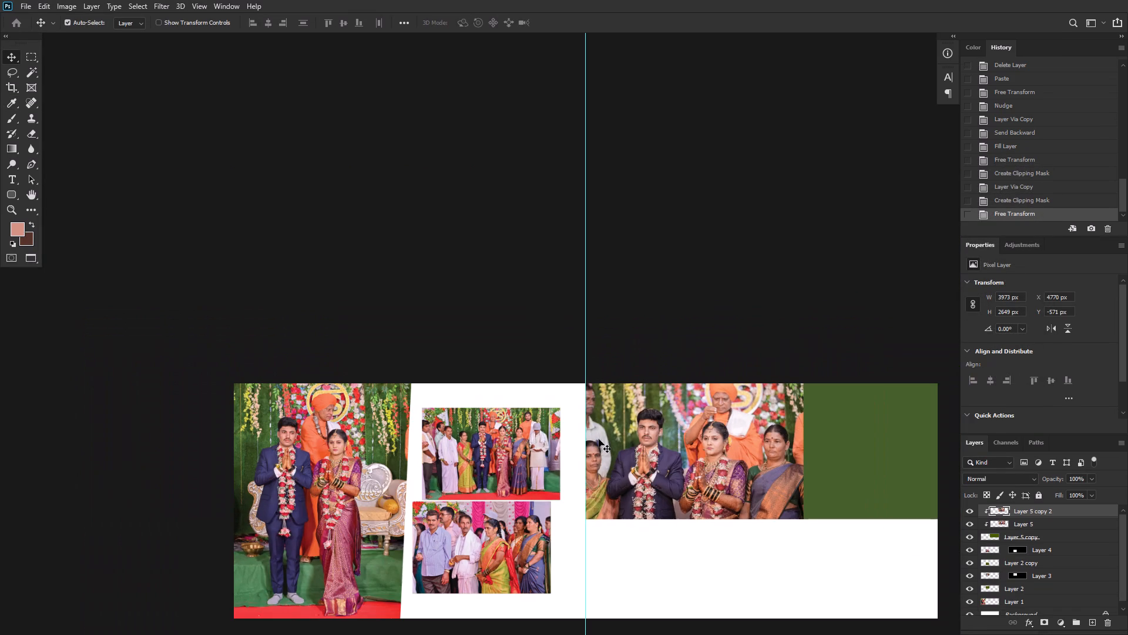
{"action": "key", "text": "v"}
{"action": "key", "text": "space"}
{"action": "key", "text": "space"}
{"action": "key", "text": "space"}
{"action": "key", "text": "space"}
{"action": "left_click_drag", "start_coordinate": [711, 439], "coordinate": [501, 422]}
{"action": "key", "text": "g"}
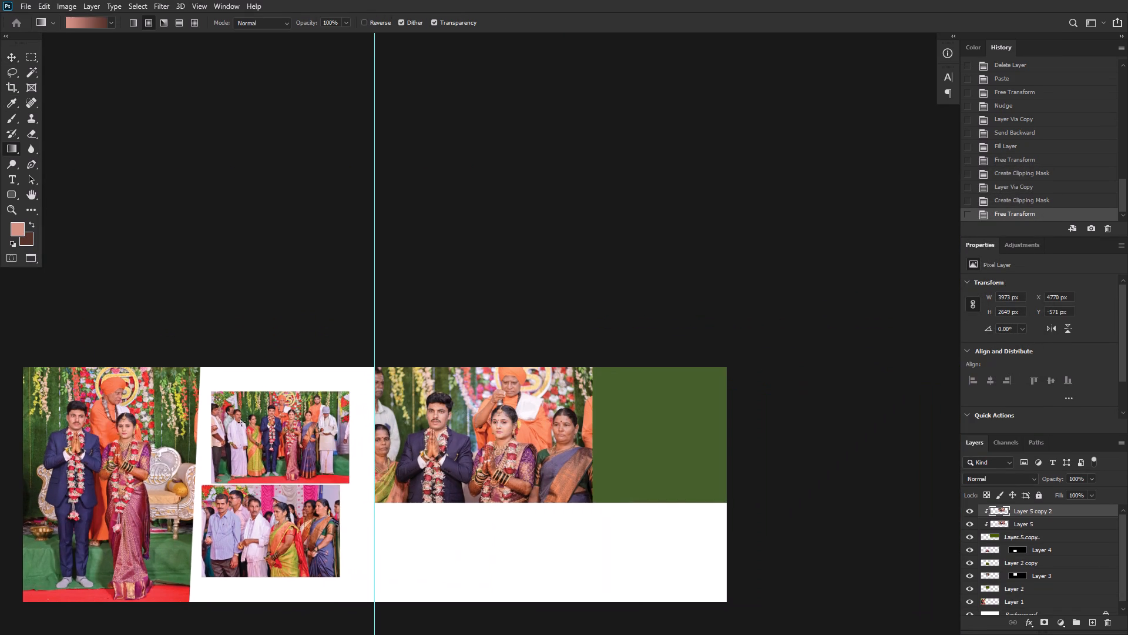
{"action": "left_click_drag", "start_coordinate": [283, 449], "coordinate": [747, 430]}
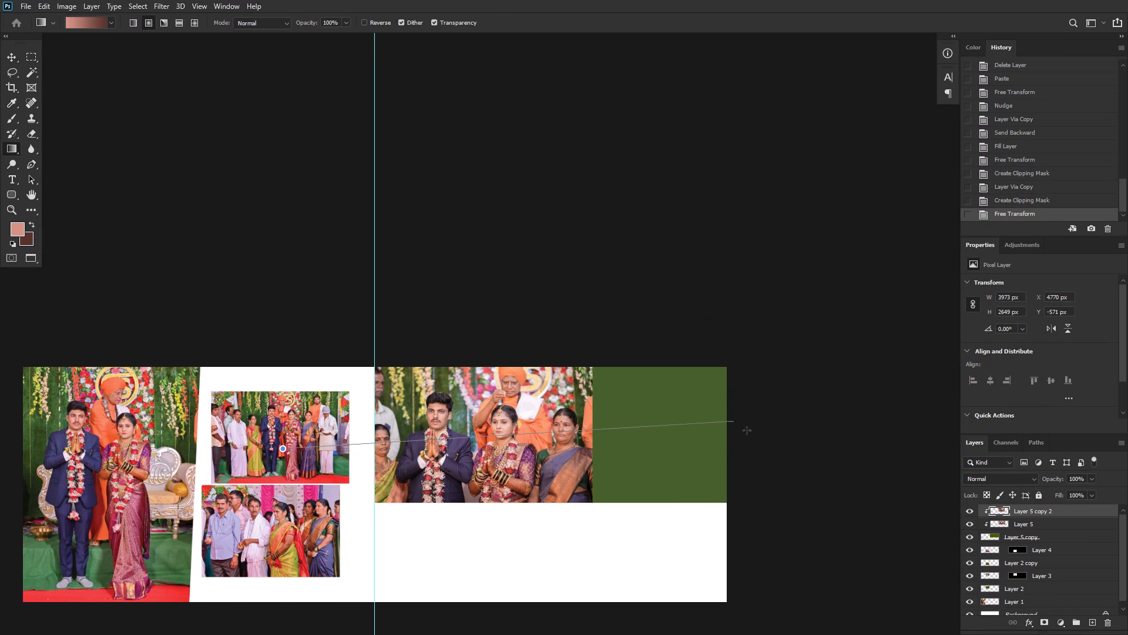
{"action": "left_click_drag", "start_coordinate": [747, 430], "coordinate": [750, 432]}
{"action": "key", "text": "v"}
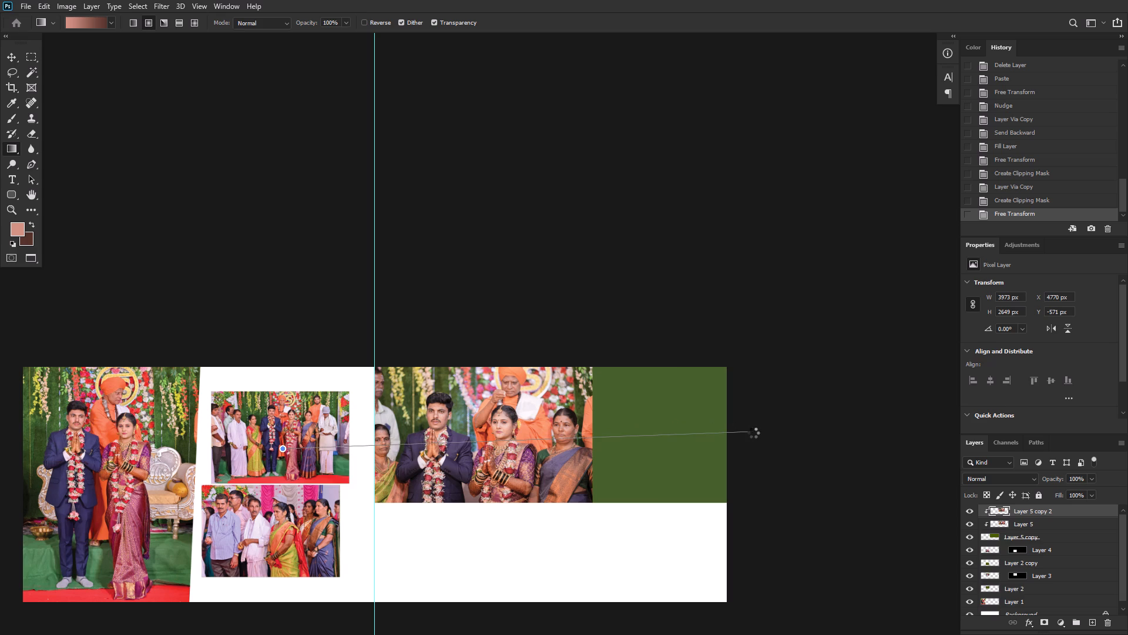
{"action": "left_click", "coordinate": [753, 433]}
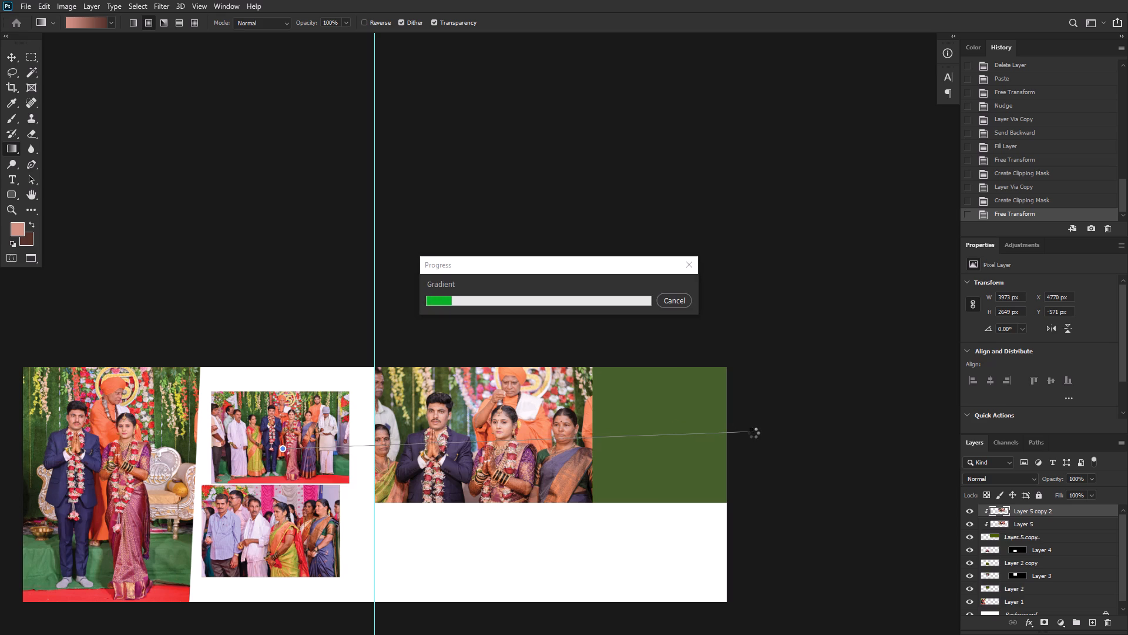
{"action": "type", "text": "vv"}
{"action": "double_click", "coordinate": [680, 431]}
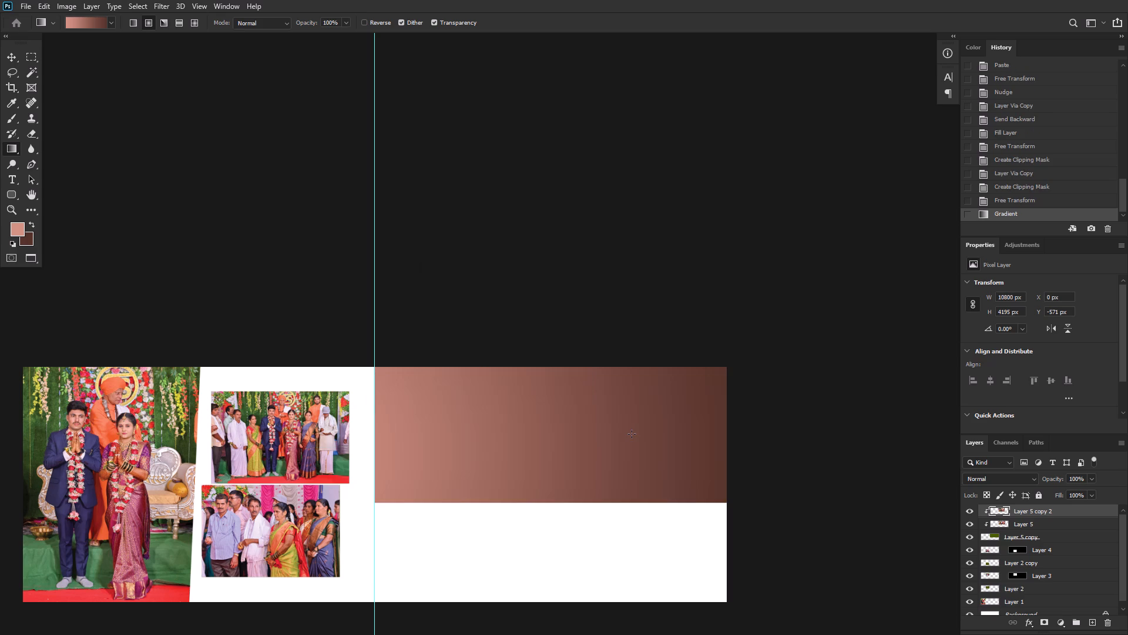
Erase a large soft area of the gradient on Layer 5 copy 2 over the couple, using a 2300 px eraser.
{"action": "key", "text": "v"}
{"action": "key", "text": "v"}
{"action": "right_click", "coordinate": [482, 437]}
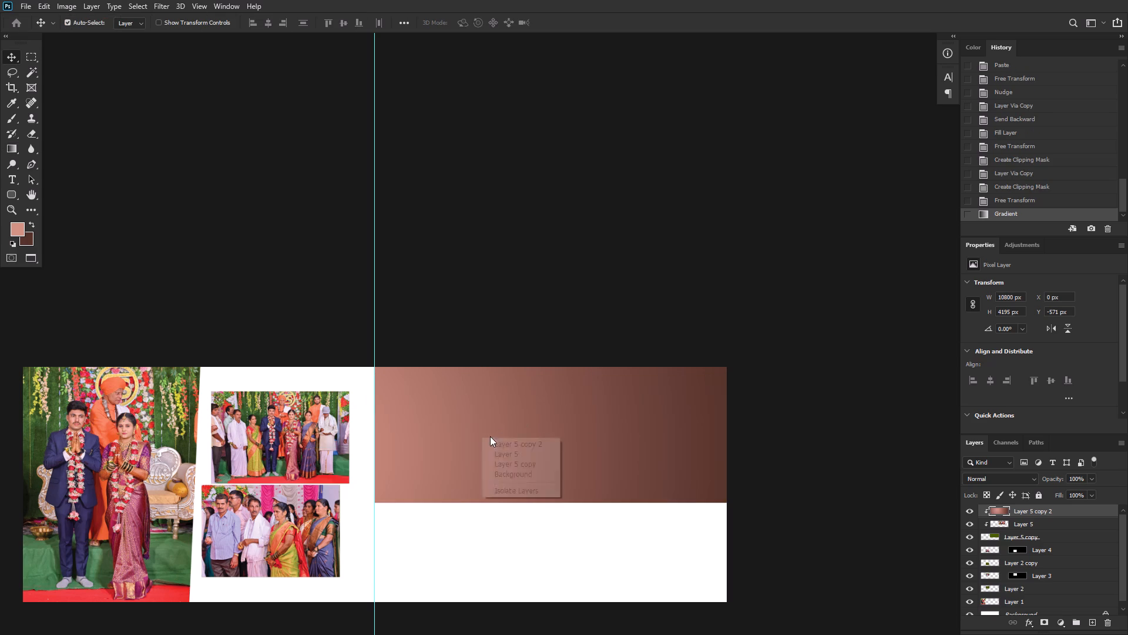
{"action": "left_click", "coordinate": [521, 442]}
{"action": "scroll", "coordinate": [472, 450], "scroll_direction": "up", "scroll_amount": 2, "text": "alt"}
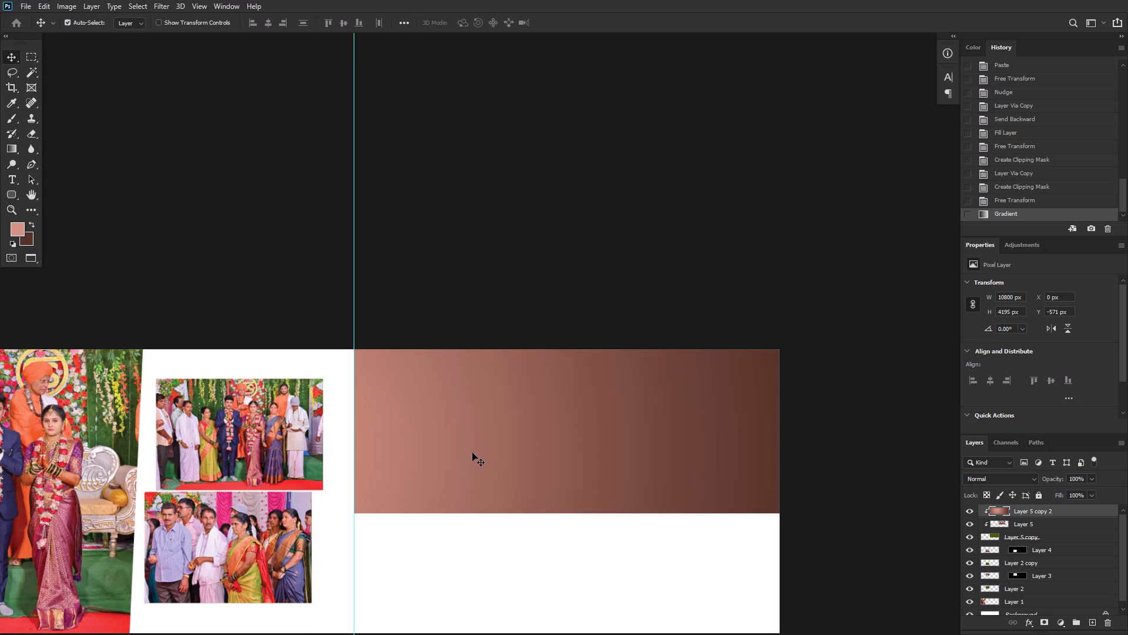
{"action": "left_click", "coordinate": [472, 453]}
{"action": "key", "text": "e"}
{"action": "left_click", "coordinate": [492, 437]}
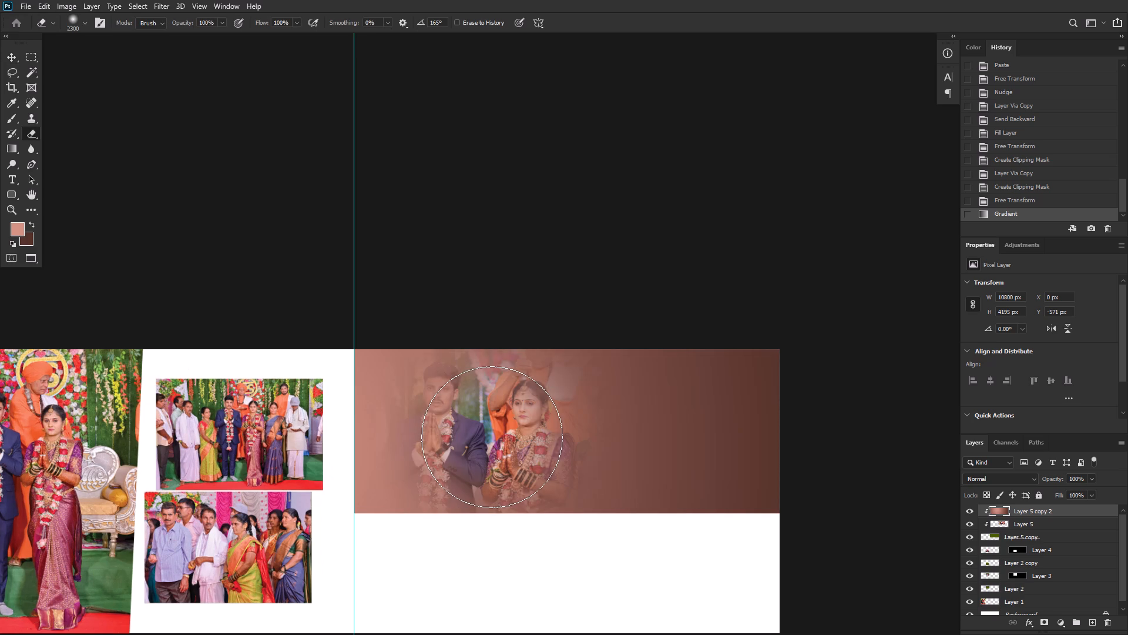
Reduce the eraser to 1700 px, then 1600 px, and erase the gradient over the bride's and groom's faces and upper bodies.
{"action": "left_click", "coordinate": [516, 430]}
{"action": "type", "text": "[[[[[["}
{"action": "key", "text": "ctrl+z"}
{"action": "left_click_drag", "start_coordinate": [516, 430], "coordinate": [508, 432]}
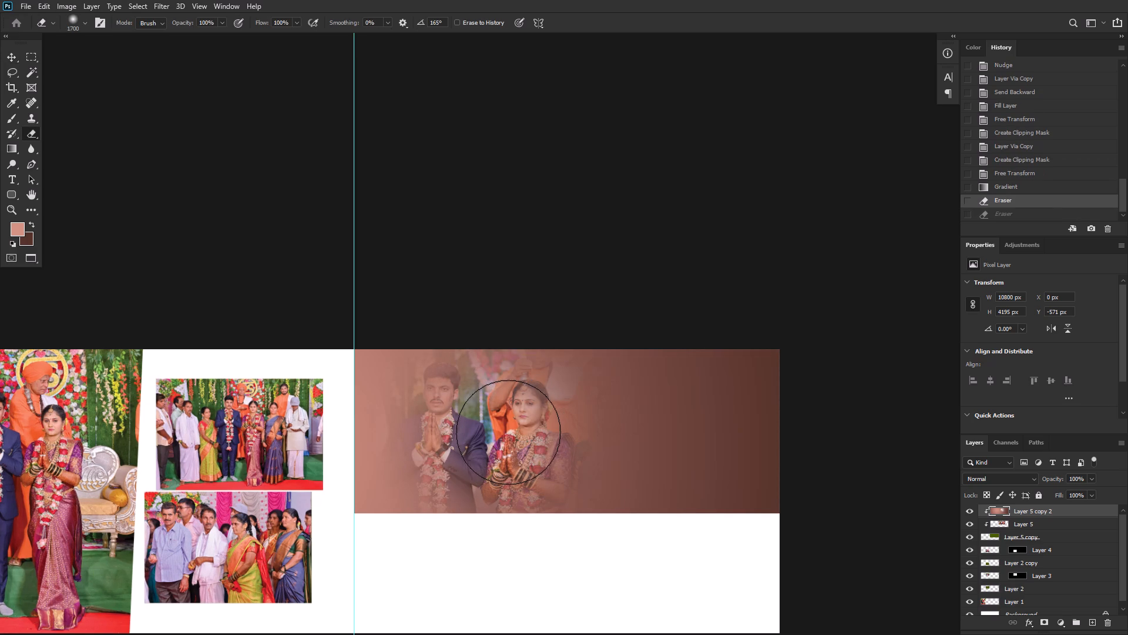
{"action": "left_click_drag", "start_coordinate": [508, 432], "coordinate": [453, 428]}
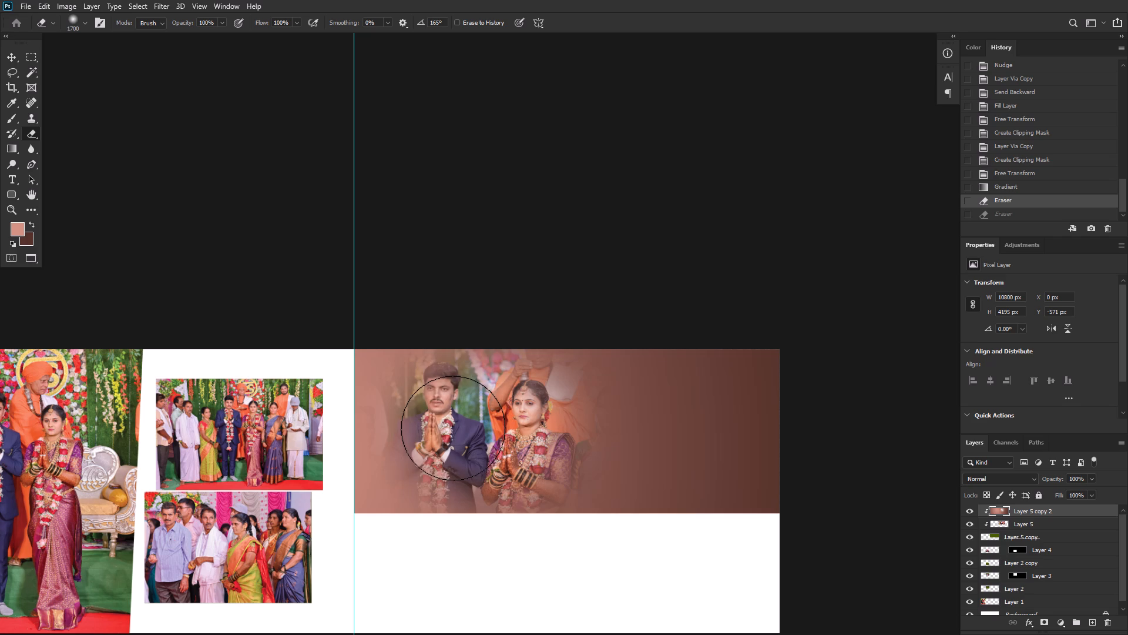
{"action": "left_click_drag", "start_coordinate": [453, 428], "coordinate": [456, 443]}
{"action": "key", "text": "bracketleft"}
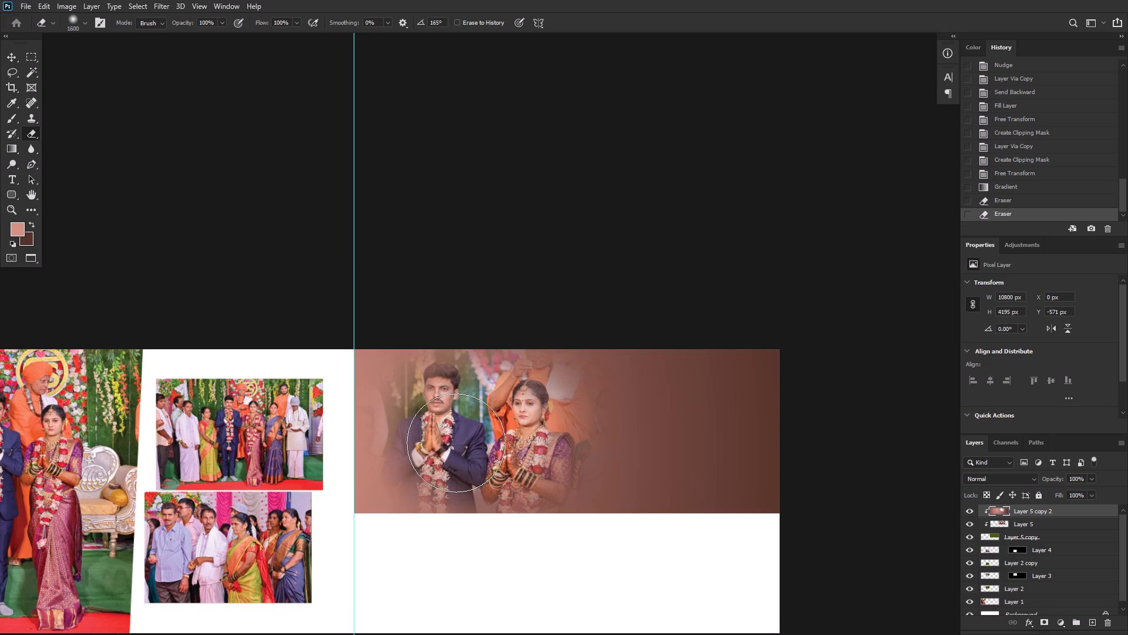
{"action": "left_click_drag", "start_coordinate": [455, 444], "coordinate": [449, 410]}
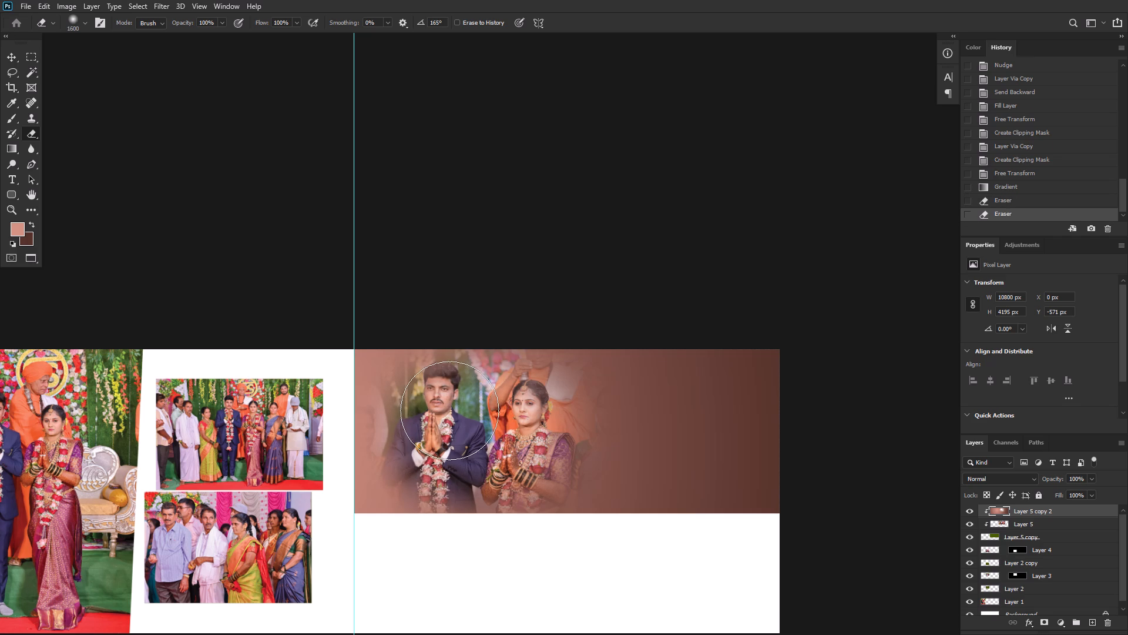
{"action": "left_click_drag", "start_coordinate": [449, 410], "coordinate": [446, 453]}
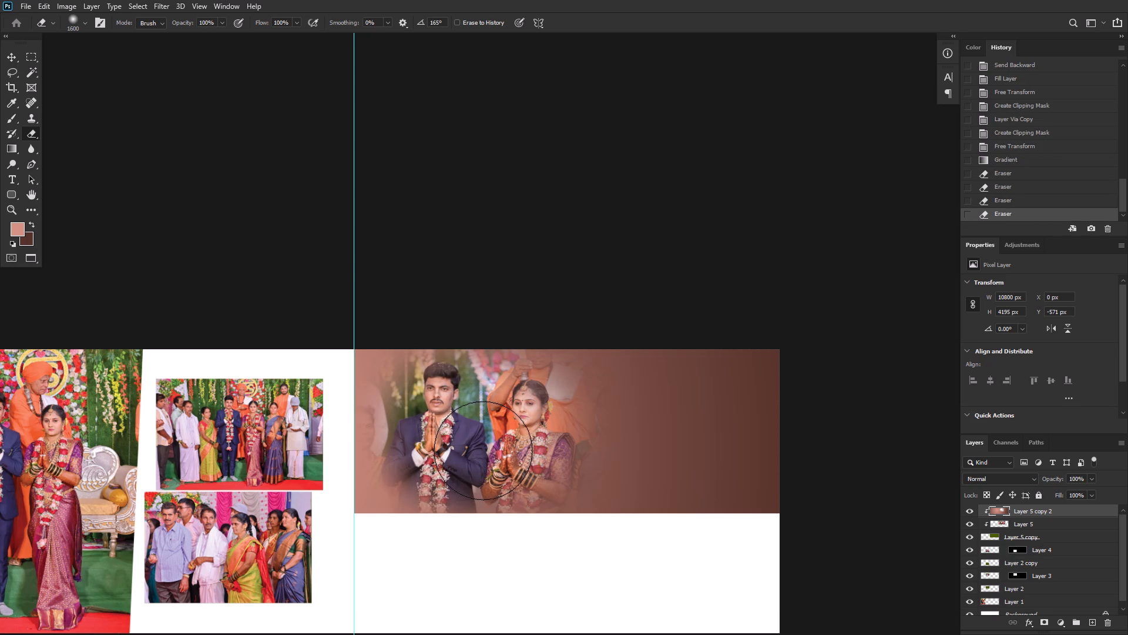
Refine the blend with the 1600 px eraser, clearing remaining gradient over the bride and around the groom's face and suit.
{"action": "left_click_drag", "start_coordinate": [489, 450], "coordinate": [531, 474]}
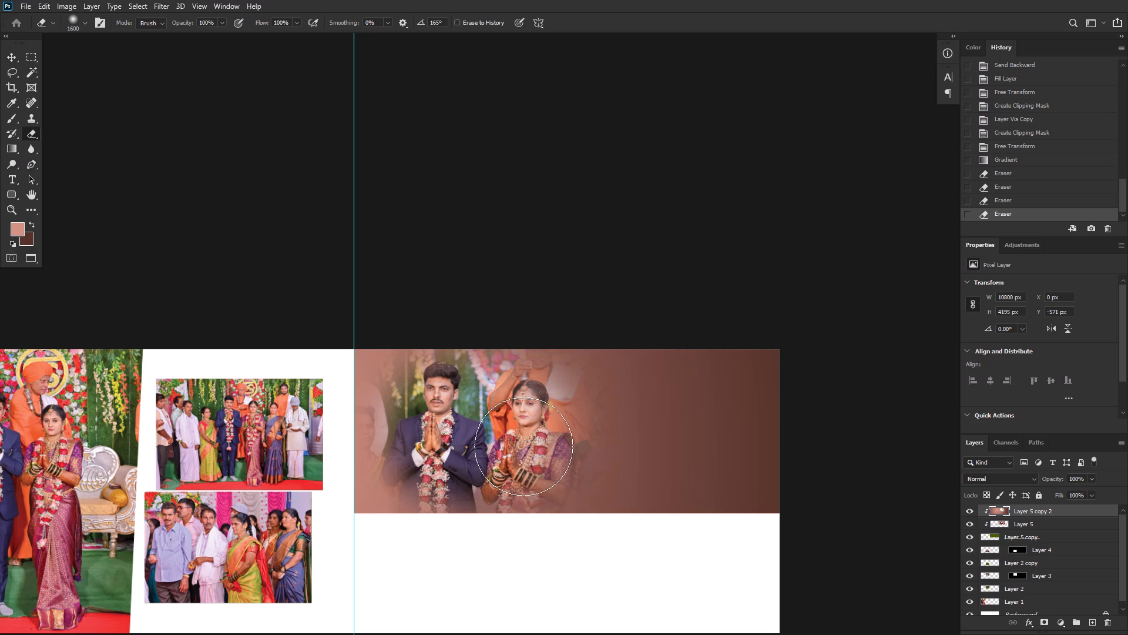
{"action": "left_click", "coordinate": [520, 440]}
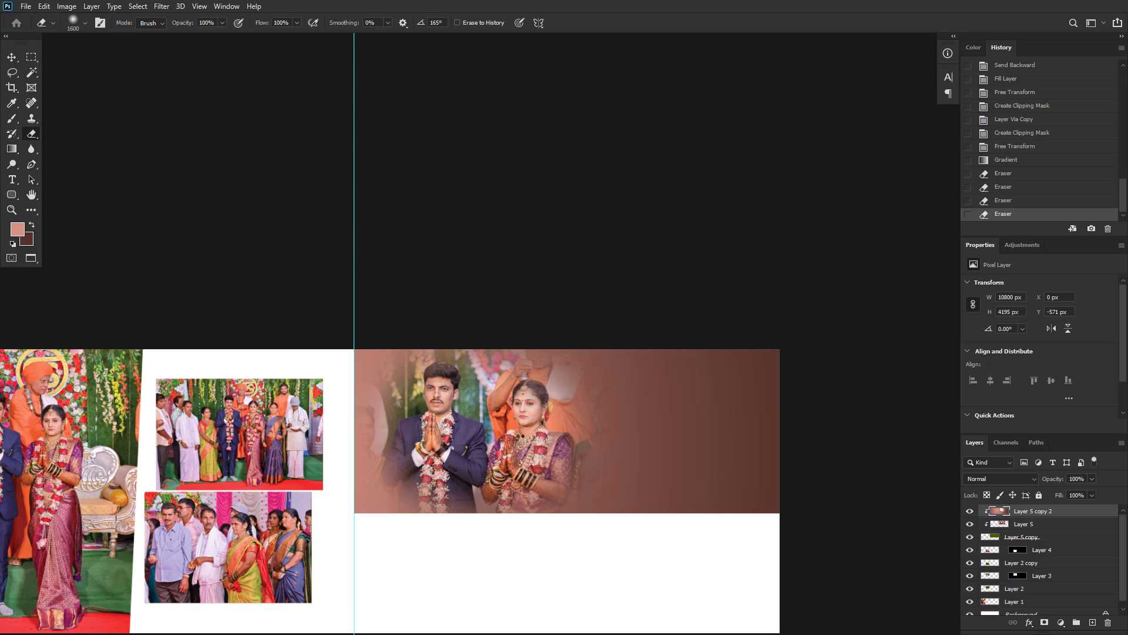
{"action": "left_click", "coordinate": [518, 423]}
{"action": "left_click", "coordinate": [523, 412]}
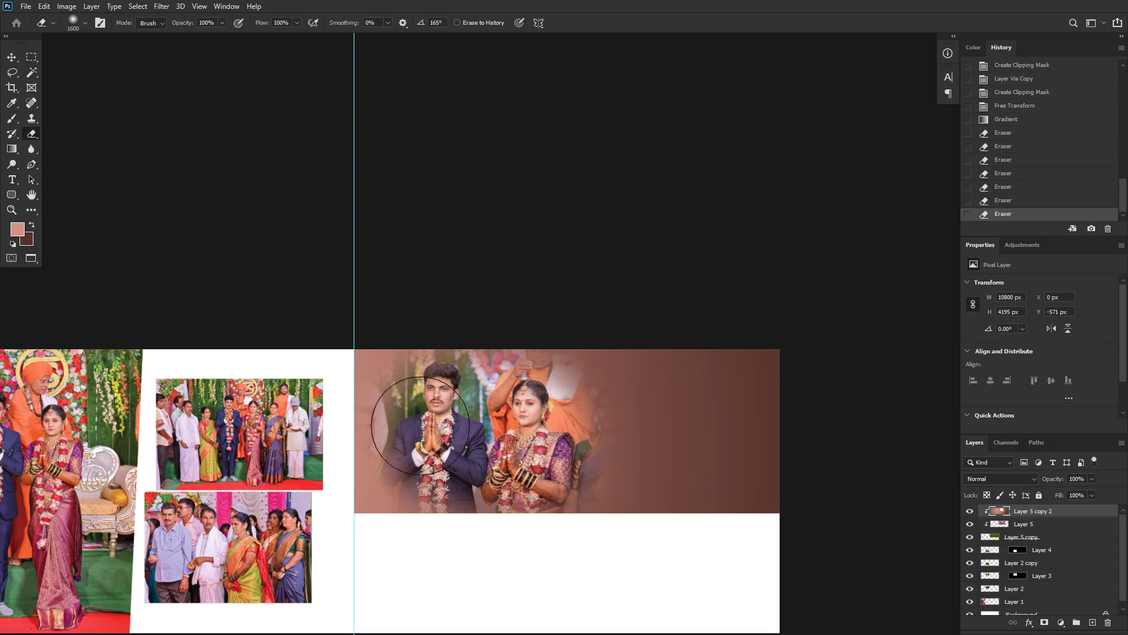
{"action": "left_click", "coordinate": [458, 421]}
{"action": "left_click", "coordinate": [456, 411]}
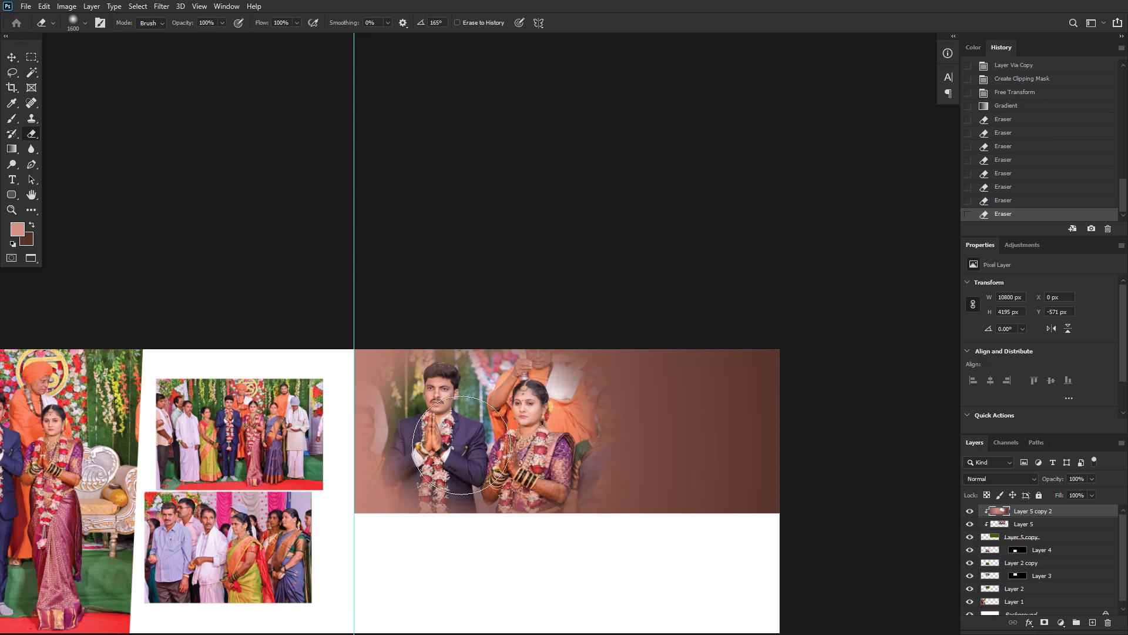
{"action": "left_click", "coordinate": [456, 474]}
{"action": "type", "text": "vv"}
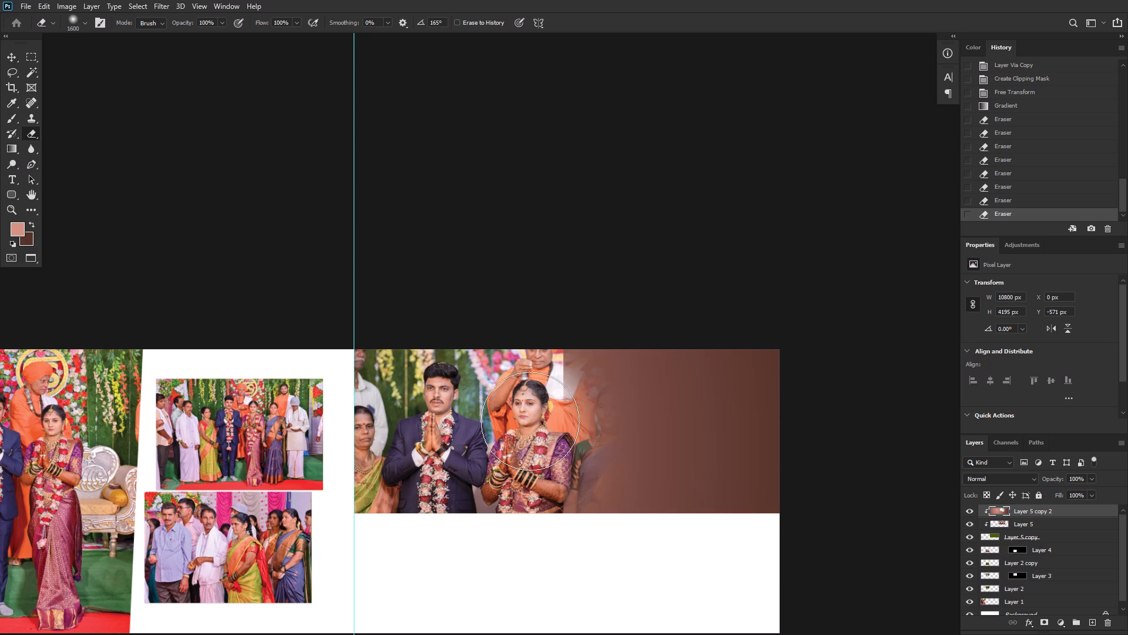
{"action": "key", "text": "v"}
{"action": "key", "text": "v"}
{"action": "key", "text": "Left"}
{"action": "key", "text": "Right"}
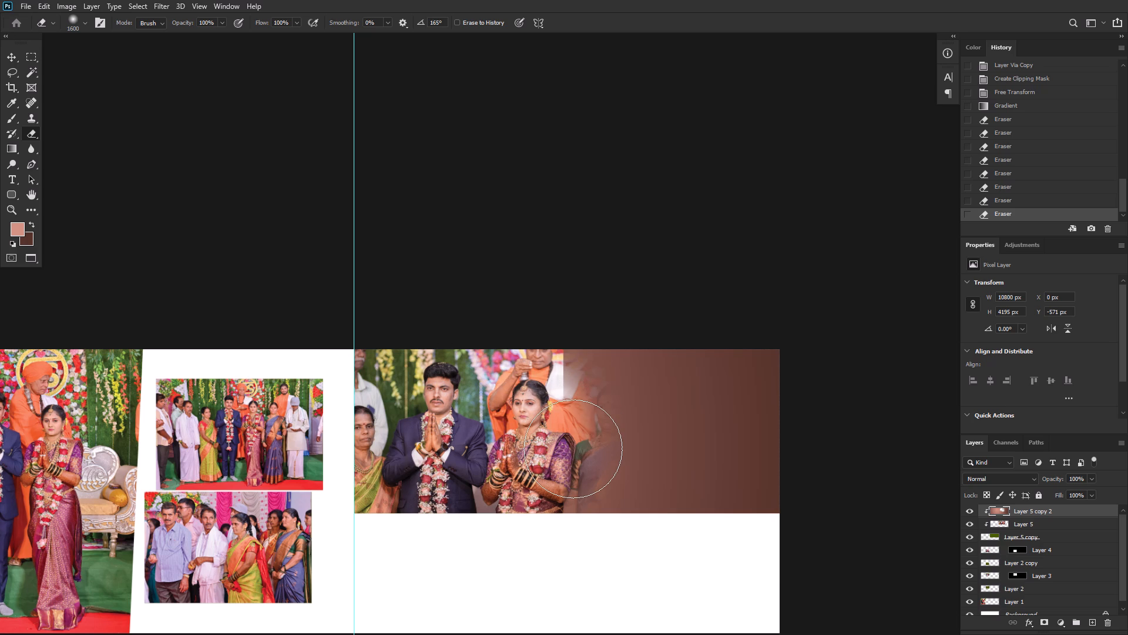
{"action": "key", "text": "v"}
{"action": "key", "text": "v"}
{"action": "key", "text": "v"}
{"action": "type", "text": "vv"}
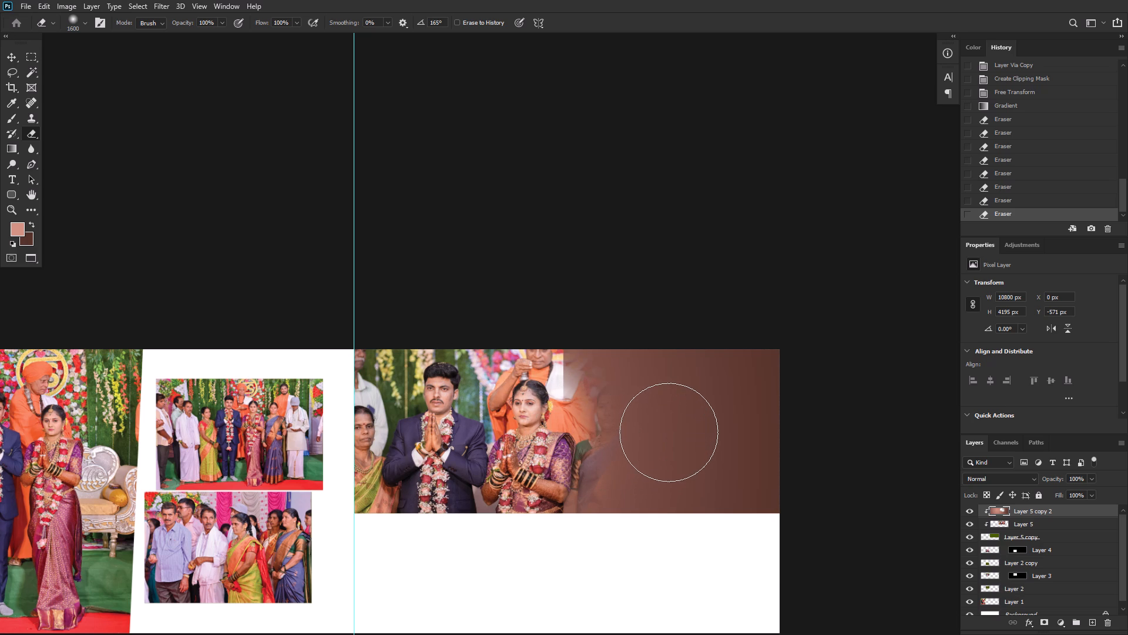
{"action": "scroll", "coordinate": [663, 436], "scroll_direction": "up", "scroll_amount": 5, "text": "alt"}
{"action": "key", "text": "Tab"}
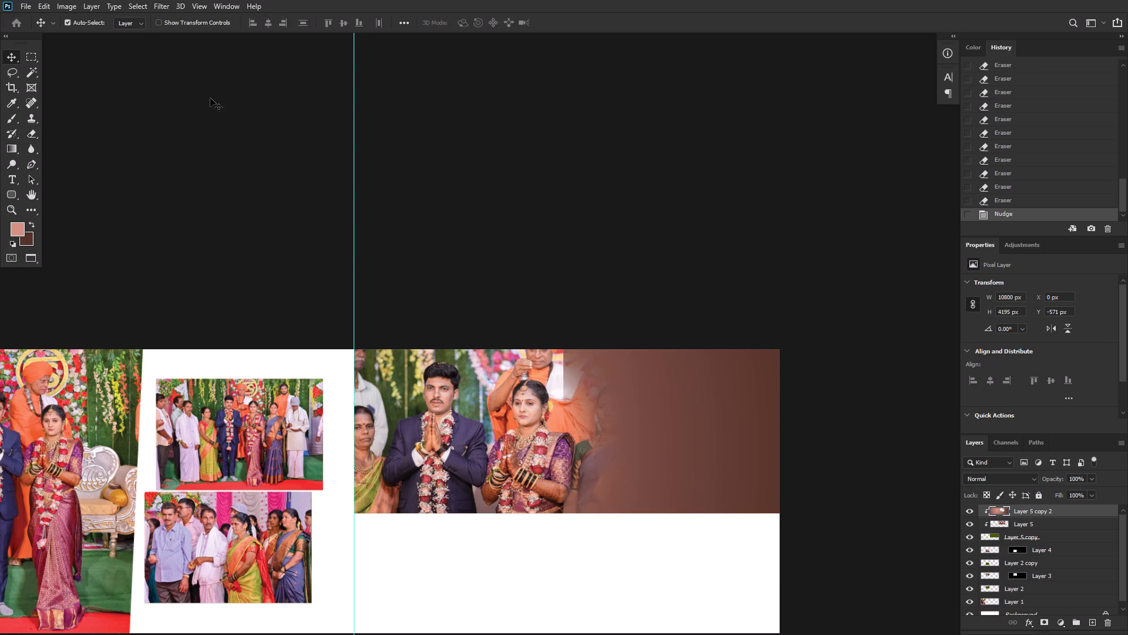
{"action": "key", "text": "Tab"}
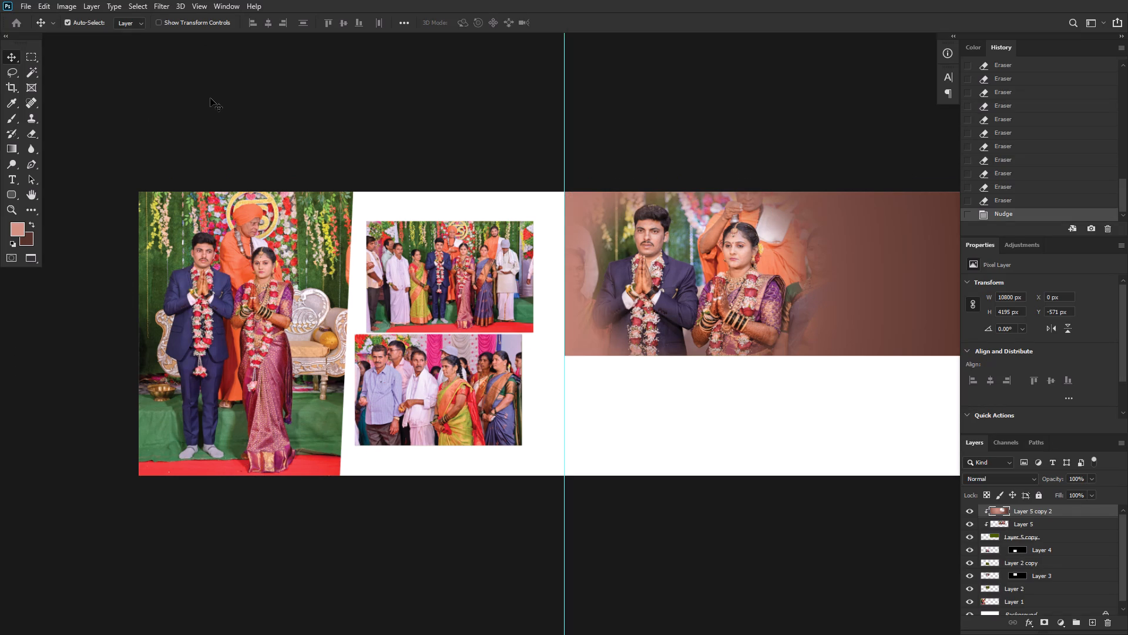
Nudge the couple photo on Layer 5 about 15 px toward the spread's outer edge.
{"action": "key", "text": "space"}
{"action": "key", "text": "space"}
{"action": "key", "text": "space"}
{"action": "key", "text": "space"}
{"action": "key", "text": "space"}
{"action": "key", "text": "space"}
{"action": "key", "text": "space"}
{"action": "key", "text": "space"}
{"action": "key", "text": "space"}
{"action": "key", "text": "space"}
{"action": "key", "text": "space"}
{"action": "key", "text": "space"}
{"action": "key", "text": "space"}
{"action": "key", "text": "space"}
{"action": "left_click_drag", "start_coordinate": [692, 298], "coordinate": [406, 366]}
{"action": "scroll", "coordinate": [638, 430], "scroll_direction": "up", "scroll_amount": 3, "text": "alt"}
{"action": "left_click", "coordinate": [421, 349]}
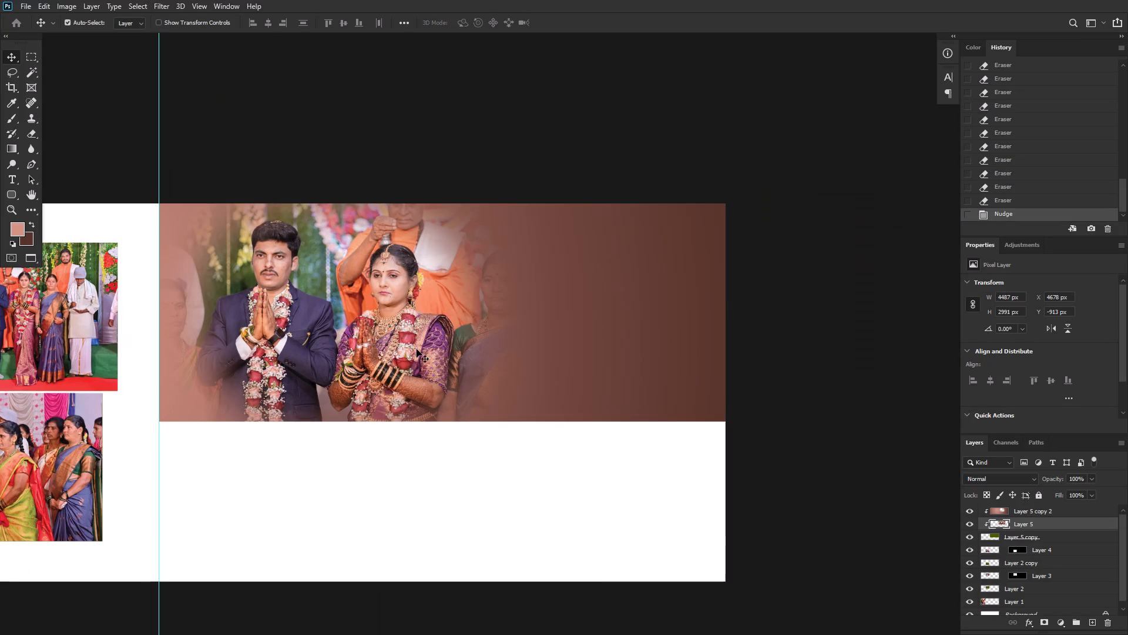
{"action": "left_click", "coordinate": [361, 345]}
{"action": "key", "text": "Right"}
{"action": "key", "text": "Right"}
{"action": "key", "text": "Right"}
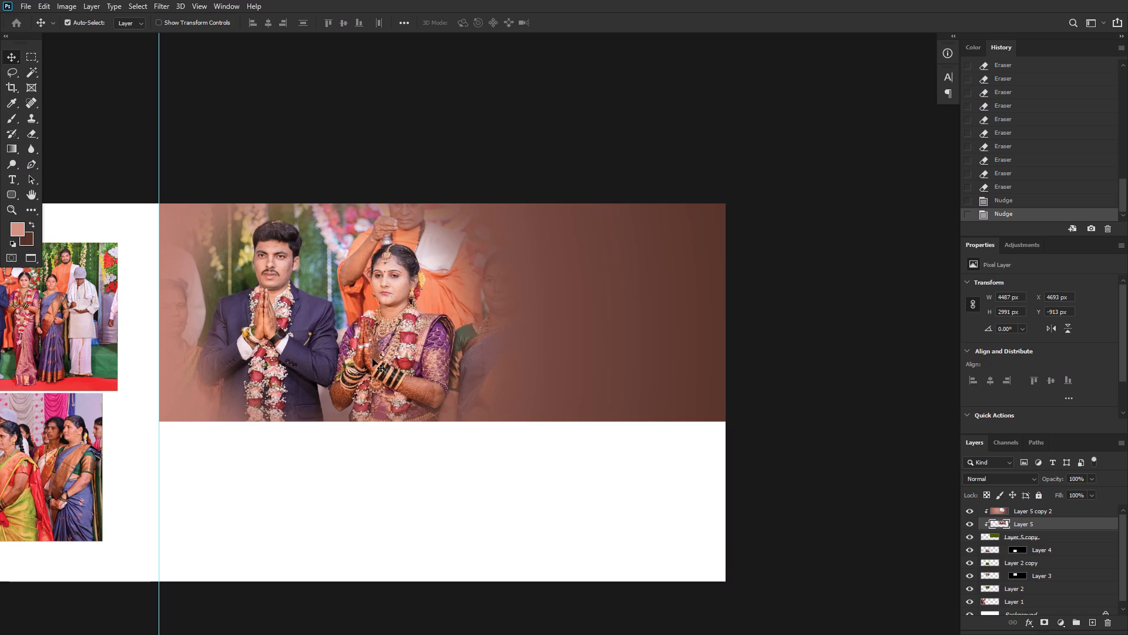
Enlarge the couple photo on Layer 5 slightly beneath the erased gradient, extending it outward and downward.
{"action": "key", "text": "ctrl+t"}
{"action": "left_click_drag", "start_coordinate": [557, 425], "coordinate": [575, 437]}
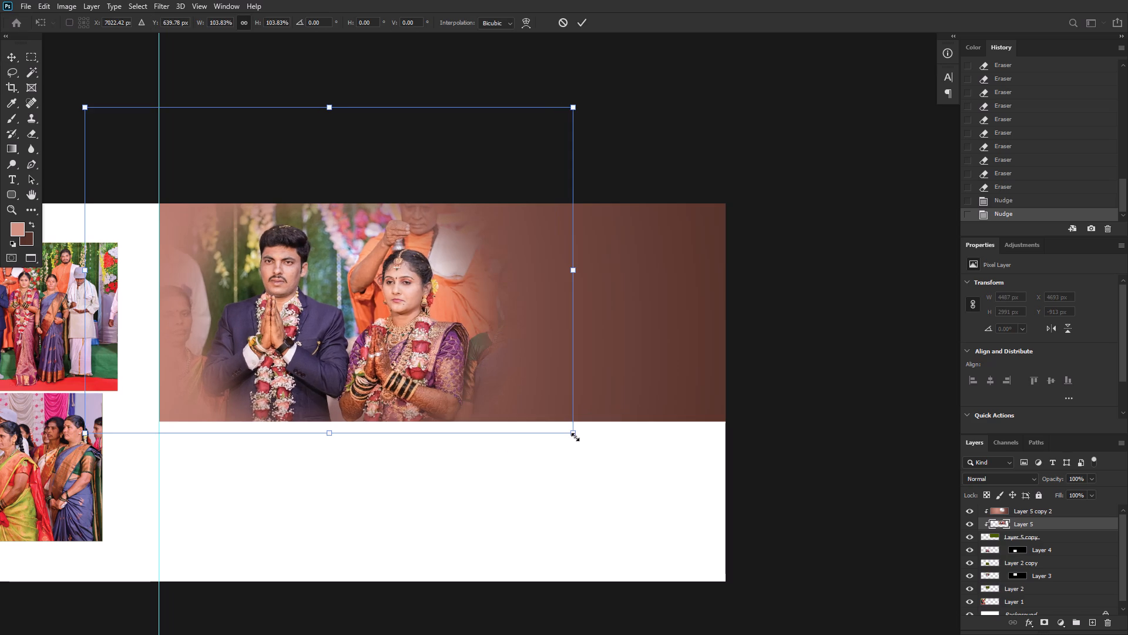
{"action": "left_click_drag", "start_coordinate": [575, 437], "coordinate": [568, 431]}
{"action": "key", "text": "Return"}
{"action": "type", "text": "vv"}
Leave full-screen view, switch to the blessing photo DSC08734.JPG and reapply the last Camera Raw Filter to it.
{"action": "key", "text": "ctrl+Tab"}
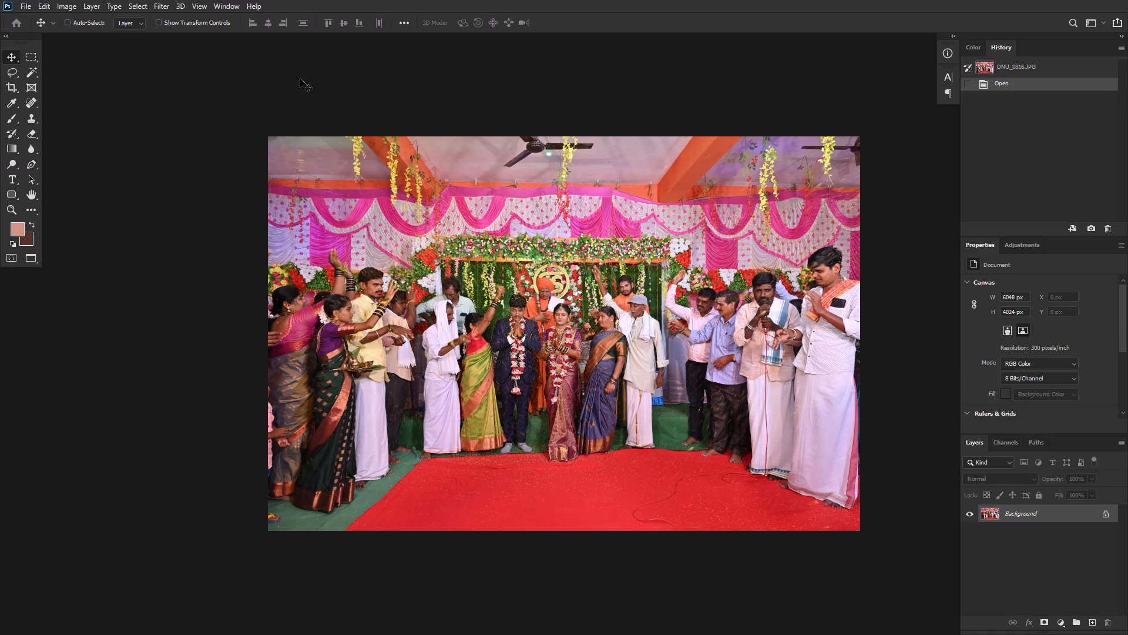
{"action": "key", "text": "f"}
{"action": "key", "text": "f"}
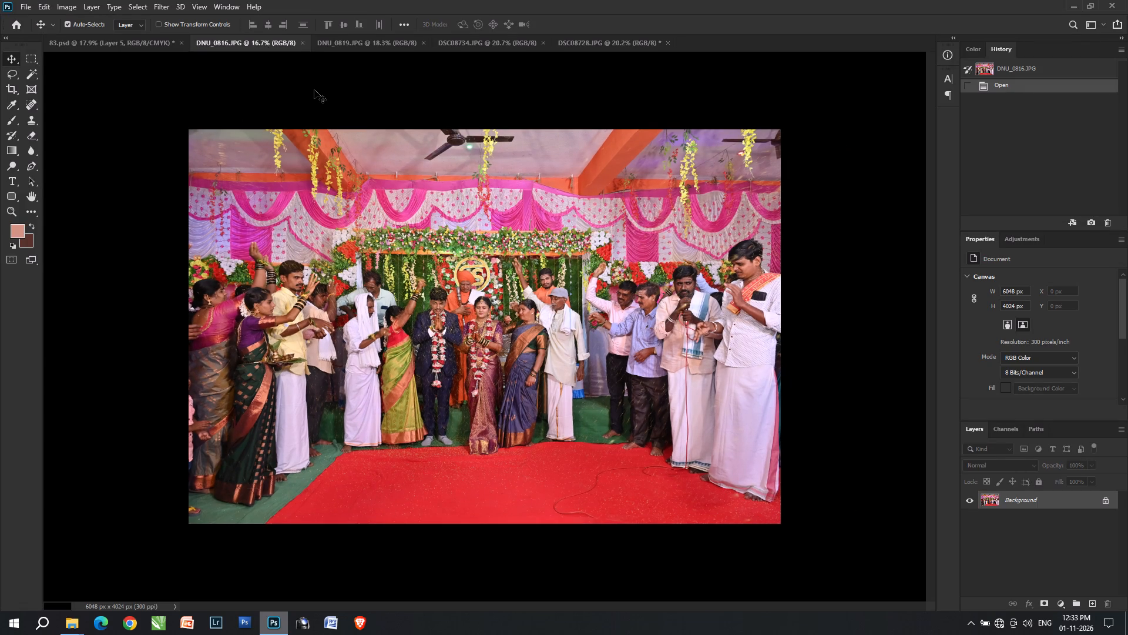
{"action": "key", "text": "ctrl+Tab"}
{"action": "key", "text": "ctrl+Tab"}
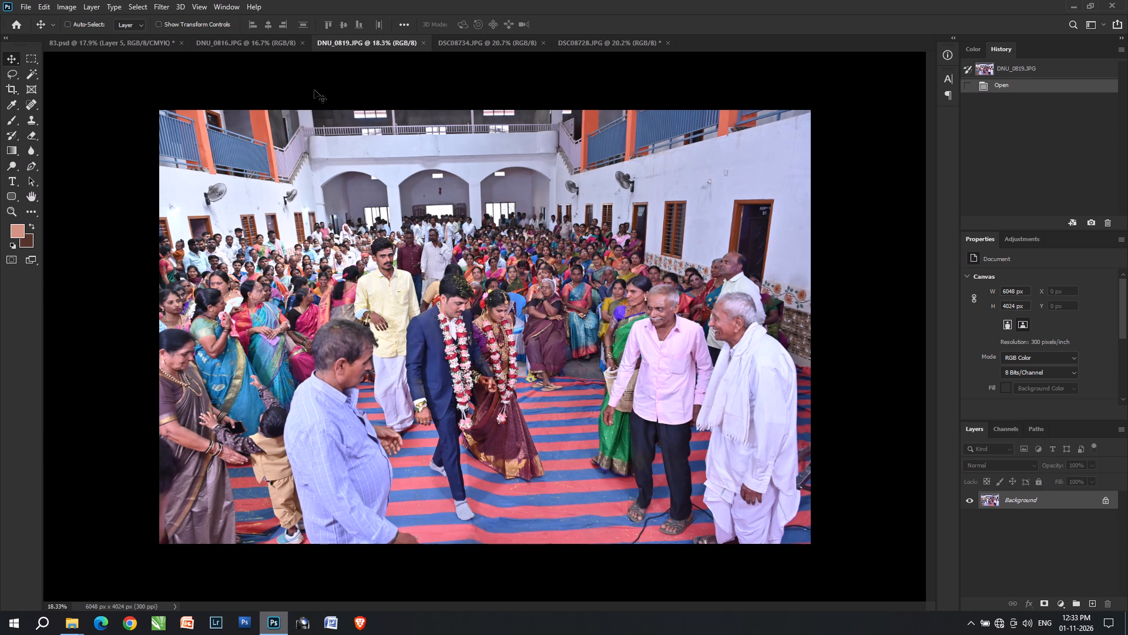
{"action": "key", "text": "ctrl+Tab"}
{"action": "key", "text": "ctrl+shift+Tab"}
{"action": "key", "text": "ctrl+alt+f"}
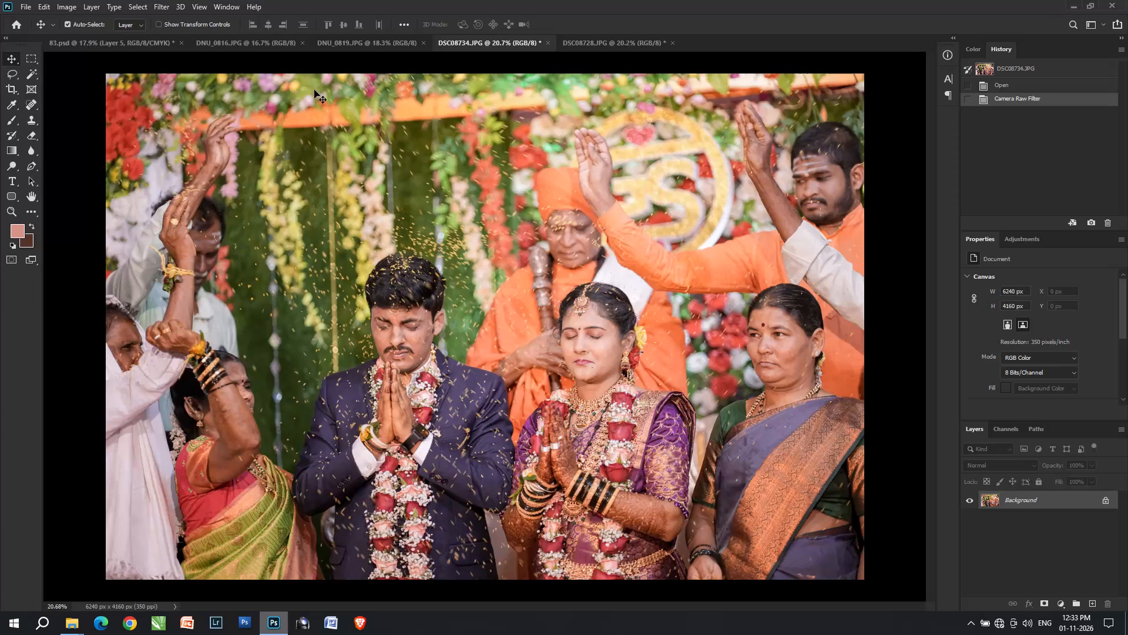
Compare the photo with and without the Camera Raw Filter and fade the filter to 75% opacity in Normal mode.
{"action": "key", "text": "ctrl+z"}
{"action": "key", "text": "ctrl+shift+z"}
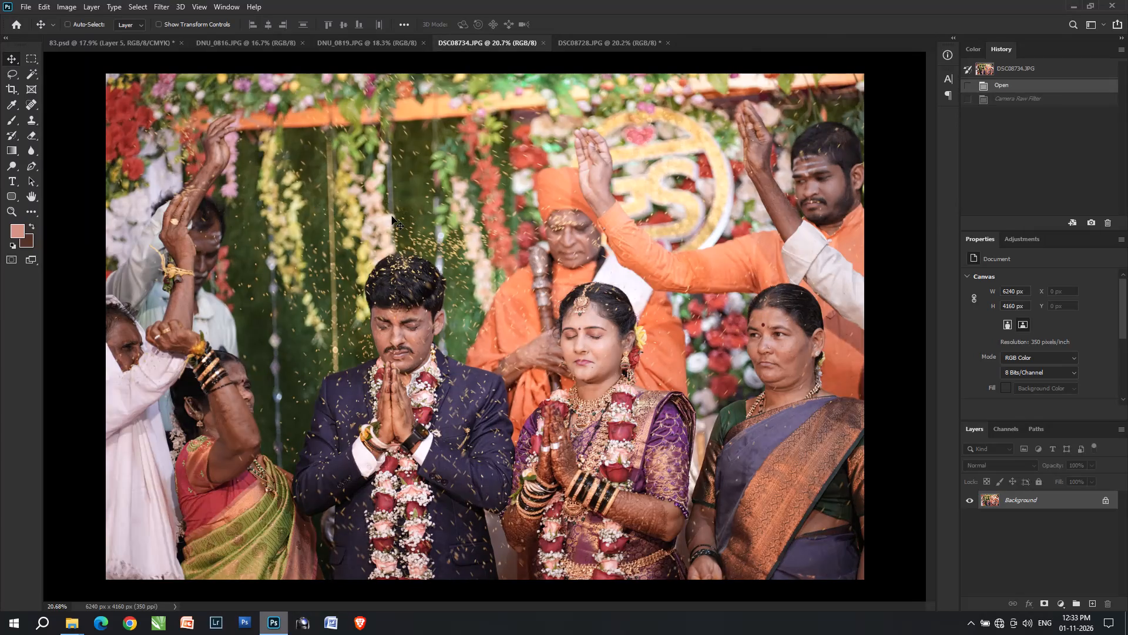
{"action": "scroll", "coordinate": [440, 328], "scroll_direction": "up", "scroll_amount": 3, "text": "alt"}
{"action": "key", "text": "ctrl+shift+f"}
{"action": "type", "text": "75"}
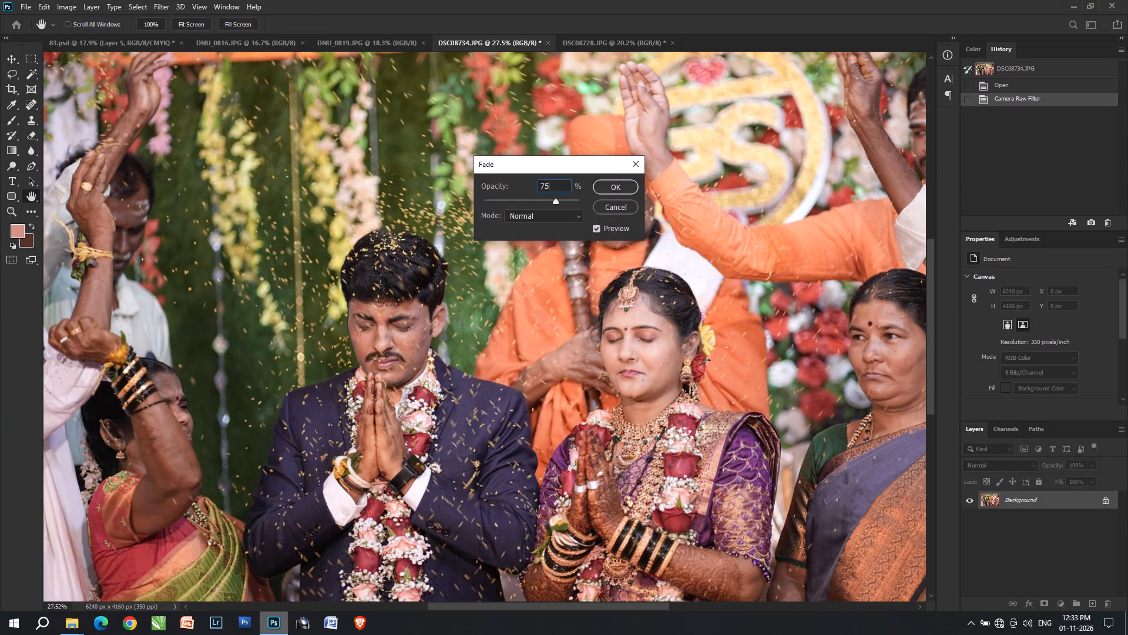
{"action": "key", "text": "Return"}
Select the groom from head to hands with a feathered rectangular marquee and apply a Levels adjustment to that area.
{"action": "key", "text": "m"}
{"action": "key", "text": "m"}
{"action": "left_click_drag", "start_coordinate": [317, 217], "coordinate": [465, 439]}
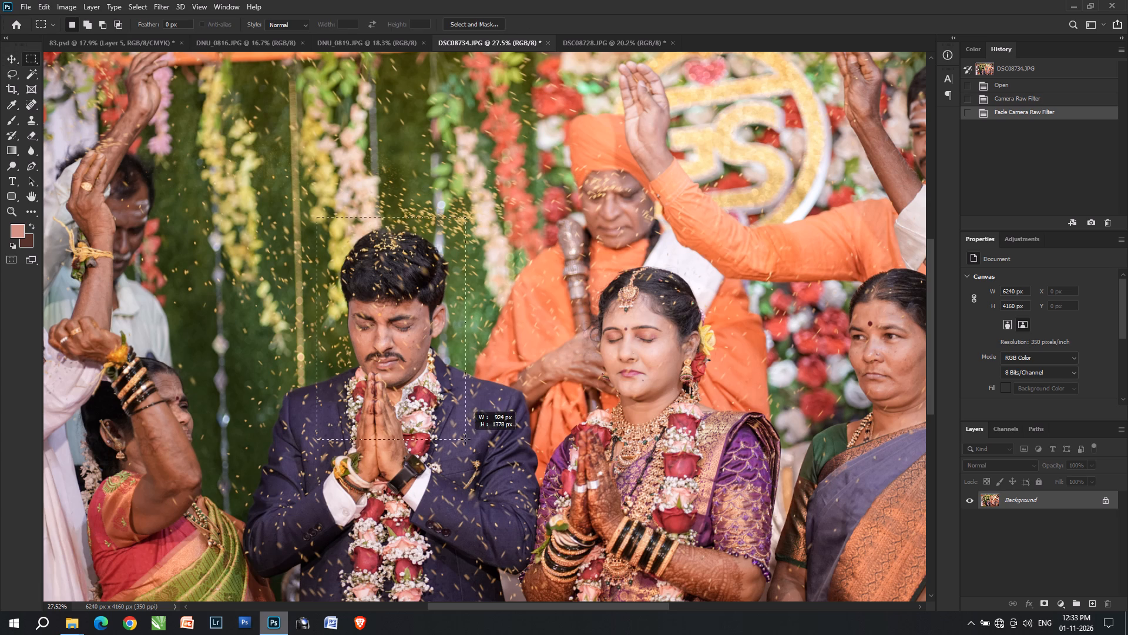
{"action": "left_click_drag", "start_coordinate": [465, 439], "coordinate": [462, 514]}
{"action": "key", "text": "ctrl+alt+d"}
{"action": "key", "text": "Return"}
{"action": "key", "text": "ctrl+l"}
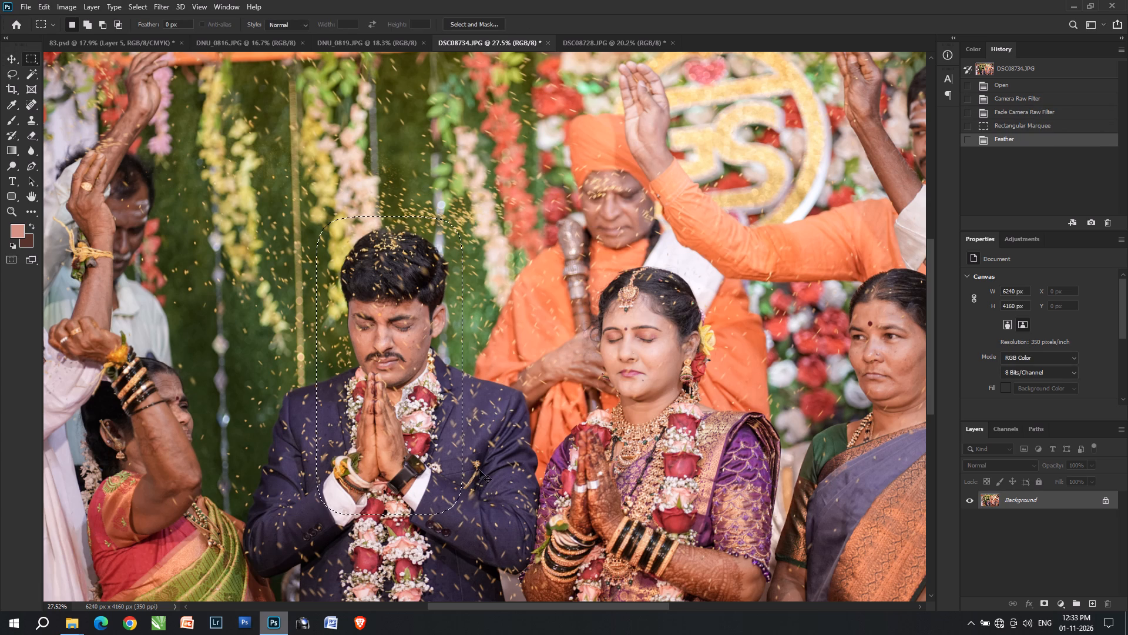
{"action": "left_click", "coordinate": [868, 376]}
{"action": "key", "text": "Return"}
Cut the entire DSC08734.JPG photo and paste it into the album spread 83.psd.
{"action": "scroll", "coordinate": [651, 356], "scroll_direction": "down", "scroll_amount": 10, "text": "alt"}
{"action": "key", "text": "ctrl+a"}
{"action": "key", "text": "ctrl+x"}
{"action": "key", "text": "v"}
{"action": "left_click", "coordinate": [135, 37]}
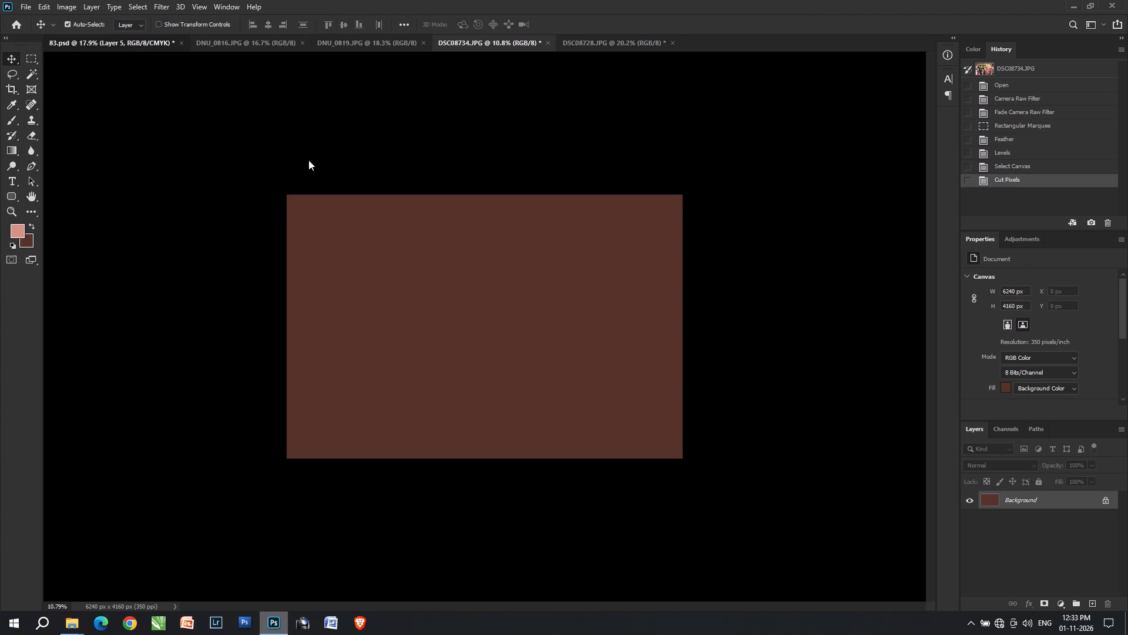
{"action": "key", "text": "space"}
{"action": "key", "text": "space"}
{"action": "key", "text": "space"}
{"action": "left_click_drag", "start_coordinate": [790, 276], "coordinate": [398, 355]}
{"action": "left_click", "coordinate": [398, 355]}
{"action": "key", "text": "ctrl+v"}
Scale the pasted blessing photo to about 32% and place it over the brown gradient beside the bride.
{"action": "key", "text": "ctrl+t"}
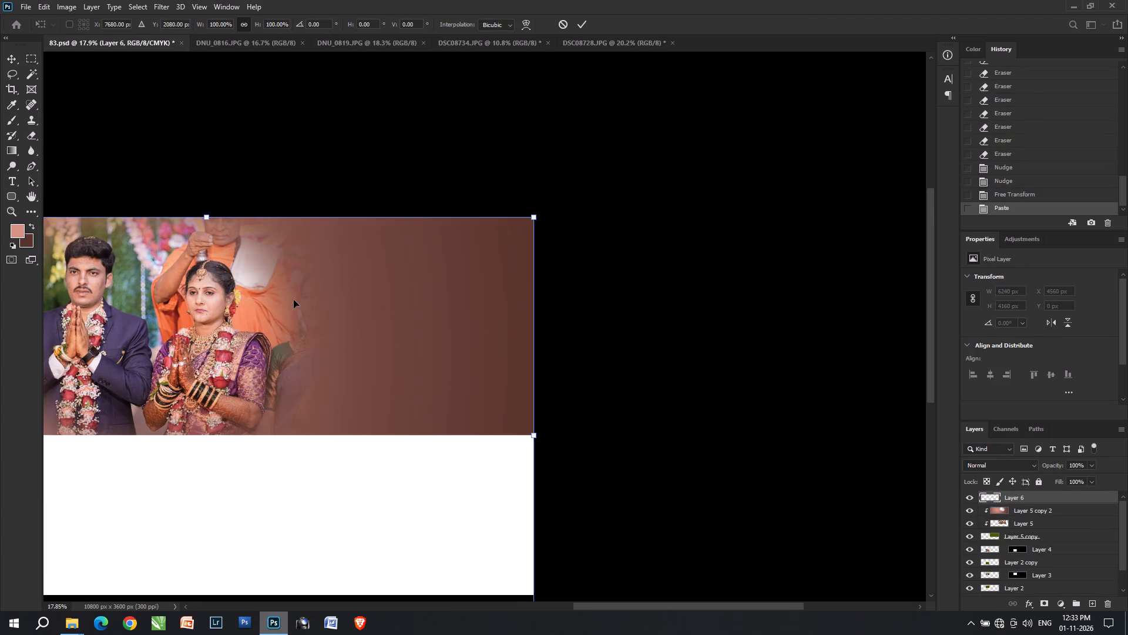
{"action": "left_click_drag", "start_coordinate": [203, 220], "coordinate": [222, 474]}
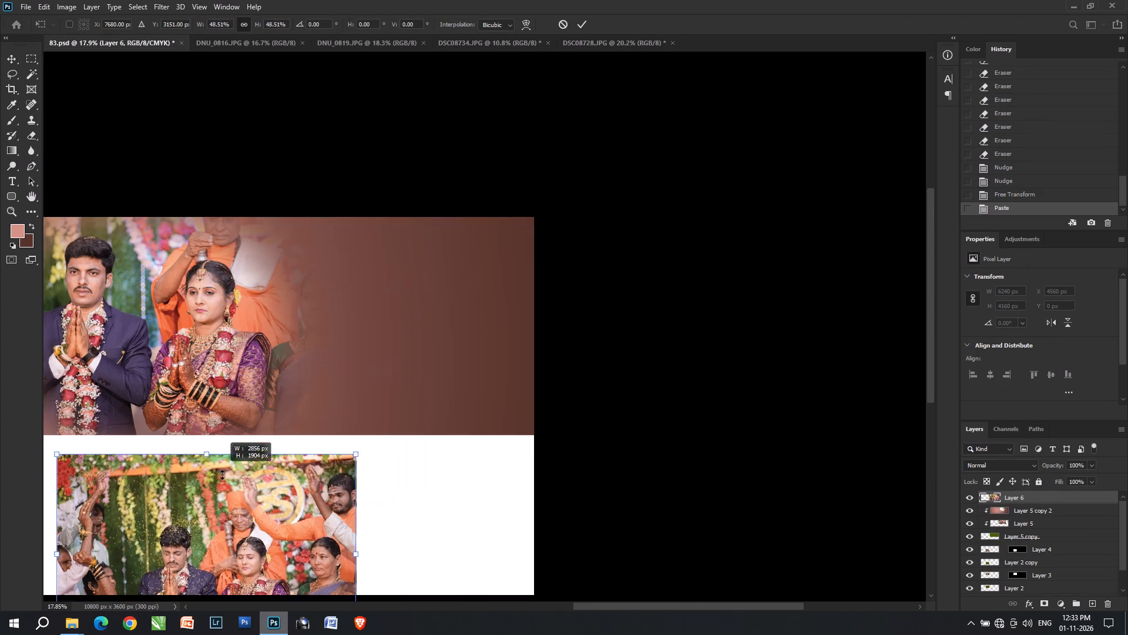
{"action": "left_click_drag", "start_coordinate": [222, 474], "coordinate": [235, 529]}
{"action": "left_click_drag", "start_coordinate": [229, 552], "coordinate": [344, 332]}
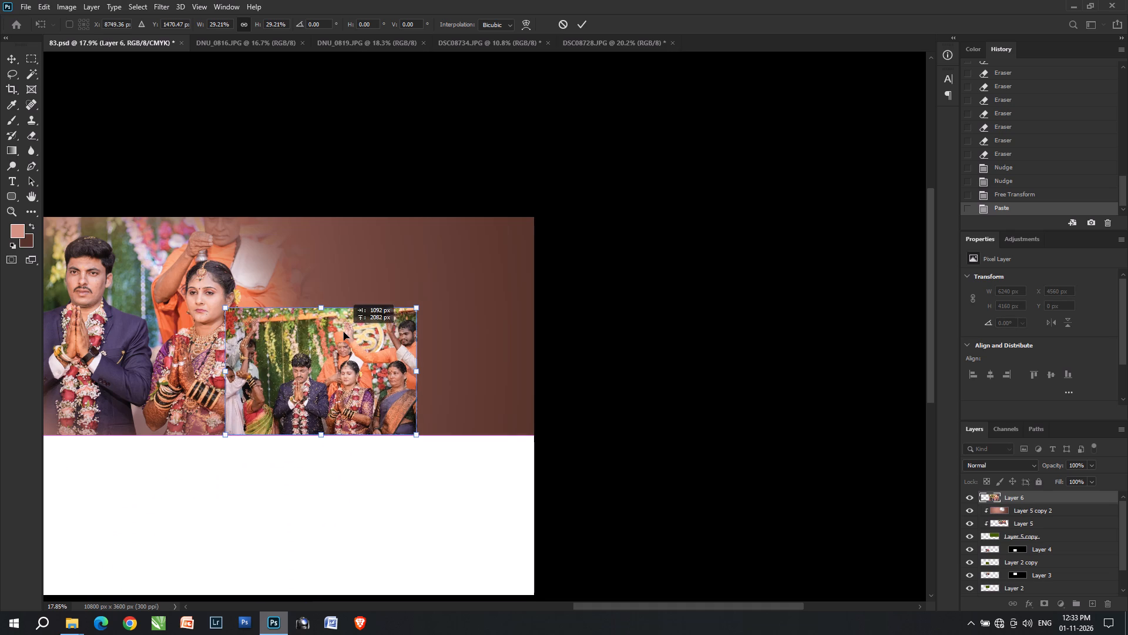
{"action": "left_click_drag", "start_coordinate": [344, 332], "coordinate": [403, 287]}
{"action": "left_click_drag", "start_coordinate": [477, 330], "coordinate": [496, 328]}
{"action": "left_click_drag", "start_coordinate": [449, 323], "coordinate": [445, 322]}
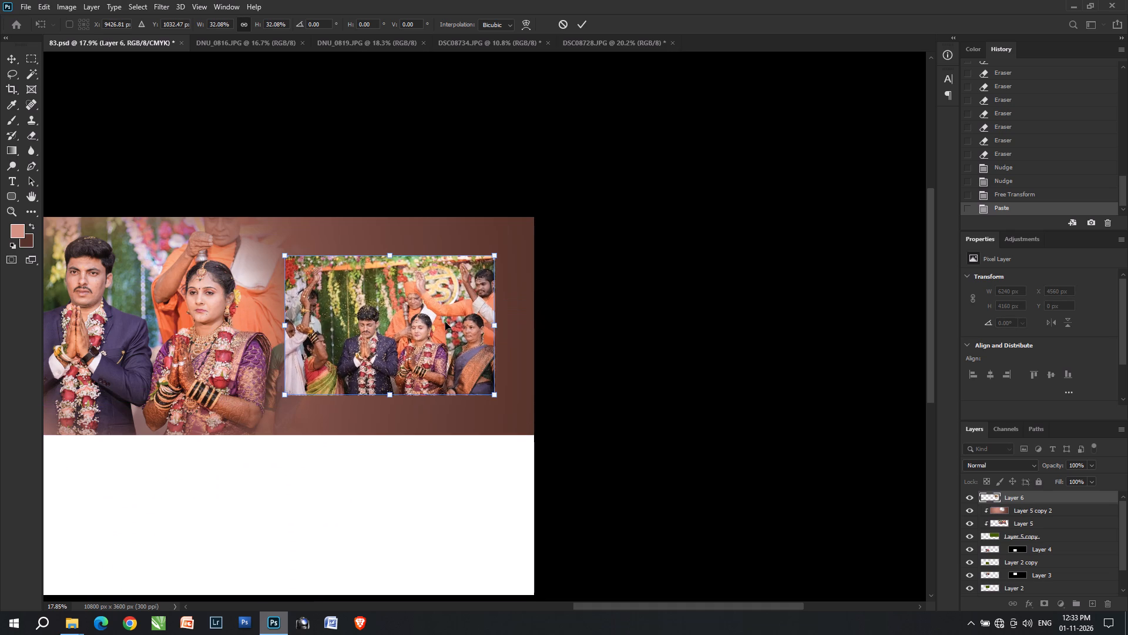
{"action": "left_click_drag", "start_coordinate": [445, 322], "coordinate": [444, 322]}
{"action": "key", "text": "Return"}
Apply the pasted blessing photo's transform and fill its rectangle with the dark brown background colour.
{"action": "key", "text": "ctrl+shift+BackSpace"}
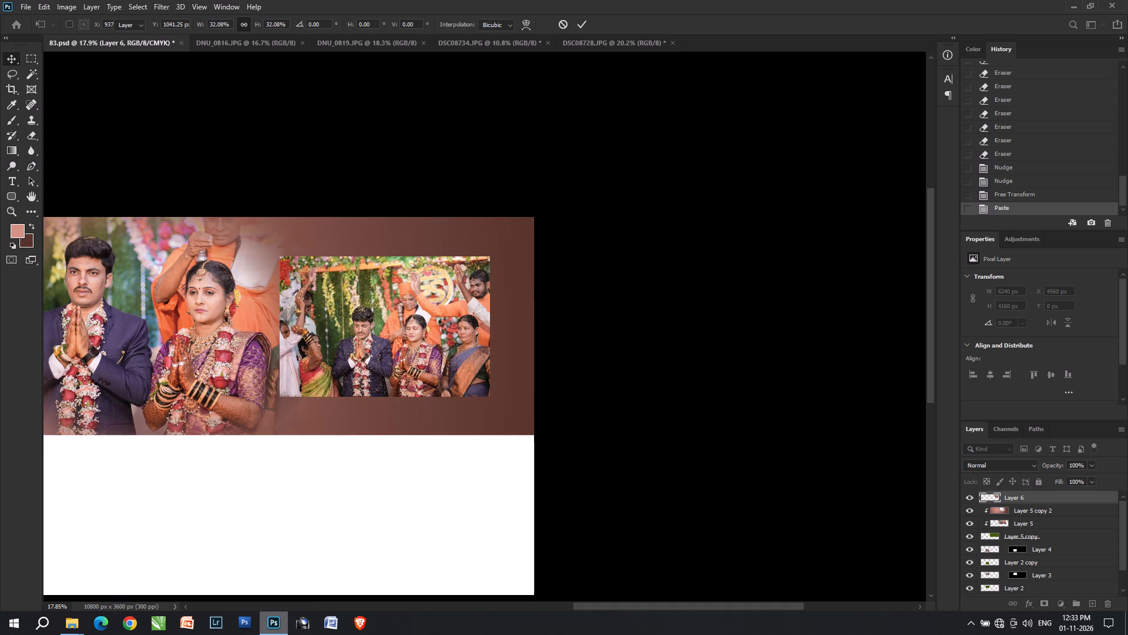
{"action": "key", "text": "w"}
{"action": "left_click", "coordinate": [444, 322]}
{"action": "double_click", "coordinate": [444, 322]}
{"action": "key", "text": "Return"}
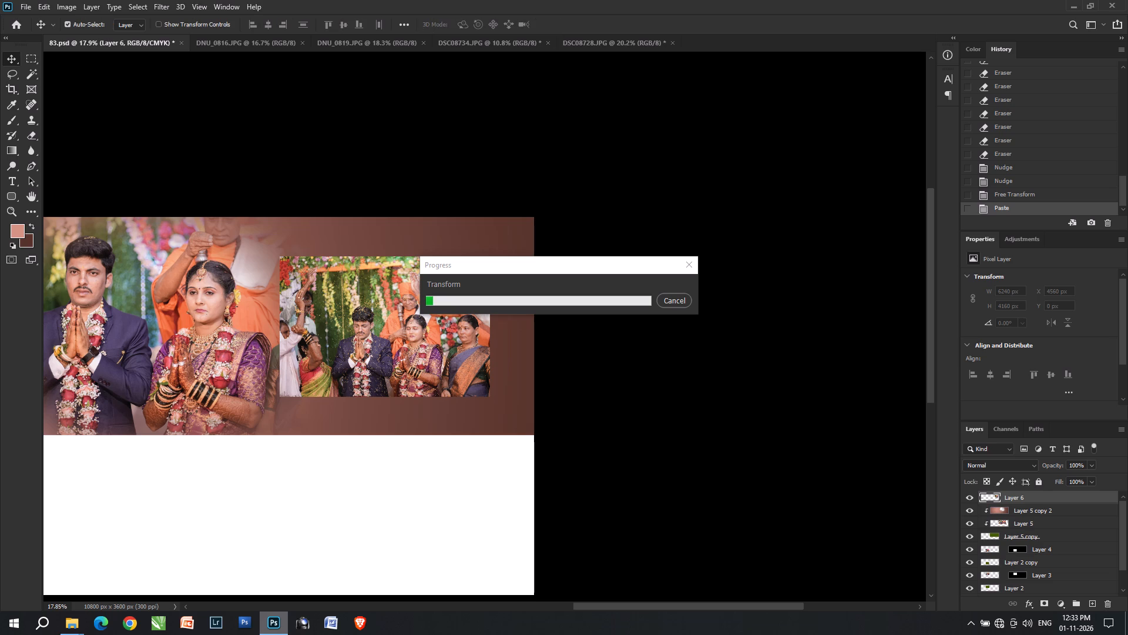
{"action": "double_click", "coordinate": [444, 321]}
{"action": "left_click", "coordinate": [444, 321]}
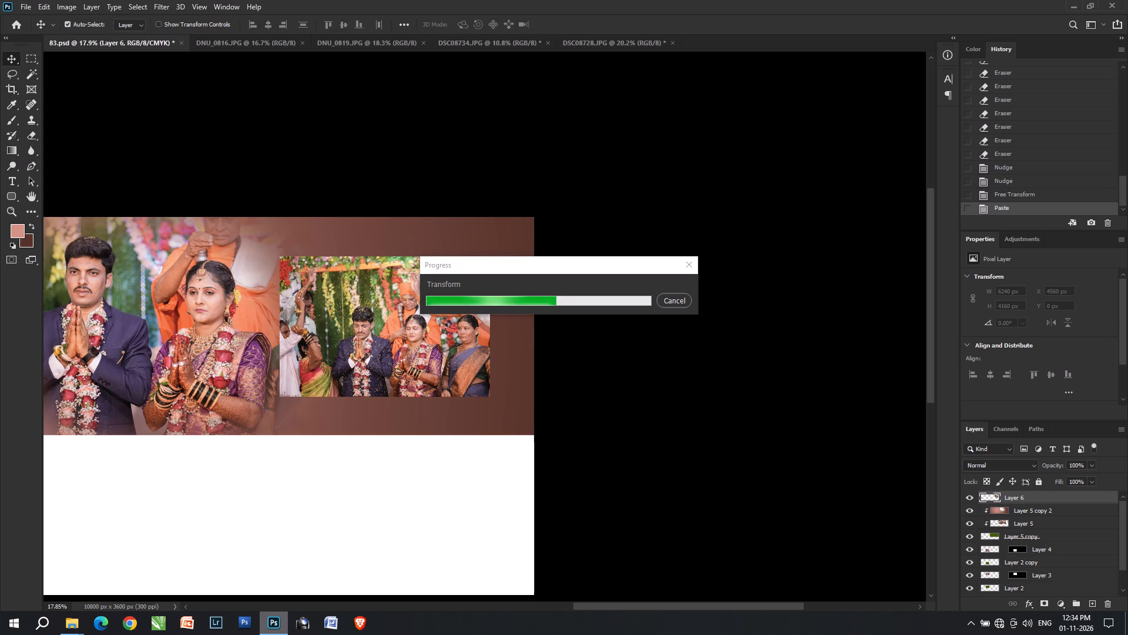
{"action": "key", "text": "Return"}
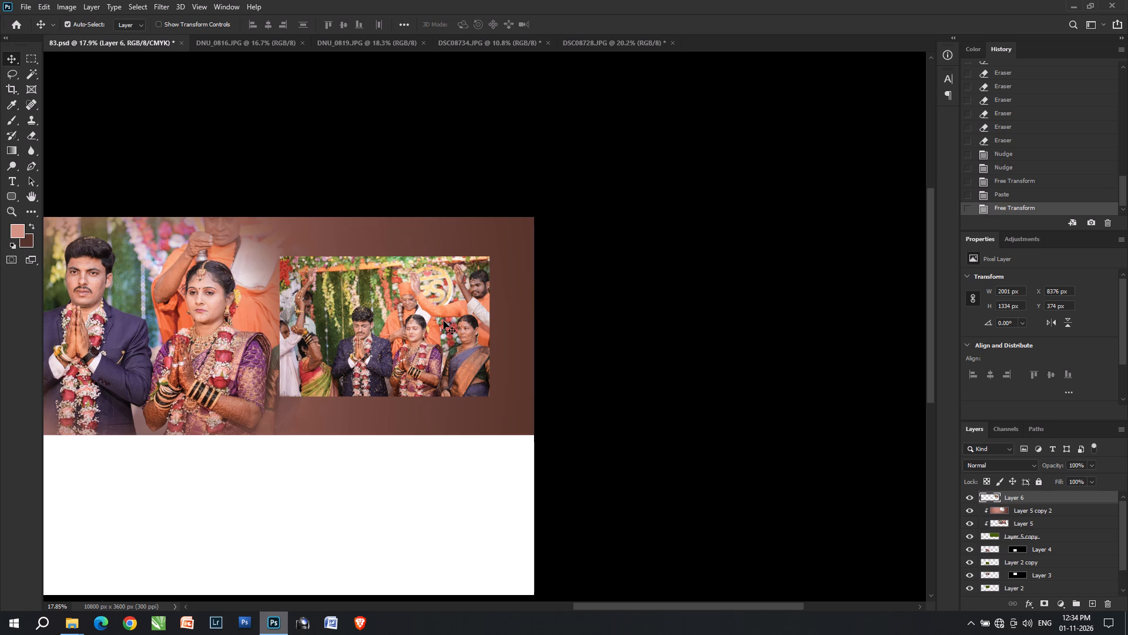
{"action": "key", "text": "ctrl+shift+BackSpace"}
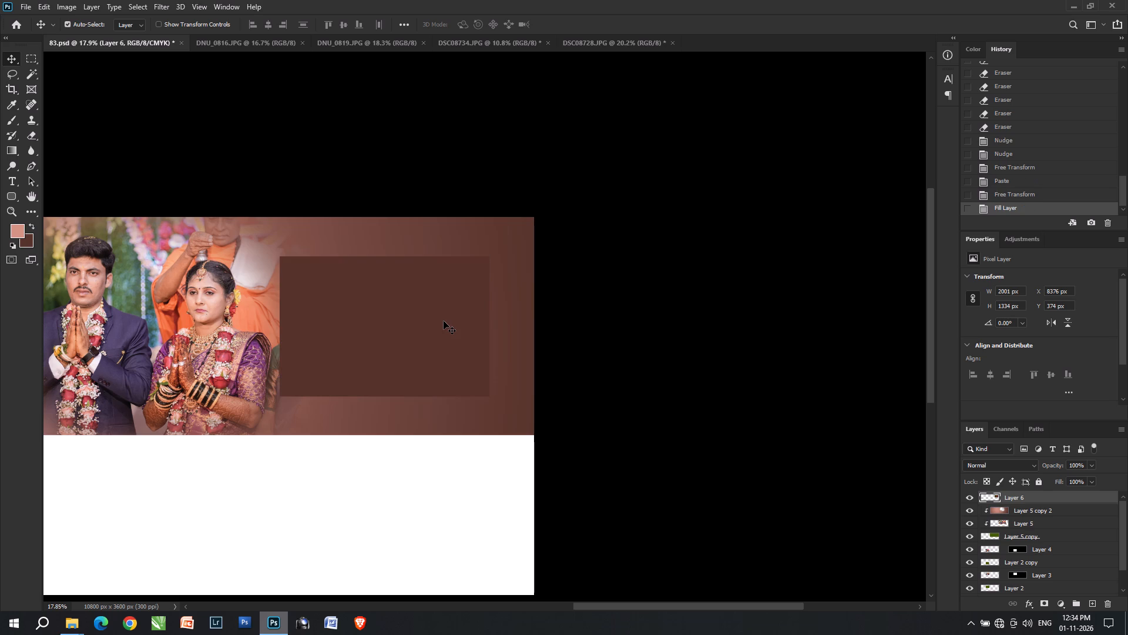
{"action": "type", "text": "vv"}
{"action": "left_click", "coordinate": [444, 321]}
{"action": "key", "text": "w"}
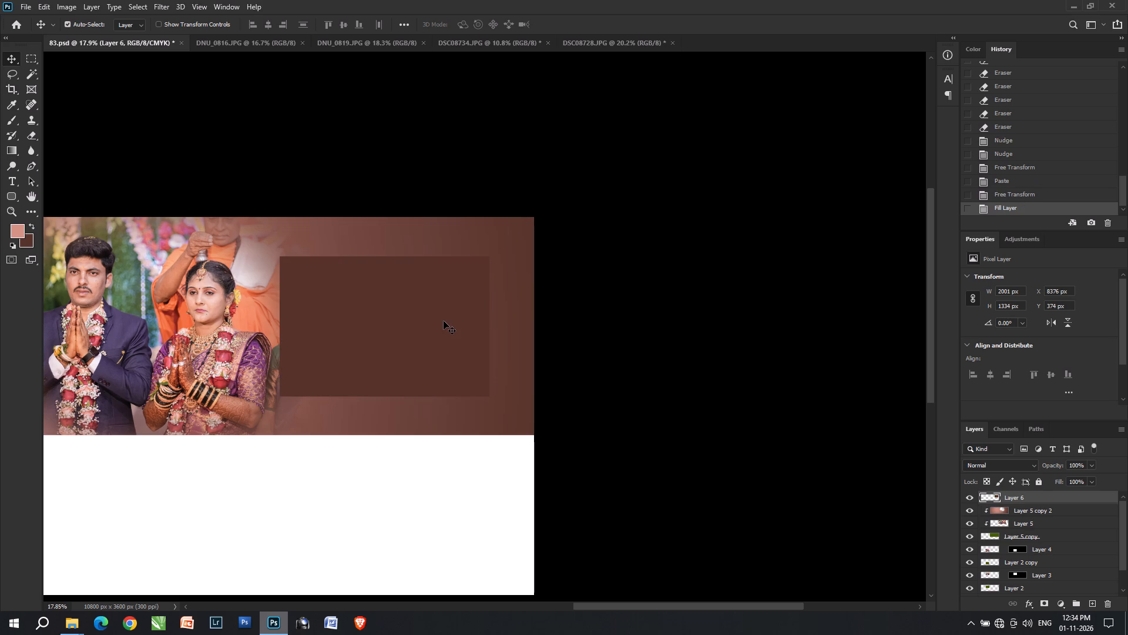
{"action": "key", "text": "w"}
{"action": "left_click", "coordinate": [444, 321]}
{"action": "key", "text": "ctrl+d"}
Move the dark brown rectangle slightly up and enlarge it to about 2085 × 1390 px.
{"action": "key", "text": "v"}
{"action": "left_click", "coordinate": [442, 321]}
{"action": "left_click_drag", "start_coordinate": [442, 322], "coordinate": [441, 317], "text": "shift"}
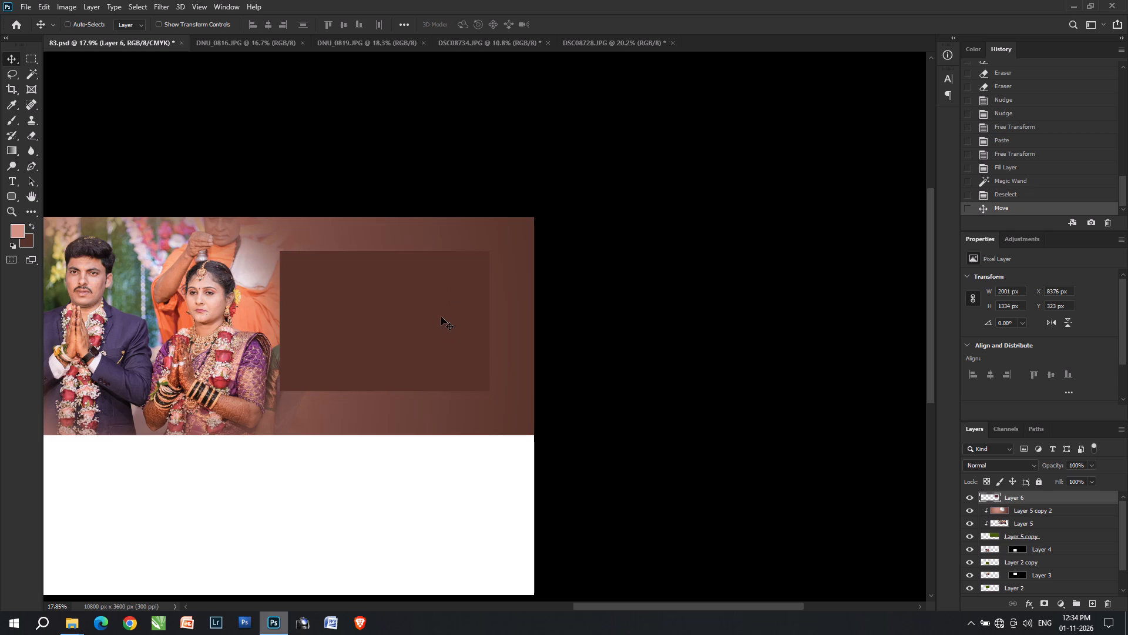
{"action": "key", "text": "ctrl+t"}
{"action": "left_click_drag", "start_coordinate": [491, 326], "coordinate": [499, 329]}
{"action": "key", "text": "Return"}
{"action": "right_click", "coordinate": [419, 324]}
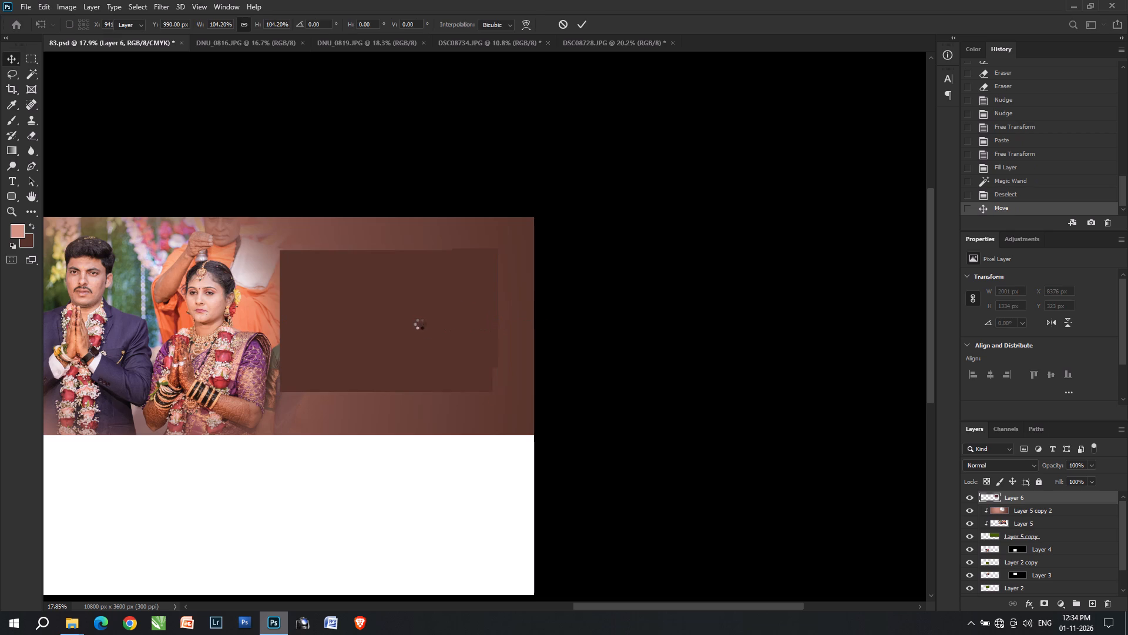
{"action": "left_click", "coordinate": [448, 349]}
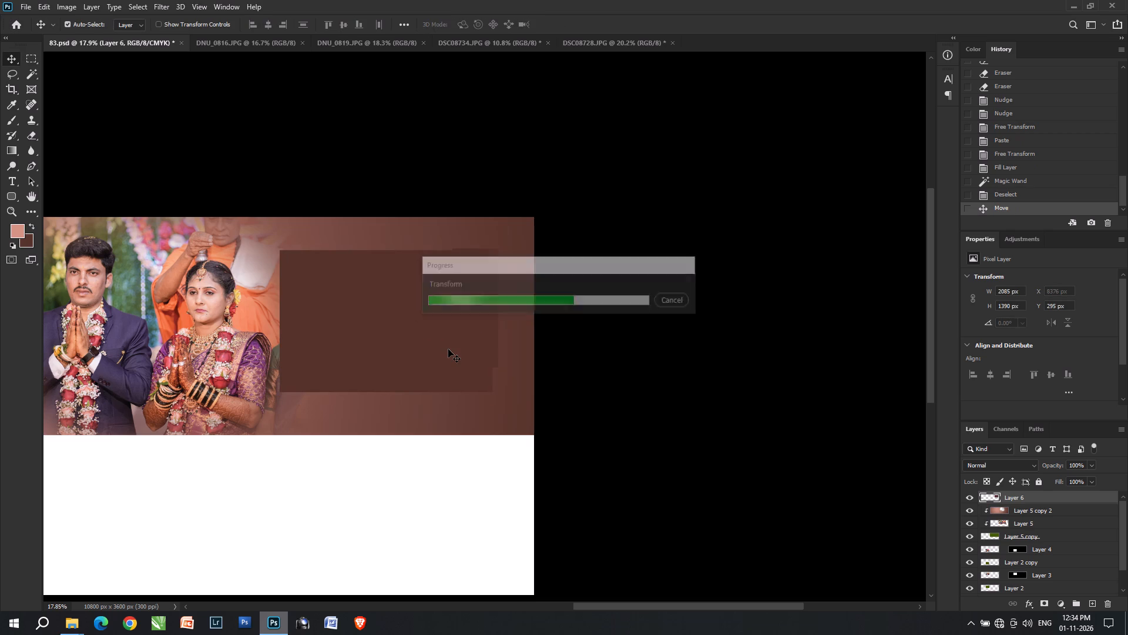
{"action": "left_click", "coordinate": [448, 349]}
Select the dark brown rectangle with the Magic Wand and paste the blessing photo into that selection.
{"action": "left_click", "coordinate": [331, 320]}
{"action": "key", "text": "w"}
{"action": "left_click", "coordinate": [335, 321]}
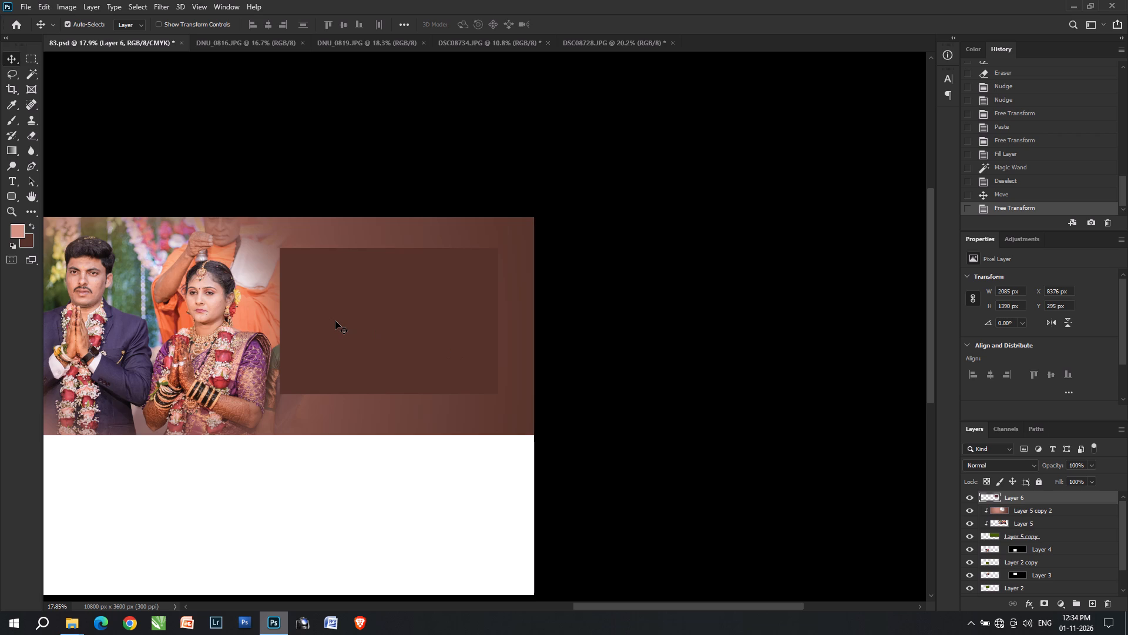
{"action": "key", "text": "w"}
{"action": "left_click", "coordinate": [335, 321]}
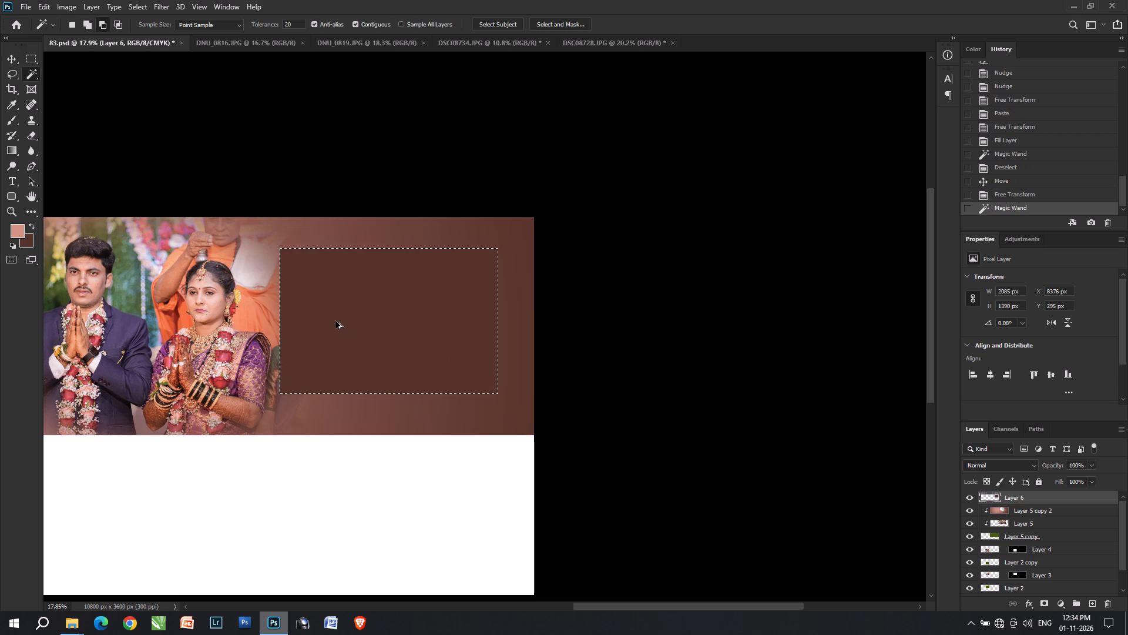
{"action": "key", "text": "ctrl+alt+shift+v"}
Scale the pasted-in photo to about 35% and position it over the brown rectangle.
{"action": "key", "text": "ctrl+t"}
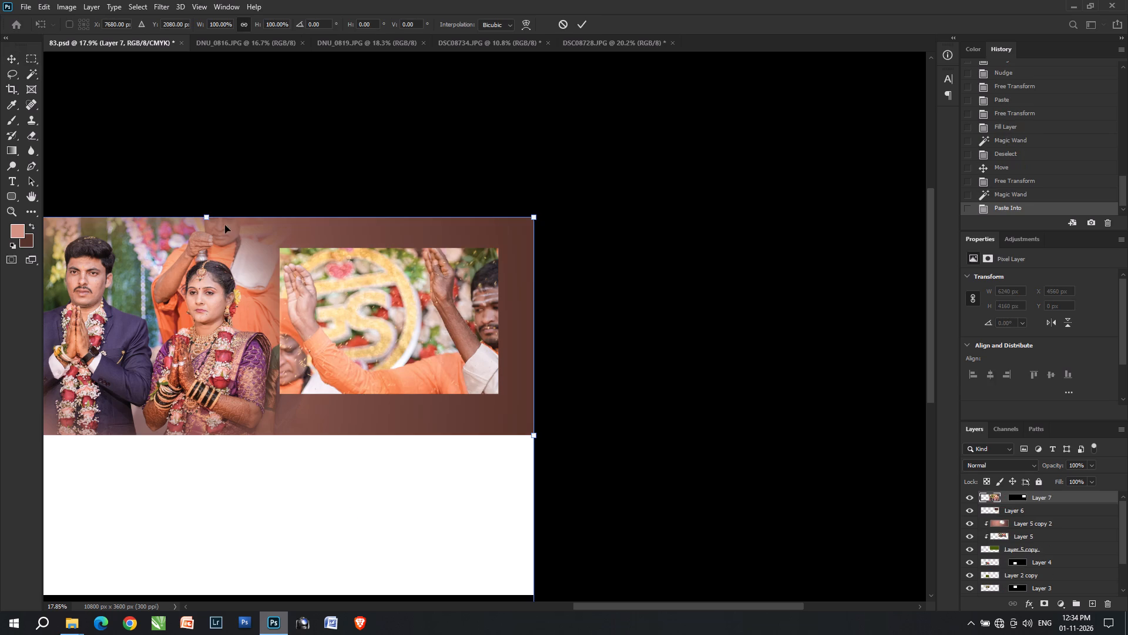
{"action": "left_click_drag", "start_coordinate": [207, 212], "coordinate": [220, 358]}
{"action": "left_click_drag", "start_coordinate": [220, 358], "coordinate": [227, 463]}
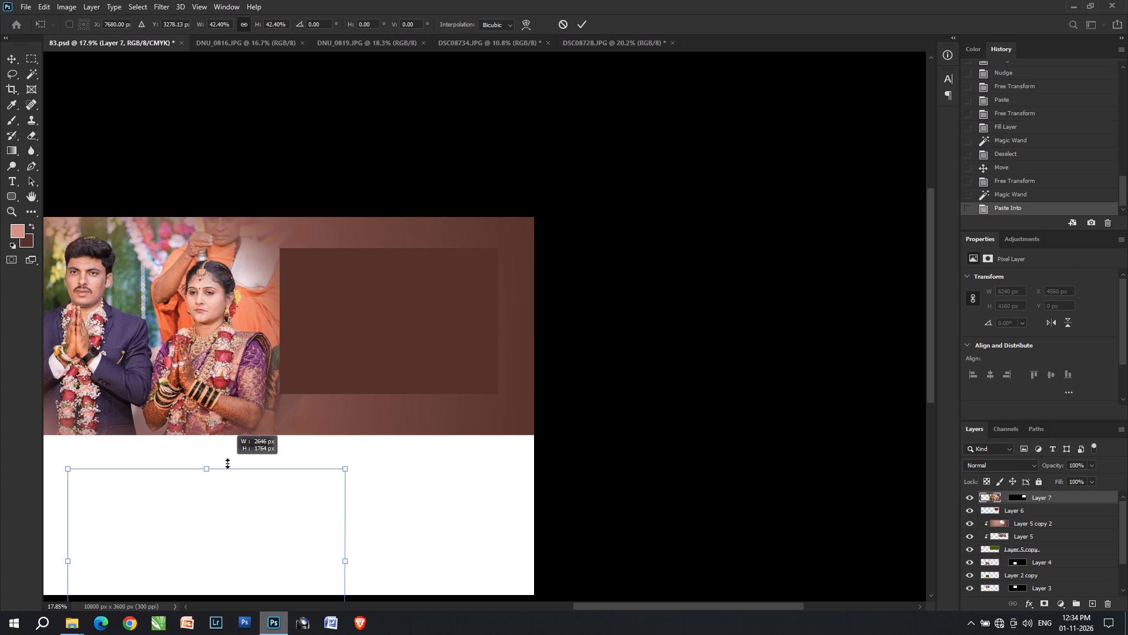
{"action": "left_click_drag", "start_coordinate": [227, 463], "coordinate": [227, 496]}
{"action": "left_click_drag", "start_coordinate": [207, 547], "coordinate": [301, 427]}
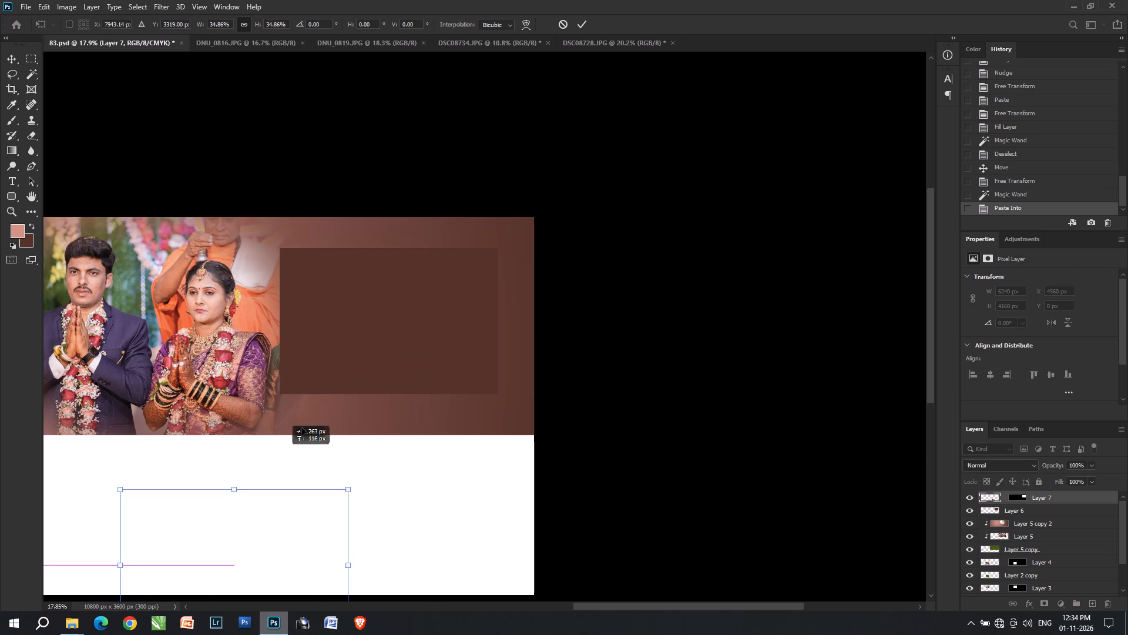
{"action": "left_click_drag", "start_coordinate": [301, 427], "coordinate": [398, 283]}
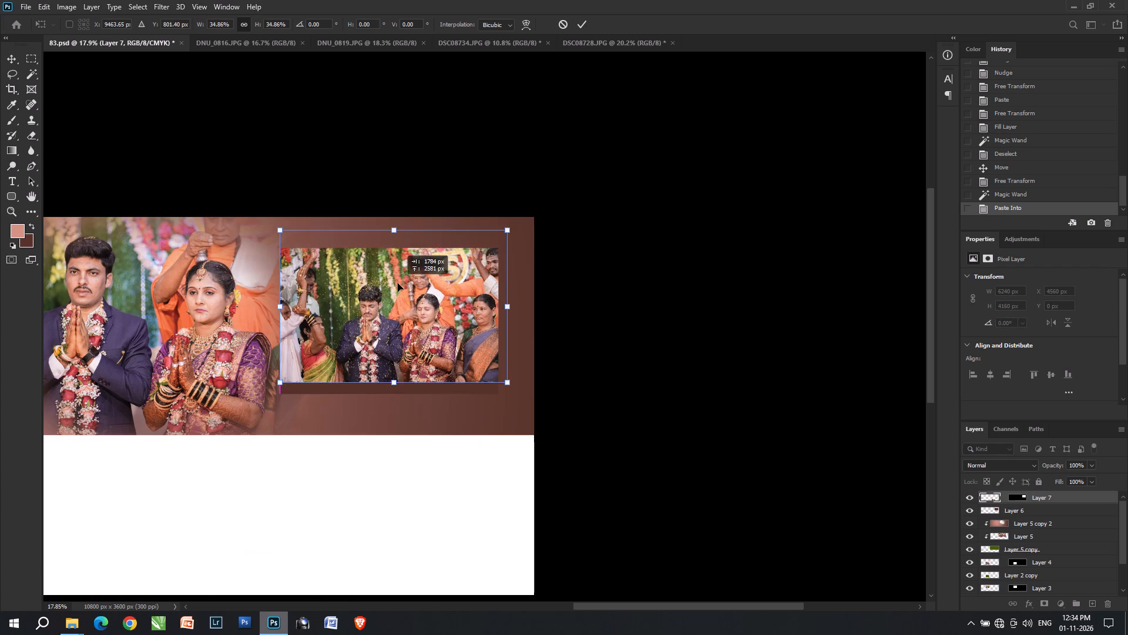
{"action": "left_click_drag", "start_coordinate": [398, 283], "coordinate": [397, 283]}
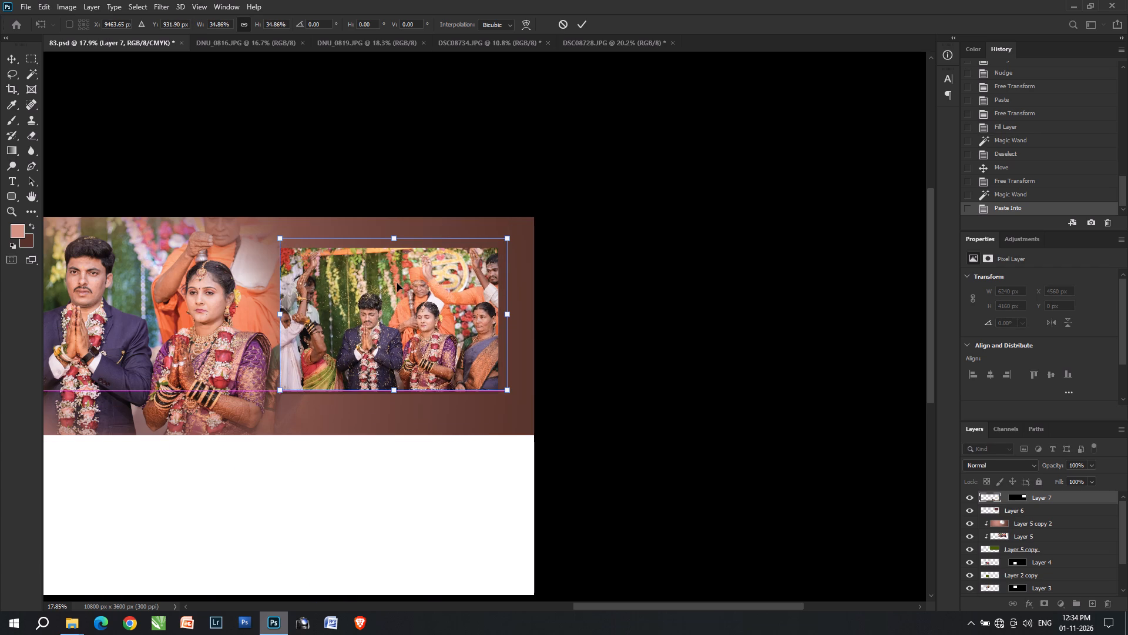
Enlarge the masked photo to about 46% and reposition it so the praying couple fills the rectangle.
{"action": "left_click_drag", "start_coordinate": [395, 229], "coordinate": [425, 182]}
{"action": "key", "text": "ctrl+z"}
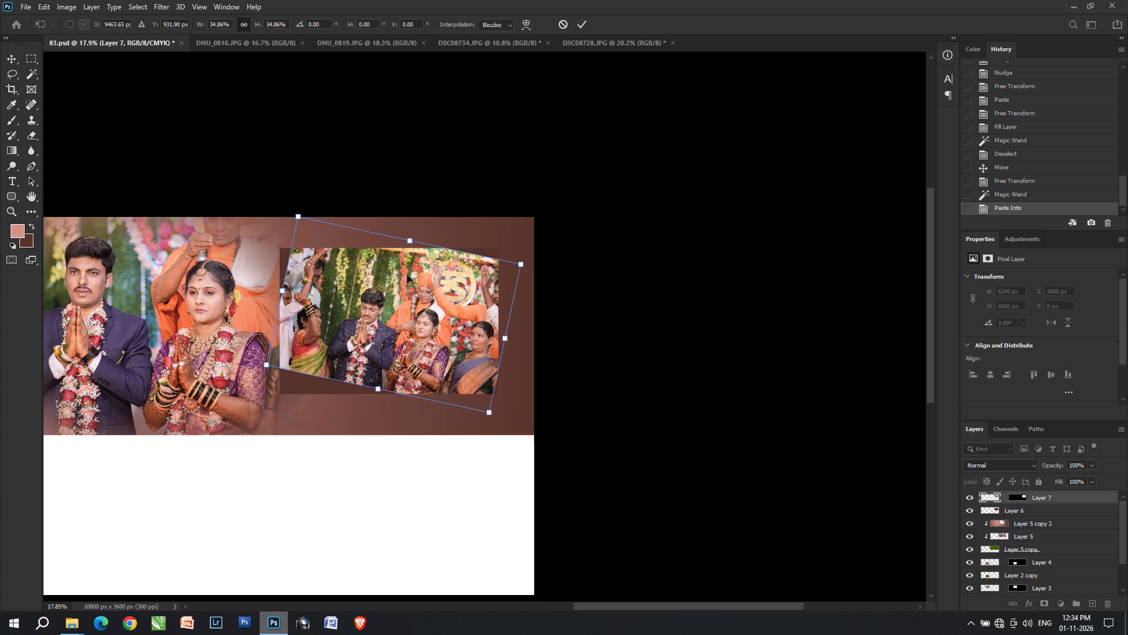
{"action": "left_click_drag", "start_coordinate": [392, 236], "coordinate": [392, 211]}
{"action": "left_click", "coordinate": [419, 264], "text": "shift"}
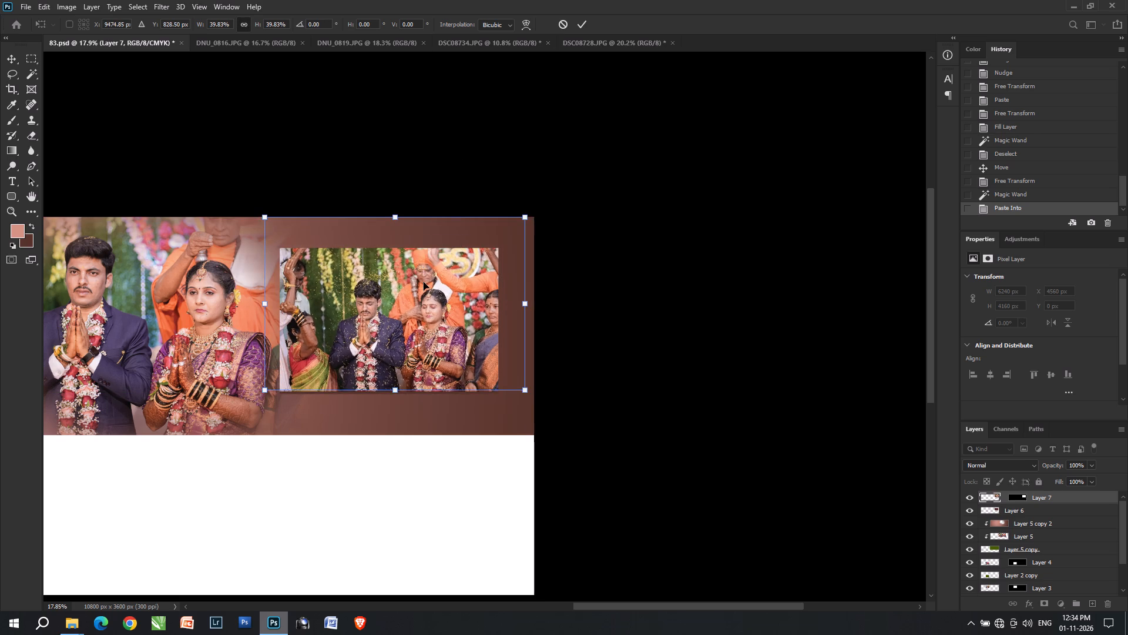
{"action": "left_click", "coordinate": [424, 283]}
{"action": "left_click_drag", "start_coordinate": [422, 292], "coordinate": [416, 293], "text": "shift"}
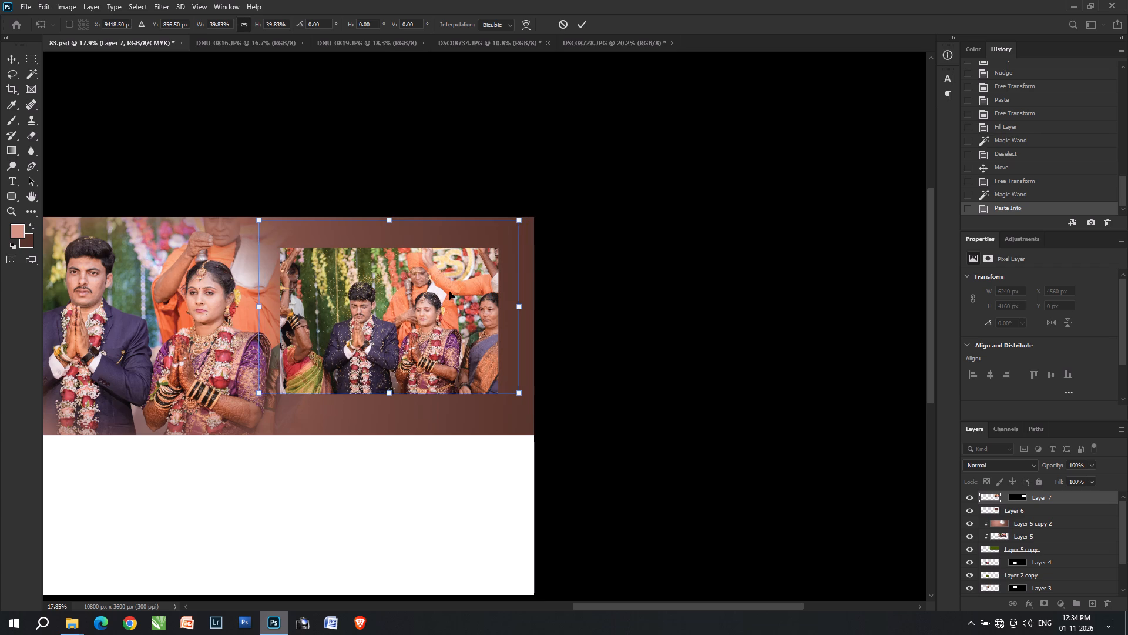
{"action": "left_click_drag", "start_coordinate": [449, 292], "coordinate": [442, 292], "text": "shift"}
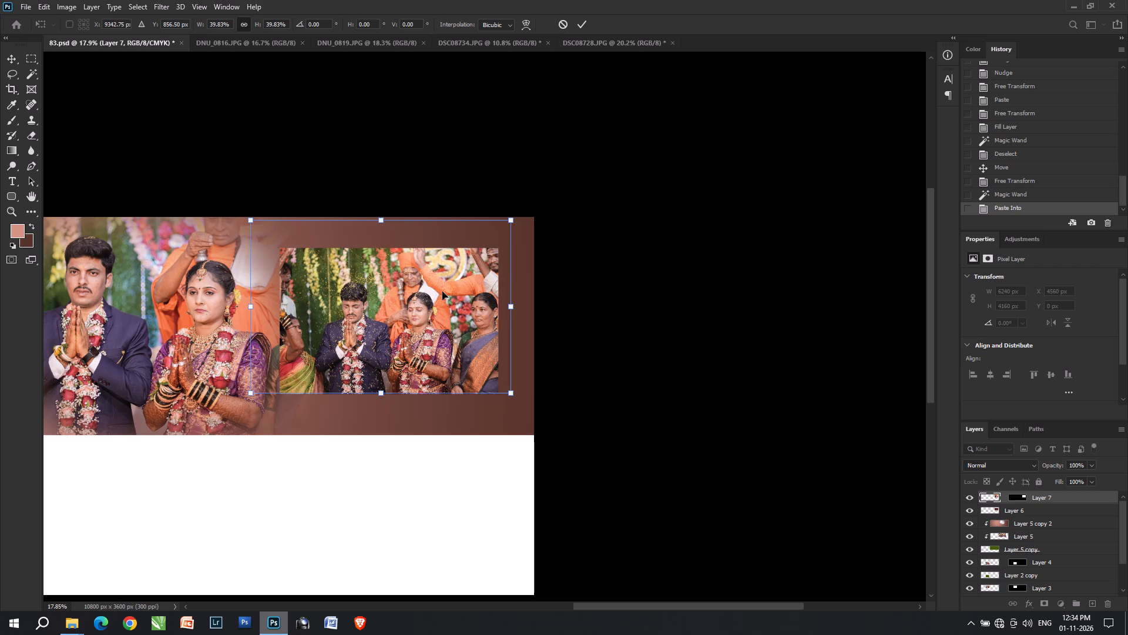
{"action": "key", "text": "Left"}
{"action": "key", "text": "Left"}
{"action": "left_click_drag", "start_coordinate": [381, 216], "coordinate": [392, 202]}
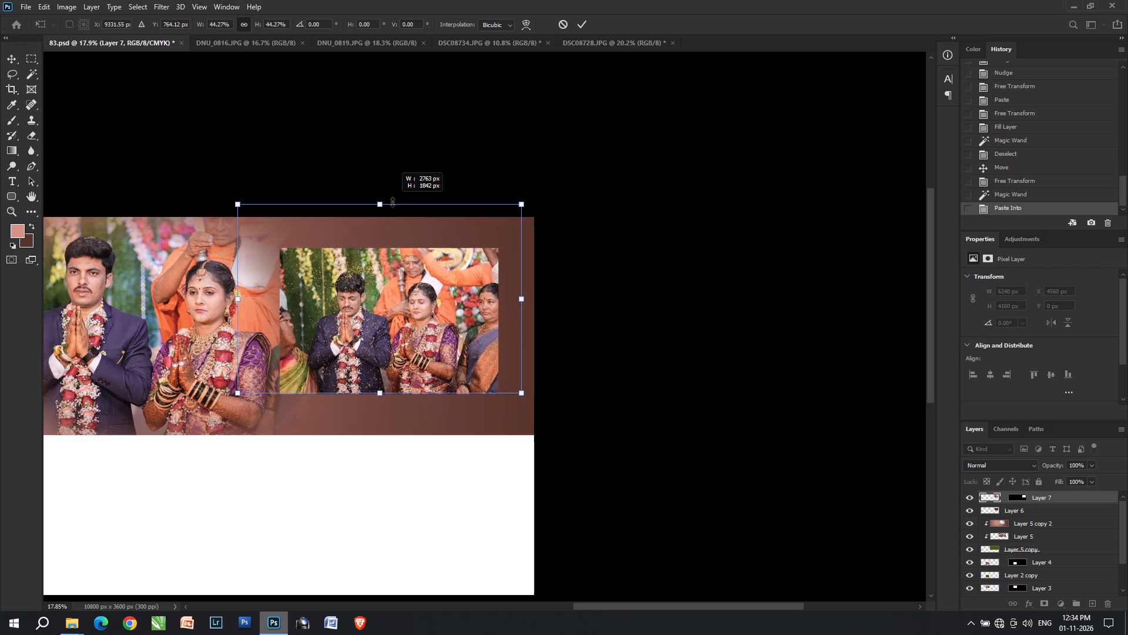
{"action": "left_click_drag", "start_coordinate": [392, 202], "coordinate": [393, 203]}
{"action": "left_click_drag", "start_coordinate": [402, 285], "coordinate": [408, 284]}
{"action": "left_click_drag", "start_coordinate": [388, 203], "coordinate": [392, 188]}
{"action": "left_click_drag", "start_coordinate": [404, 250], "coordinate": [394, 250]}
{"action": "key", "text": "Return"}
{"action": "key", "text": "v"}
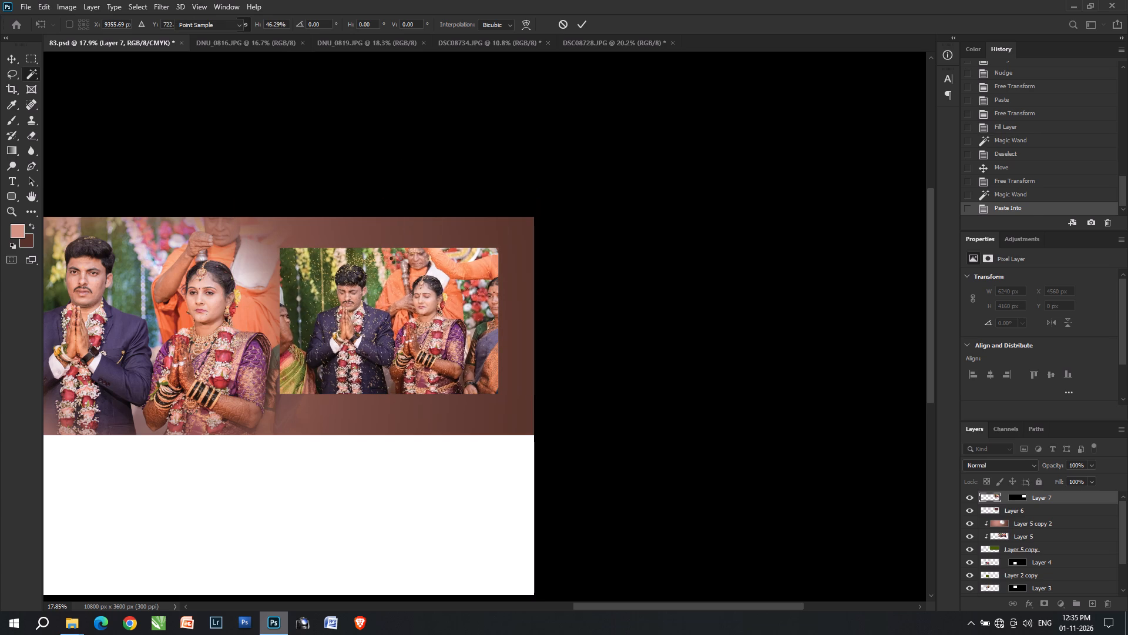
{"action": "type", "text": "vv"}
Select a rectangle of about 2330 × 1628 px around the inset photo and copy that area of the white bottom layer to a new layer.
{"action": "scroll", "coordinate": [395, 258], "scroll_direction": "up", "scroll_amount": 3, "text": "alt"}
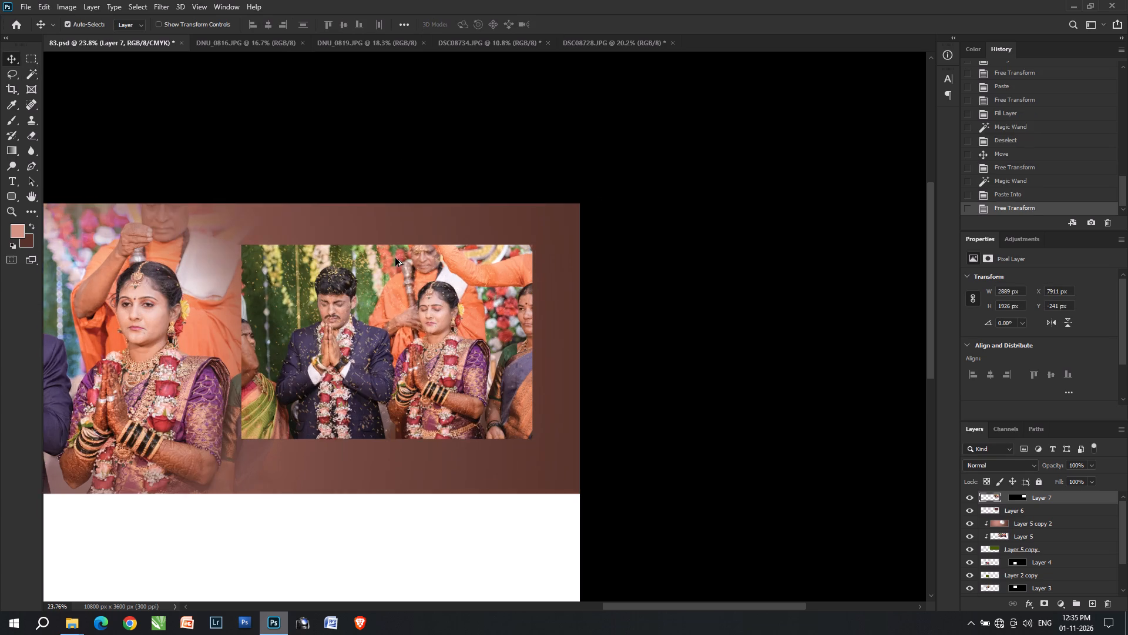
{"action": "scroll", "coordinate": [395, 258], "scroll_direction": "up", "scroll_amount": 2, "text": "alt"}
{"action": "key", "text": "space"}
{"action": "left_click_drag", "start_coordinate": [414, 336], "coordinate": [311, 303]}
{"action": "key", "text": "m"}
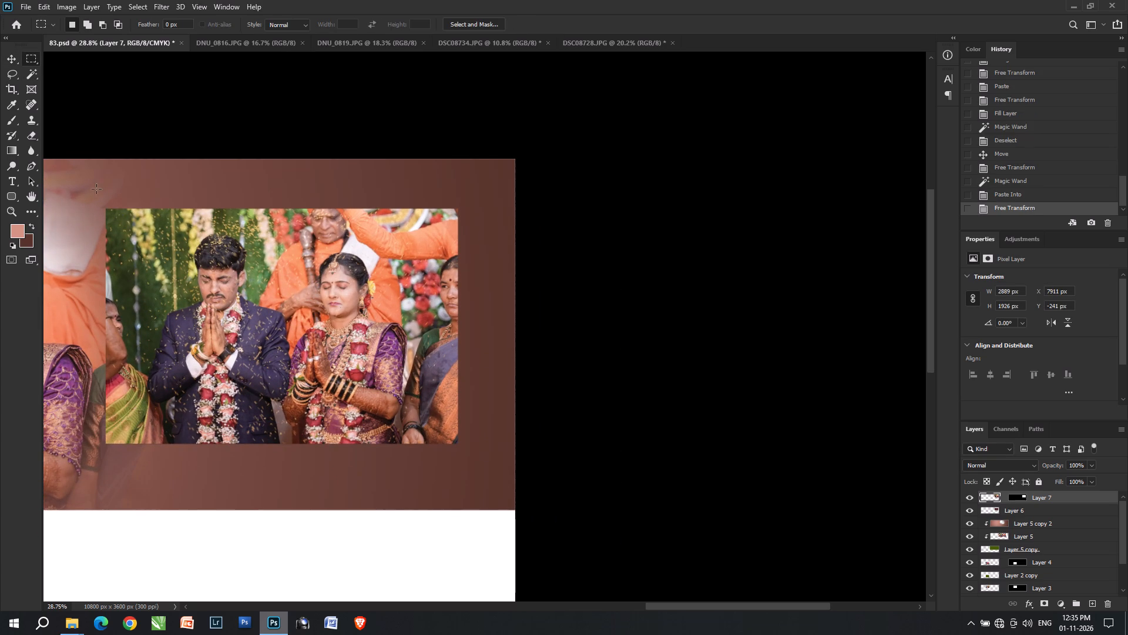
{"action": "left_click_drag", "start_coordinate": [86, 193], "coordinate": [479, 467]}
{"action": "scroll", "coordinate": [1087, 553], "scroll_direction": "down", "scroll_amount": 5}
{"action": "left_click", "coordinate": [1018, 589]}
{"action": "key", "text": "ctrl+j"}
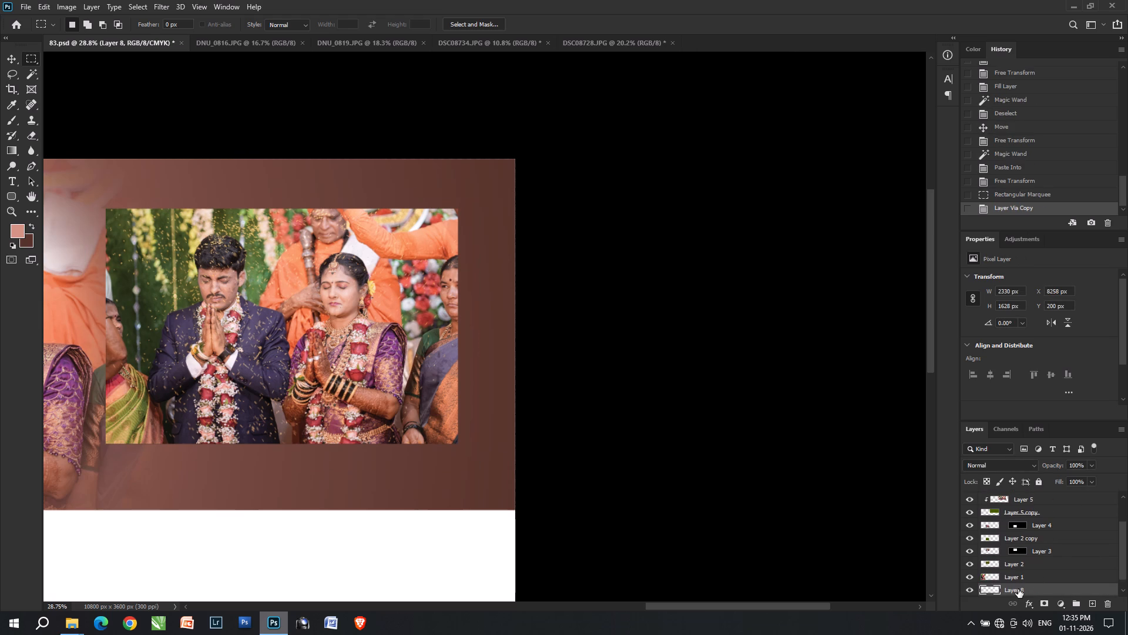
Reorder the white rectangle layer to sit directly below Layer 6 and above Layer 5 copy 2.
{"action": "key", "text": "ctrl+shift+bracketright"}
{"action": "key", "text": "ctrl+bracketleft"}
{"action": "key", "text": "ctrl+bracketleft"}
{"action": "key", "text": "ctrl+bracketleft"}
{"action": "key", "text": "ctrl+bracketright"}
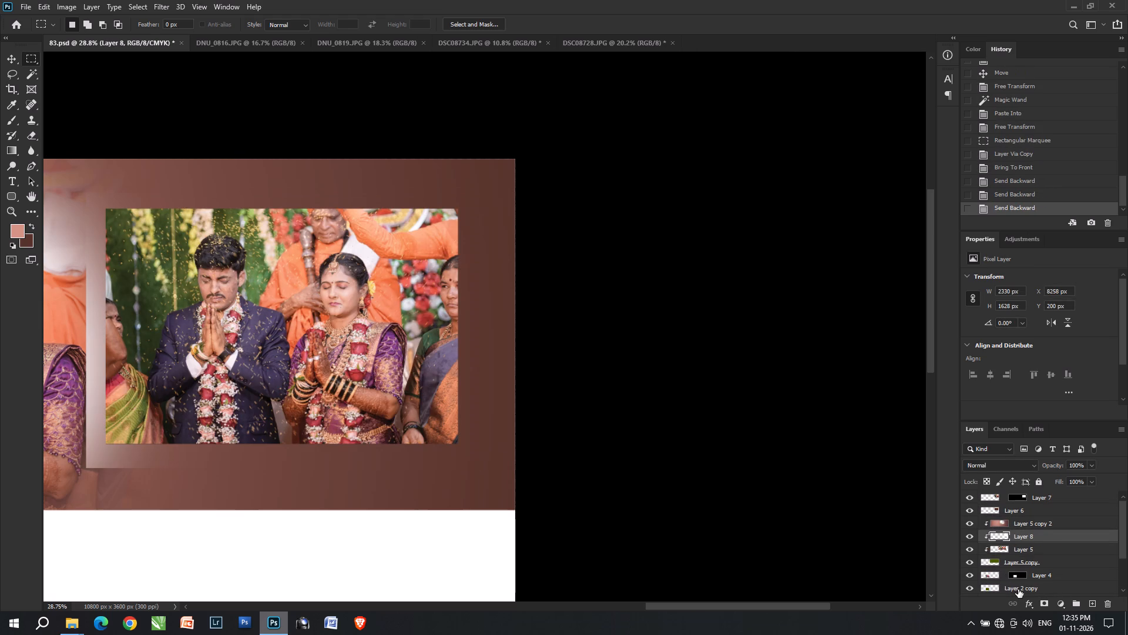
Lower the opacity of the white rectangle behind the inset photo to 50%.
{"action": "type", "text": "vv"}
{"action": "key", "text": "v"}
{"action": "key", "text": "space"}
{"action": "key", "text": "space"}
{"action": "key", "text": "space"}
{"action": "key", "text": "space"}
{"action": "key", "text": "space"}
{"action": "key", "text": "space"}
{"action": "key", "text": "space"}
{"action": "key", "text": "space"}
{"action": "key", "text": "space"}
{"action": "key", "text": "space"}
{"action": "key", "text": "space"}
{"action": "key", "text": "space"}
{"action": "key", "text": "space"}
{"action": "key", "text": "space"}
{"action": "left_click_drag", "start_coordinate": [433, 423], "coordinate": [737, 474]}
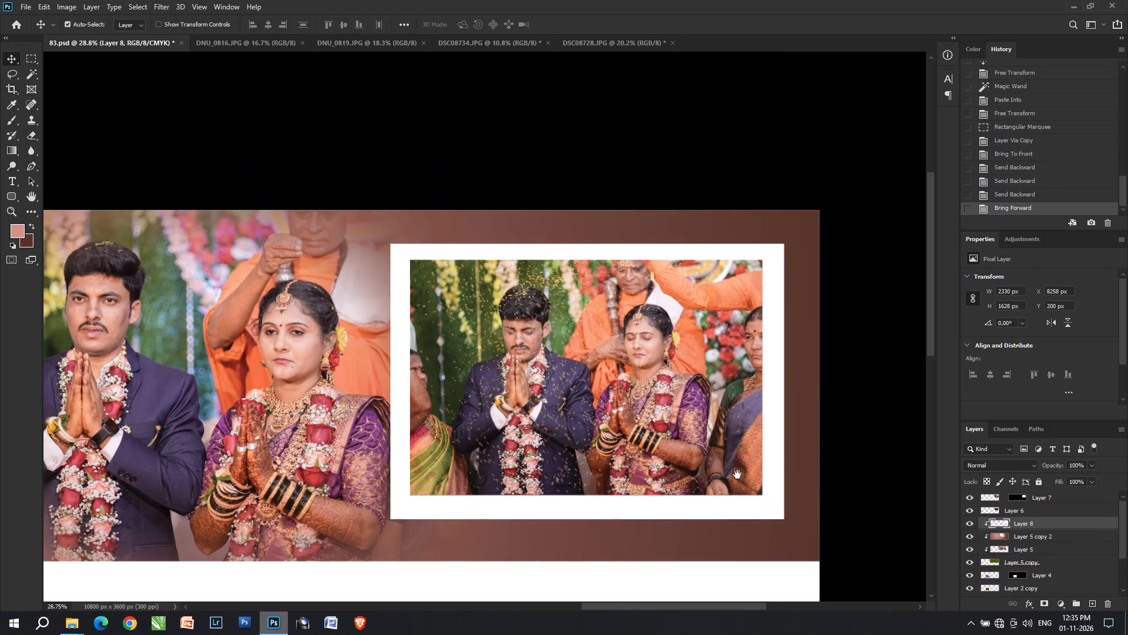
{"action": "left_click_drag", "start_coordinate": [737, 474], "coordinate": [738, 474]}
{"action": "type", "text": "v7"}
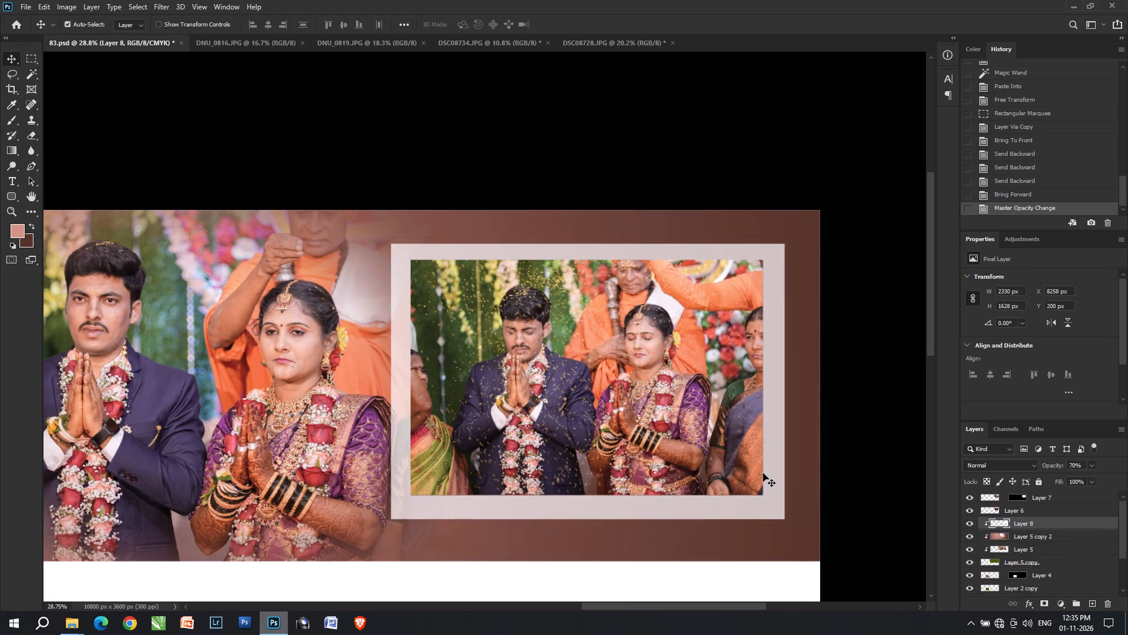
{"action": "type", "text": "5vv"}
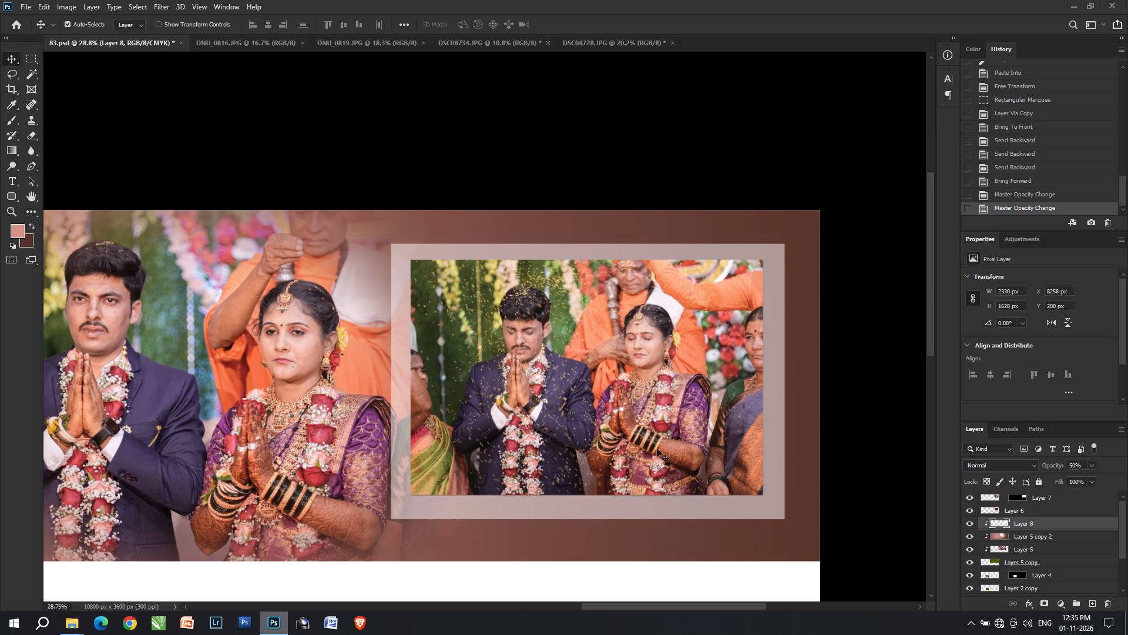
Nudge the translucent white backing about 16 px right and 4 px up to even its margins around the inset photo.
{"action": "key", "text": "Right"}
{"action": "key", "text": "Right"}
{"action": "key", "text": "Right"}
{"action": "key", "text": "Up"}
{"action": "key", "text": "Right"}
{"action": "key", "text": "Up"}
{"action": "key", "text": "Right"}
{"action": "key", "text": "Up"}
{"action": "key", "text": "Right"}
{"action": "key", "text": "Right"}
{"action": "key", "text": "Right"}
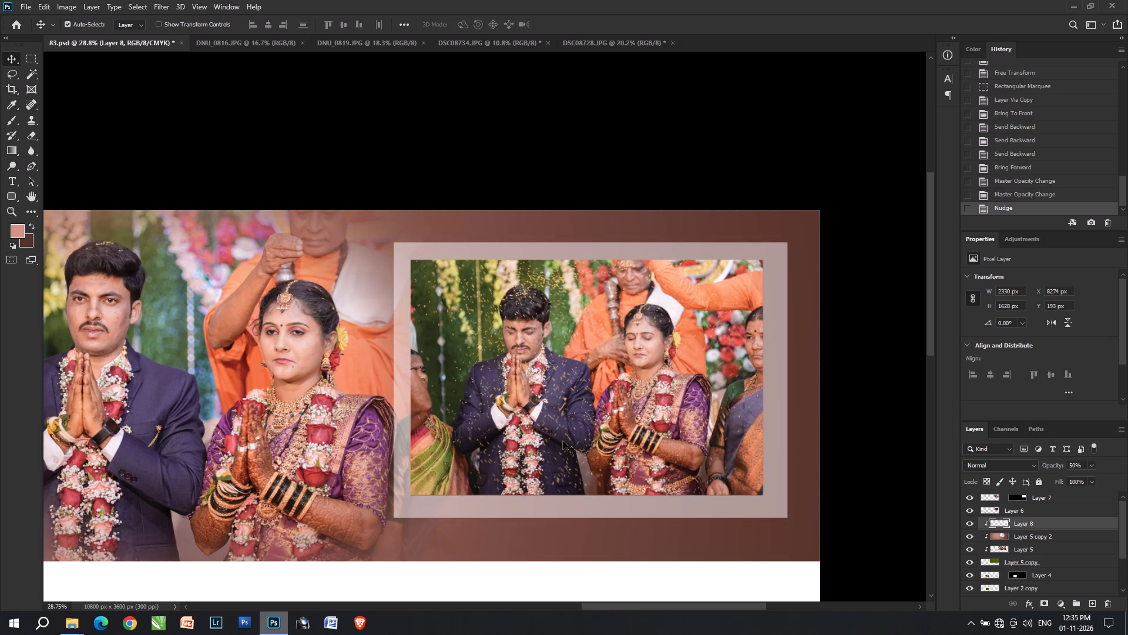
{"action": "key", "text": "Down"}
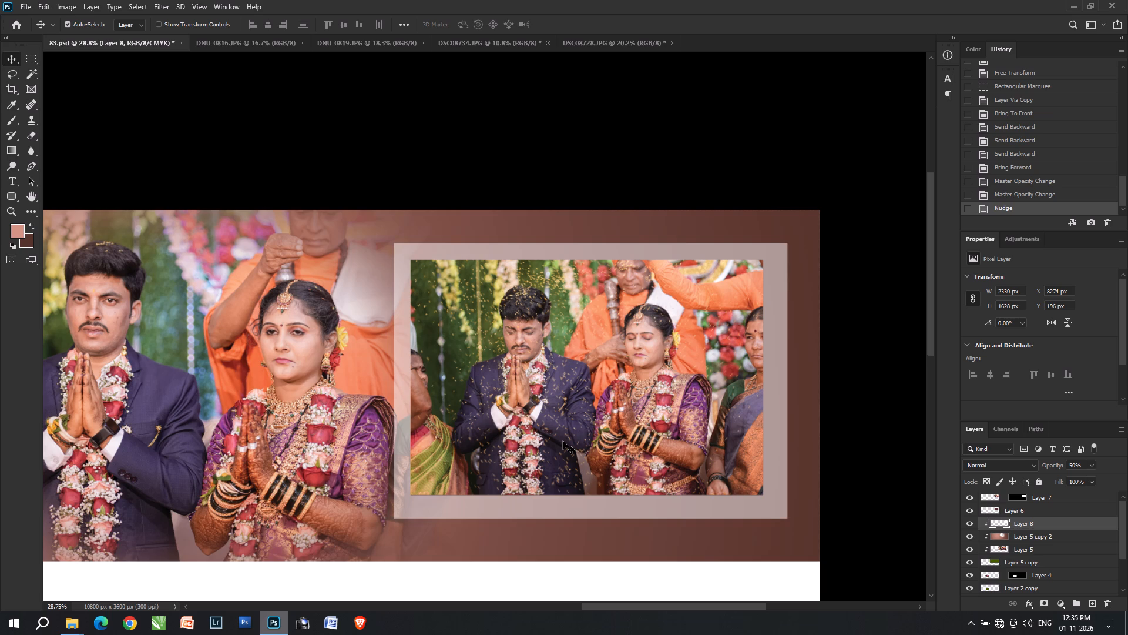
{"action": "scroll", "coordinate": [563, 441], "scroll_direction": "up", "scroll_amount": 3, "text": "alt"}
{"action": "key", "text": "v"}
{"action": "scroll", "coordinate": [512, 465], "scroll_direction": "up", "scroll_amount": 2, "text": "alt"}
Nudge the translucent white backing about 6 px right and 6 px down behind the inset photo.
{"action": "key", "text": "Right"}
{"action": "key", "text": "Down"}
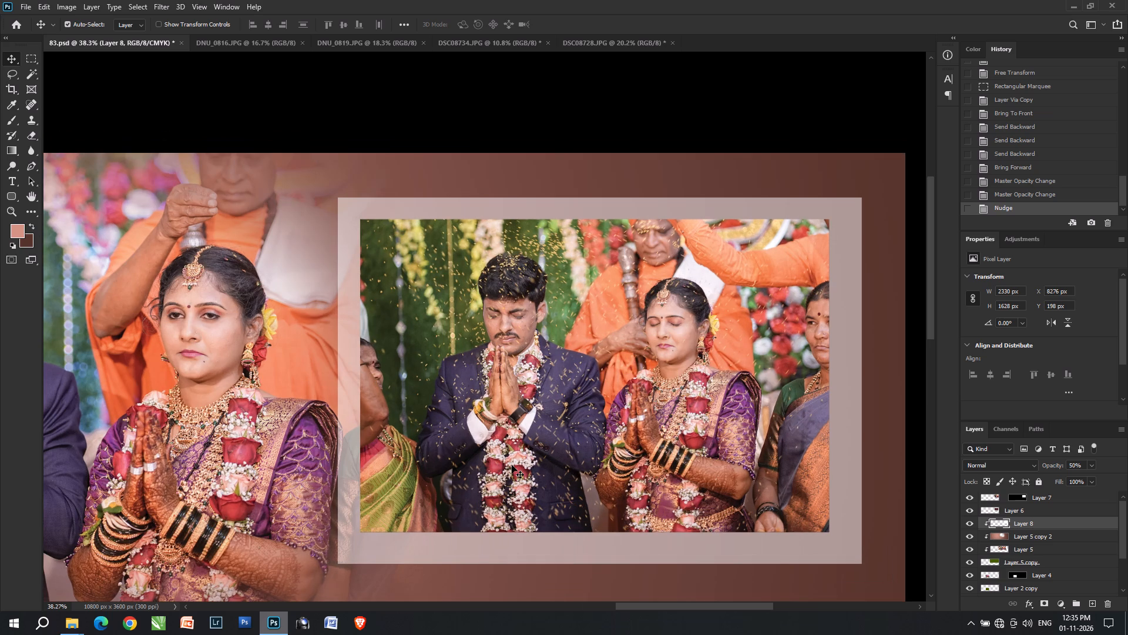
{"action": "scroll", "coordinate": [513, 493], "scroll_direction": "up", "scroll_amount": 2, "text": "alt"}
{"action": "key", "text": "Down"}
{"action": "key", "text": "Right"}
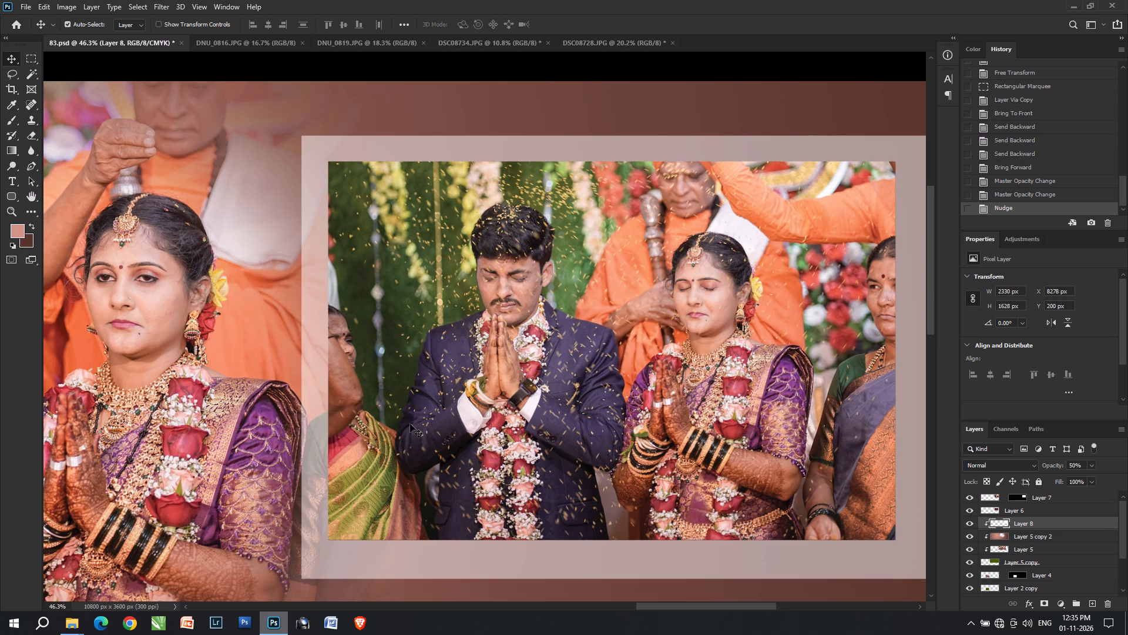
{"action": "key", "text": "Down"}
{"action": "key", "text": "Right"}
{"action": "scroll", "coordinate": [387, 583], "scroll_direction": "up", "scroll_amount": 10, "text": "alt"}
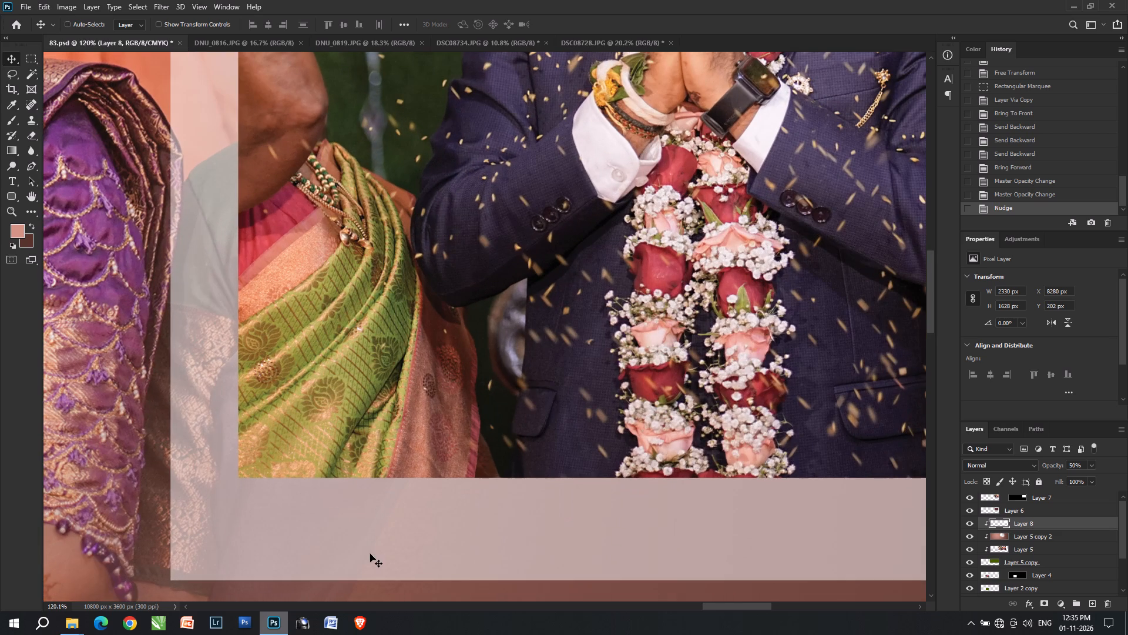
Resize the translucent backing to about 2261 × 1582 px for even margins around the inset photo and nudge it into place.
{"action": "key", "text": "ctrl+t"}
{"action": "left_click_drag", "start_coordinate": [277, 581], "coordinate": [274, 528], "text": "shift"}
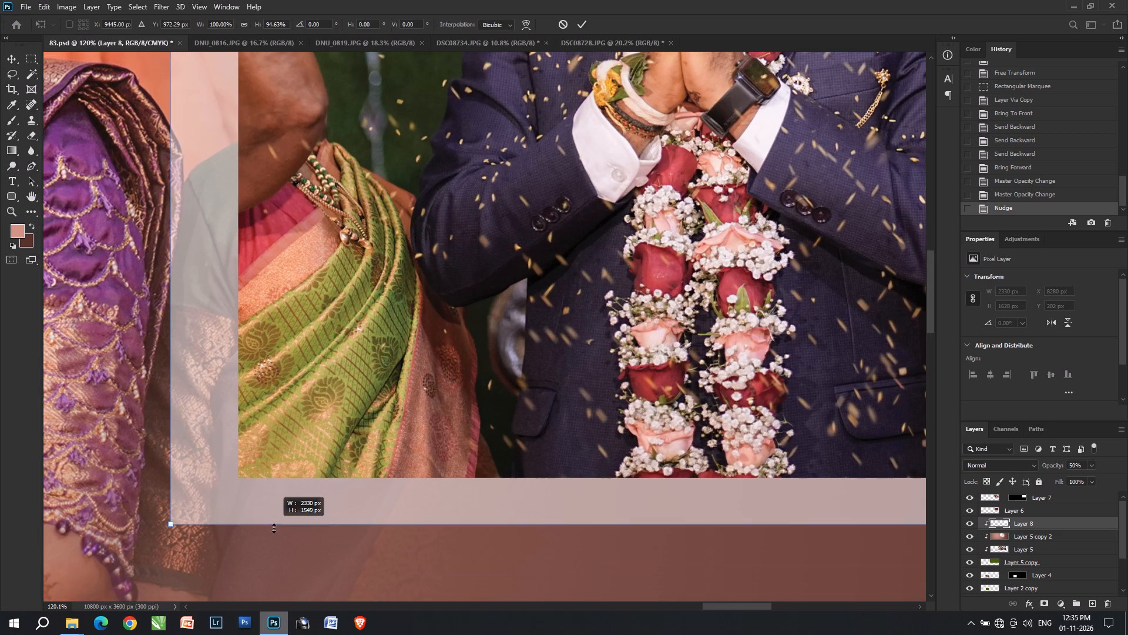
{"action": "left_click_drag", "start_coordinate": [274, 528], "coordinate": [274, 544], "text": "shift"}
{"action": "scroll", "coordinate": [300, 540], "scroll_direction": "down", "scroll_amount": 6, "text": "alt"}
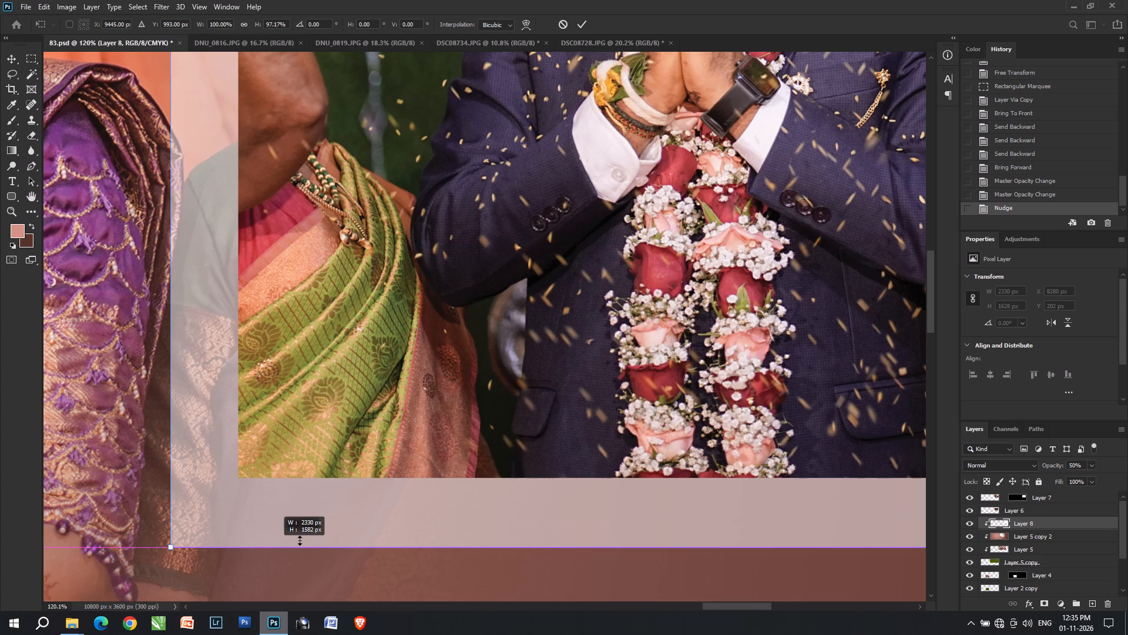
{"action": "scroll", "coordinate": [300, 540], "scroll_direction": "down", "scroll_amount": 9, "text": "alt"}
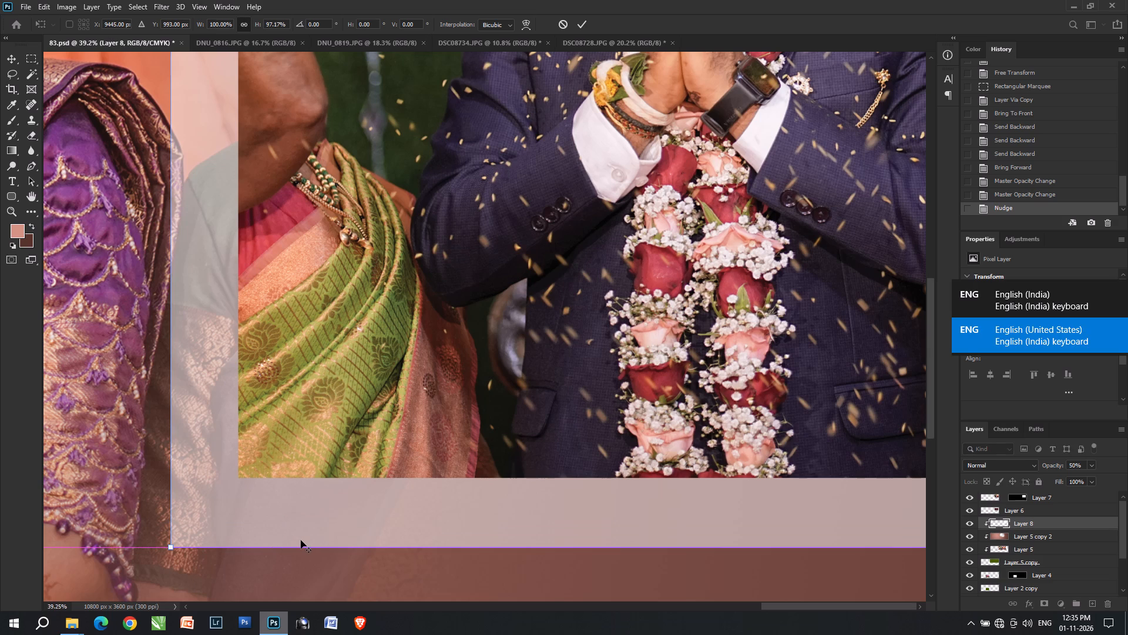
{"action": "scroll", "coordinate": [301, 540], "scroll_direction": "down", "scroll_amount": 9, "text": "alt"}
{"action": "key", "text": "Up"}
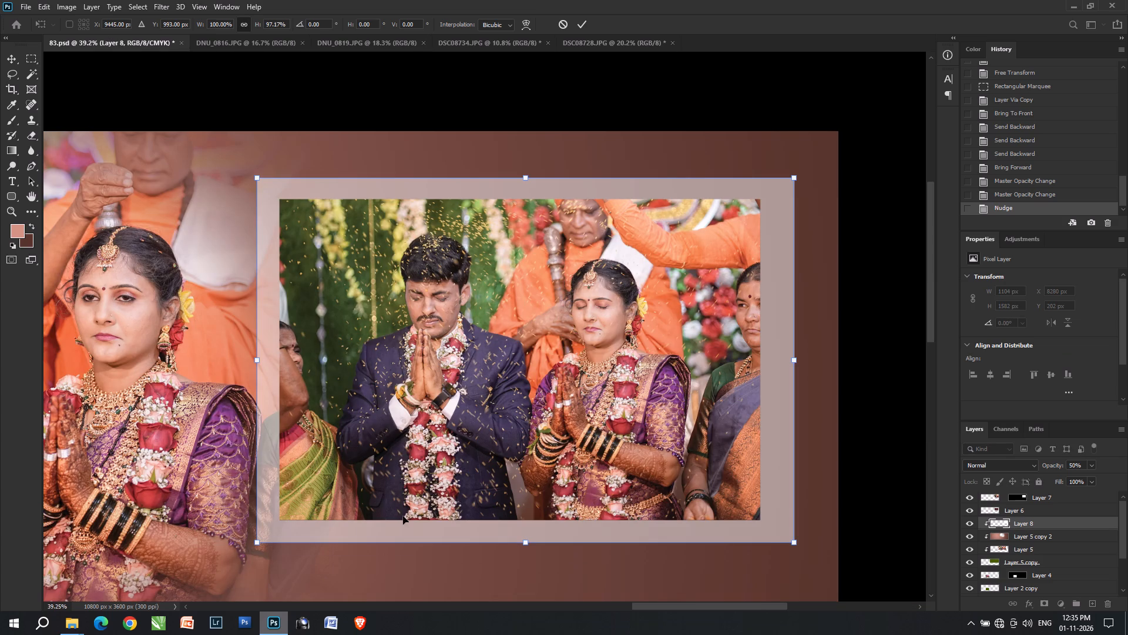
{"action": "key", "text": "Down"}
{"action": "key", "text": "Right"}
{"action": "left_click_drag", "start_coordinate": [795, 358], "coordinate": [775, 352], "text": "shift"}
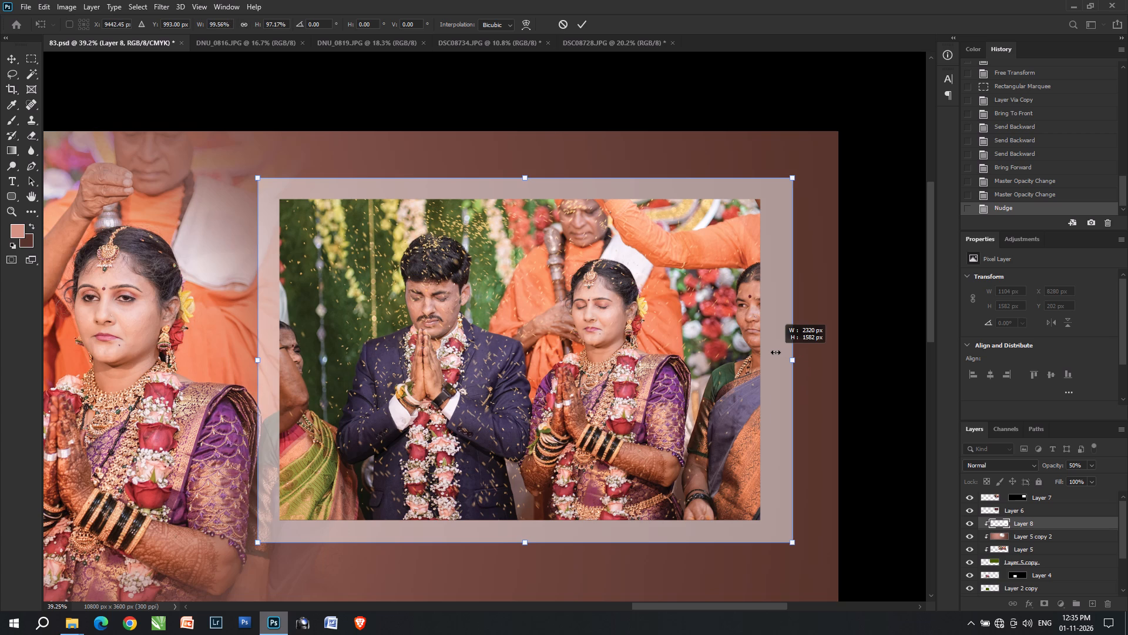
{"action": "left_click_drag", "start_coordinate": [775, 352], "coordinate": [782, 355], "text": "shift"}
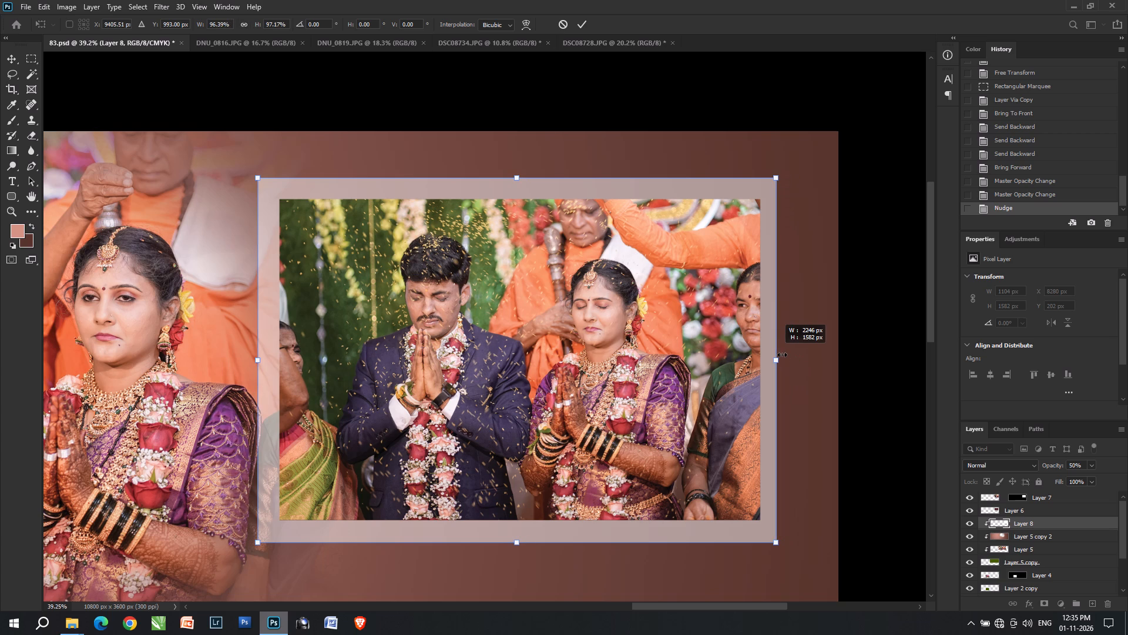
{"action": "left_click_drag", "start_coordinate": [782, 355], "coordinate": [779, 354], "text": "shift"}
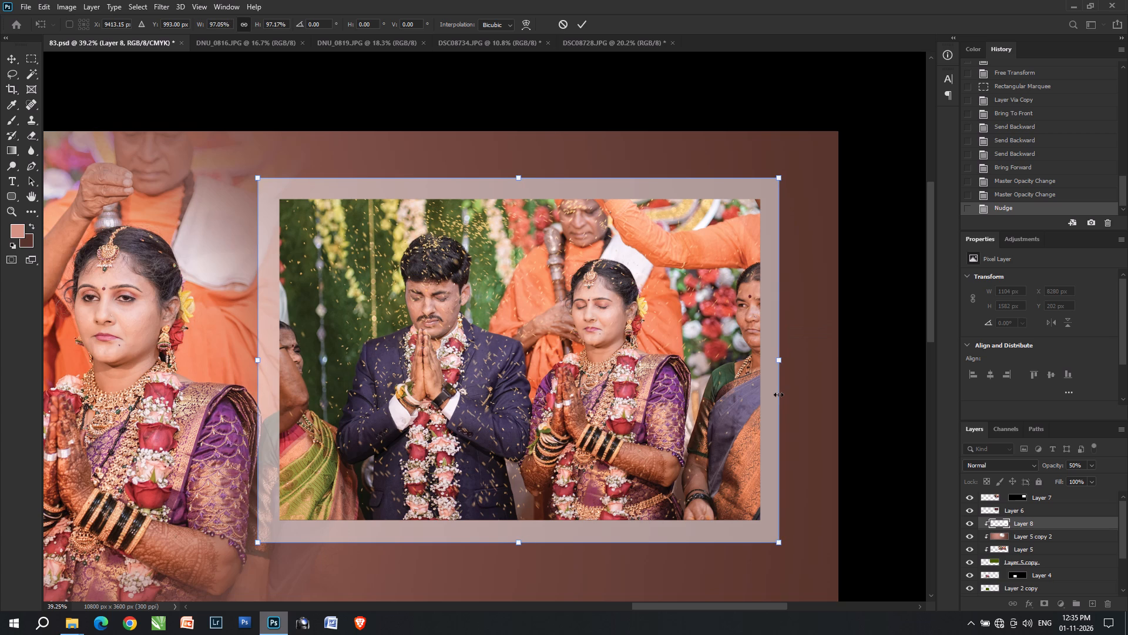
{"action": "key", "text": "Return"}
{"action": "key", "text": "Up"}
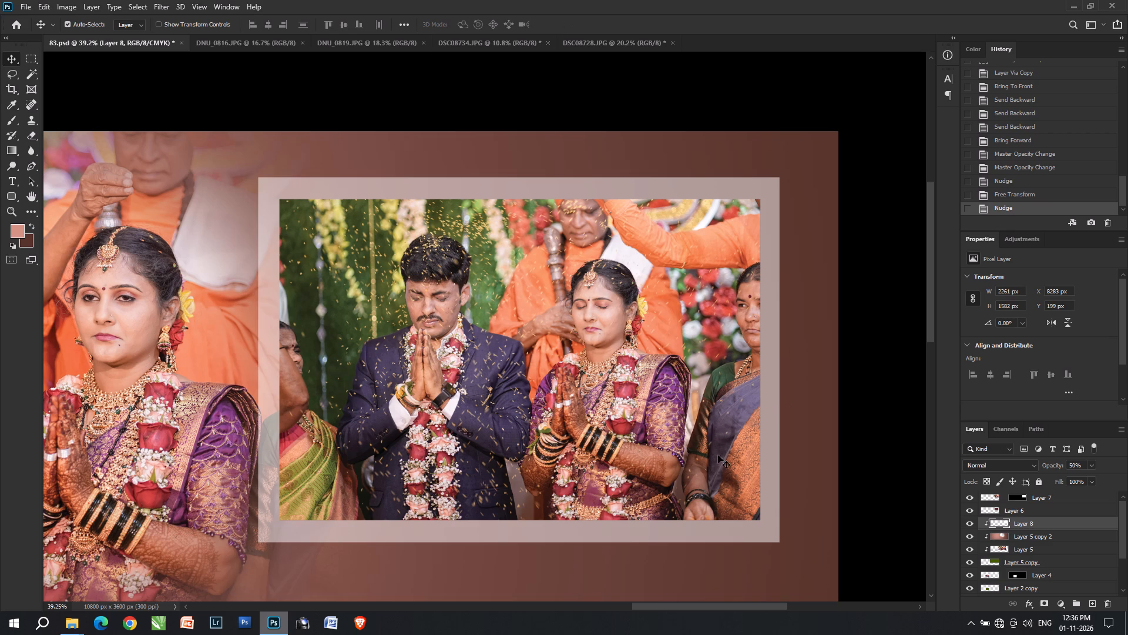
Add a 6 px white inside stroke to the inset photo on Layer 7.
{"action": "left_click", "coordinate": [679, 385]}
{"action": "double_click", "coordinate": [1082, 497]}
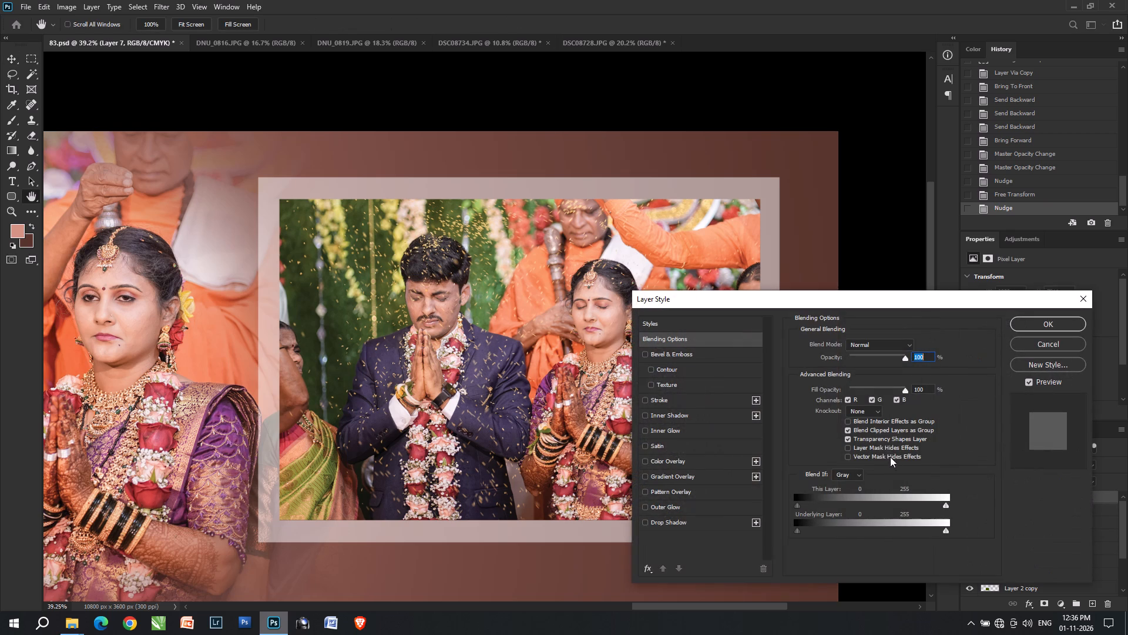
{"action": "left_click", "coordinate": [682, 393]}
{"action": "left_click", "coordinate": [683, 400]}
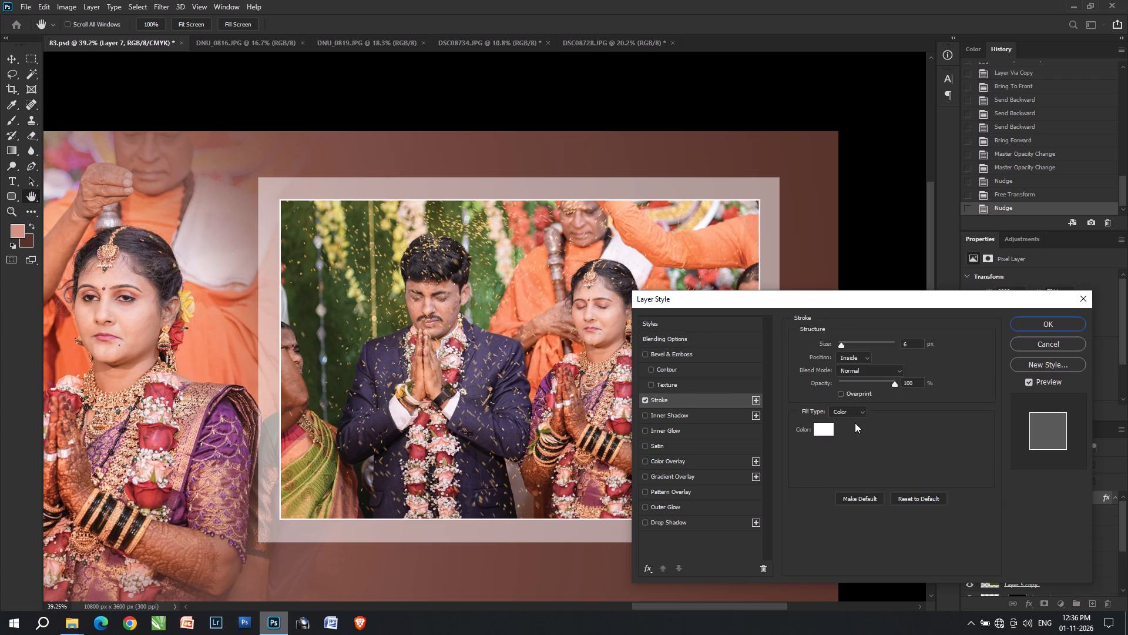
{"action": "key", "text": "Return"}
{"action": "key", "text": "v"}
{"action": "key", "text": "v"}
Set the opacity of the translucent backing on Layer 8 to 50%.
{"action": "left_click", "coordinate": [767, 454]}
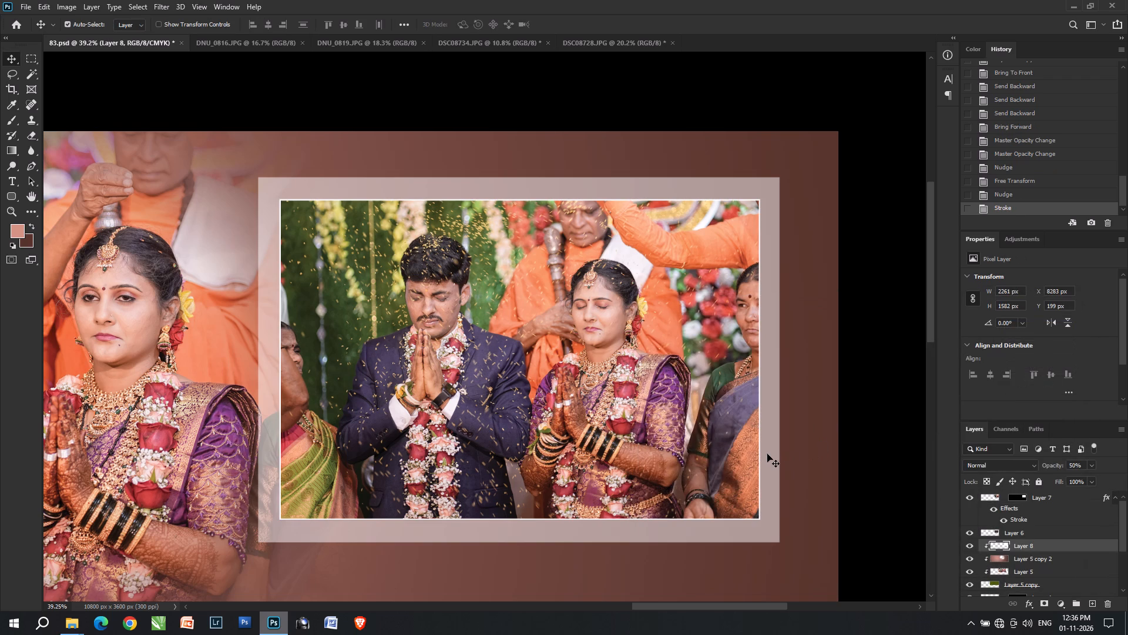
{"action": "key", "text": "5"}
Save the album spread.
{"action": "scroll", "coordinate": [756, 453], "scroll_direction": "down", "scroll_amount": 2, "text": "alt"}
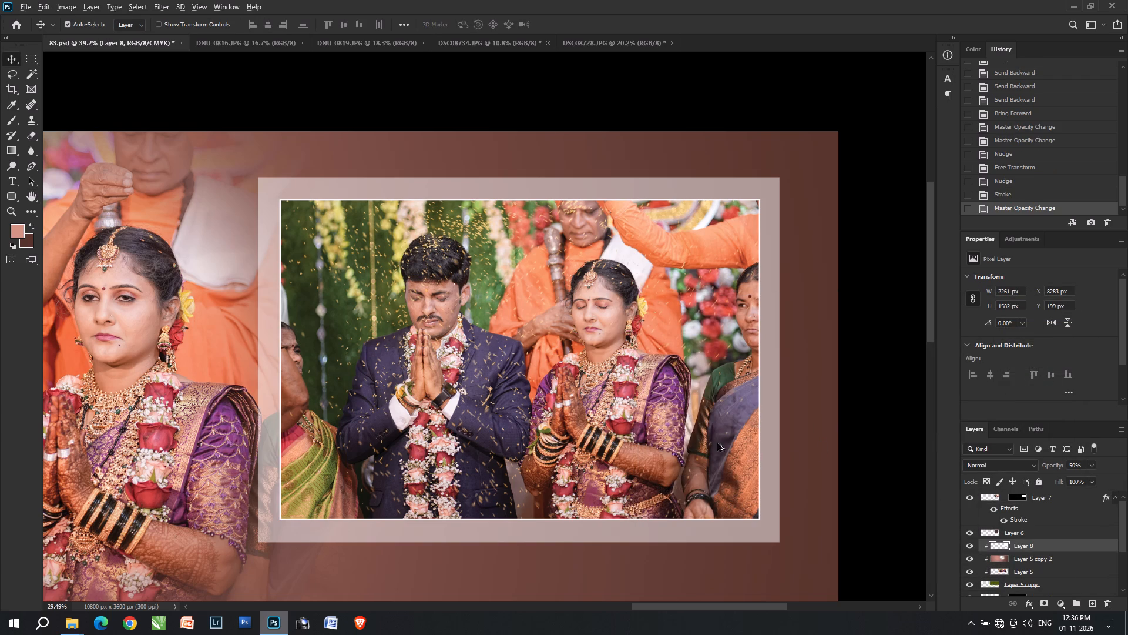
{"action": "scroll", "coordinate": [717, 443], "scroll_direction": "down", "scroll_amount": 10, "text": "alt"}
{"action": "key", "text": "ctrl+s"}
{"action": "key", "text": "ctrl+s"}
{"action": "key", "text": "ctrl+s"}
{"action": "left_click", "coordinate": [728, 410]}
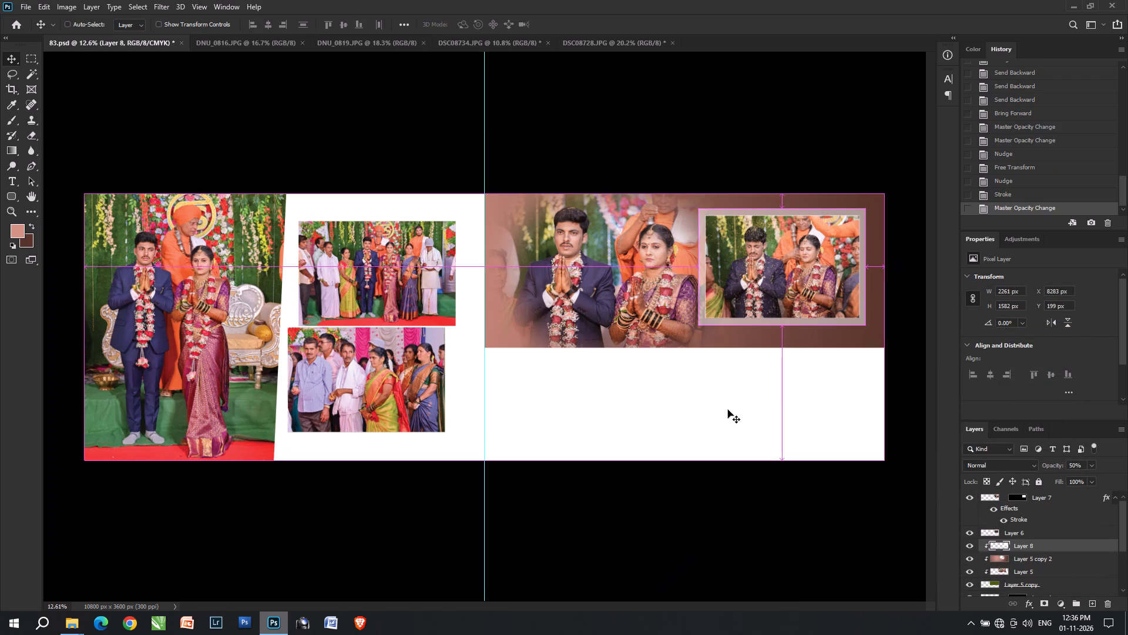
Paste the copied ceremony photo into the spread as a new layer.
{"action": "scroll", "coordinate": [721, 403], "scroll_direction": "up", "scroll_amount": 3, "text": "alt"}
{"action": "key", "text": "space"}
{"action": "left_click_drag", "start_coordinate": [676, 399], "coordinate": [480, 447]}
{"action": "key", "text": "ctrl+v"}
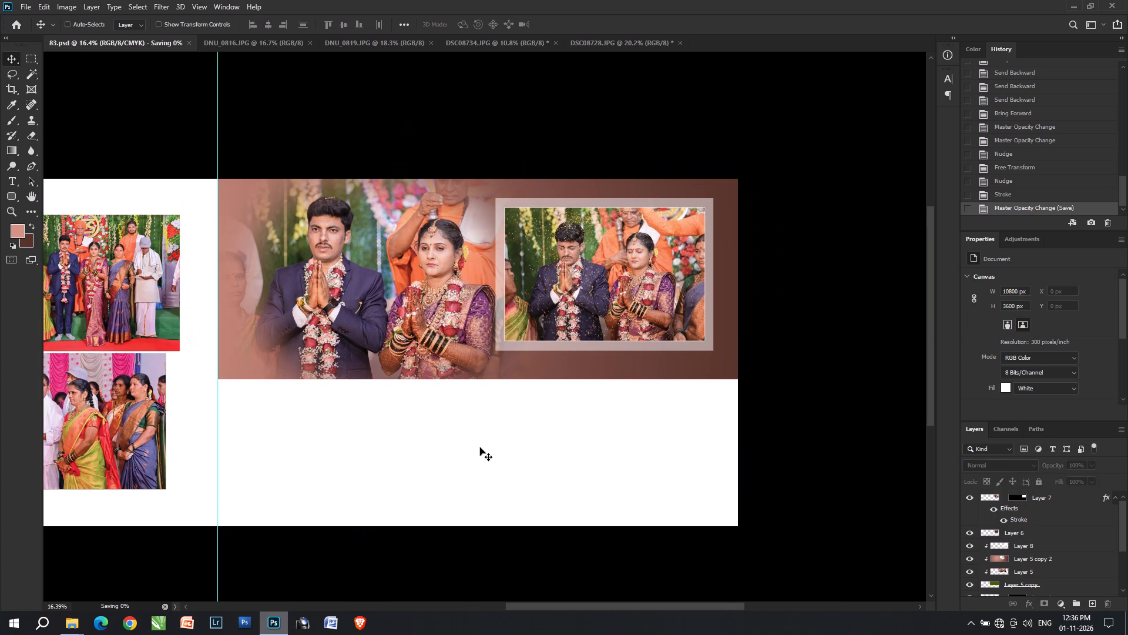
Scale the pasted photo to about 1980 × 1320 px and place it in the white area below the gradient panel.
{"action": "key", "text": "ctrl+t"}
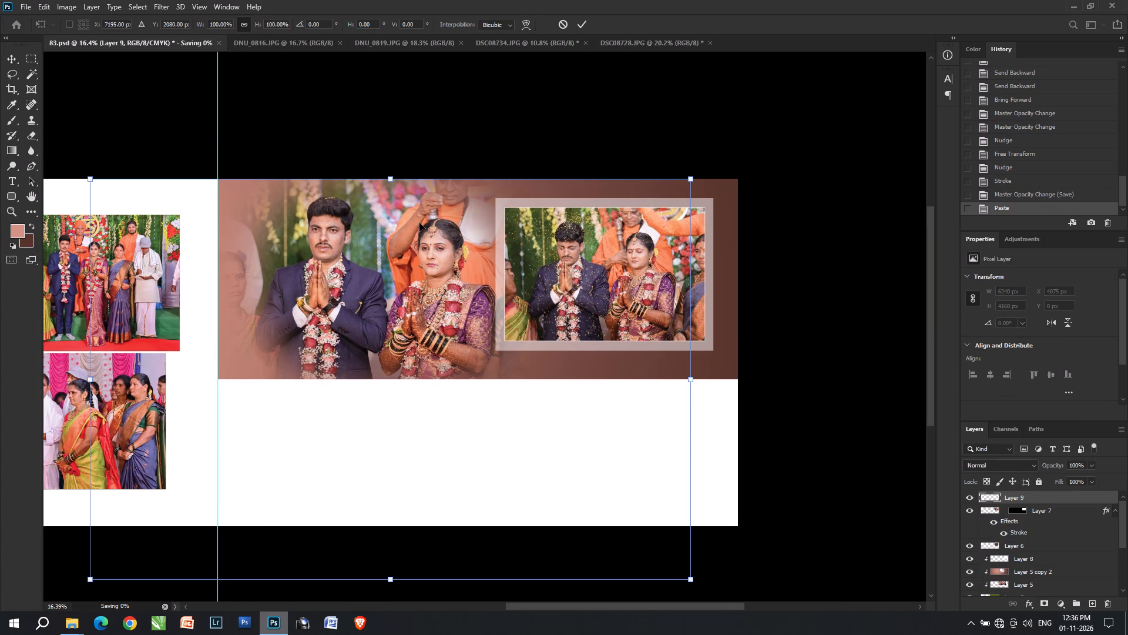
{"action": "left_click_drag", "start_coordinate": [394, 175], "coordinate": [412, 415]}
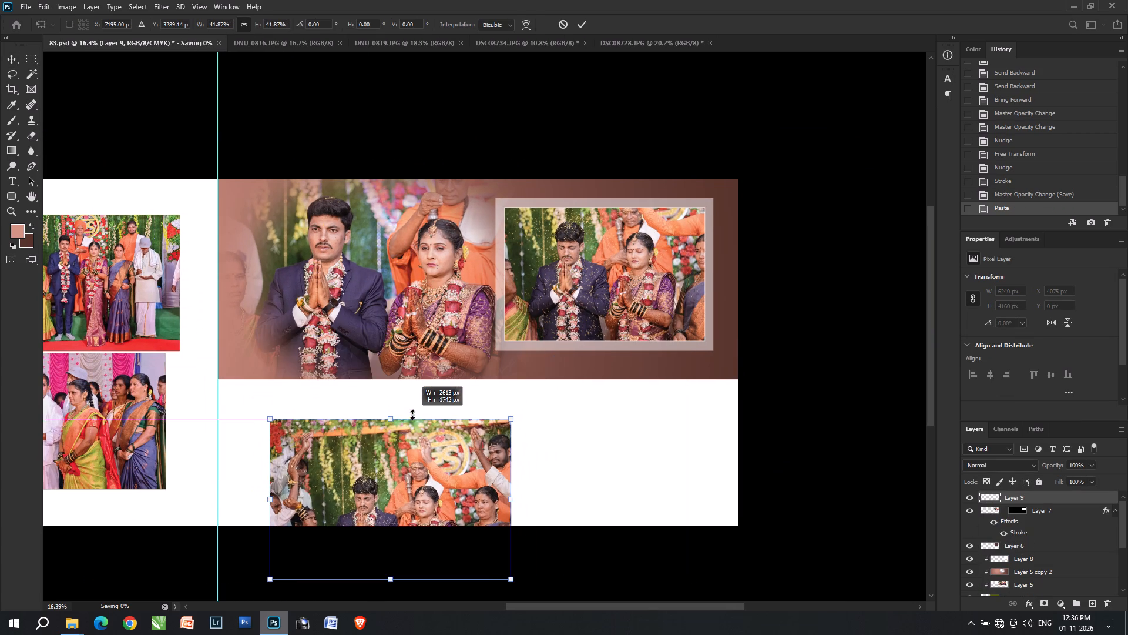
{"action": "left_click_drag", "start_coordinate": [412, 415], "coordinate": [412, 417]}
{"action": "left_click_drag", "start_coordinate": [421, 456], "coordinate": [414, 400]}
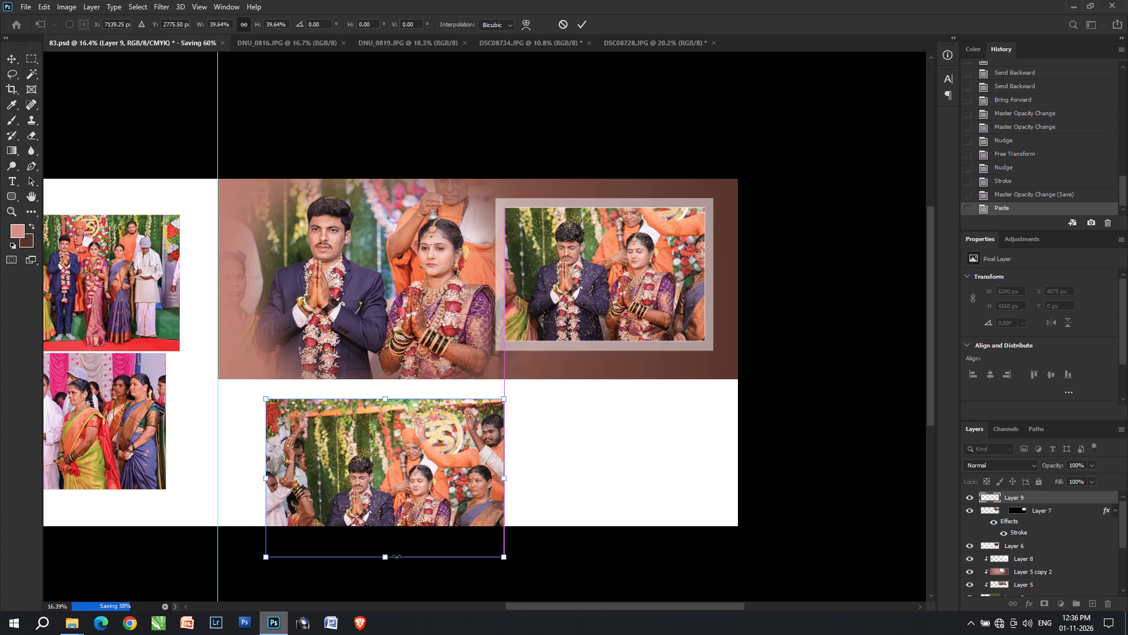
{"action": "left_click_drag", "start_coordinate": [387, 367], "coordinate": [388, 389]}
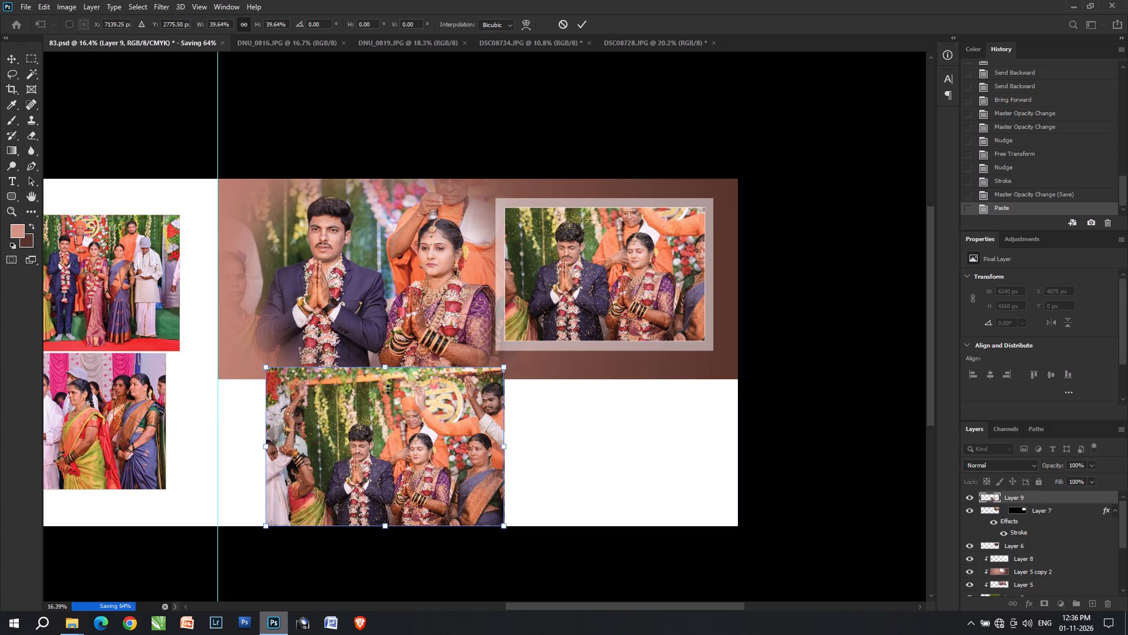
{"action": "left_click_drag", "start_coordinate": [388, 389], "coordinate": [391, 399]}
{"action": "left_click", "coordinate": [391, 399]}
{"action": "left_click_drag", "start_coordinate": [395, 478], "coordinate": [396, 462]}
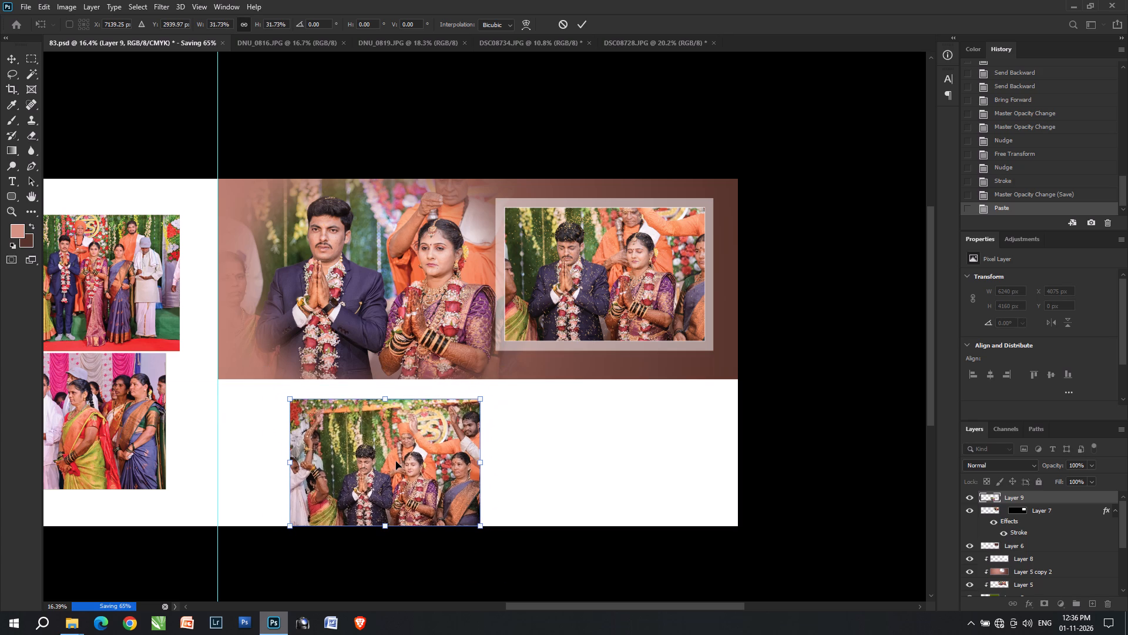
{"action": "left_click_drag", "start_coordinate": [396, 462], "coordinate": [397, 465]}
{"action": "key", "text": "Return"}
{"action": "key", "text": "Up"}
{"action": "key", "text": "Up"}
{"action": "key", "text": "Up"}
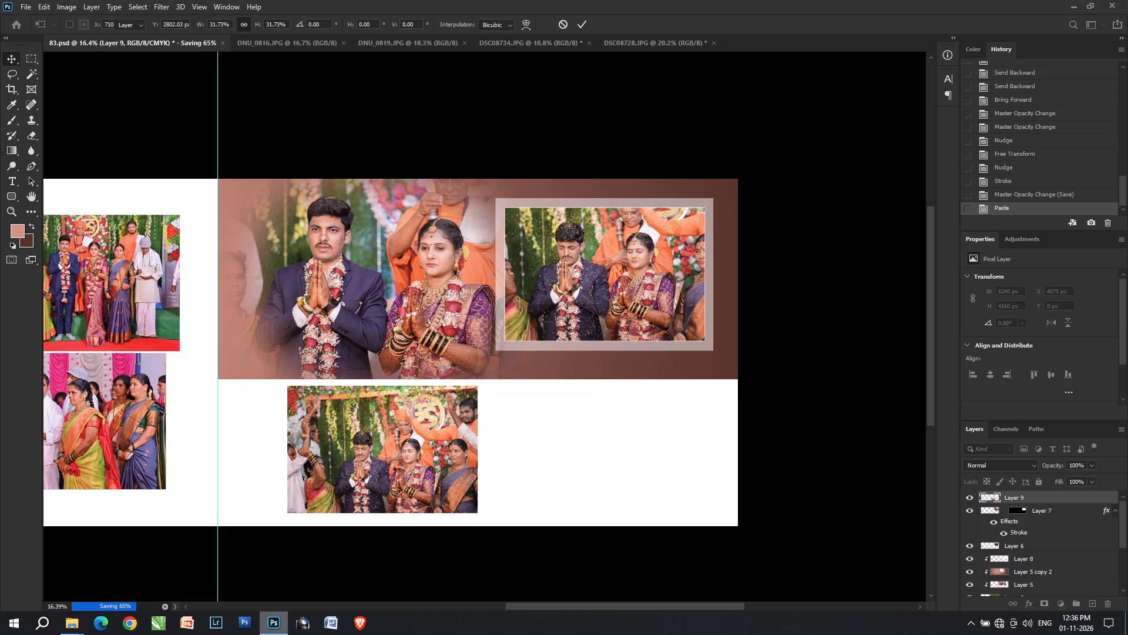
{"action": "key", "text": "Up"}
{"action": "key", "text": "Up"}
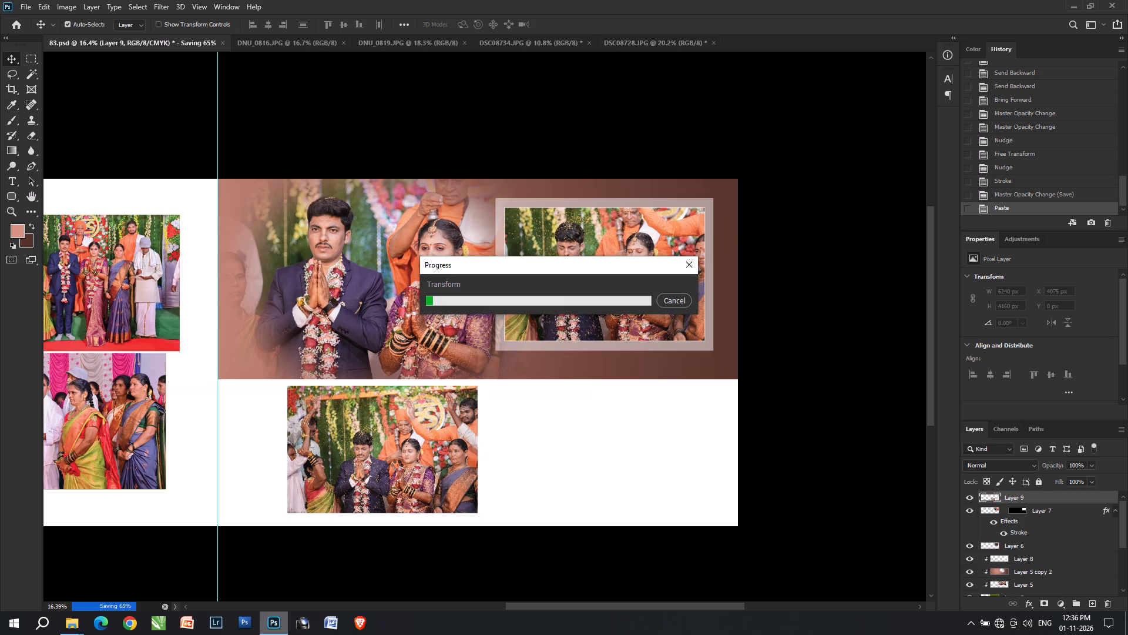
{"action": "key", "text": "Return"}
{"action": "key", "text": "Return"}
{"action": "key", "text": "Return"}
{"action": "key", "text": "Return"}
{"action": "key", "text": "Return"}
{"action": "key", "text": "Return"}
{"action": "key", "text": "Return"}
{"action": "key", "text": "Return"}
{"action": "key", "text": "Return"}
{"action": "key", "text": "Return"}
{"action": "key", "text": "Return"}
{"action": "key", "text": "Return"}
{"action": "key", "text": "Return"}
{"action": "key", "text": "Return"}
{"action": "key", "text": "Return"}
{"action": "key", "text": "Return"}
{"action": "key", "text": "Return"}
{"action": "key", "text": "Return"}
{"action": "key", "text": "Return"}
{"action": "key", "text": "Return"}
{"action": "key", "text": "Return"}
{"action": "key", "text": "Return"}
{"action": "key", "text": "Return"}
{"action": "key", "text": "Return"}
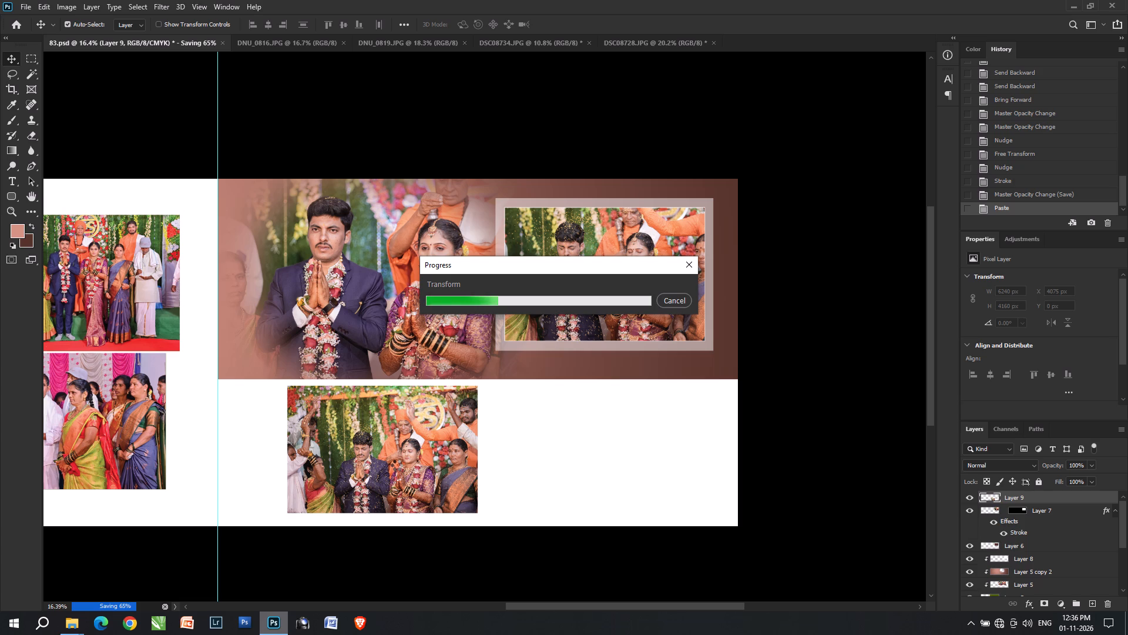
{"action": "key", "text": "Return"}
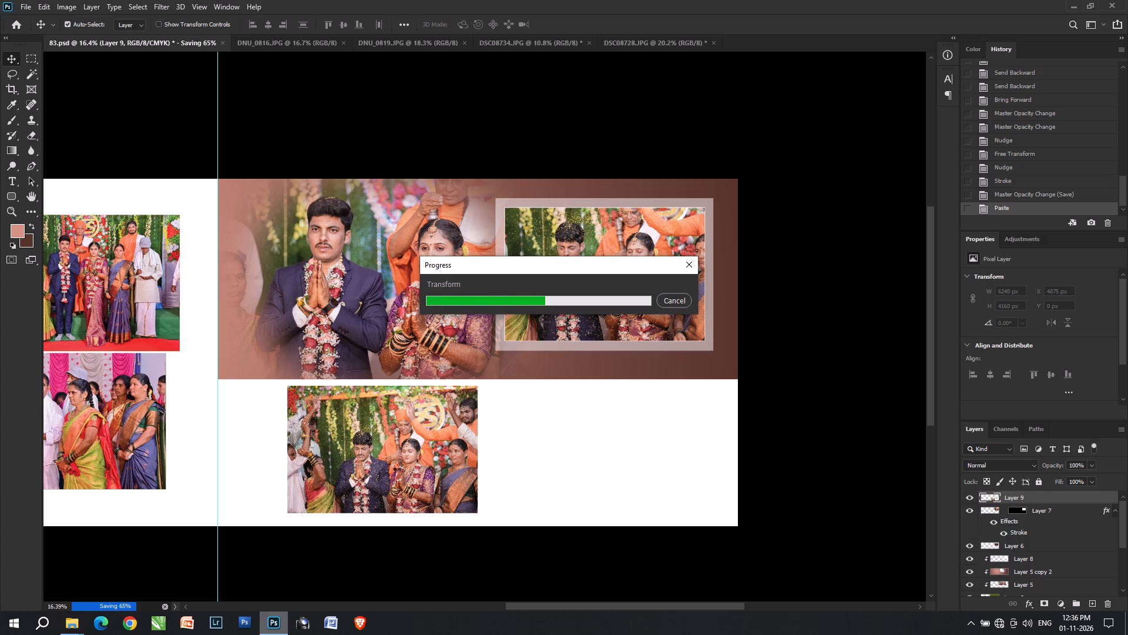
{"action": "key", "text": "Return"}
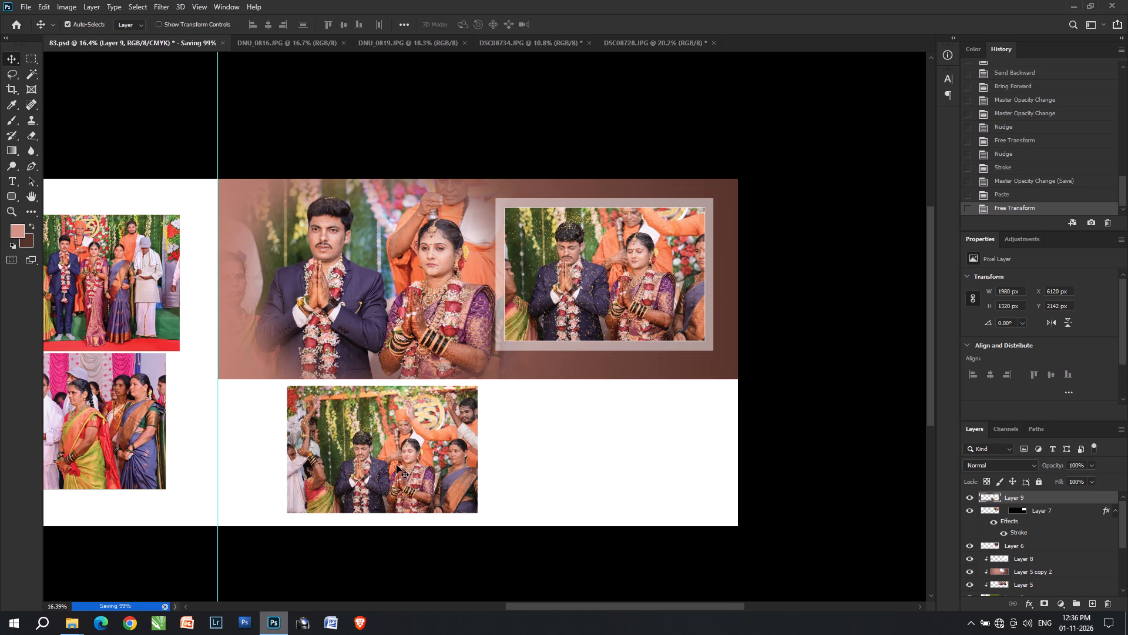
Fill the pasted photo's pixels with the dark brown background colour to make a solid rectangle.
{"action": "key", "text": "ctrl+shift+BackSpace"}
{"action": "key", "text": "v"}
{"action": "key", "text": "v"}
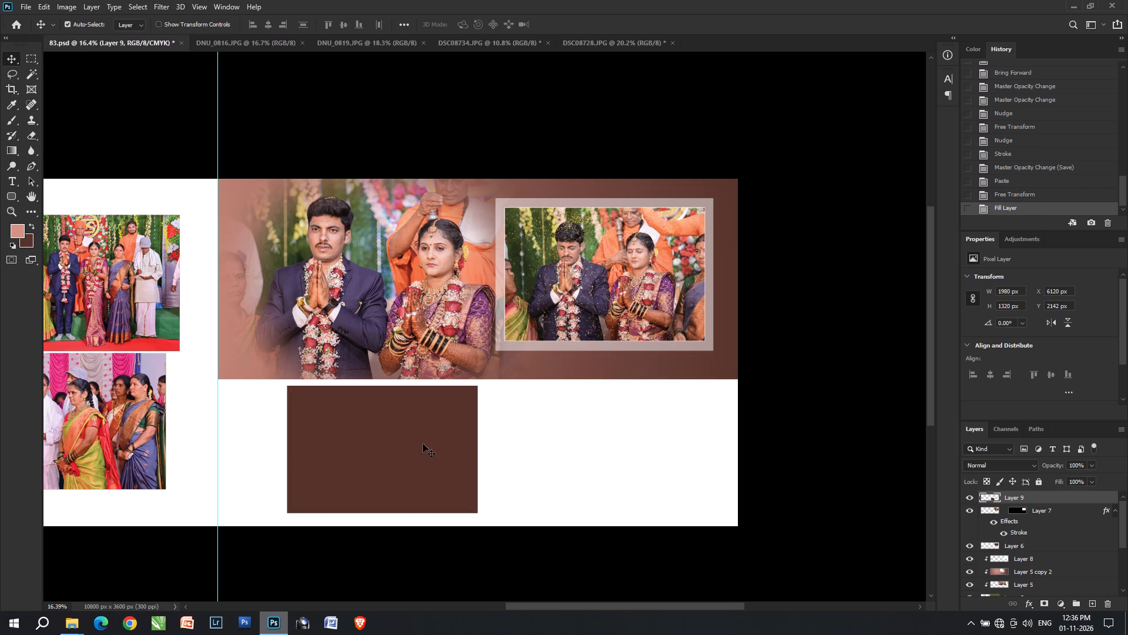
Duplicate the brown rectangle alongside the original on its right, leaving a gap of about 22 px.
{"action": "left_click_drag", "start_coordinate": [423, 444], "coordinate": [625, 414], "text": "alt+shift"}
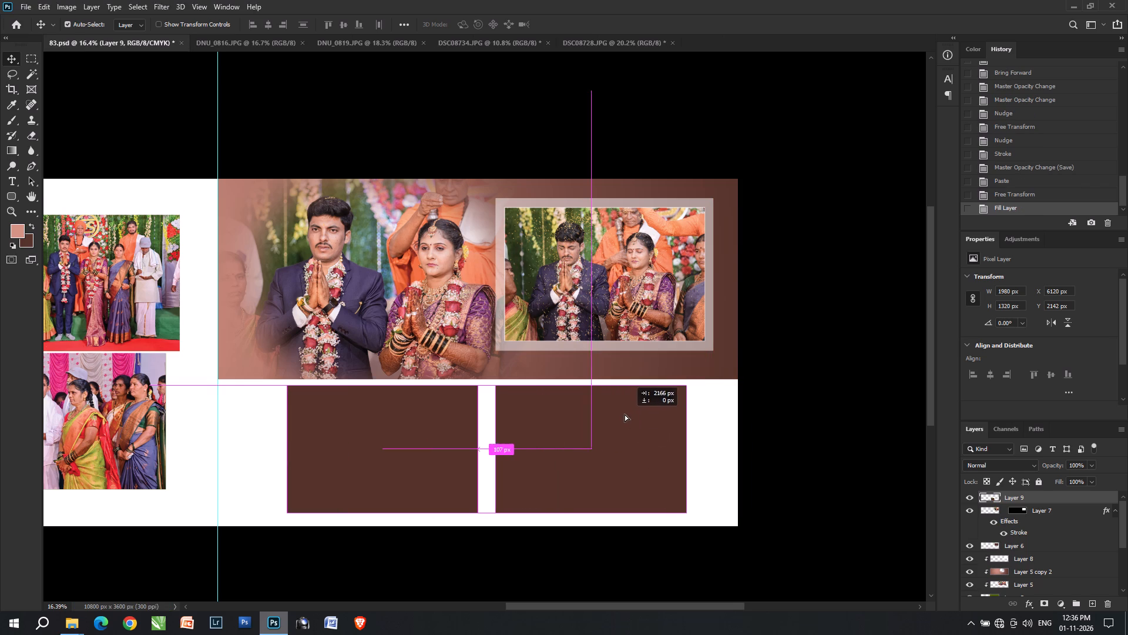
{"action": "left_click_drag", "start_coordinate": [625, 414], "coordinate": [617, 412], "text": "alt+shift"}
{"action": "key", "text": "Right"}
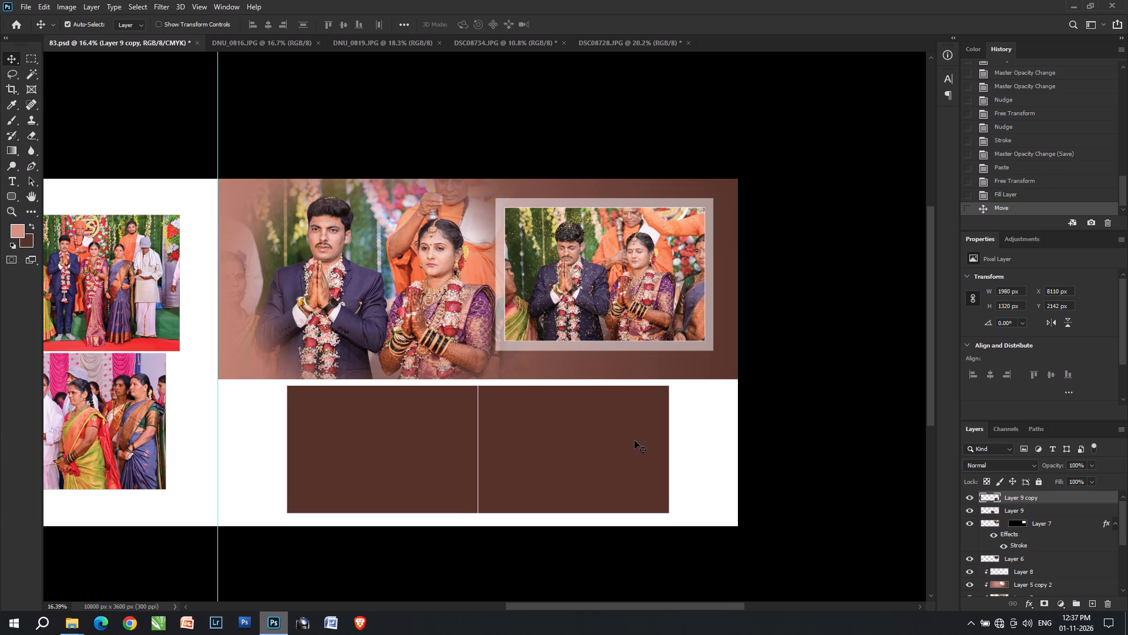
{"action": "key", "text": "Right"}
{"action": "key", "text": "Right"}
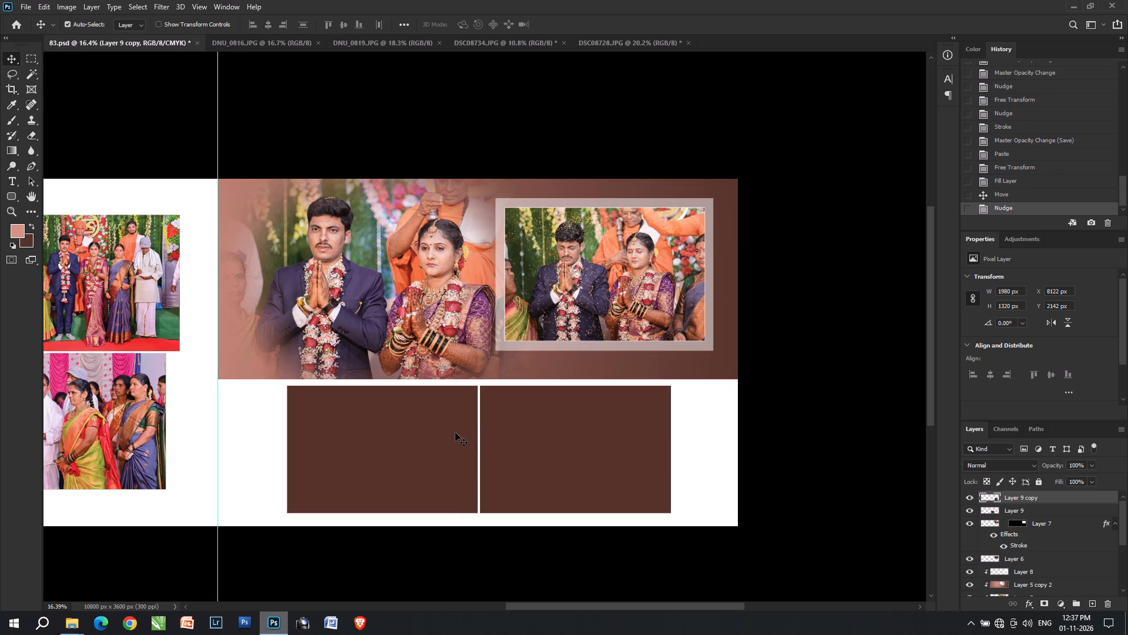
Select both brown rectangles and nudge them together about 18 px right and 21 px up.
{"action": "left_click", "coordinate": [455, 433], "text": "shift"}
{"action": "key", "text": "Up"}
{"action": "key", "text": "Up"}
{"action": "key", "text": "Up"}
{"action": "key", "text": "Right"}
{"action": "key", "text": "Right"}
{"action": "key", "text": "Right"}
{"action": "key", "text": "Up"}
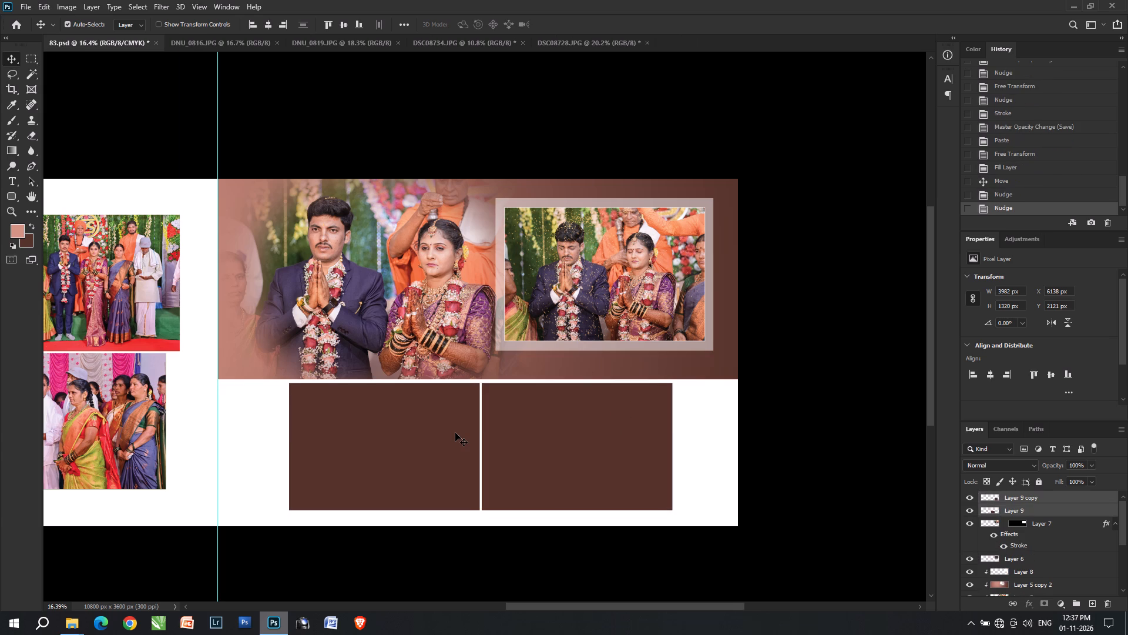
Nudge the two brown rectangles together to about X 6150 px, Y 2095 px, closing the gap below the gradient panel.
{"action": "key", "text": "Right"}
{"action": "key", "text": "Right"}
{"action": "key", "text": "Up"}
{"action": "key", "text": "Up"}
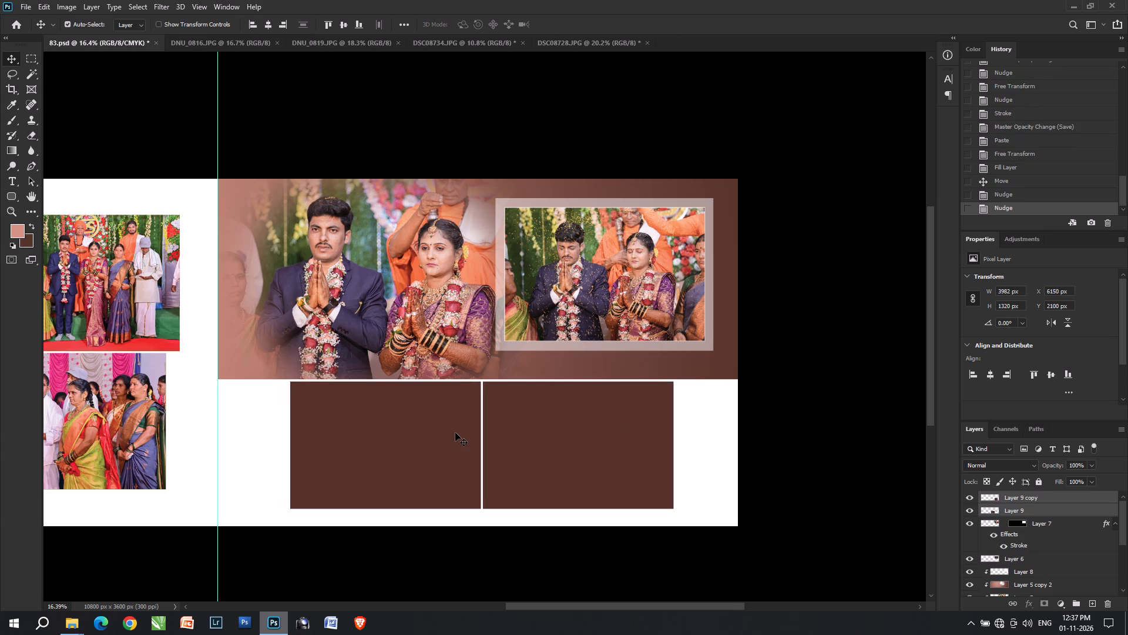
{"action": "key", "text": "Up"}
{"action": "key", "text": "Down"}
{"action": "scroll", "coordinate": [505, 387], "scroll_direction": "up", "scroll_amount": 6, "text": "alt"}
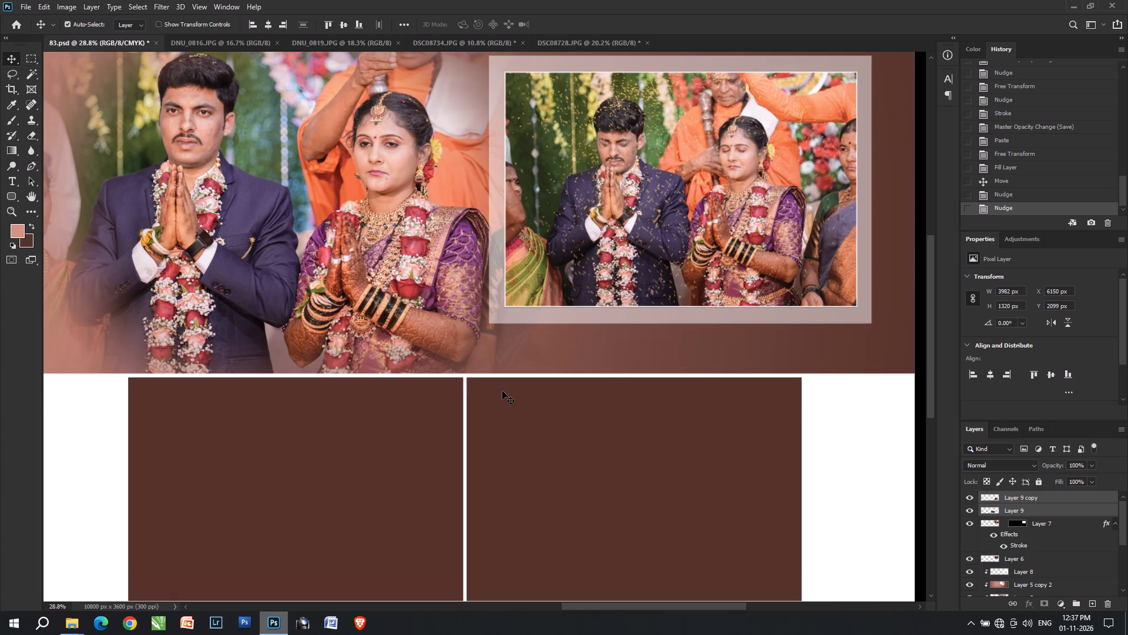
{"action": "key", "text": "Up"}
Select the area of the left brown rectangle on its own layer with the Magic Wand.
{"action": "right_click", "coordinate": [362, 440]}
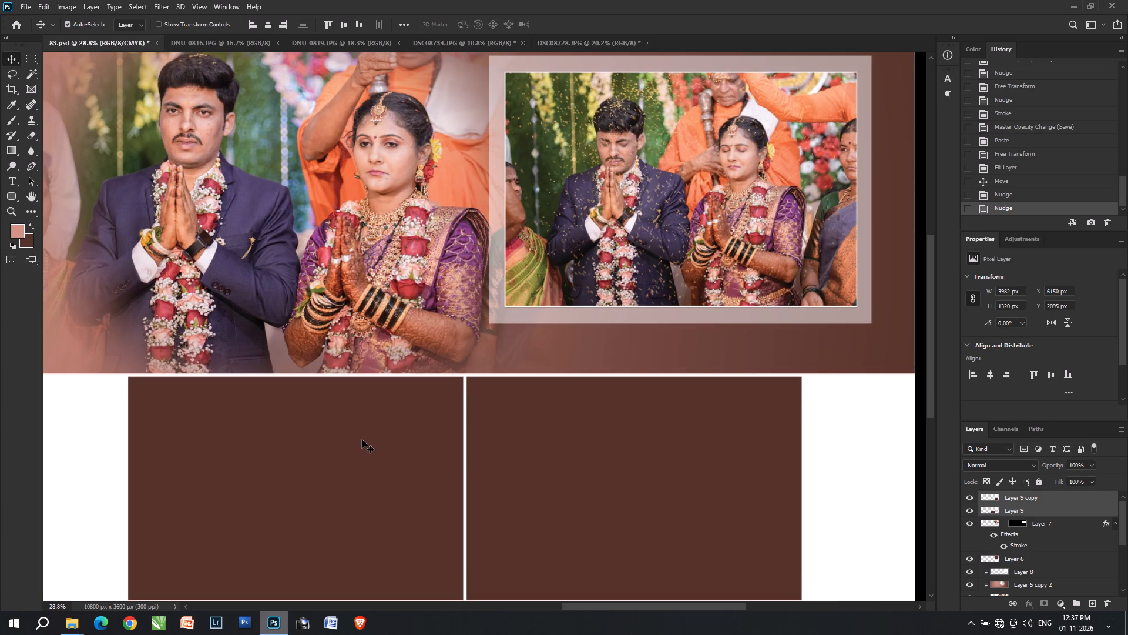
{"action": "left_click", "coordinate": [374, 446]}
{"action": "scroll", "coordinate": [374, 446], "scroll_direction": "down", "scroll_amount": 7, "text": "alt"}
{"action": "key", "text": "w"}
{"action": "left_click", "coordinate": [374, 446]}
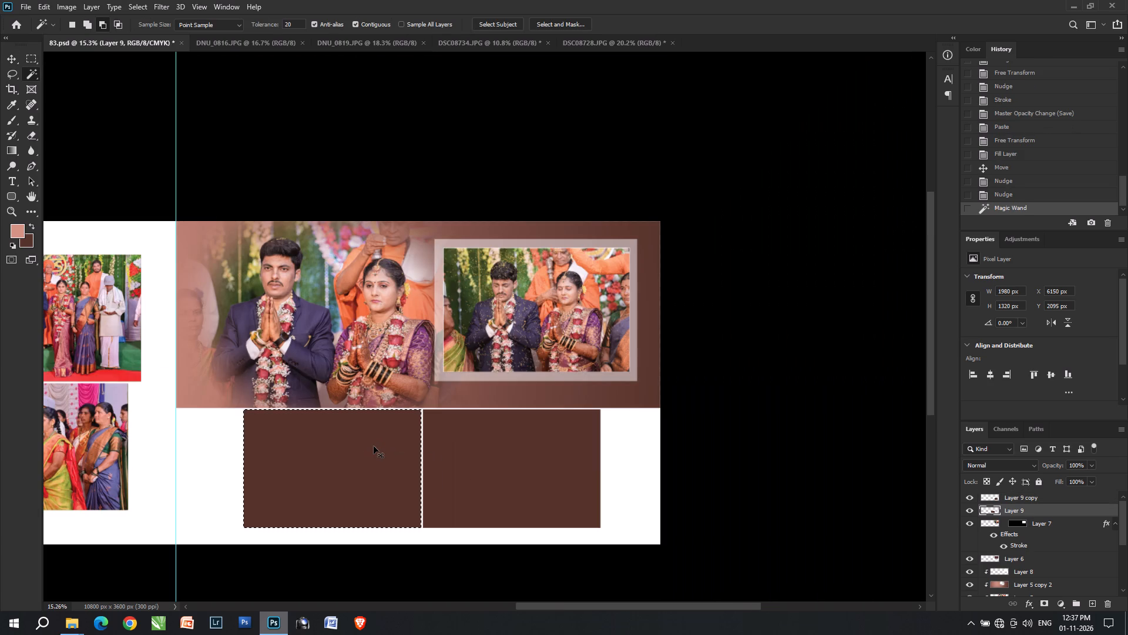
Reapply the last Camera Raw Filter to the group photo DNU_0816.JPG.
{"action": "key", "text": "ctrl+Tab"}
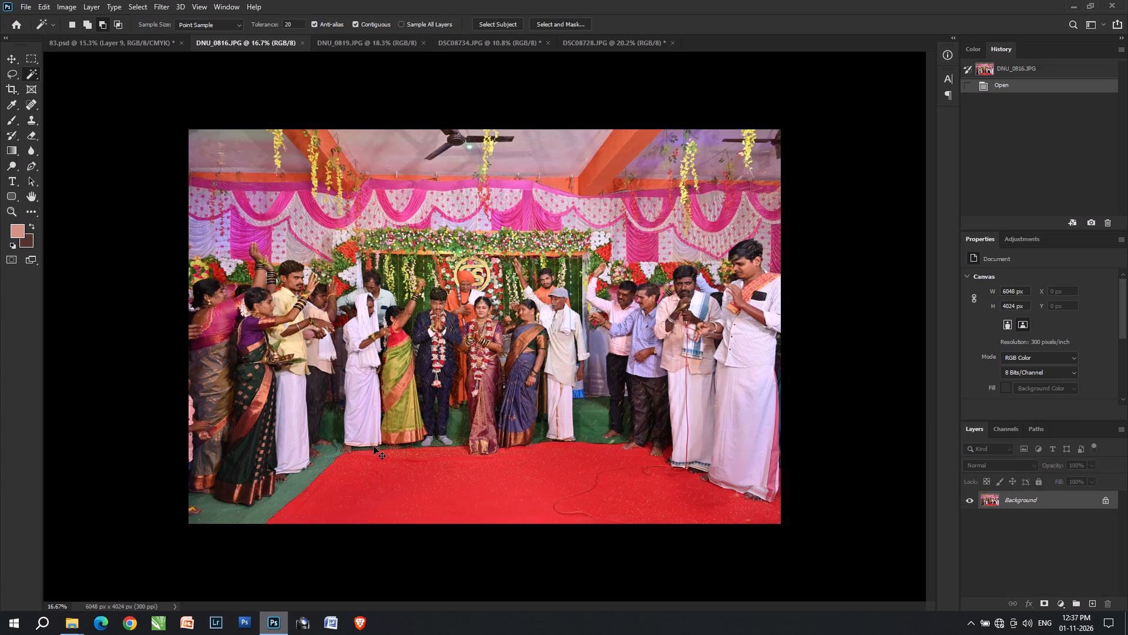
{"action": "key", "text": "ctrl+alt+f"}
Brighten DNU_0816.JPG with Levels, using a midtone input of 1.24 and a white input of 254.
{"action": "key", "text": "ctrl+l"}
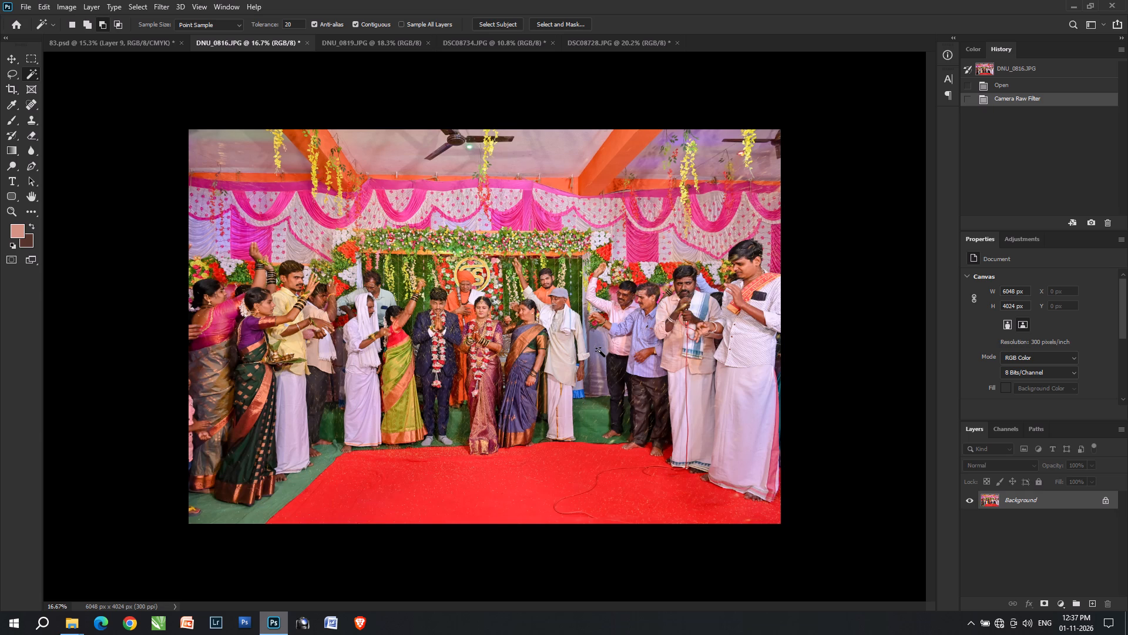
{"action": "key", "text": "ctrl+l"}
{"action": "key", "text": "ctrl+space"}
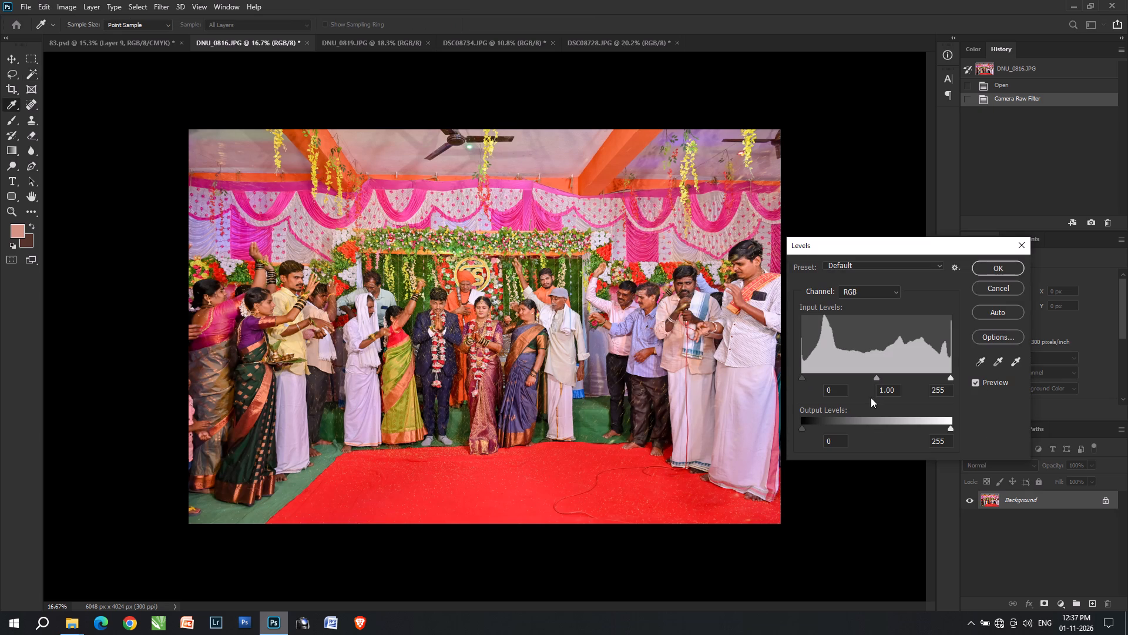
{"action": "left_click", "coordinate": [870, 374]}
{"action": "left_click", "coordinate": [866, 374]}
{"action": "scroll", "coordinate": [944, 381], "scroll_direction": "up", "scroll_amount": 2}
{"action": "left_click", "coordinate": [951, 377]}
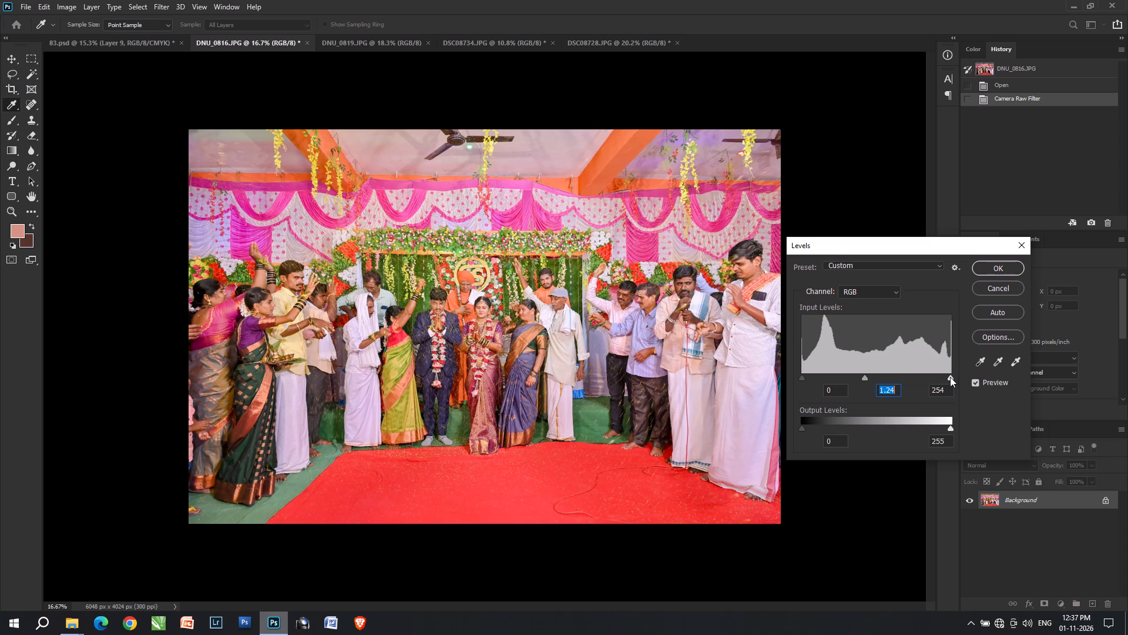
{"action": "key", "text": "Return"}
{"action": "key", "text": "ctrl+a"}
{"action": "key", "text": "ctrl+x"}
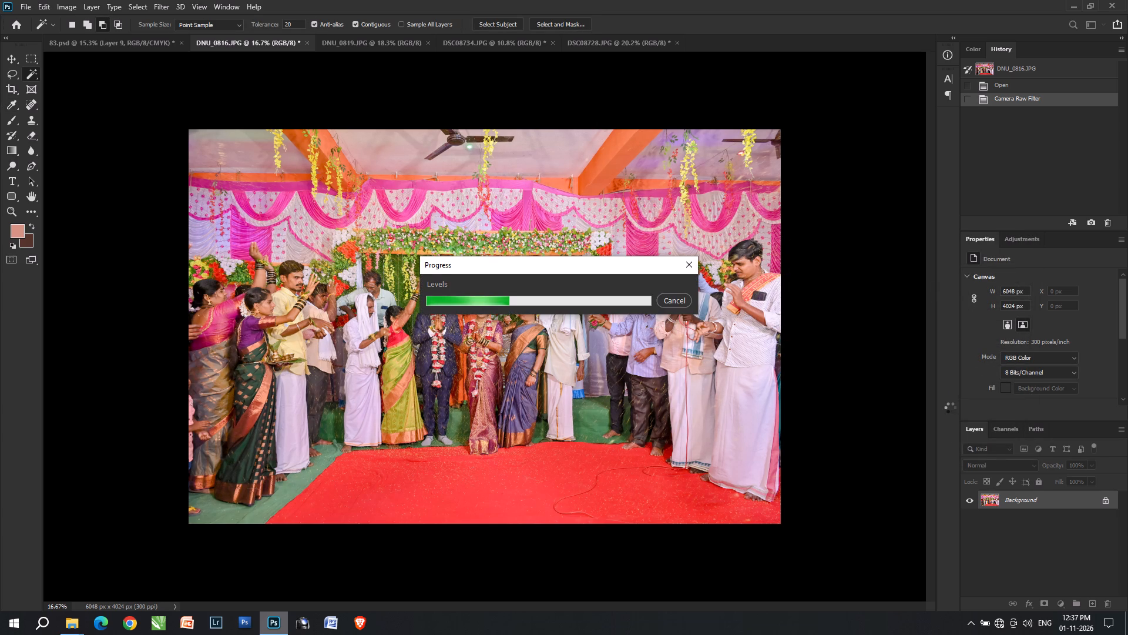
{"action": "key", "text": "Return"}
{"action": "key", "text": "Return"}
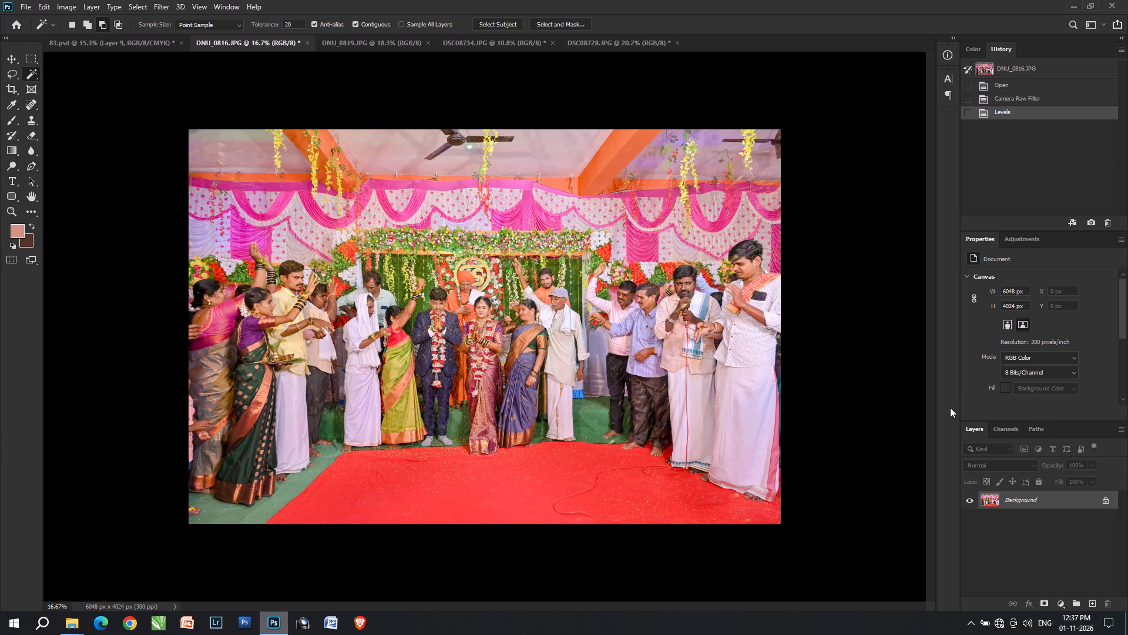
Cut the whole DNU_0816.JPG photo and paste it into the selected left rectangle in 83.psd.
{"action": "key", "text": "ctrl+a"}
{"action": "key", "text": "ctrl+x"}
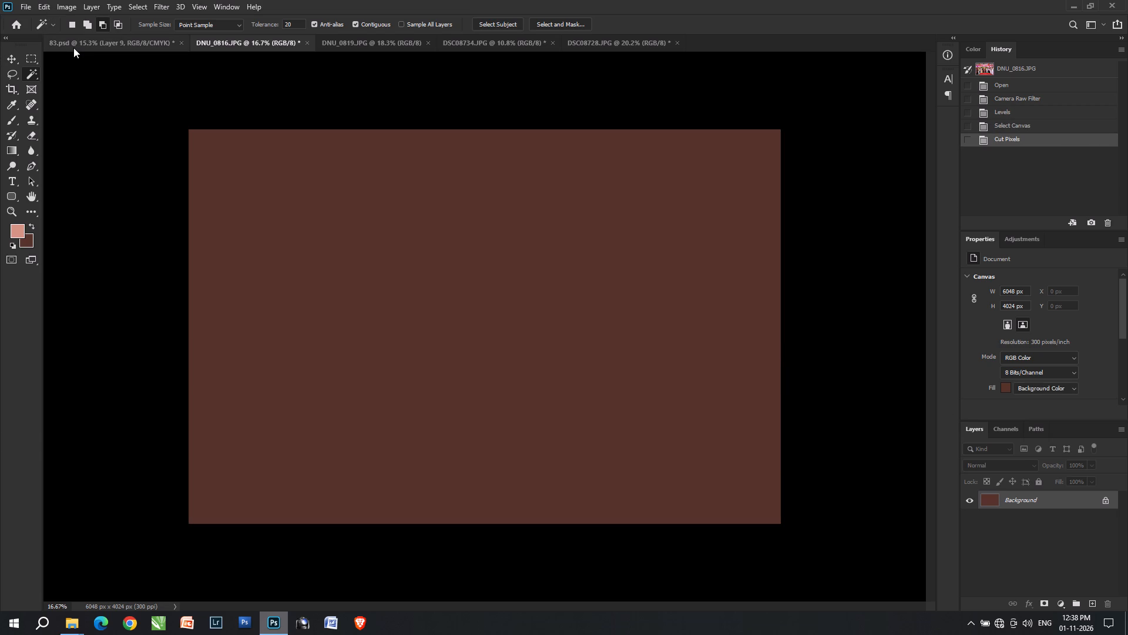
{"action": "left_click", "coordinate": [73, 48]}
{"action": "left_click", "coordinate": [73, 45]}
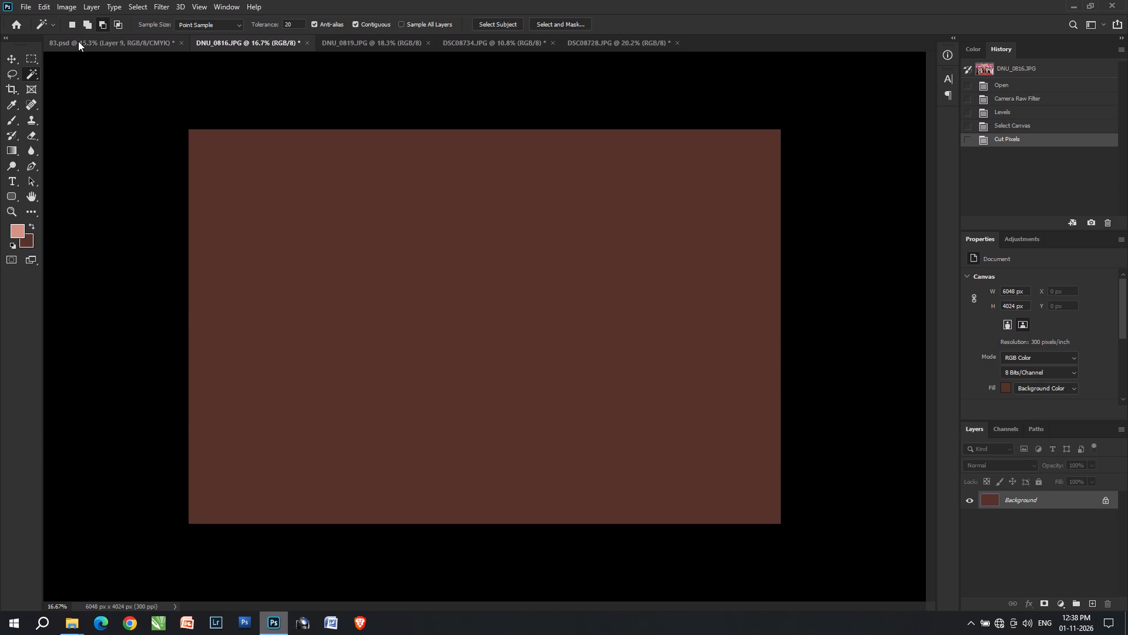
{"action": "left_click", "coordinate": [75, 41]}
{"action": "type", "text": "vv"}
{"action": "key", "text": "ctrl+alt+shift+v"}
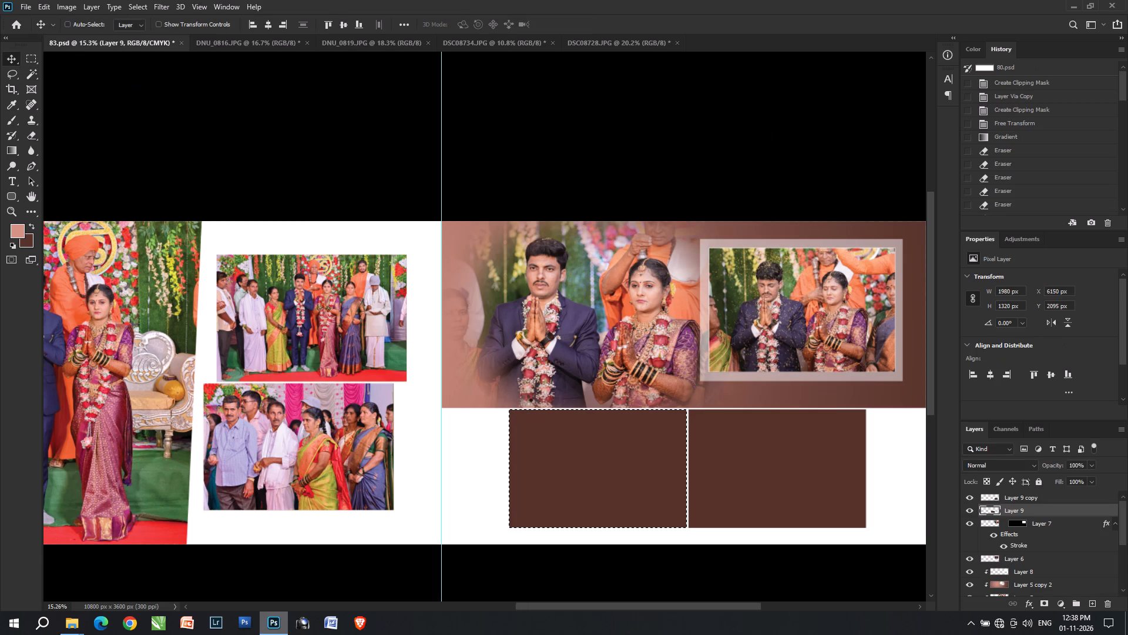
Scale the pasted group photo to 34.12% and move it so that it fills the left frame.
{"action": "key", "text": "ctrl+t"}
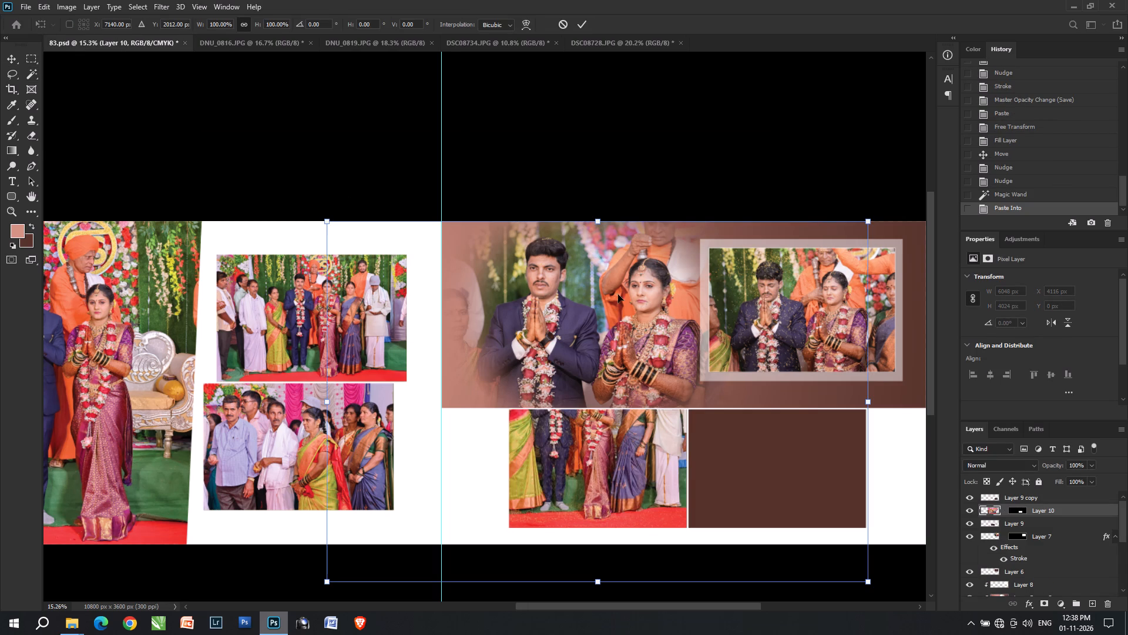
{"action": "left_click_drag", "start_coordinate": [596, 219], "coordinate": [612, 440]}
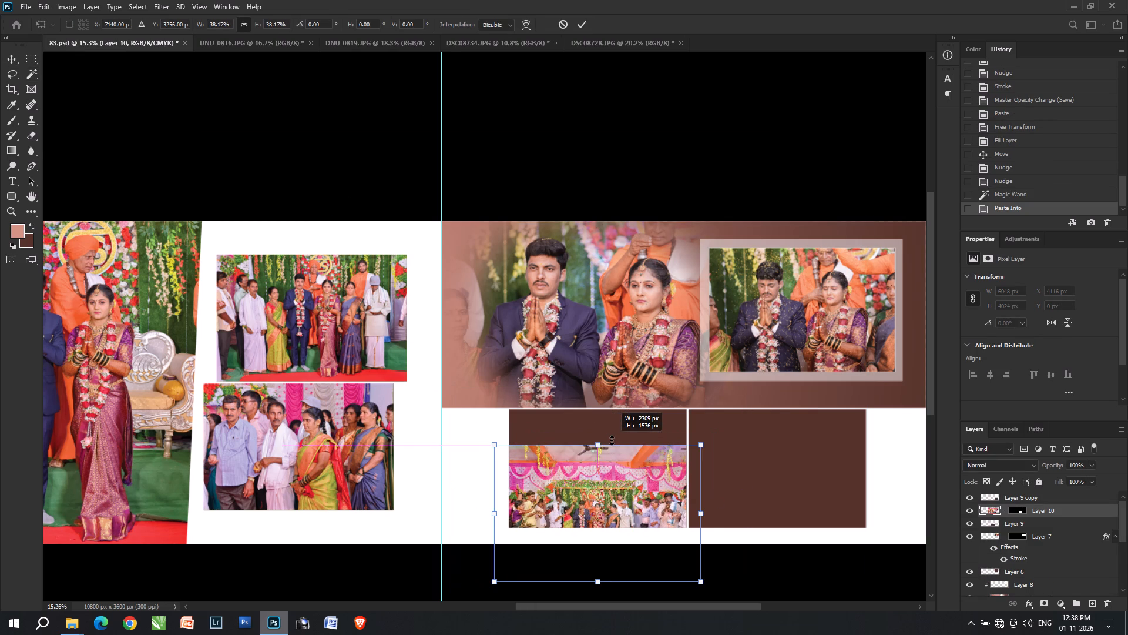
{"action": "left_click_drag", "start_coordinate": [612, 440], "coordinate": [616, 457]}
{"action": "left_click_drag", "start_coordinate": [643, 556], "coordinate": [638, 497], "text": "shift"}
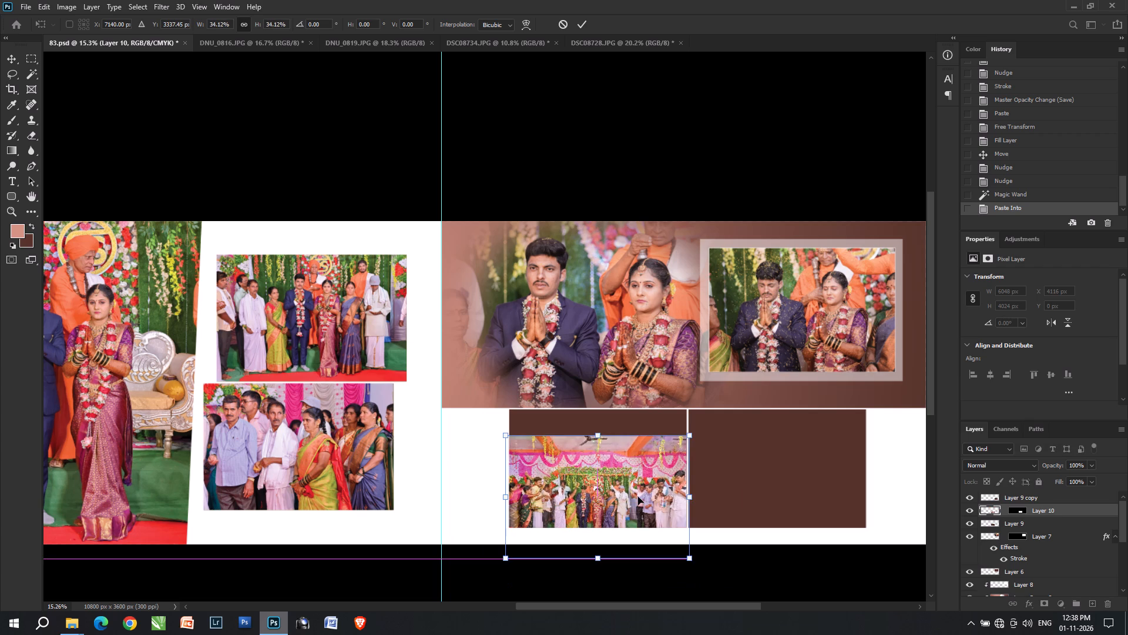
{"action": "left_click_drag", "start_coordinate": [638, 497], "coordinate": [637, 502], "text": "shift"}
{"action": "key", "text": "Left"}
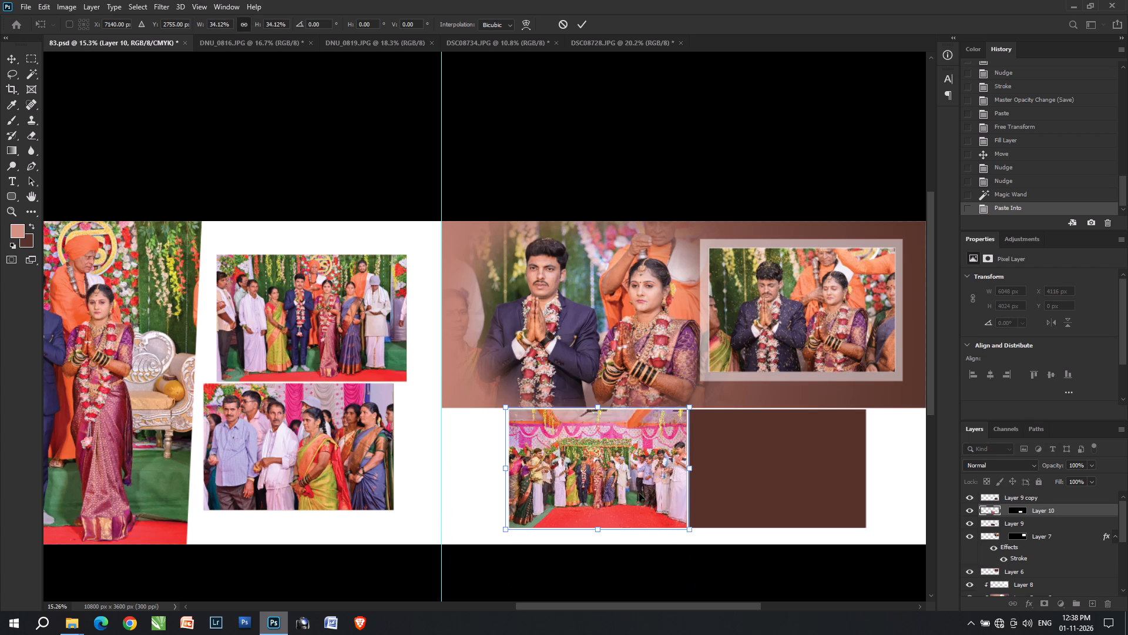
{"action": "key", "text": "Return"}
Select the area of the right brown rectangle on its own layer with the Magic Wand.
{"action": "type", "text": "vv"}
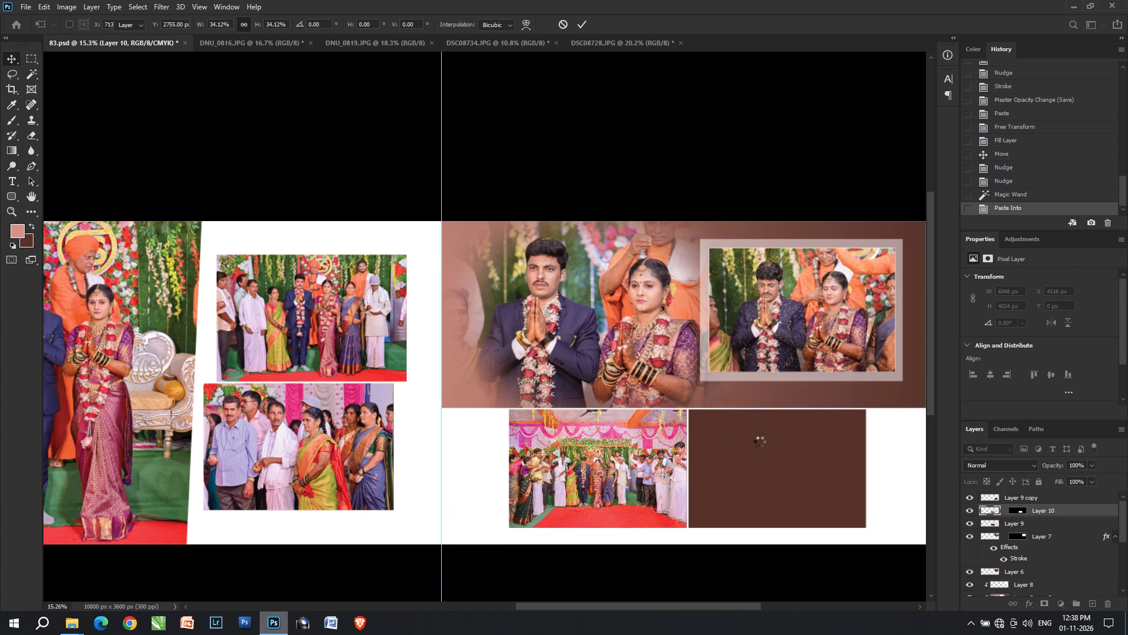
{"action": "type", "text": "vv"}
{"action": "right_click", "coordinate": [758, 467]}
{"action": "left_click", "coordinate": [773, 476]}
{"action": "key", "text": "w"}
{"action": "left_click", "coordinate": [773, 476]}
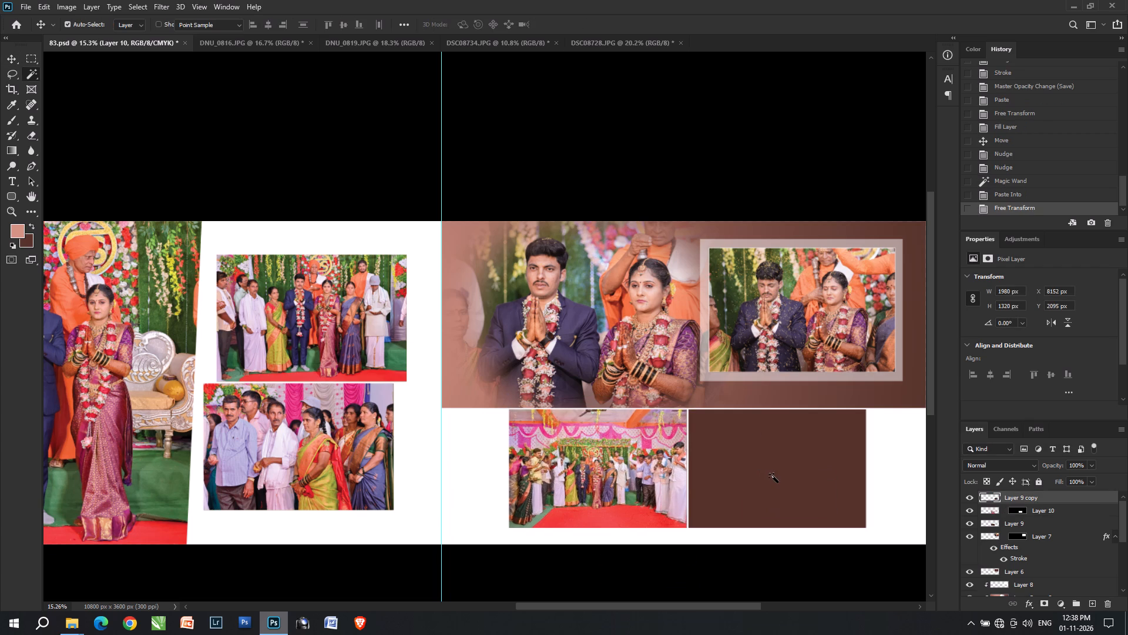
Reapply the last Camera Raw Filter to the crowd photo DNU_0819.JPG.
{"action": "key", "text": "ctrl+Tab"}
{"action": "key", "text": "ctrl+Tab"}
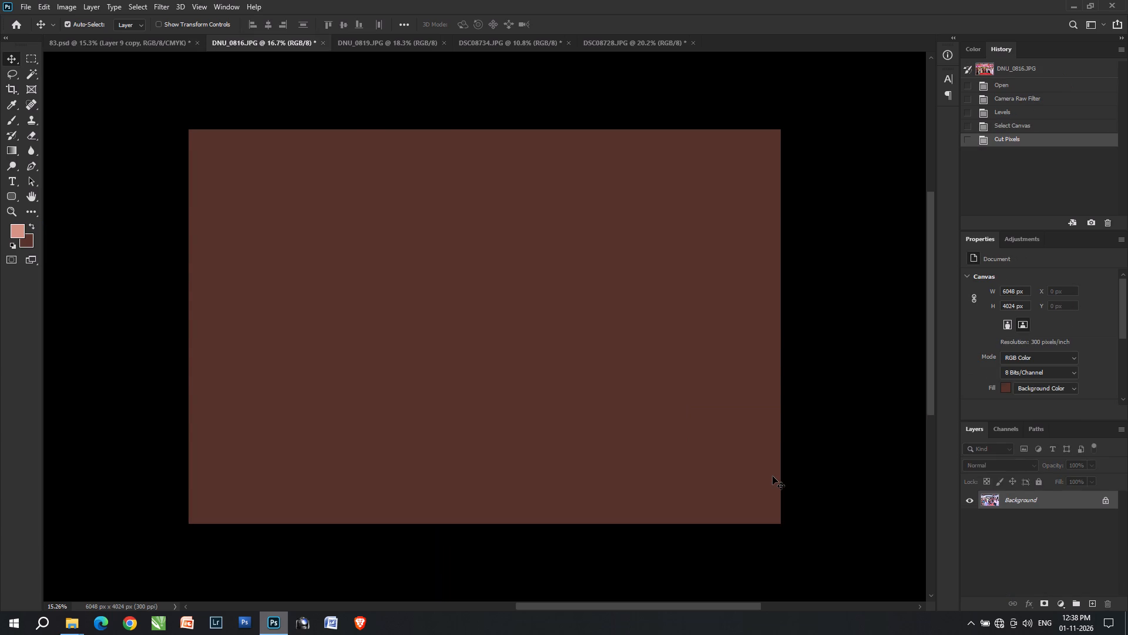
{"action": "key", "text": "ctrl+alt+f"}
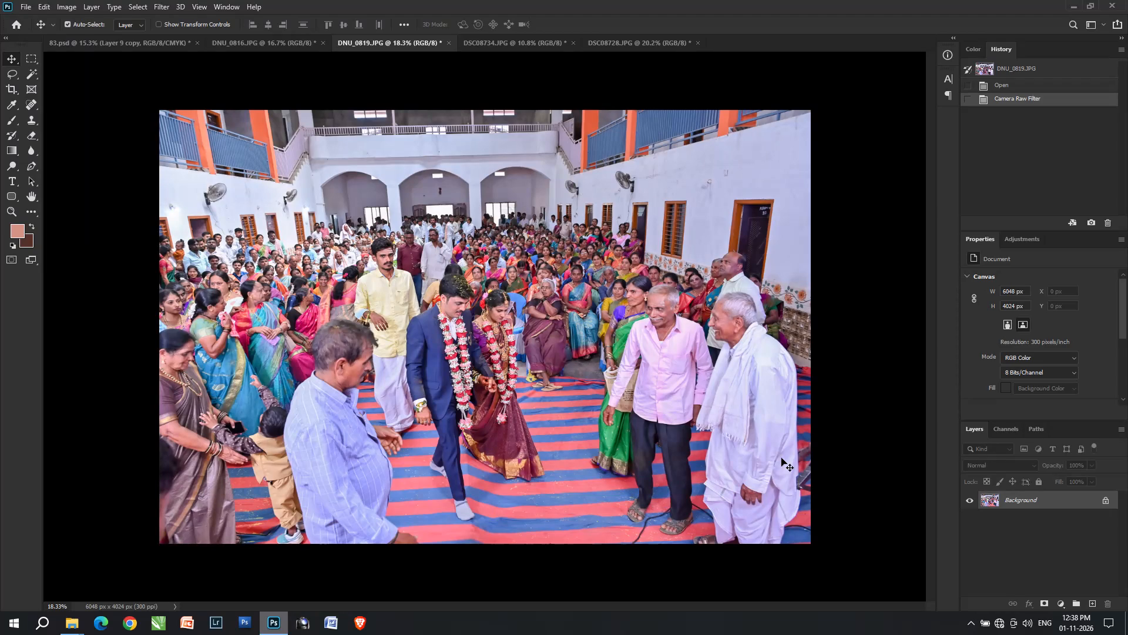
Cut the whole DNU_0819.JPG photo and paste it into the selected right rectangle in 83.psd.
{"action": "key", "text": "ctrl+a"}
{"action": "key", "text": "ctrl+x"}
{"action": "key", "text": "ctrl+shift+Tab"}
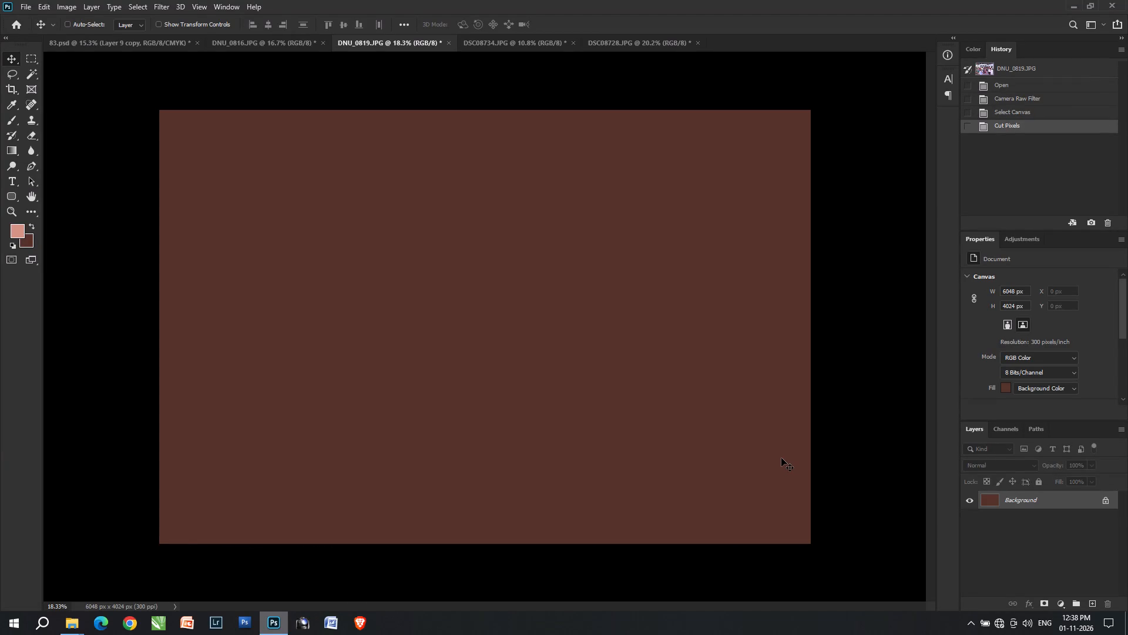
{"action": "key", "text": "ctrl+shift+Tab"}
{"action": "key", "text": "ctrl+alt+shift+v"}
Repeat the 34.12% scaling on the pasted crowd photo and move it so that it fills the right frame.
{"action": "key", "text": "ctrl+t"}
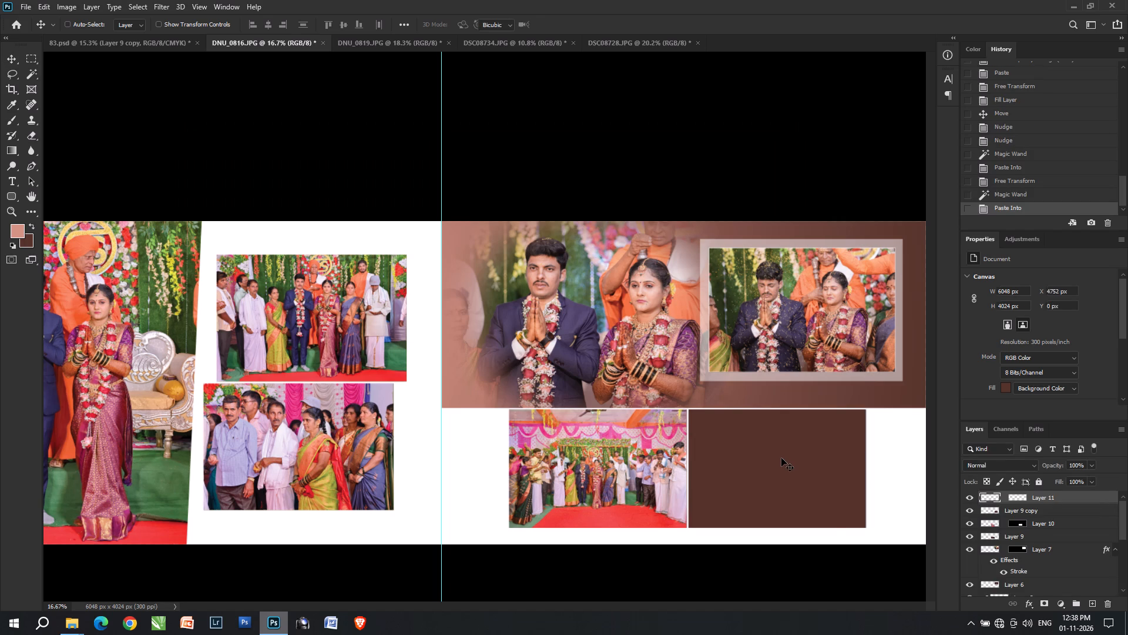
{"action": "key", "text": "ctrl+shift+t"}
{"action": "left_click_drag", "start_coordinate": [680, 471], "coordinate": [788, 463], "text": "shift"}
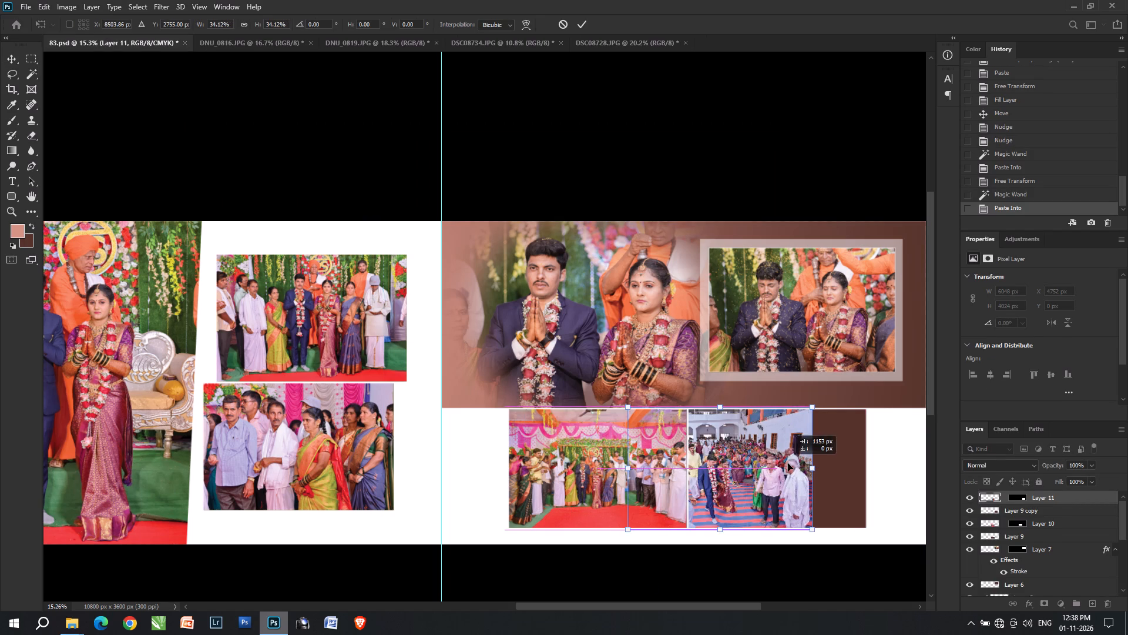
{"action": "left_click_drag", "start_coordinate": [788, 463], "coordinate": [842, 455], "text": "shift"}
{"action": "left_click", "coordinate": [835, 456]}
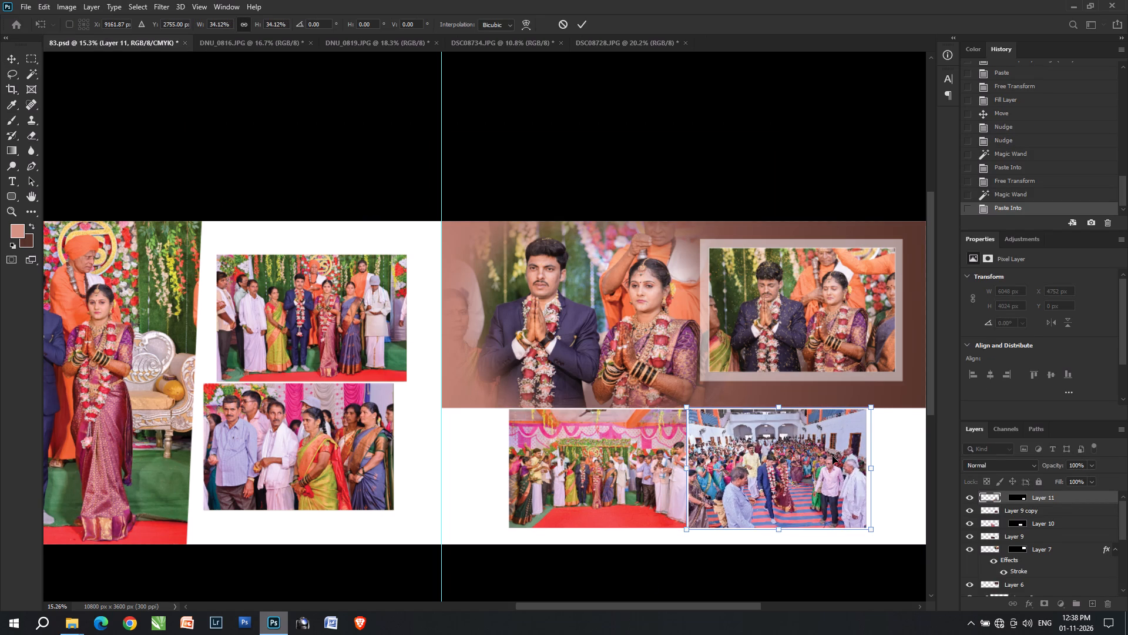
{"action": "key", "text": "Return"}
{"action": "key", "text": "v"}
{"action": "key", "text": "v"}
{"action": "key", "text": "v"}
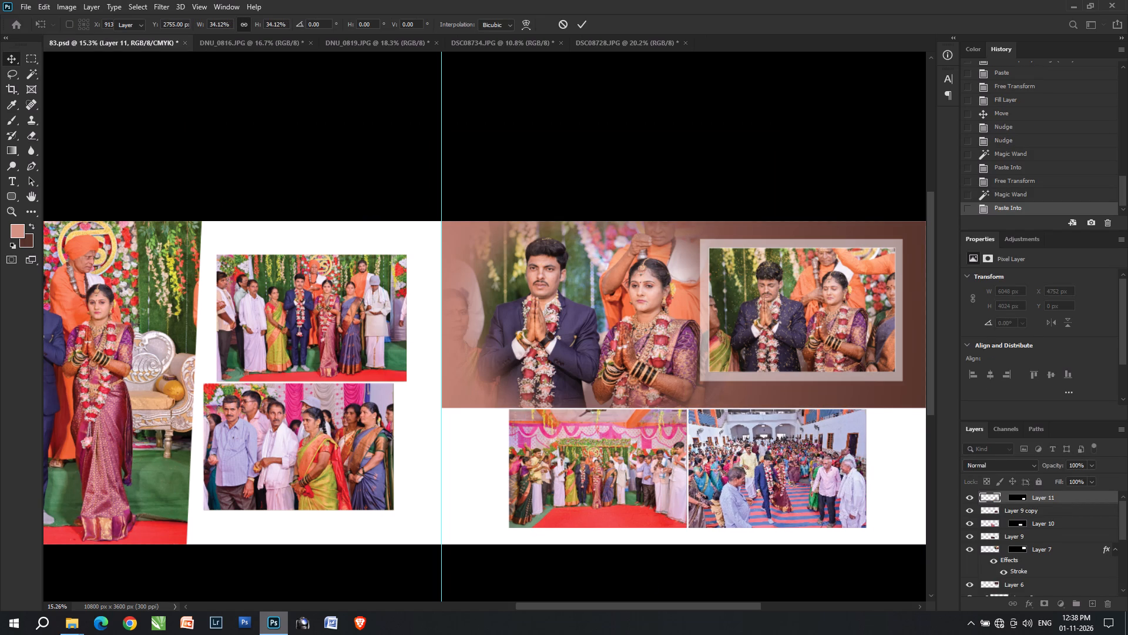
Save the album spread 83.psd.
{"action": "key", "text": "ctrl+s"}
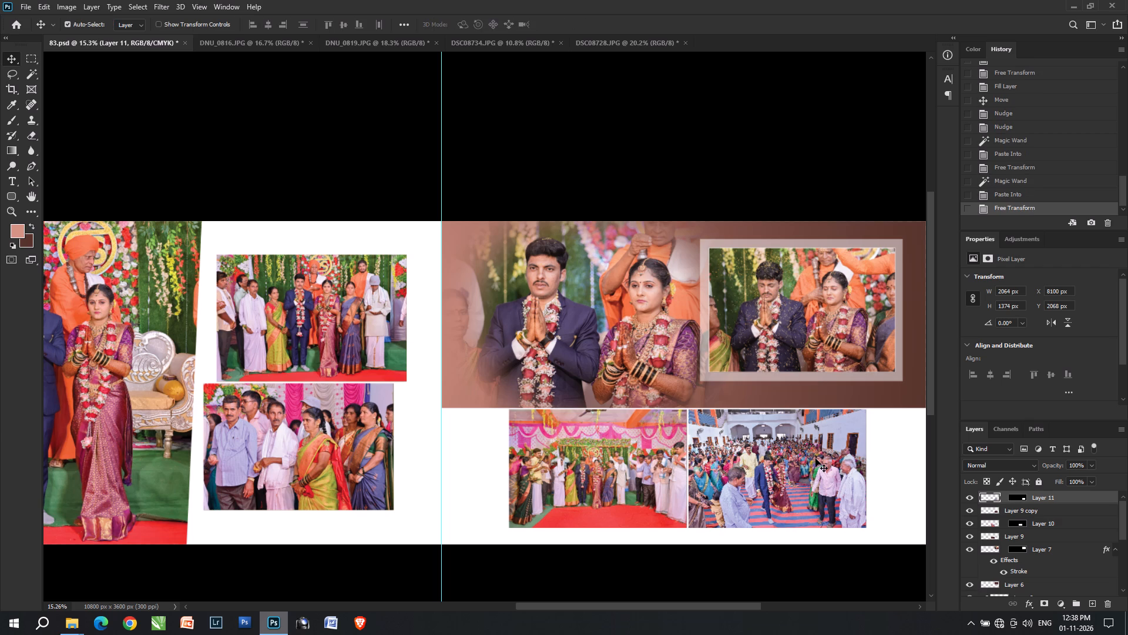
{"action": "key", "text": "ctrl+s"}
{"action": "key", "text": "ctrl+s"}
Clear the slanted edge of the large standing couple photo with a full-height rectangular marquee starting at about X 2509 px, then deselect.
{"action": "type", "text": "vv"}
{"action": "left_click", "coordinate": [294, 460]}
{"action": "key", "text": "space"}
{"action": "key", "text": "space"}
{"action": "key", "text": "space"}
{"action": "key", "text": "space"}
{"action": "key", "text": "space"}
{"action": "key", "text": "space"}
{"action": "key", "text": "space"}
{"action": "key", "text": "space"}
{"action": "key", "text": "space"}
{"action": "key", "text": "space"}
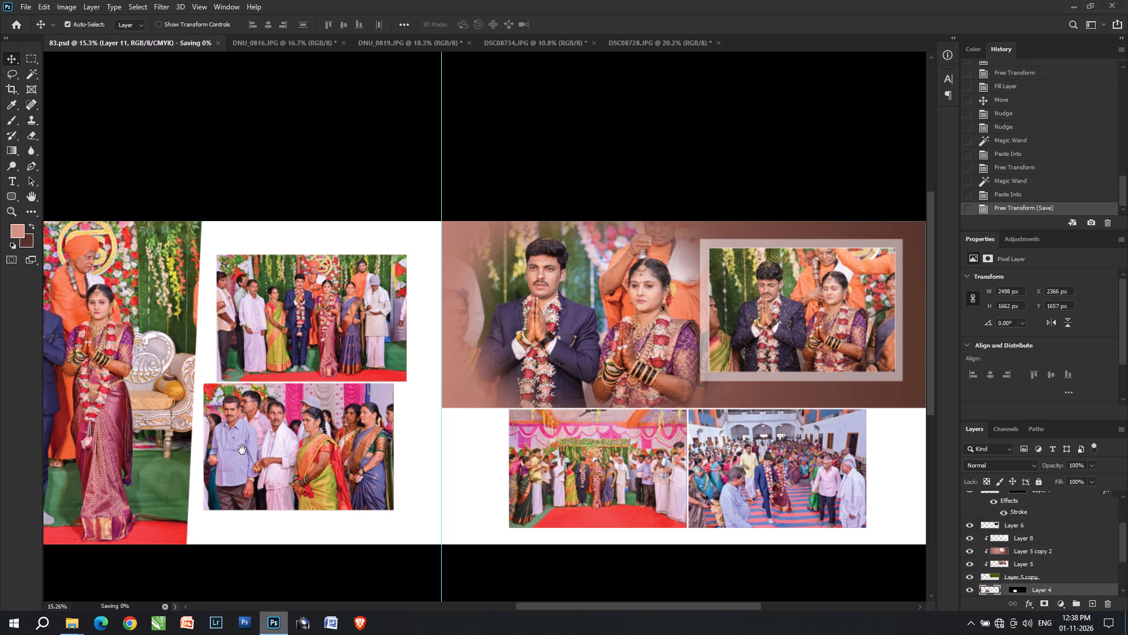
{"action": "left_click_drag", "start_coordinate": [242, 450], "coordinate": [365, 435]}
{"action": "right_click", "coordinate": [223, 391]}
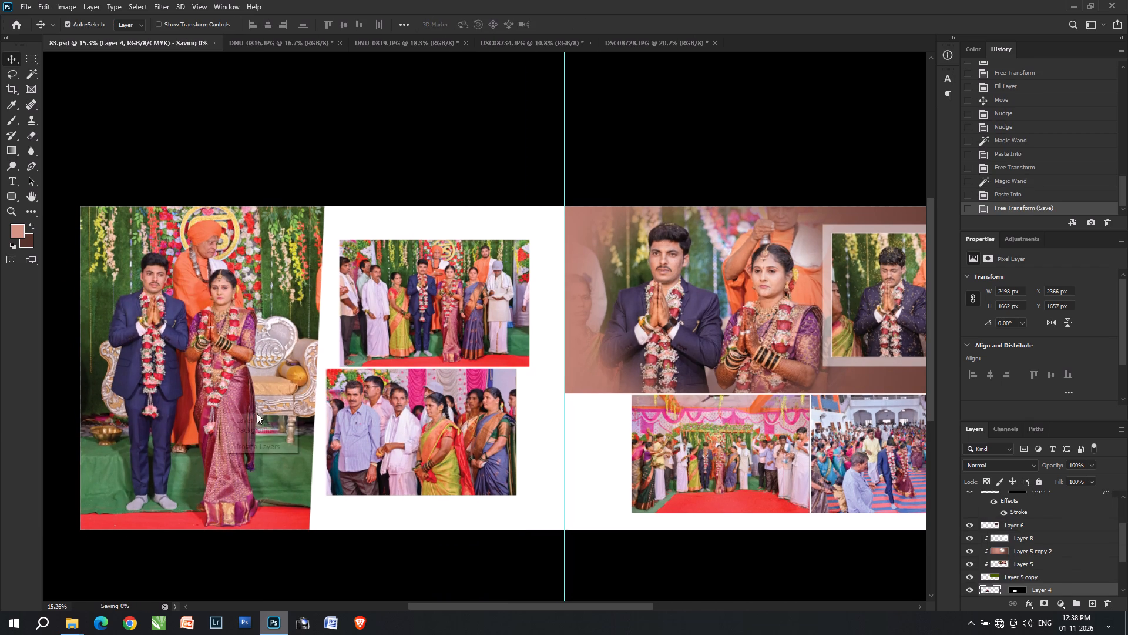
{"action": "left_click", "coordinate": [259, 417]}
{"action": "left_click", "coordinate": [259, 417]}
{"action": "key", "text": "m"}
{"action": "key", "text": "m"}
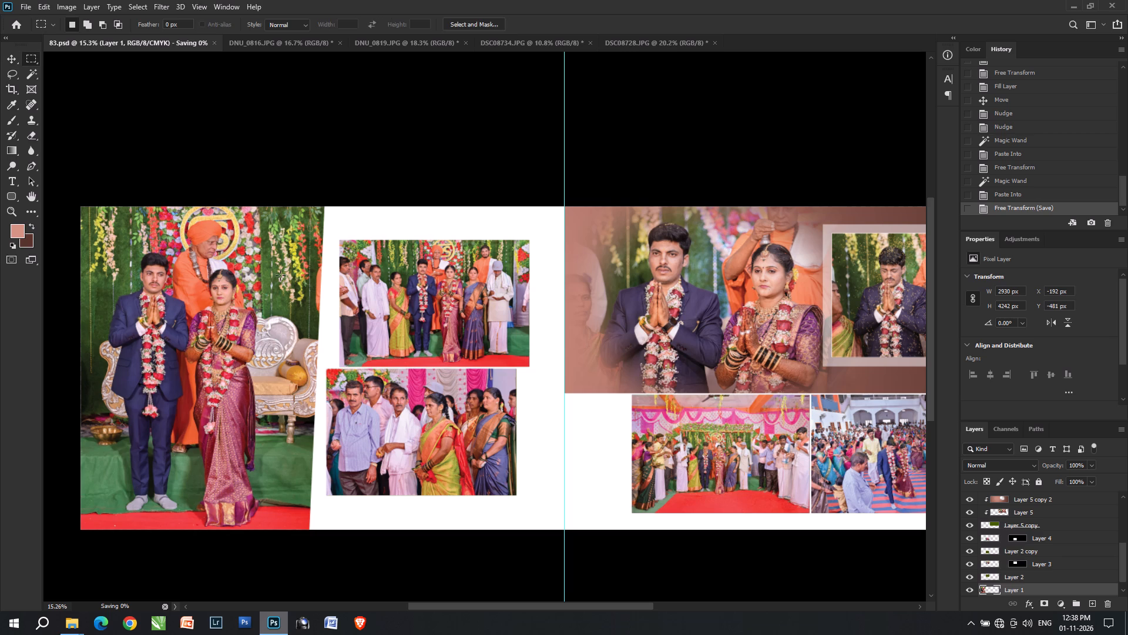
{"action": "left_click_drag", "start_coordinate": [305, 171], "coordinate": [439, 622]}
{"action": "key", "text": "Delete"}
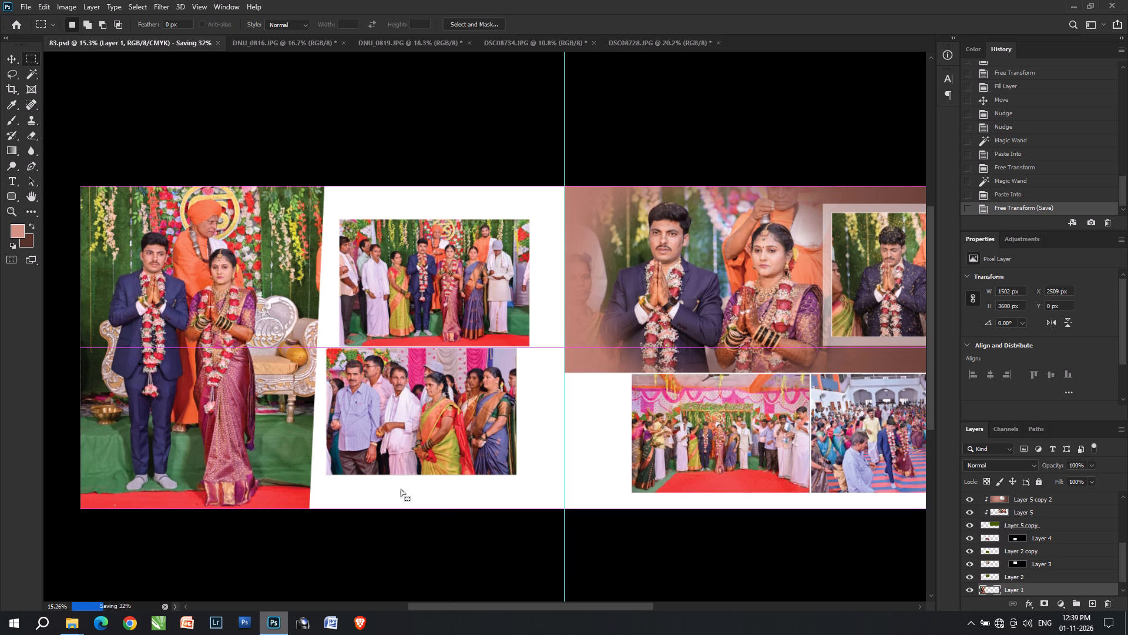
{"action": "key", "text": "ctrl+d"}
{"action": "key", "text": "ctrl+d"}
{"action": "type", "text": "vv"}
{"action": "left_click", "coordinate": [401, 365]}
{"action": "triple_click", "coordinate": [401, 365]}
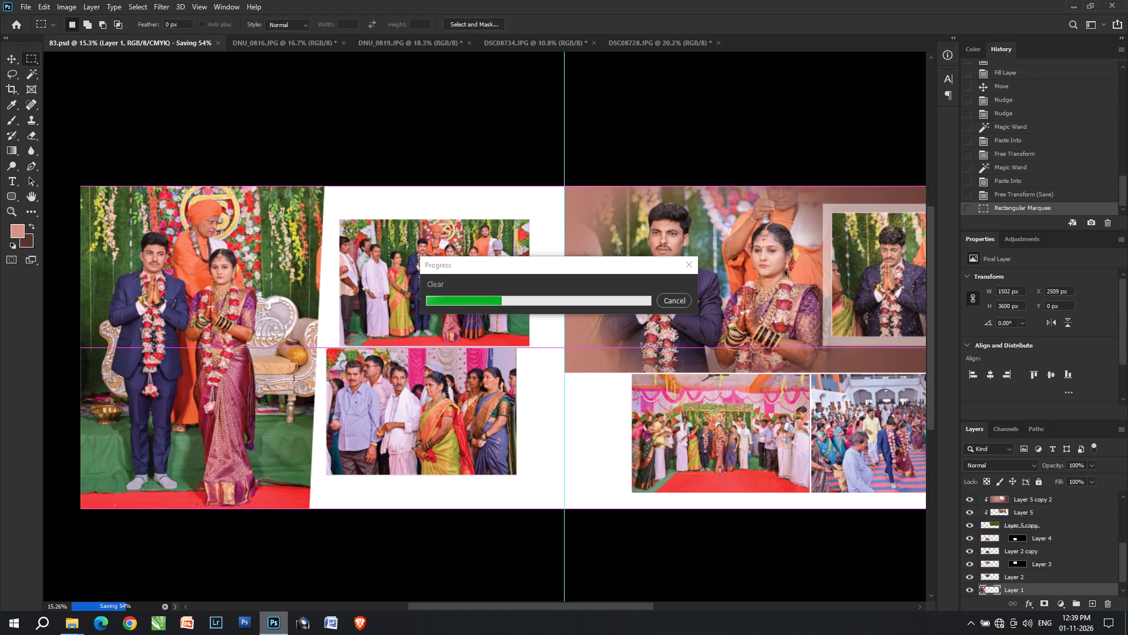
{"action": "triple_click", "coordinate": [401, 364]}
{"action": "left_click", "coordinate": [401, 363]}
{"action": "key", "text": "ctrl+d"}
{"action": "key", "text": "v"}
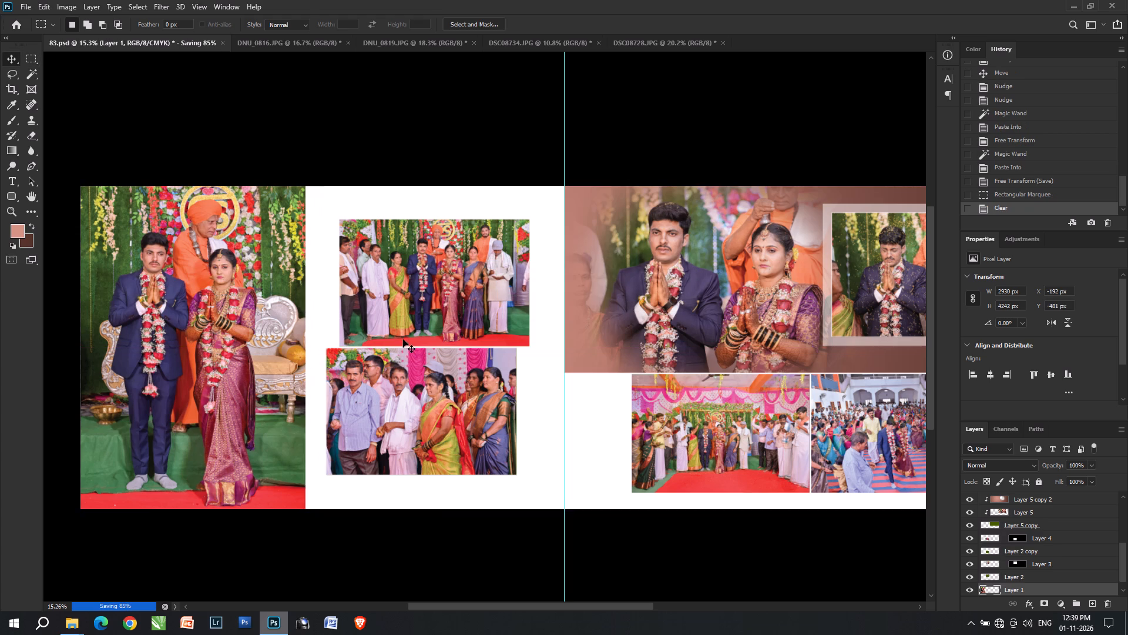
Select the upper left-page group photo and its frame (Layers 3 and 2), and link Layer 3's mask to its image.
{"action": "scroll", "coordinate": [338, 335], "scroll_direction": "up", "scroll_amount": 15, "text": "alt"}
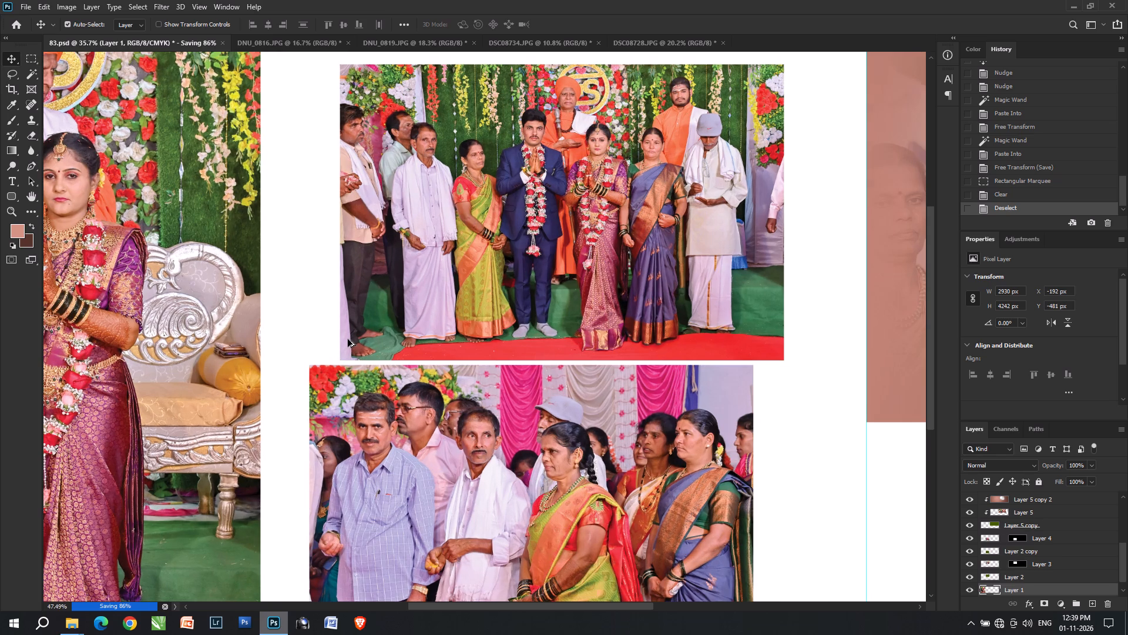
{"action": "right_click", "coordinate": [415, 322]}
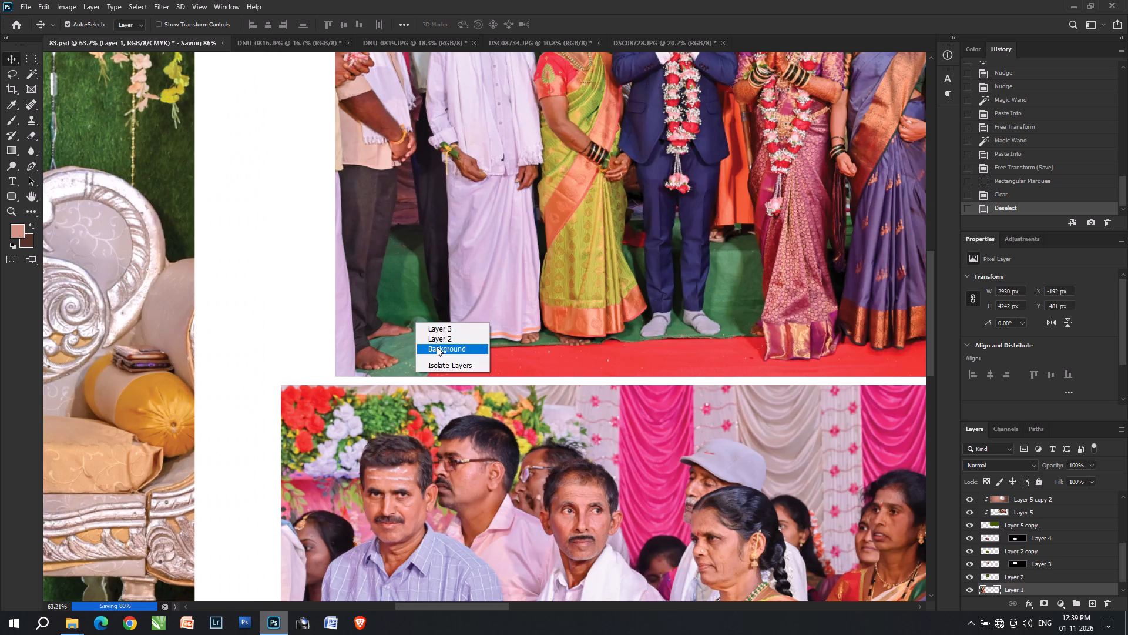
{"action": "double_click", "coordinate": [438, 341]}
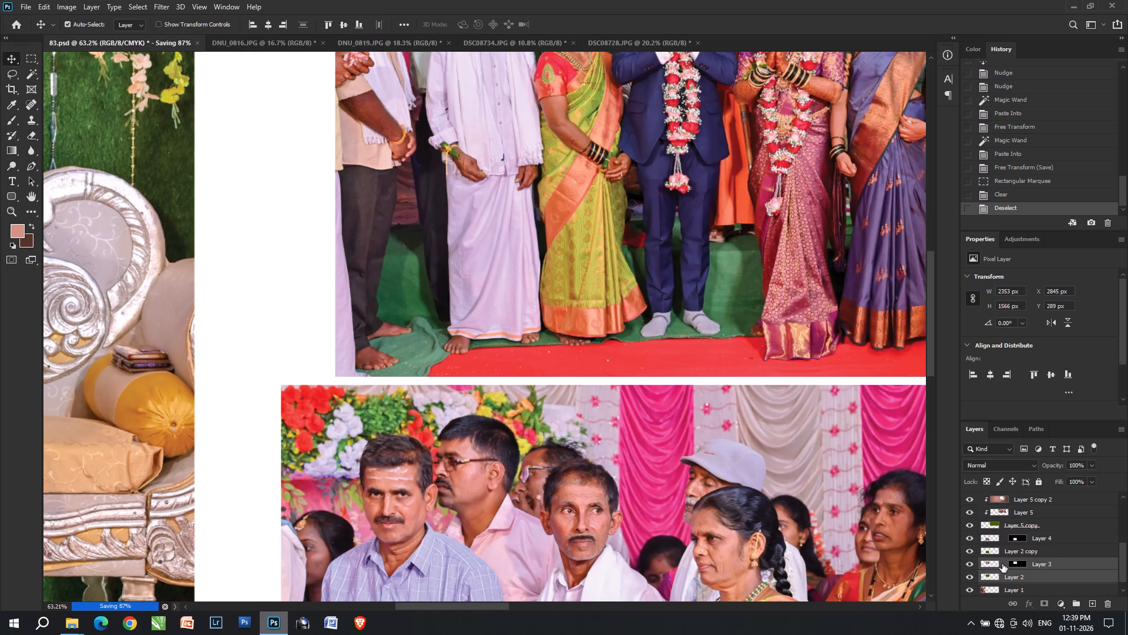
{"action": "left_click", "coordinate": [1003, 564]}
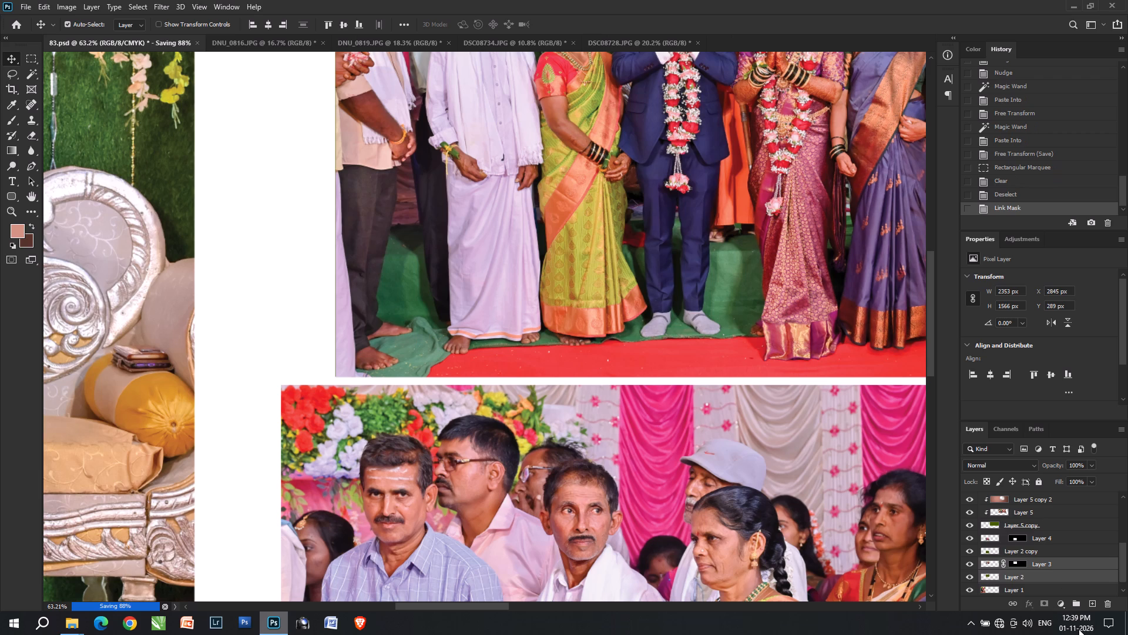
Move the upper group photo with its frame horizontally to line up its left edge with the lower group photo, at X 2699 px.
{"action": "left_click", "coordinate": [580, 339], "text": "shift"}
{"action": "left_click_drag", "start_coordinate": [580, 339], "coordinate": [539, 336], "text": "shift"}
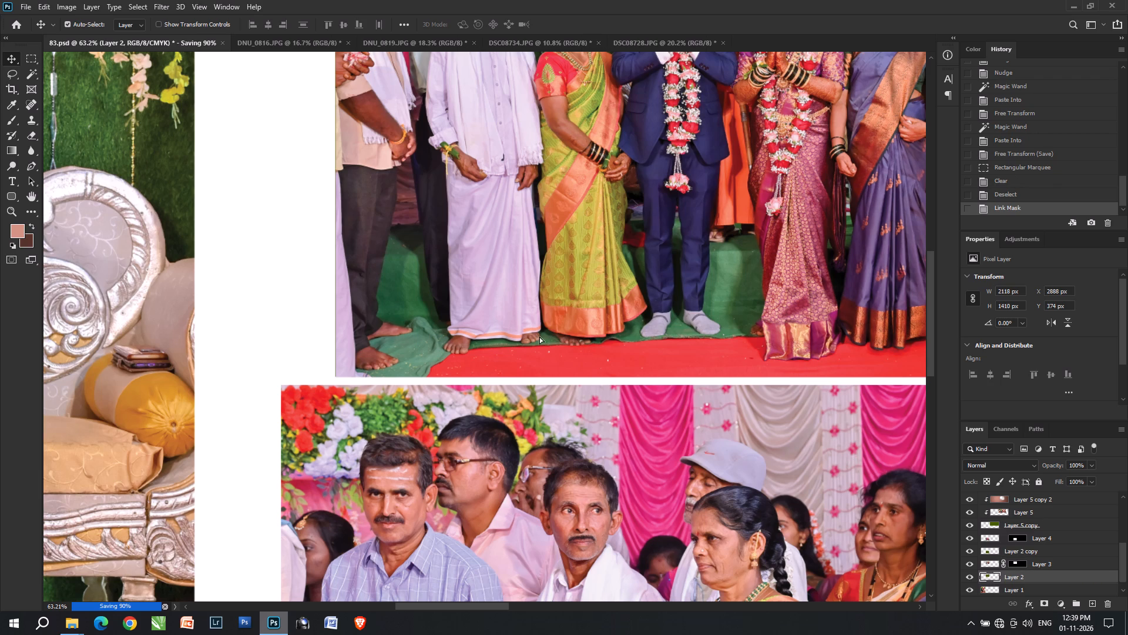
{"action": "left_click_drag", "start_coordinate": [539, 336], "coordinate": [528, 339], "text": "shift"}
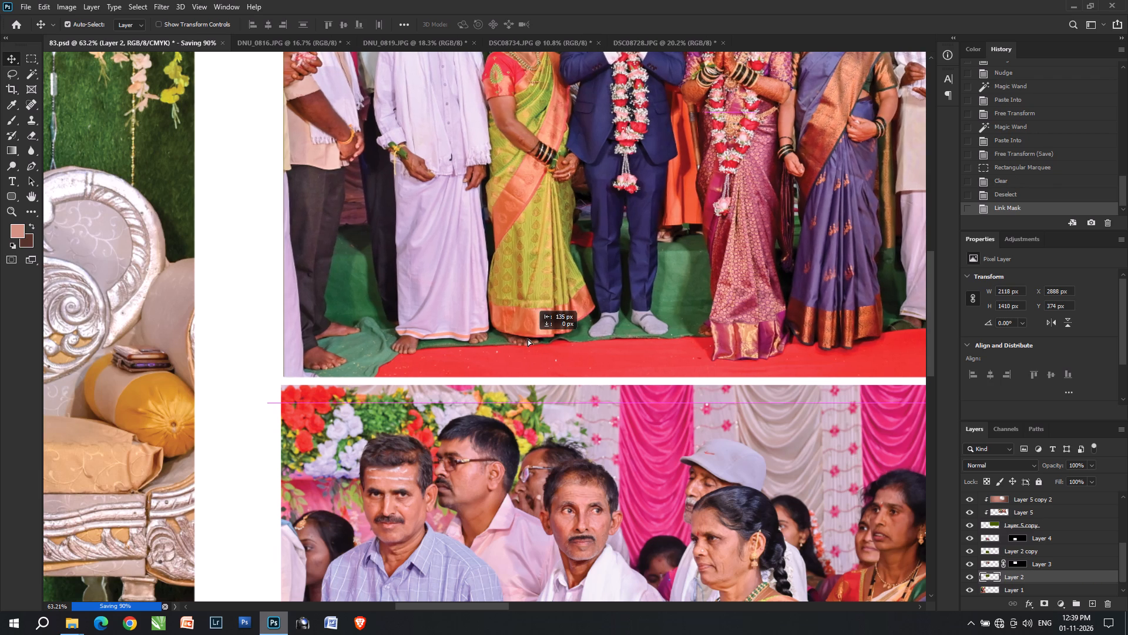
{"action": "left_click_drag", "start_coordinate": [528, 339], "coordinate": [527, 339], "text": "shift"}
{"action": "scroll", "coordinate": [289, 397], "scroll_direction": "up", "scroll_amount": 16, "text": "alt"}
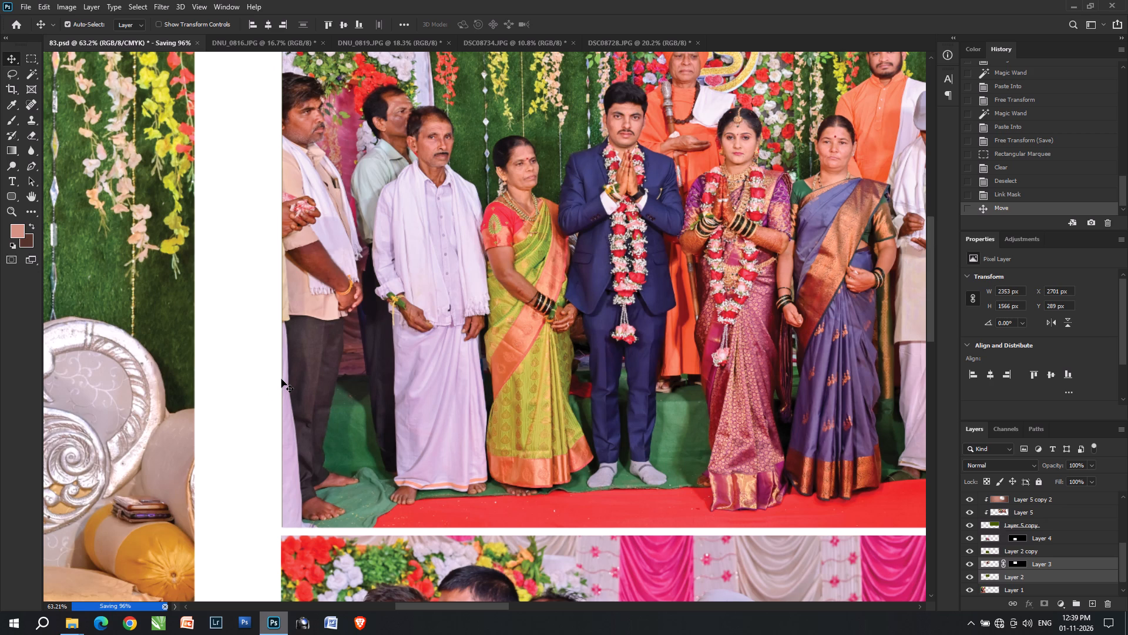
{"action": "scroll", "coordinate": [226, 529], "scroll_direction": "up", "scroll_amount": 15, "text": "alt"}
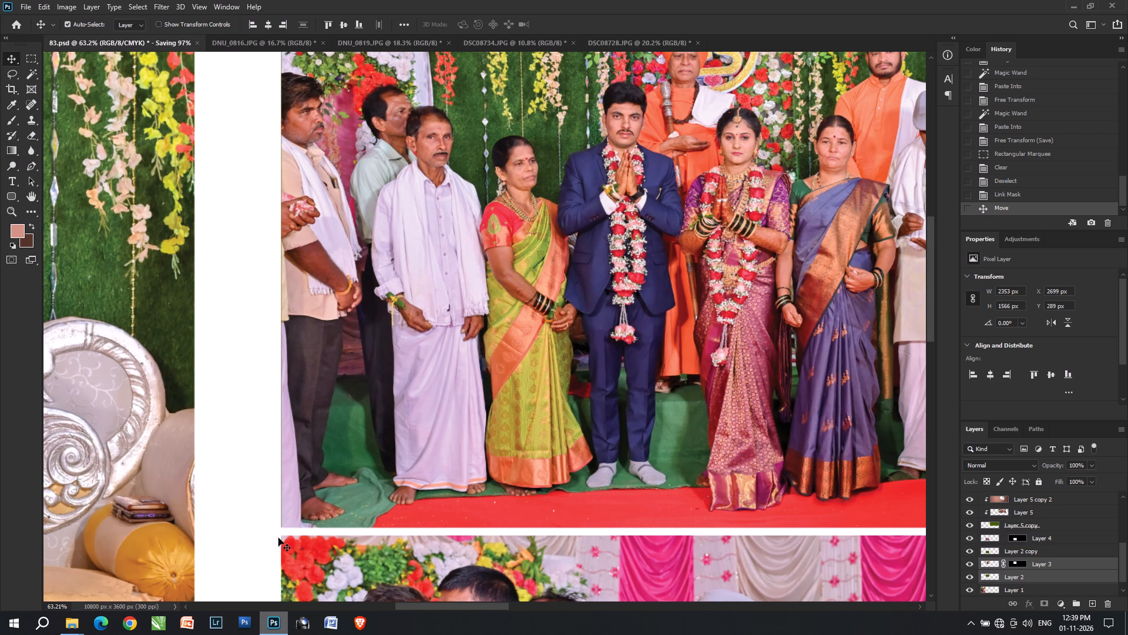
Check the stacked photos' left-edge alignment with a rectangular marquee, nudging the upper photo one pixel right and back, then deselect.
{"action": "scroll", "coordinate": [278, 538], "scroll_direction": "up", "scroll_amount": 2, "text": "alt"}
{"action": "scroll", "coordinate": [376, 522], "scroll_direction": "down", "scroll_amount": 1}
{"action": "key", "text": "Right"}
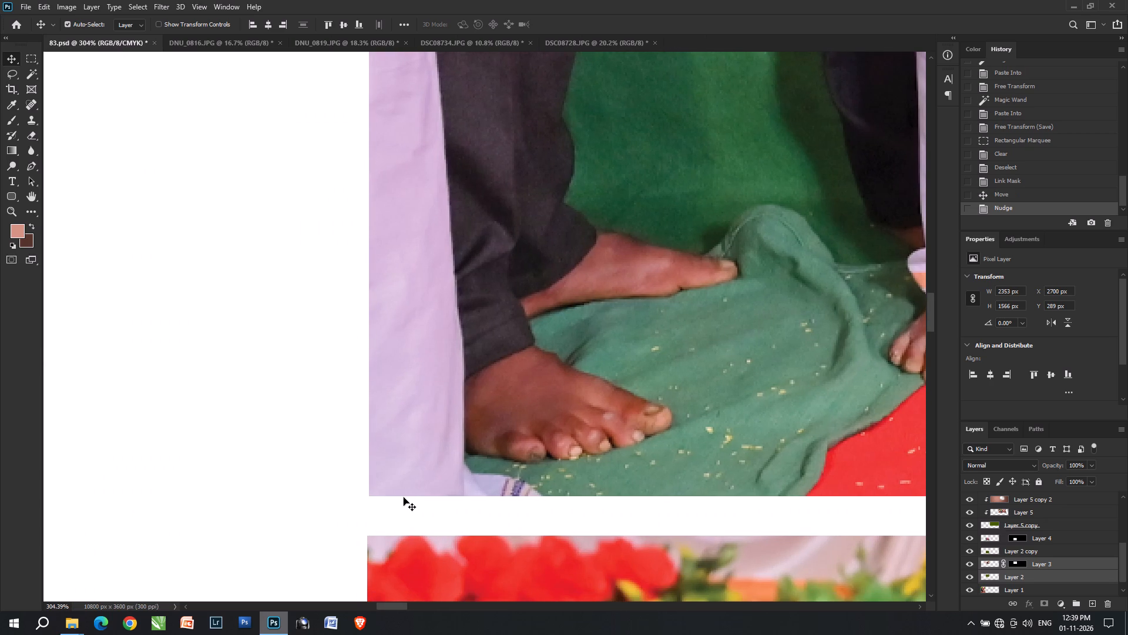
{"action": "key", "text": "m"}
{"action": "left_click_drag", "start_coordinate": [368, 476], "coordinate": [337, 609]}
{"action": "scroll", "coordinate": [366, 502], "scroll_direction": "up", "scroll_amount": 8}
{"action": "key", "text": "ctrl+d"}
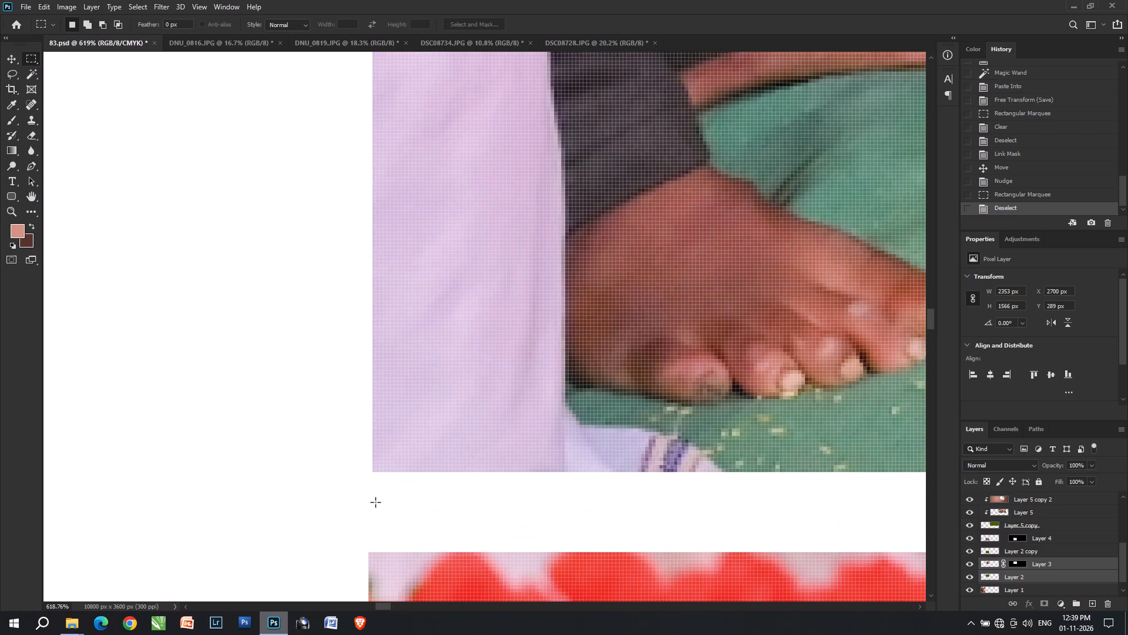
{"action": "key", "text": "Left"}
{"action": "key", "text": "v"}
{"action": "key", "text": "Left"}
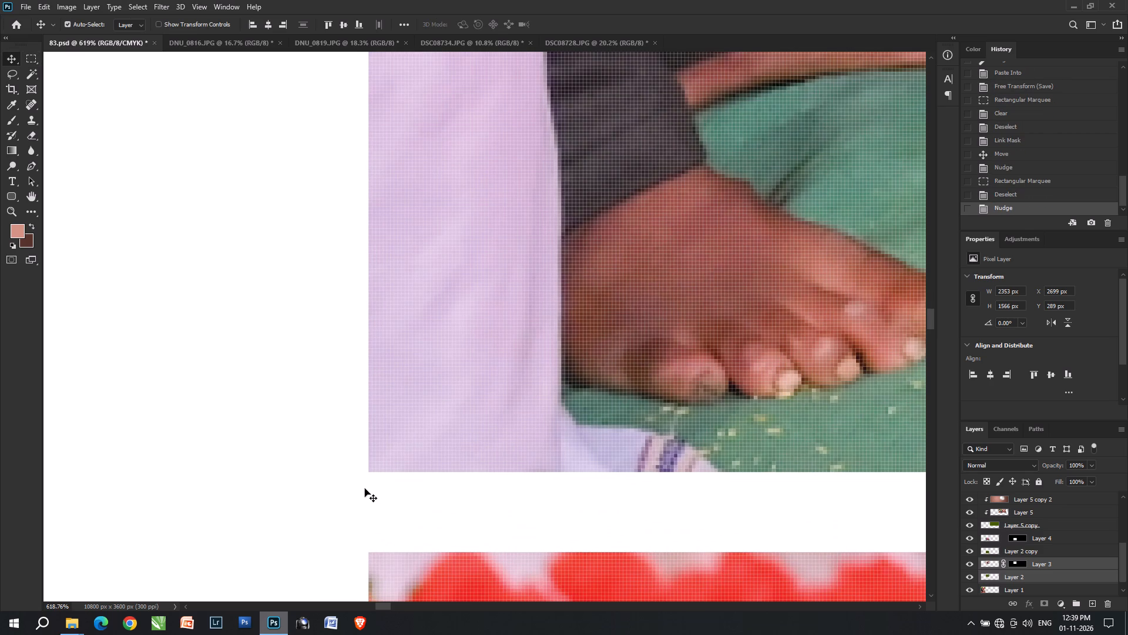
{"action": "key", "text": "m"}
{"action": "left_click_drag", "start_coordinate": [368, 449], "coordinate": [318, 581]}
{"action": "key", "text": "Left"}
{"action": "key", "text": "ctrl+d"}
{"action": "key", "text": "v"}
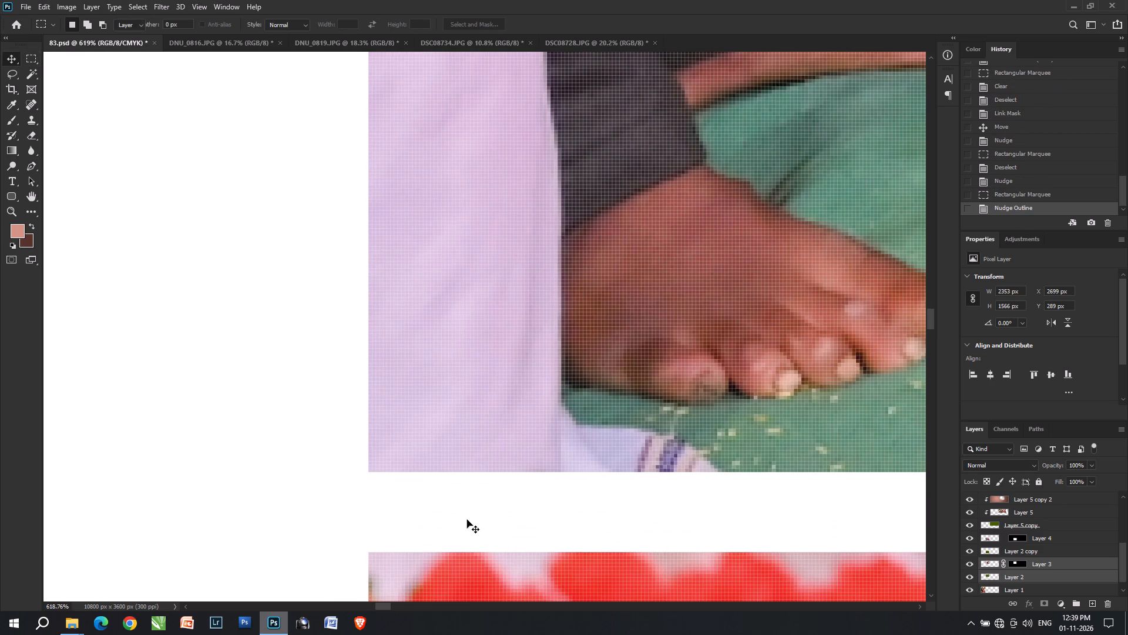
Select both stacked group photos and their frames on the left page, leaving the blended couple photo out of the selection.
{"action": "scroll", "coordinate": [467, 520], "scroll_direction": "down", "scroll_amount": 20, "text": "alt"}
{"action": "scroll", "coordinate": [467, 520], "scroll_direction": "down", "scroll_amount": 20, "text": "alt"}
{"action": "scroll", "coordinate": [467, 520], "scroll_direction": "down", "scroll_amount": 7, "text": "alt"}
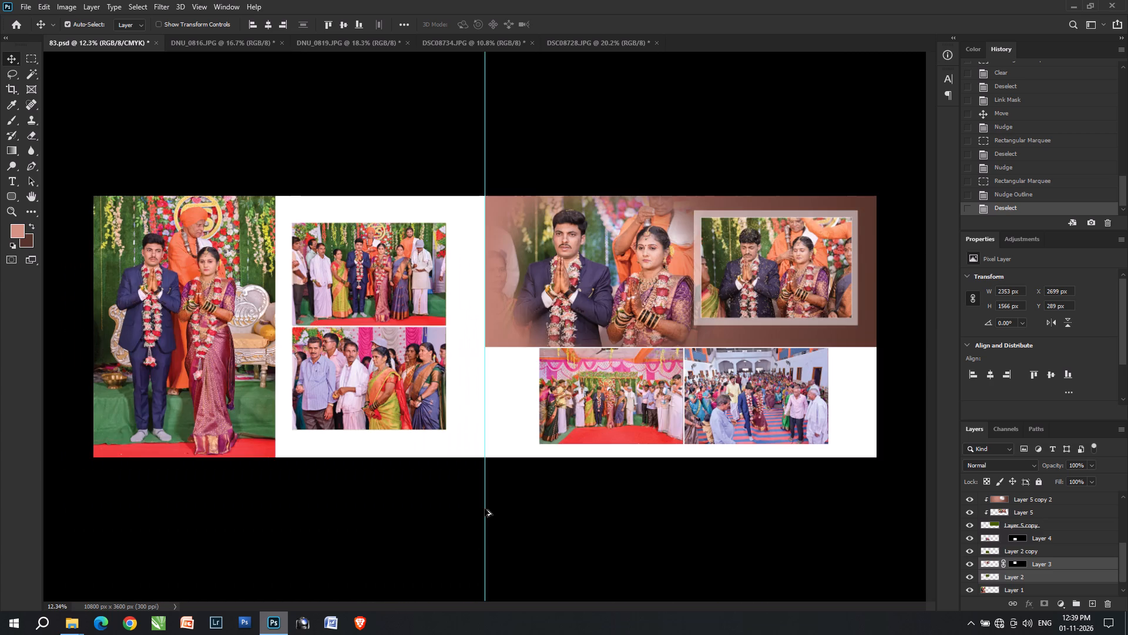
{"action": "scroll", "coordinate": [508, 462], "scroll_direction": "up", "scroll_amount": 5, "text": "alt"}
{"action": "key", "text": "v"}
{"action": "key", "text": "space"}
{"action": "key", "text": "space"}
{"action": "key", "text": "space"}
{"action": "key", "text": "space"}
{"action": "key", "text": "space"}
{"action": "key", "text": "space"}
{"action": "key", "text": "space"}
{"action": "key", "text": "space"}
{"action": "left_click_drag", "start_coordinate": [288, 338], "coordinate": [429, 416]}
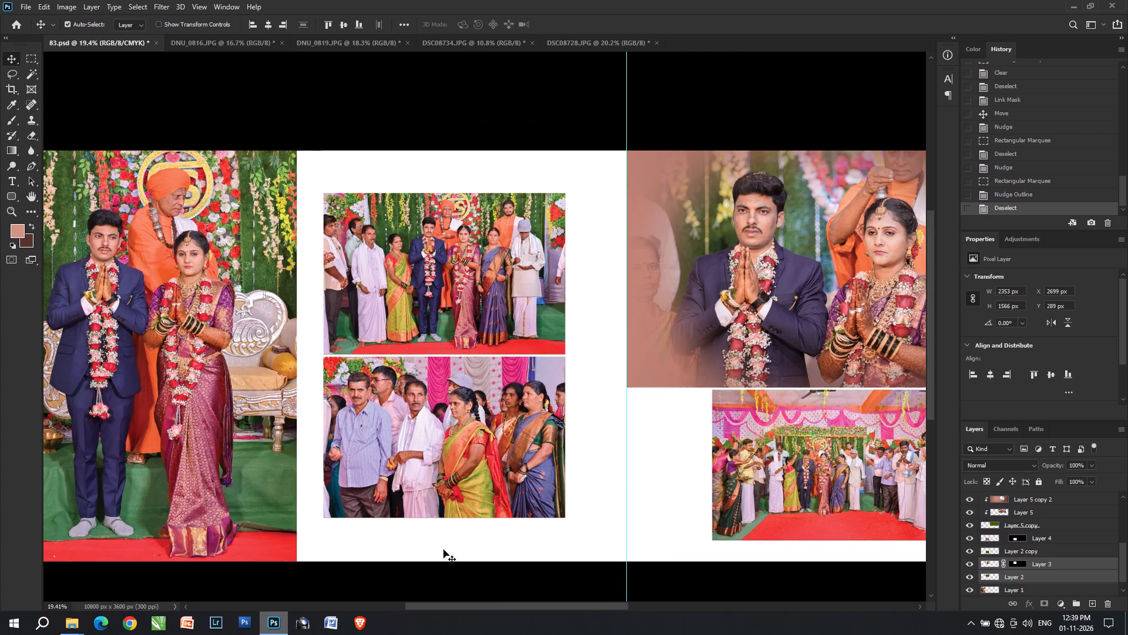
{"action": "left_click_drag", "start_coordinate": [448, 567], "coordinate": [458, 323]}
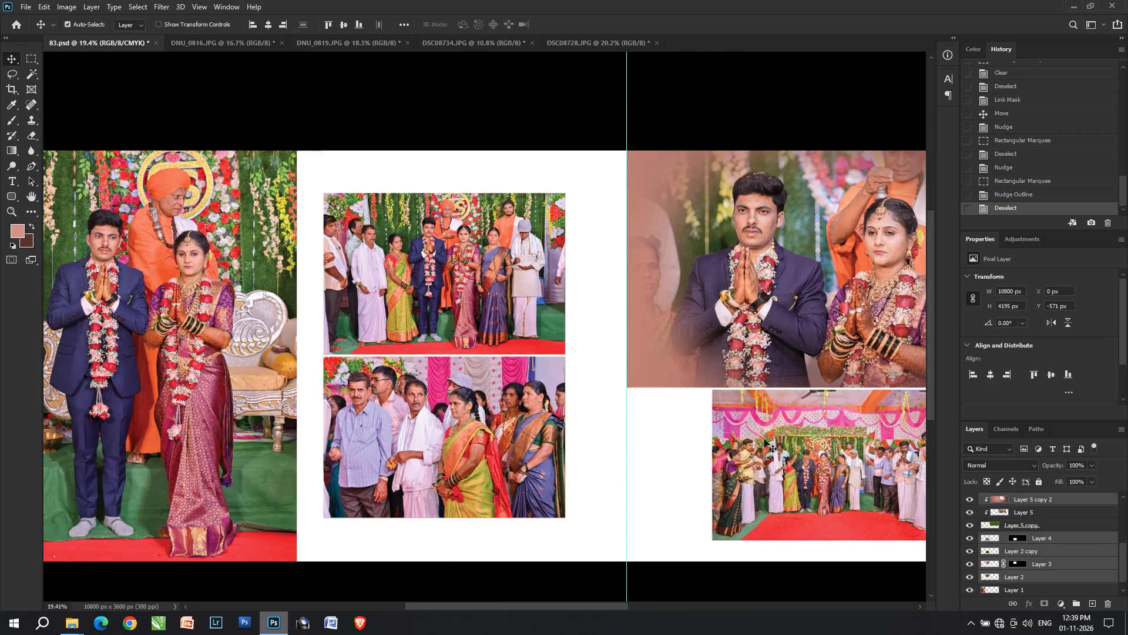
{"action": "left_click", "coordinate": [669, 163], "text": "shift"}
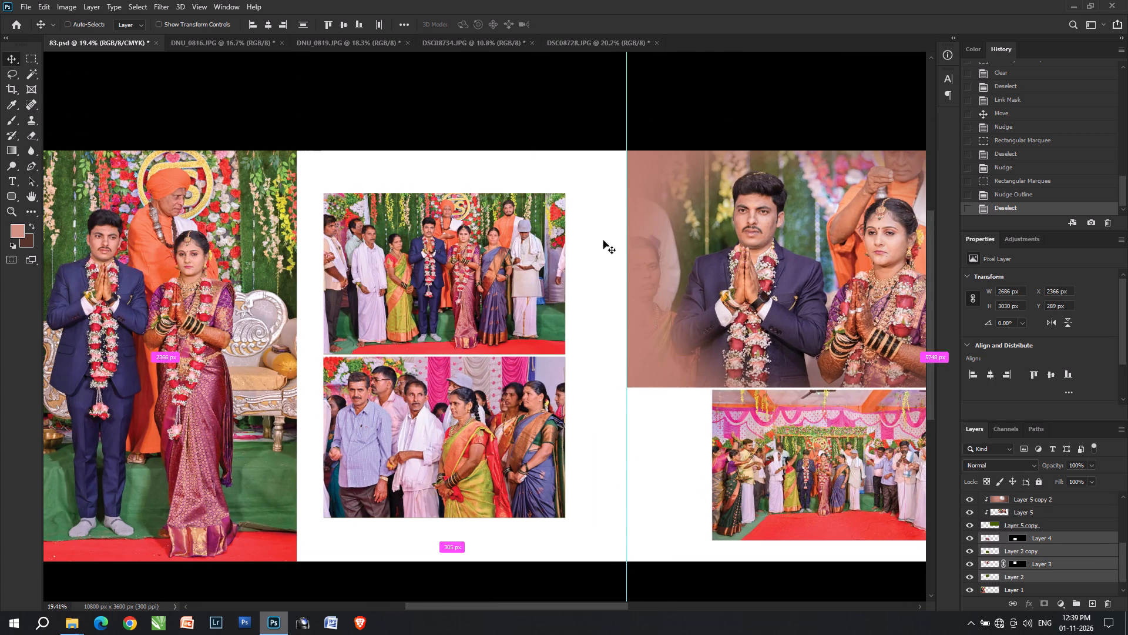
Turn off the CMYK proof colour preview for 83.psd.
{"action": "key", "text": "ctrl+y"}
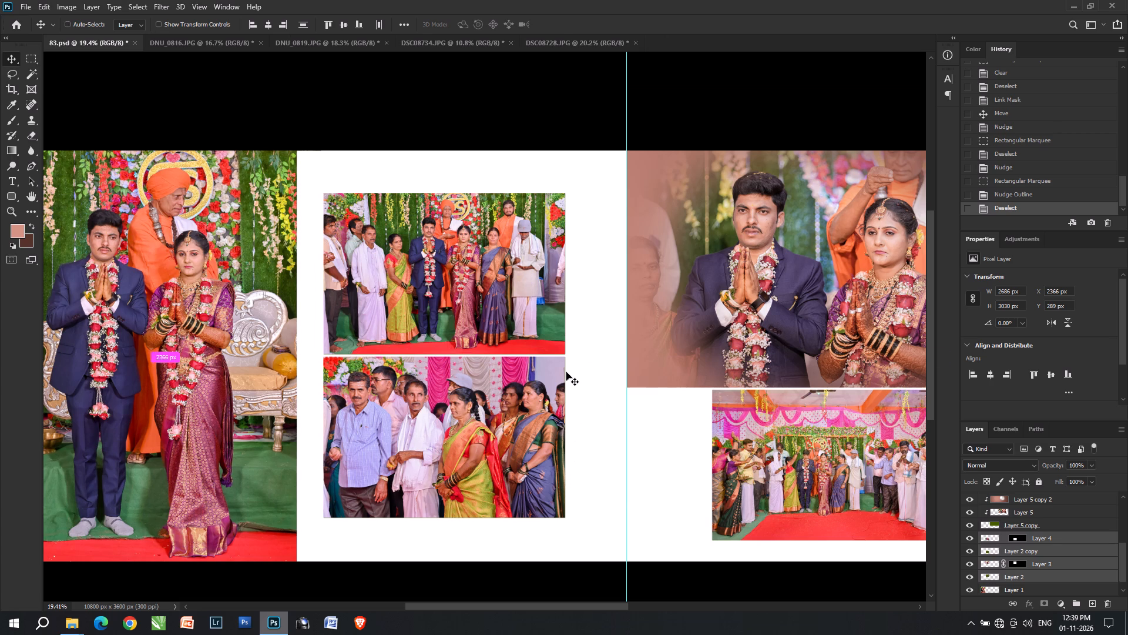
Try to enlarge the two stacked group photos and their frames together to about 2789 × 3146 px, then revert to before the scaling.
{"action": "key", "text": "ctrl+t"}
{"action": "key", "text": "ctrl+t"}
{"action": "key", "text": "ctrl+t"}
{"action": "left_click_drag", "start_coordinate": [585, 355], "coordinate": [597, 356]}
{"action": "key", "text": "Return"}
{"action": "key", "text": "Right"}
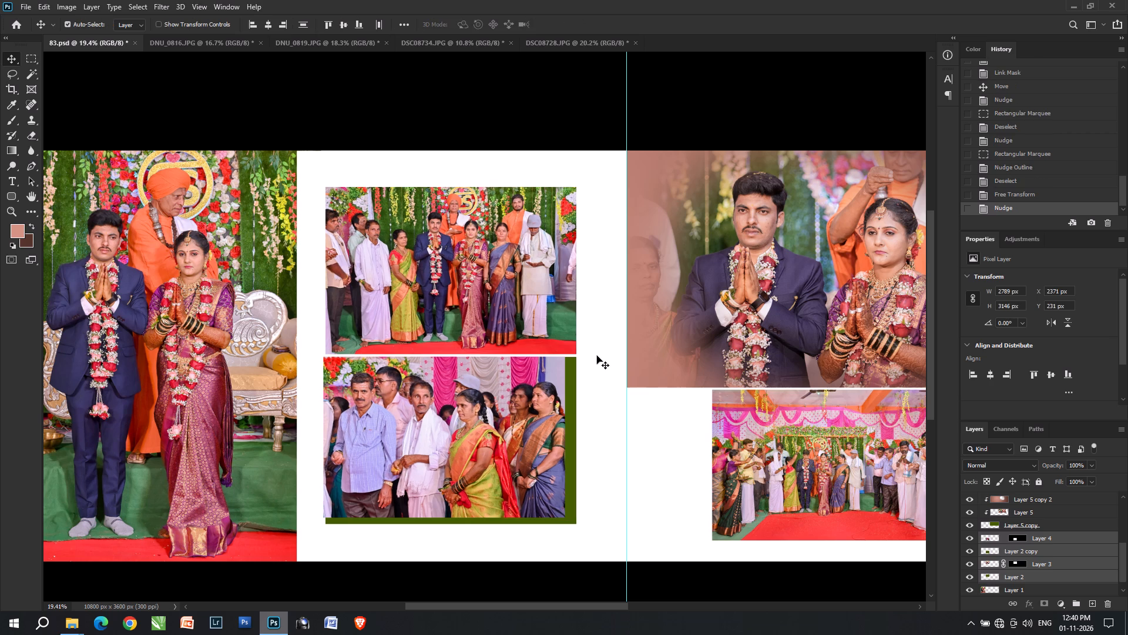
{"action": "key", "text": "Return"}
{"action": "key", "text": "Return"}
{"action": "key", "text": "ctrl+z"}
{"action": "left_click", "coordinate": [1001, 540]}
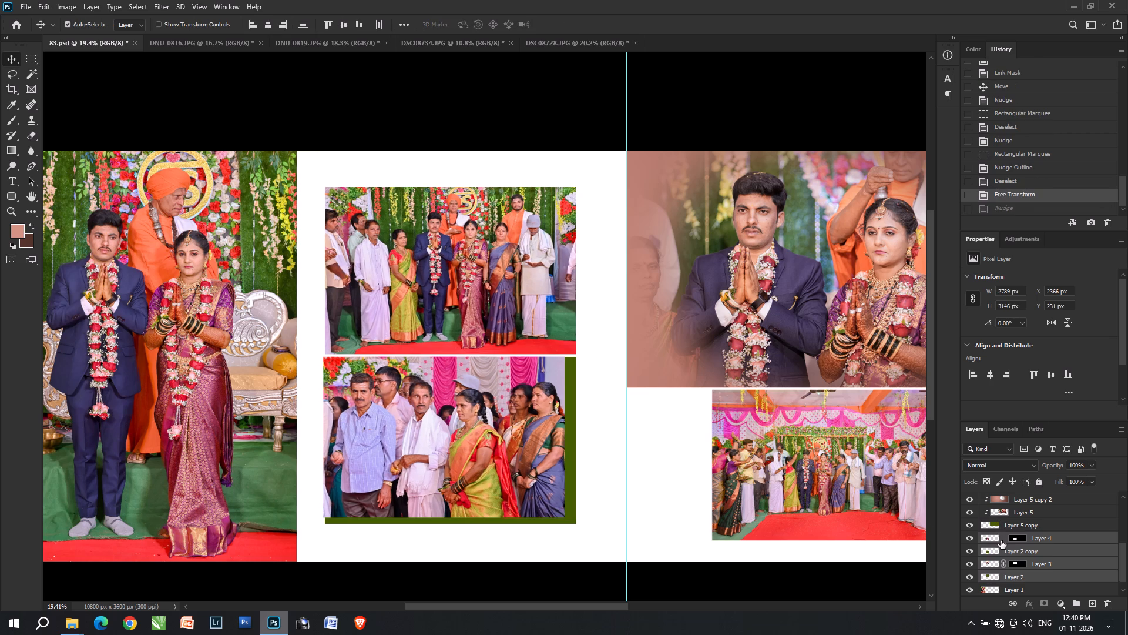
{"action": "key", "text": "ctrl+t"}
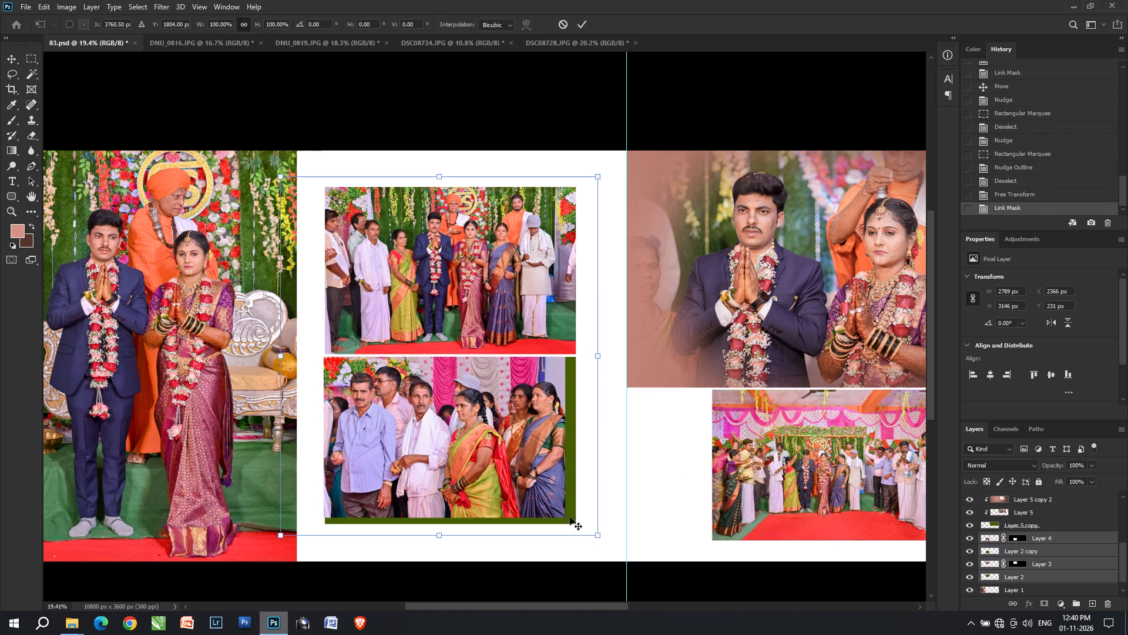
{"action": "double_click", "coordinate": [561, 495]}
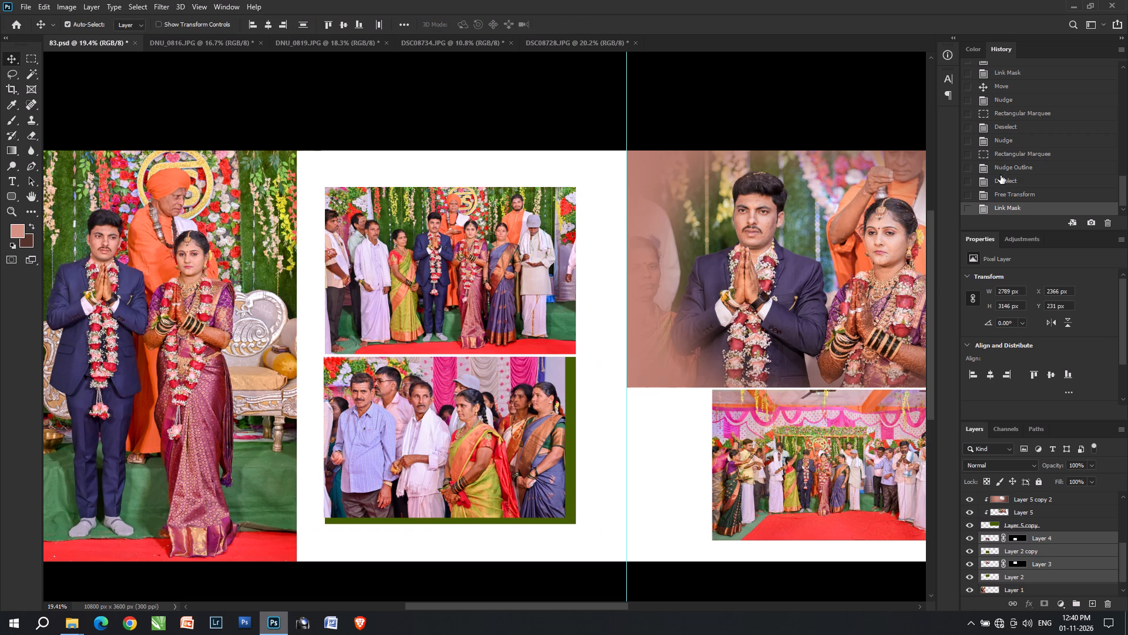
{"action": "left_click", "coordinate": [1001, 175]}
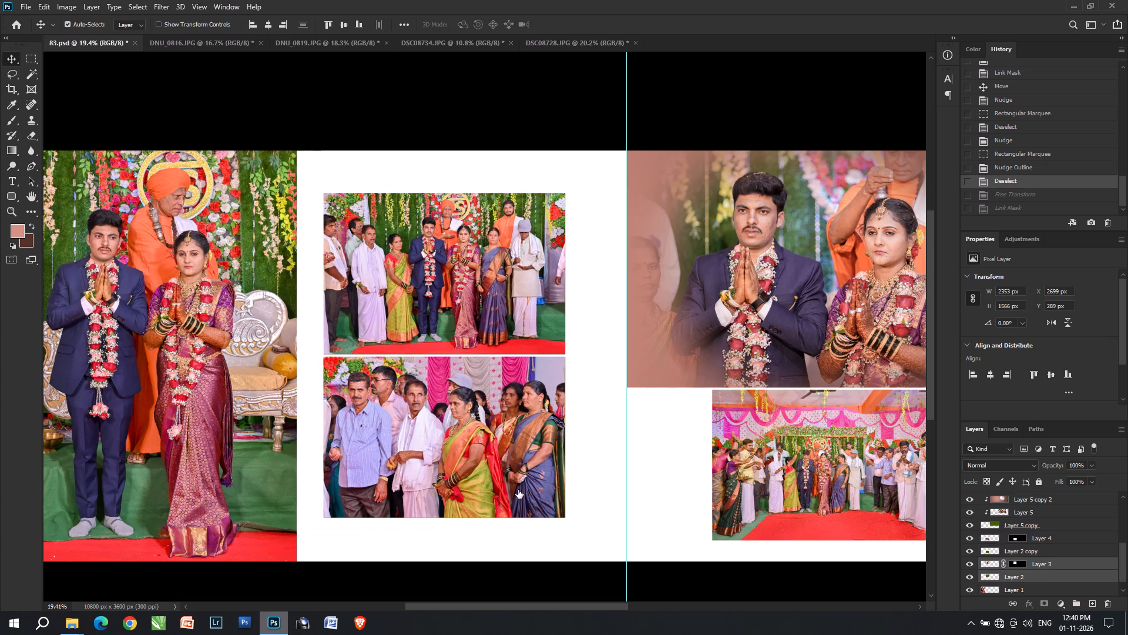
Link the mask of the lower group photo (Layer 4) to its image.
{"action": "left_click_drag", "start_coordinate": [505, 534], "coordinate": [541, 295]}
{"action": "left_click", "coordinate": [1003, 543]}
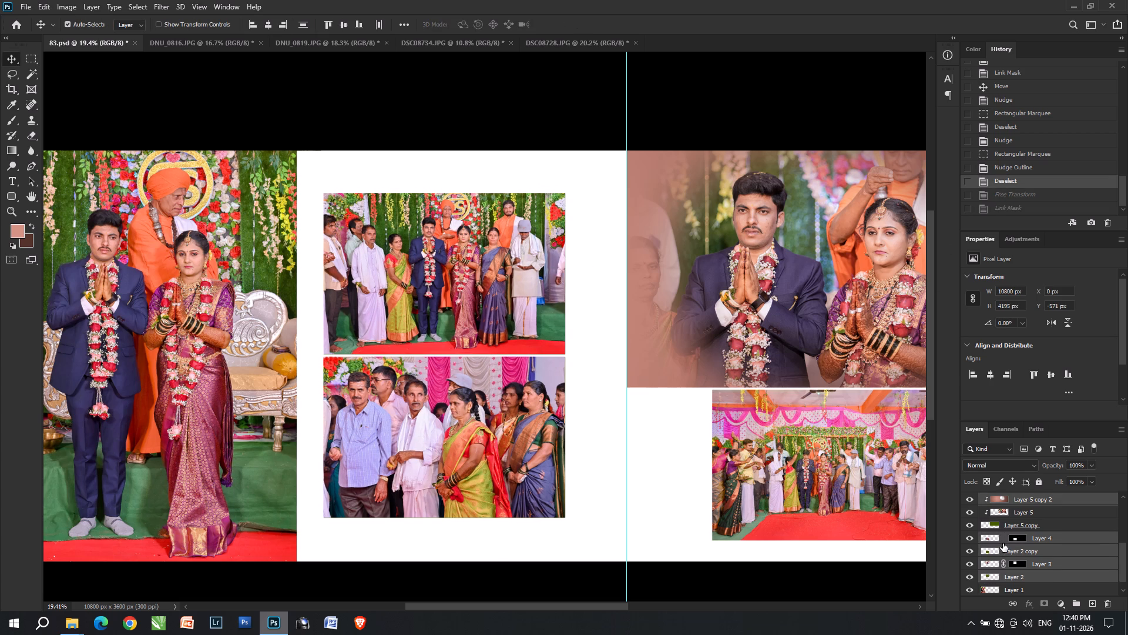
{"action": "left_click", "coordinate": [1005, 539]}
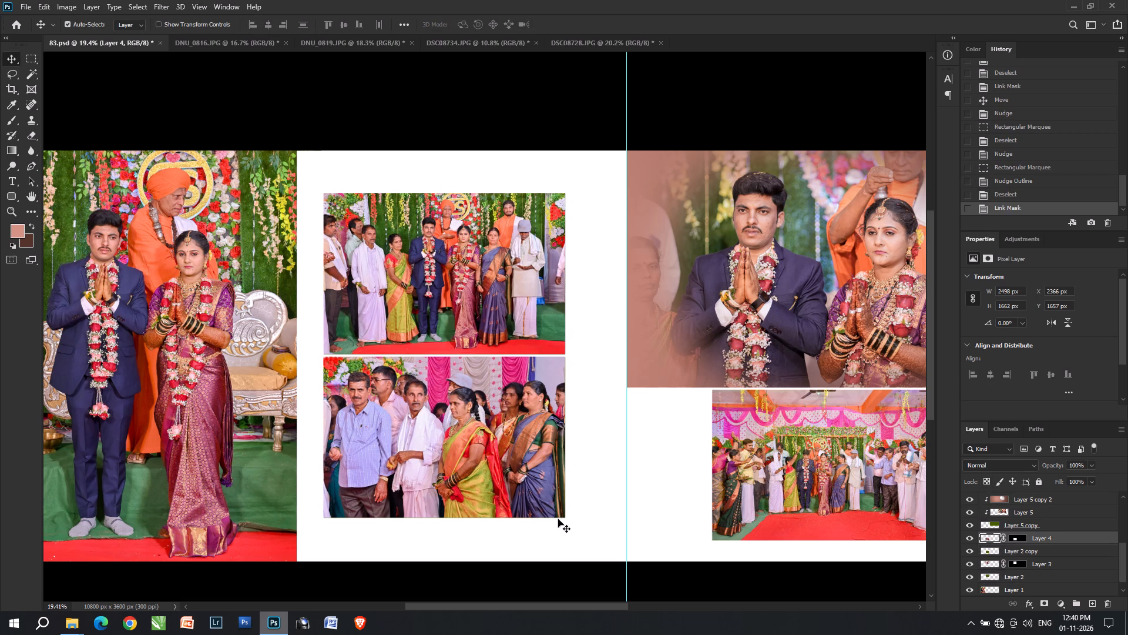
Select both stacked group photos with their frames, excluding the blended couple photo, and scale them together proportionally to 105.86%.
{"action": "left_click_drag", "start_coordinate": [375, 569], "coordinate": [397, 296]}
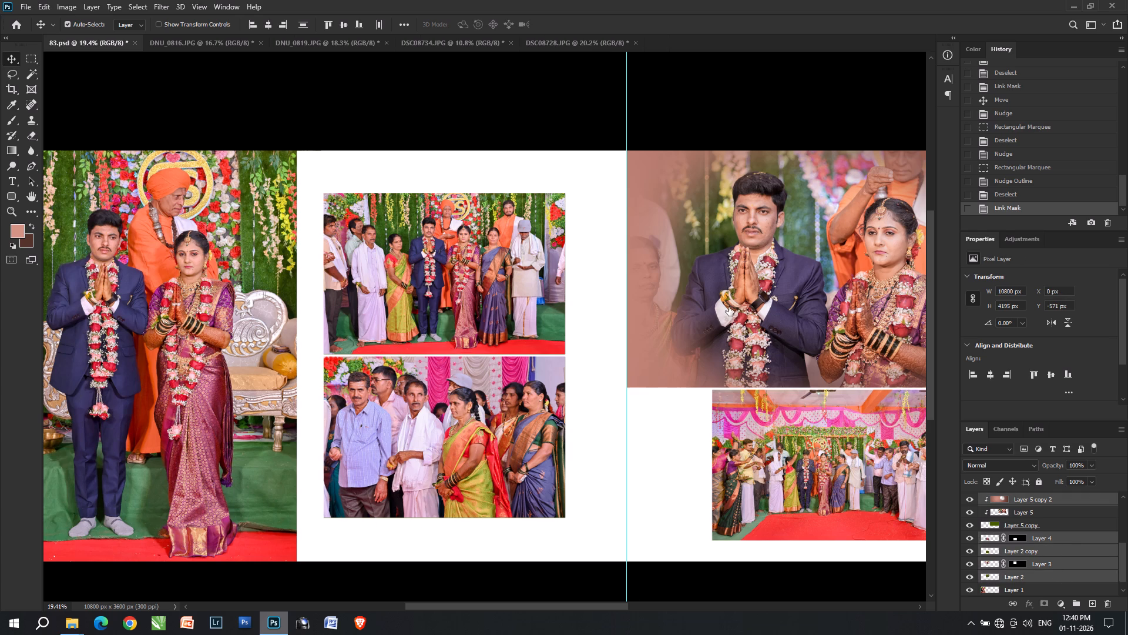
{"action": "left_click", "coordinate": [637, 352], "text": "shift"}
{"action": "key", "text": "ctrl+t"}
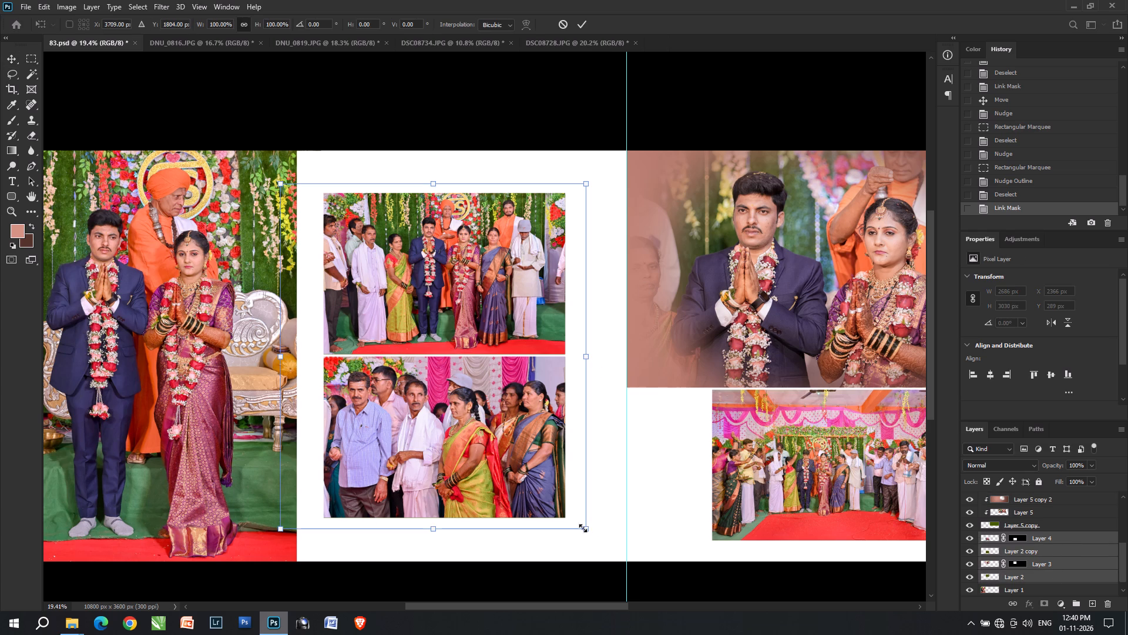
{"action": "left_click_drag", "start_coordinate": [587, 531], "coordinate": [600, 539]}
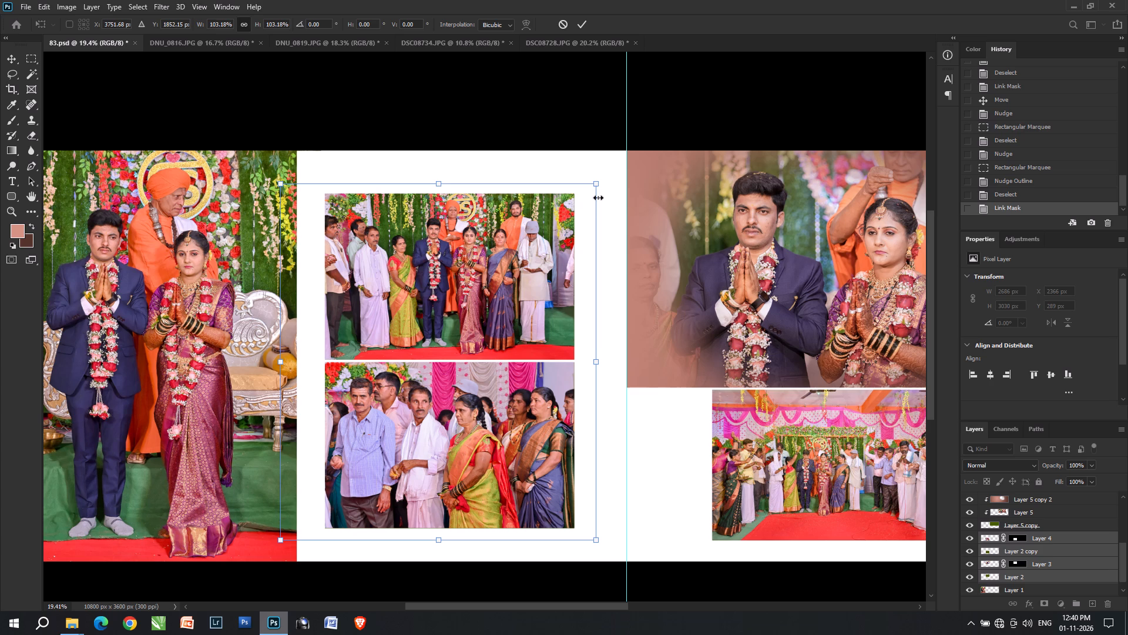
{"action": "left_click_drag", "start_coordinate": [599, 192], "coordinate": [607, 189]}
{"action": "key", "text": "Up"}
{"action": "key", "text": "Up"}
{"action": "key", "text": "Up"}
{"action": "key", "text": "Right"}
{"action": "key", "text": "Up"}
{"action": "key", "text": "Right"}
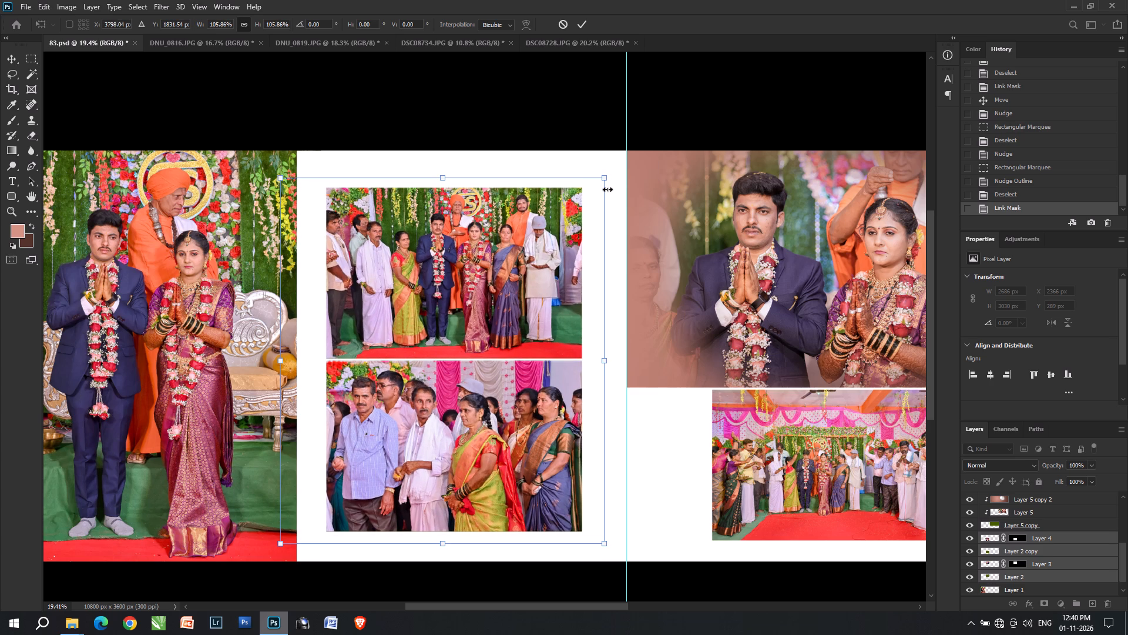
{"action": "key", "text": "Right"}
{"action": "key", "text": "Up"}
{"action": "key", "text": "Return"}
Nudge the enlarged pair of group photos and frames to X 2421 px, Y 208 px within the left page's white area.
{"action": "key", "text": "Right"}
{"action": "key", "text": "Up"}
{"action": "key", "text": "Right"}
{"action": "key", "text": "Up"}
{"action": "key", "text": "Right"}
{"action": "key", "text": "Up"}
{"action": "key", "text": "Right"}
{"action": "key", "text": "Up"}
{"action": "key", "text": "Right"}
{"action": "key", "text": "Up"}
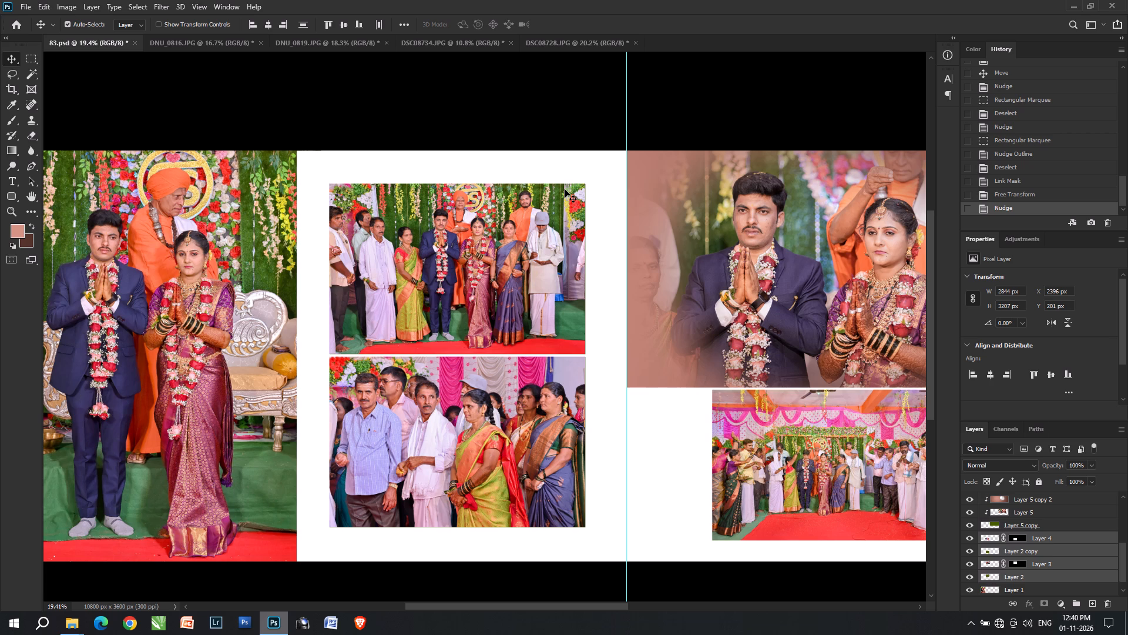
{"action": "key", "text": "Down"}
{"action": "key", "text": "Up"}
{"action": "key", "text": "Up"}
{"action": "key", "text": "Up"}
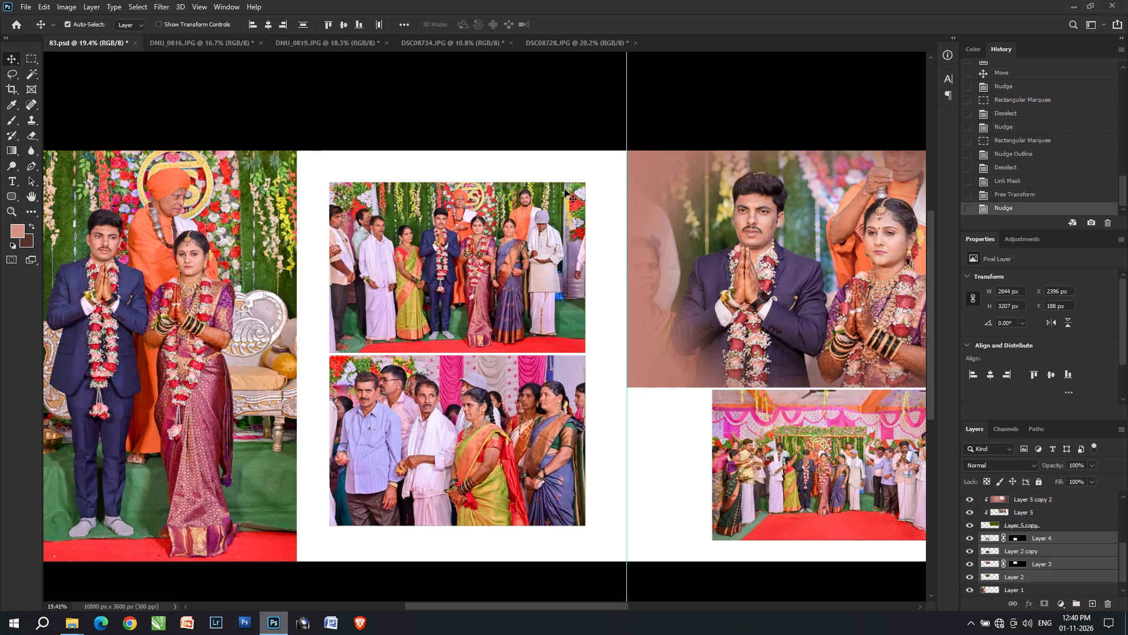
{"action": "key", "text": "Right"}
{"action": "key", "text": "Right"}
{"action": "key", "text": "Right"}
{"action": "key", "text": "Right"}
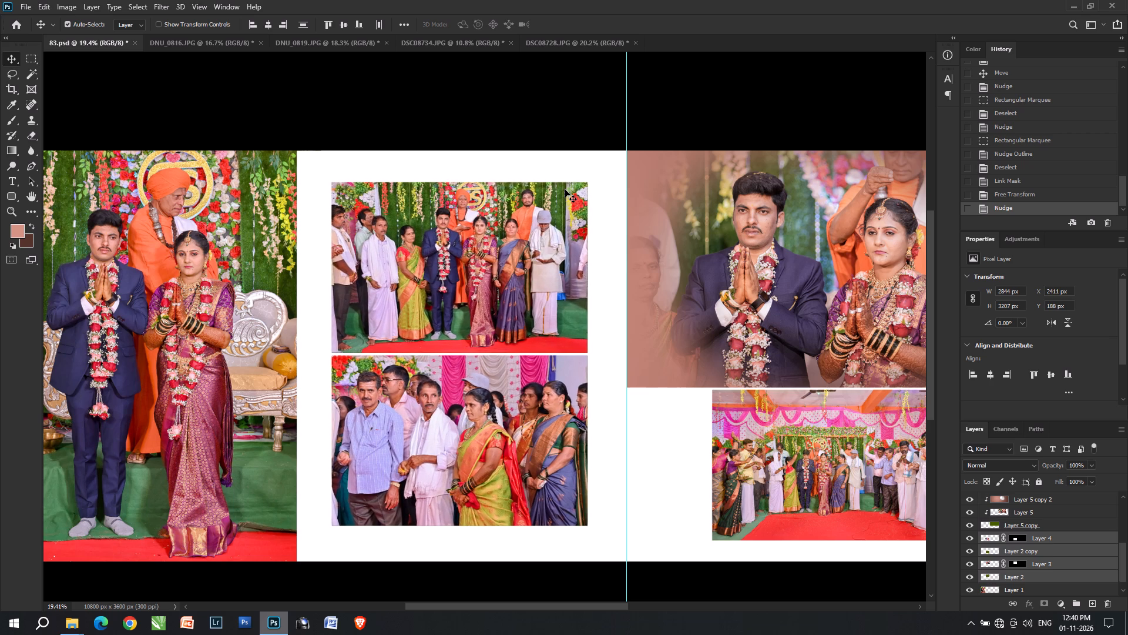
{"action": "key", "text": "Down"}
{"action": "key", "text": "Down"}
{"action": "key", "text": "Down"}
{"action": "key", "text": "Down"}
{"action": "key", "text": "Right"}
Examine the placement and spacing of the photos across both pages of the spread.
{"action": "key", "text": "space"}
{"action": "key", "text": "space"}
{"action": "key", "text": "space"}
{"action": "left_click_drag", "start_coordinate": [646, 327], "coordinate": [511, 322]}
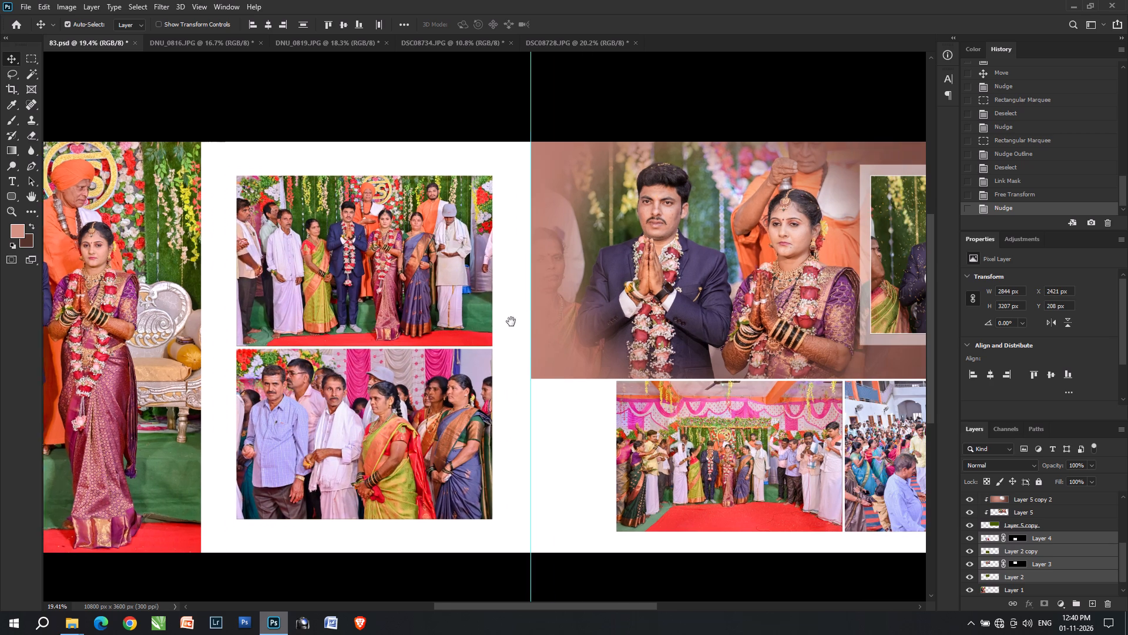
{"action": "left_click_drag", "start_coordinate": [511, 322], "coordinate": [501, 323]}
{"action": "scroll", "coordinate": [528, 336], "scroll_direction": "down", "scroll_amount": 2, "text": "alt"}
{"action": "key", "text": "v"}
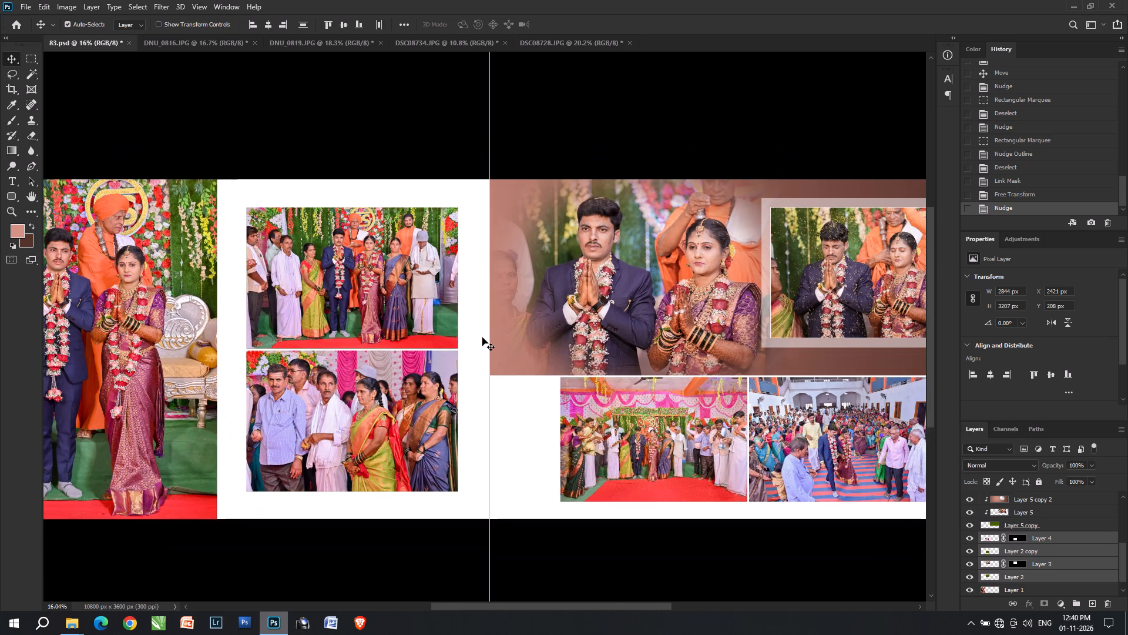
{"action": "key", "text": "space"}
{"action": "left_click_drag", "start_coordinate": [450, 347], "coordinate": [370, 353]}
{"action": "left_click", "coordinate": [521, 515]}
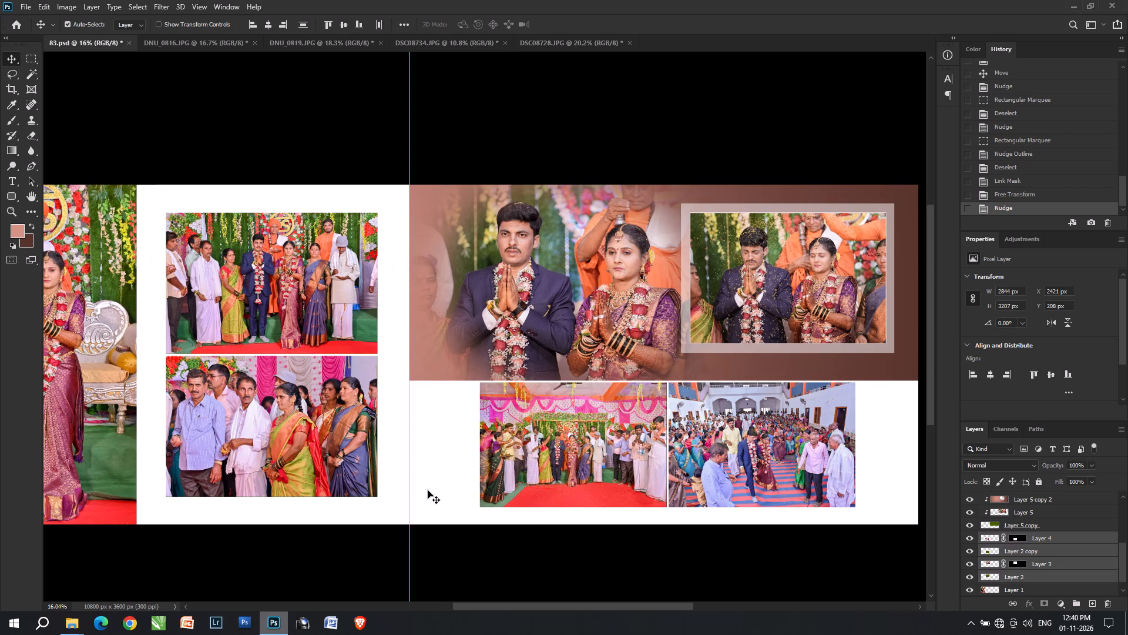
Save the album spread 83.psd.
{"action": "key", "text": "ctrl+s"}
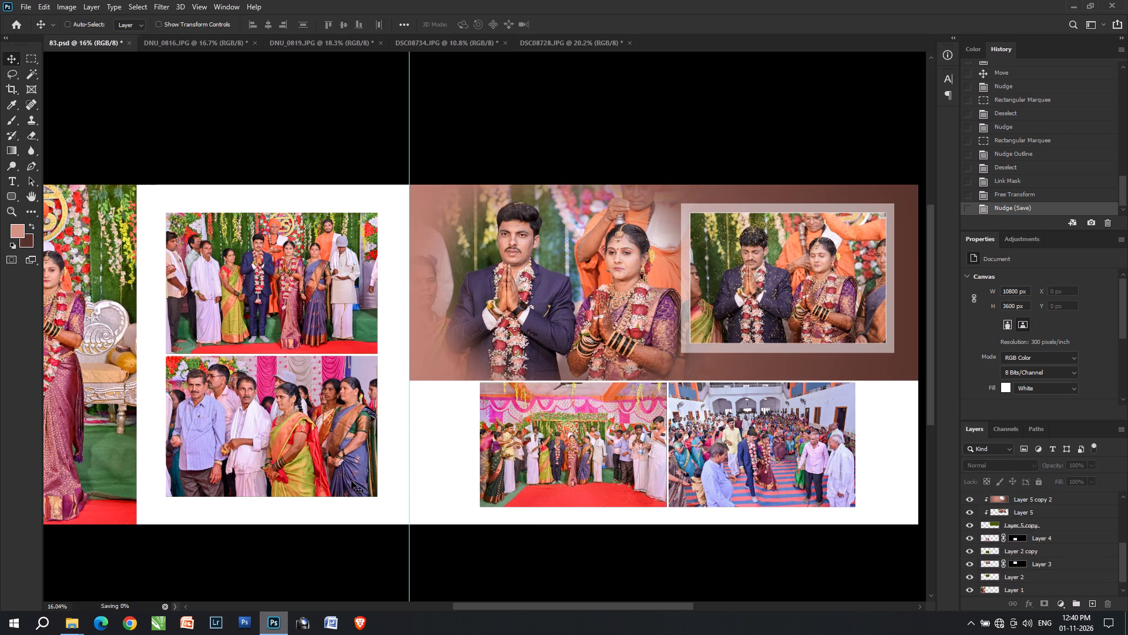
Copy a rectangular area of the Background layer, about 2571 × 1044 px, behind the lower group photo and fill it with dark brown.
{"action": "scroll", "coordinate": [365, 492], "scroll_direction": "up", "scroll_amount": 2, "text": "alt"}
{"action": "key", "text": "space"}
{"action": "key", "text": "space"}
{"action": "key", "text": "space"}
{"action": "key", "text": "space"}
{"action": "key", "text": "space"}
{"action": "key", "text": "space"}
{"action": "key", "text": "space"}
{"action": "key", "text": "space"}
{"action": "key", "text": "space"}
{"action": "key", "text": "space"}
{"action": "key", "text": "space"}
{"action": "key", "text": "space"}
{"action": "key", "text": "space"}
{"action": "key", "text": "space"}
{"action": "key", "text": "space"}
{"action": "key", "text": "space"}
{"action": "key", "text": "space"}
{"action": "key", "text": "space"}
{"action": "key", "text": "space"}
{"action": "key", "text": "space"}
{"action": "left_click_drag", "start_coordinate": [339, 414], "coordinate": [465, 433]}
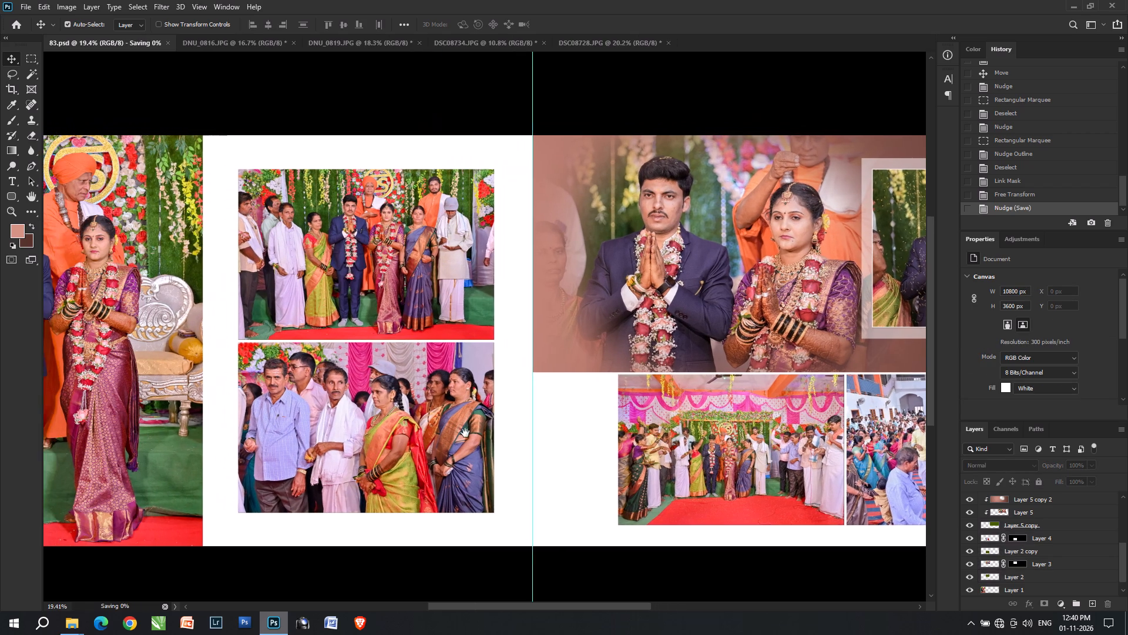
{"action": "left_click_drag", "start_coordinate": [465, 433], "coordinate": [495, 440]}
{"action": "key", "text": "m"}
{"action": "key", "text": "m"}
{"action": "left_click_drag", "start_coordinate": [260, 561], "coordinate": [269, 556]}
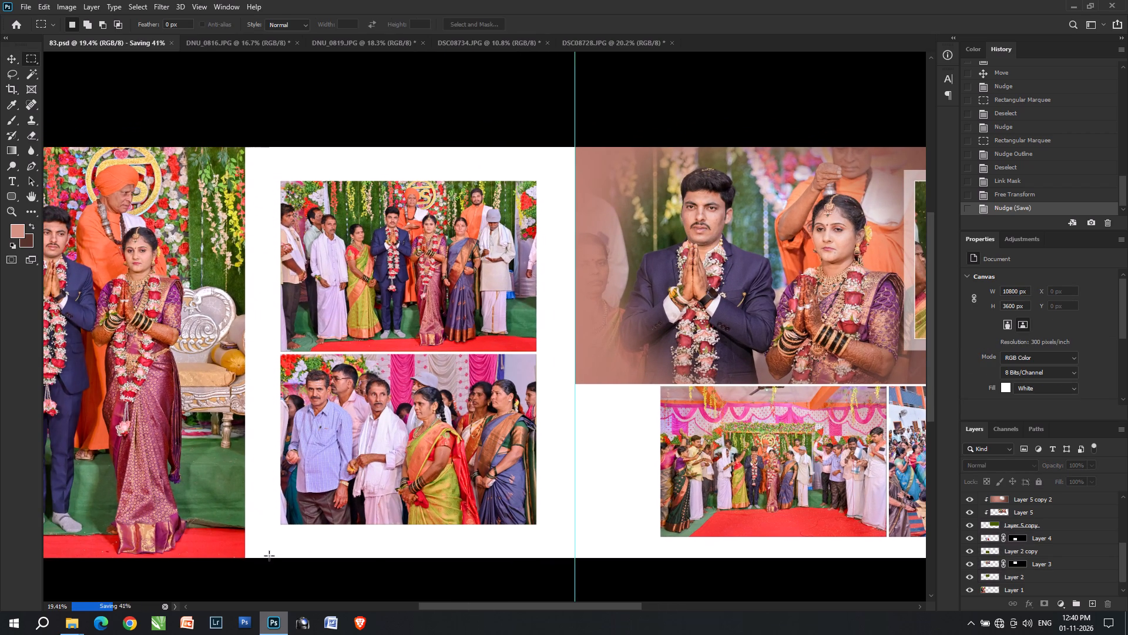
{"action": "left_click_drag", "start_coordinate": [269, 556], "coordinate": [553, 439]}
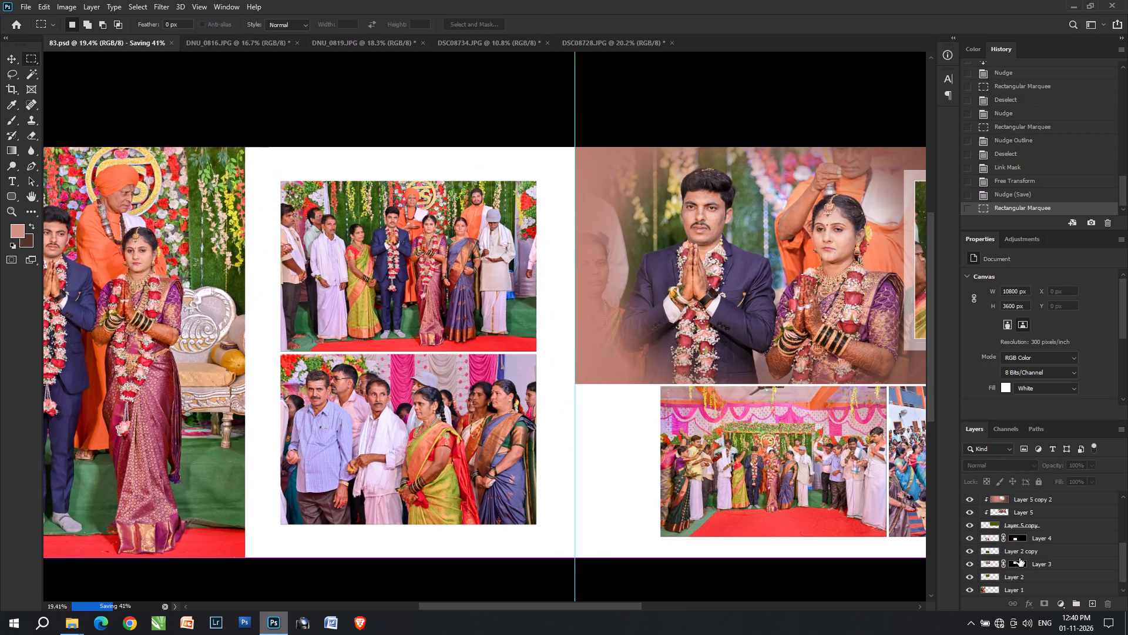
{"action": "scroll", "coordinate": [1044, 561], "scroll_direction": "down", "scroll_amount": 6}
{"action": "left_click", "coordinate": [1035, 584]}
{"action": "left_click", "coordinate": [1033, 593]}
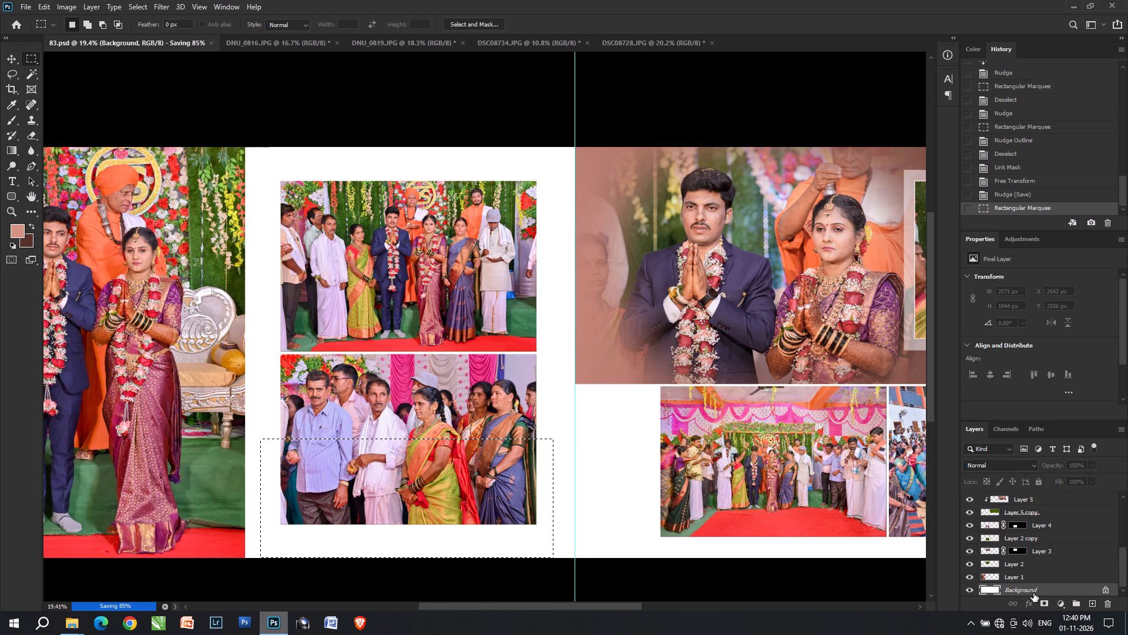
{"action": "key", "text": "ctrl+j"}
{"action": "key", "text": "ctrl+shift+BackSpace"}
Move the brown block to X 2829 px, Y 2580 px, so its right edge meets the centre guide.
{"action": "key", "text": "ctrl+t"}
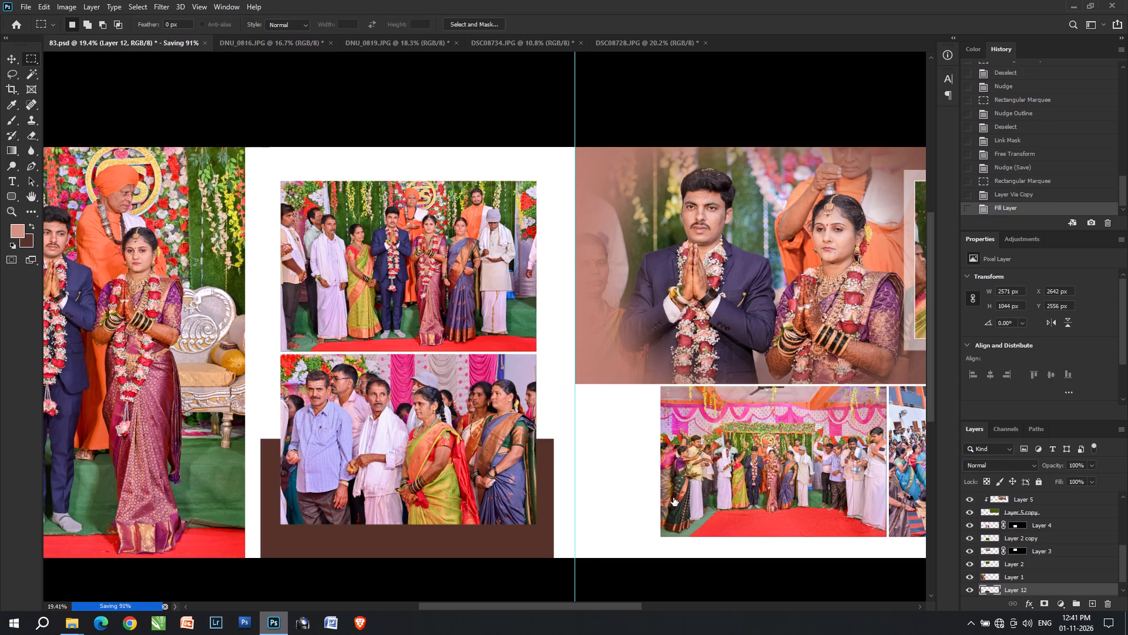
{"action": "left_click_drag", "start_coordinate": [446, 497], "coordinate": [475, 497], "text": "shift"}
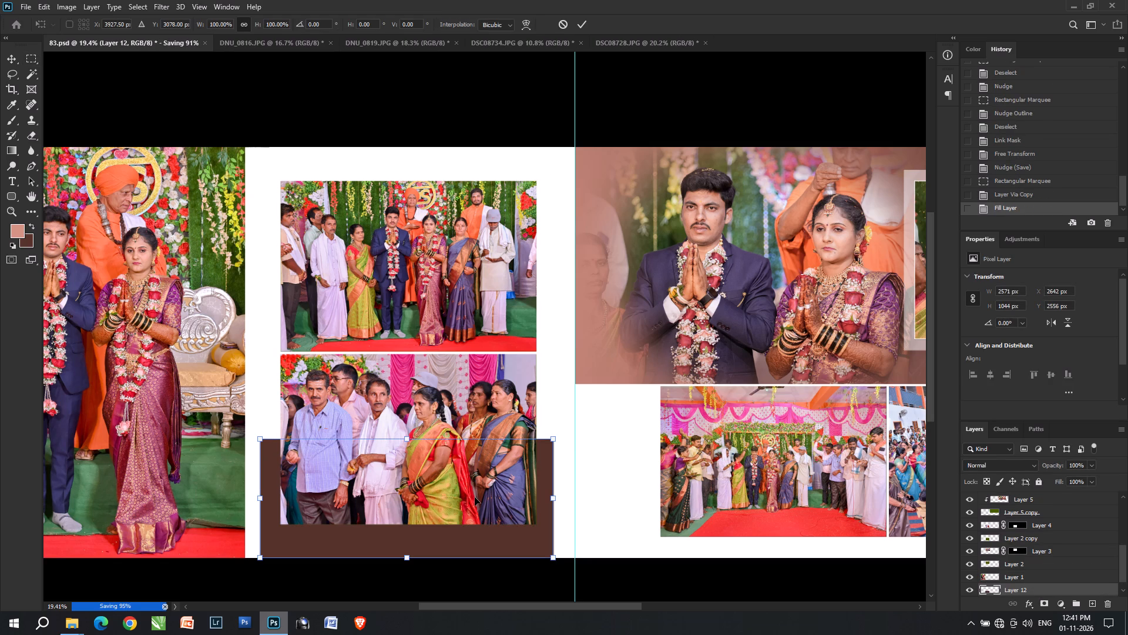
{"action": "left_click_drag", "start_coordinate": [475, 497], "coordinate": [481, 499], "text": "shift"}
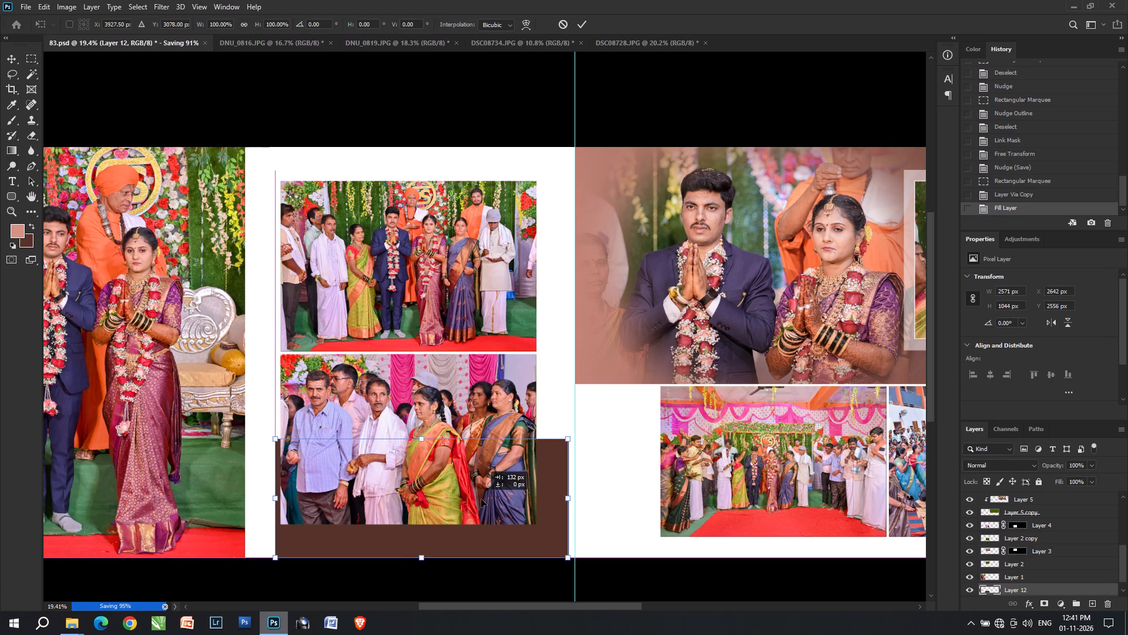
{"action": "left_click_drag", "start_coordinate": [481, 499], "coordinate": [485, 500], "text": "shift"}
{"action": "key", "text": "v"}
{"action": "key", "text": "Return"}
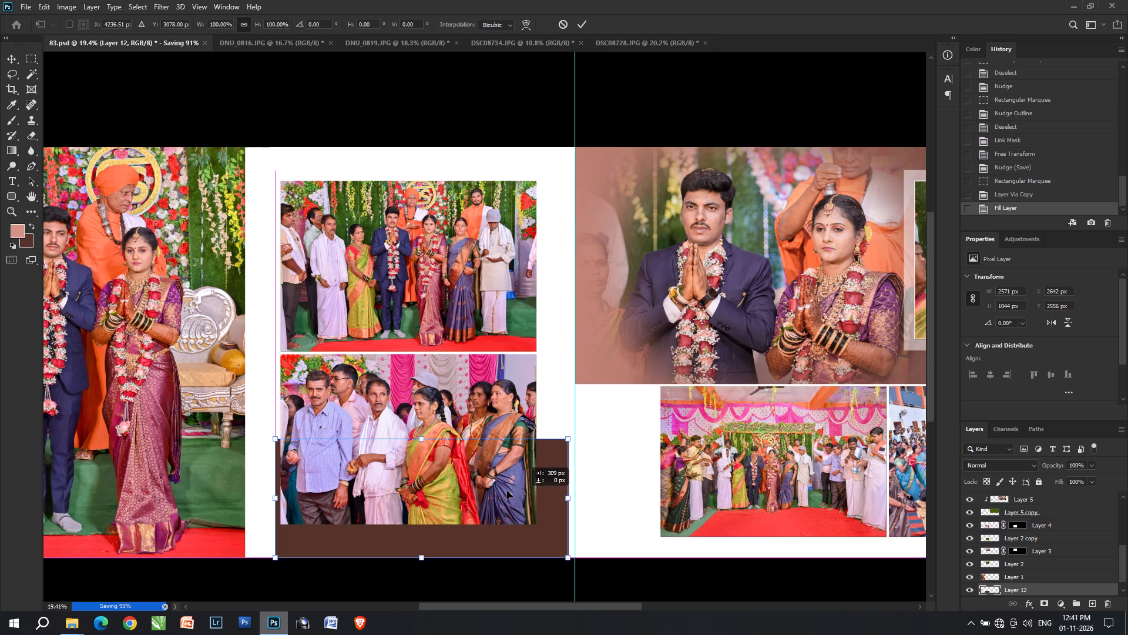
{"action": "left_click", "coordinate": [507, 491]}
{"action": "key", "text": "Return"}
{"action": "type", "text": "vv"}
{"action": "key", "text": "v"}
{"action": "key", "text": "v"}
{"action": "right_click", "coordinate": [541, 521]}
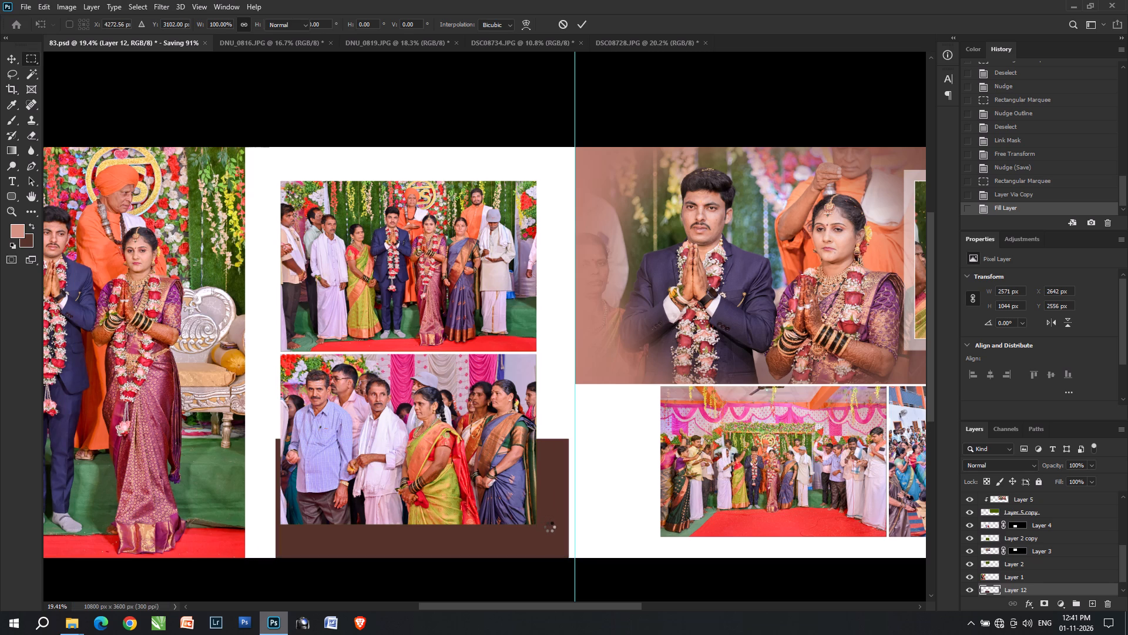
{"action": "left_click", "coordinate": [553, 533]}
{"action": "key", "text": "space"}
{"action": "type", "text": "vv"}
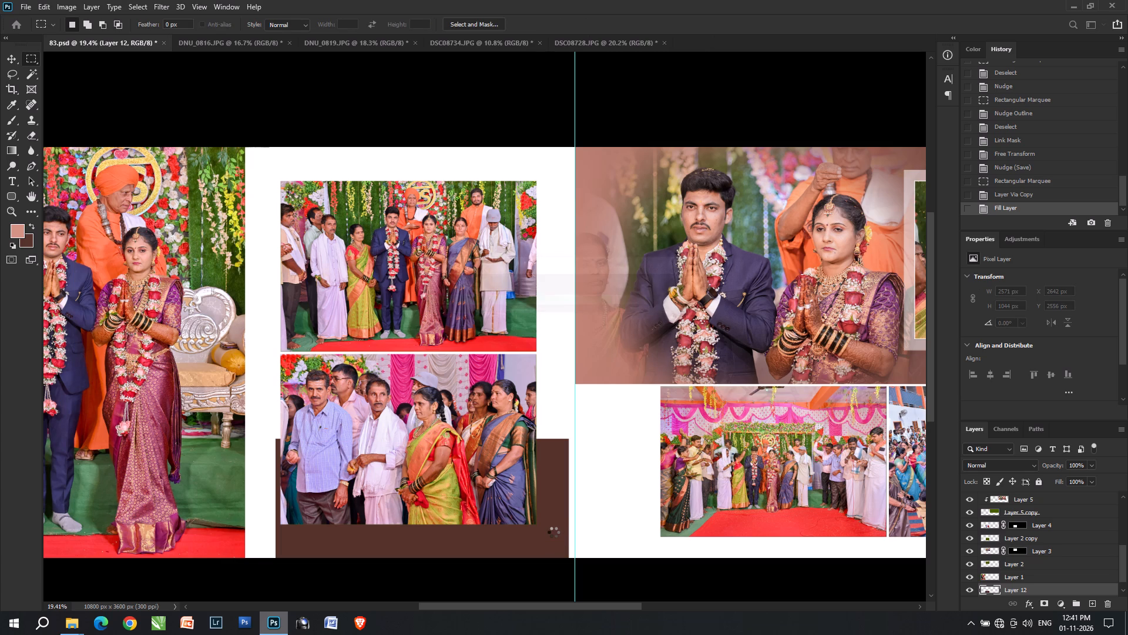
{"action": "type", "text": "vv"}
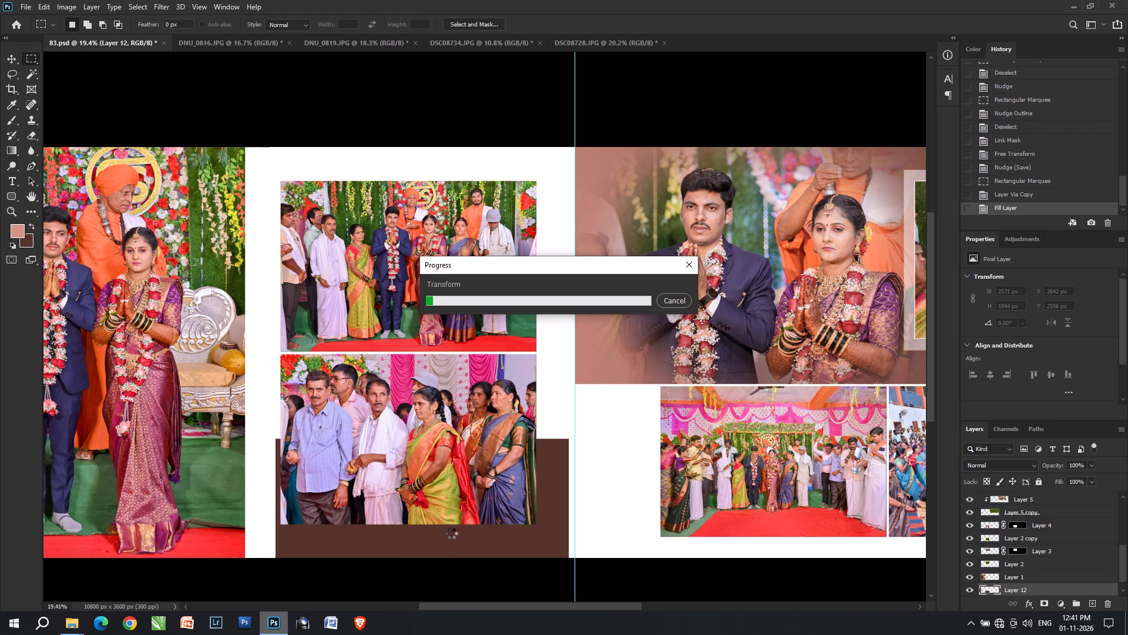
{"action": "left_click", "coordinate": [451, 533]}
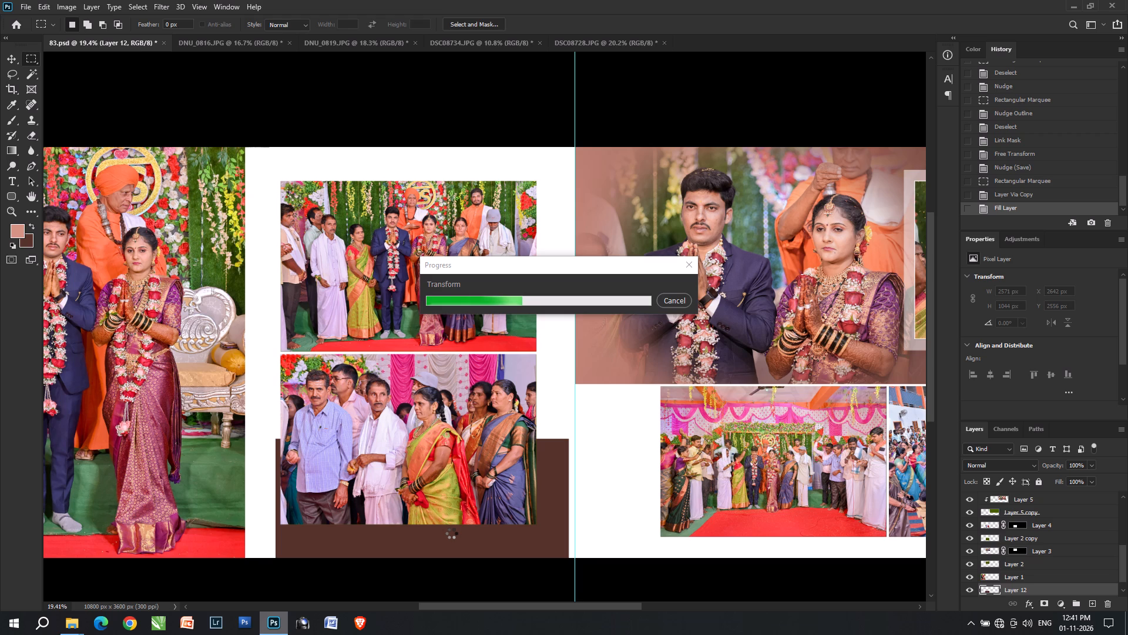
{"action": "left_click", "coordinate": [451, 533]}
{"action": "type", "text": "vv"}
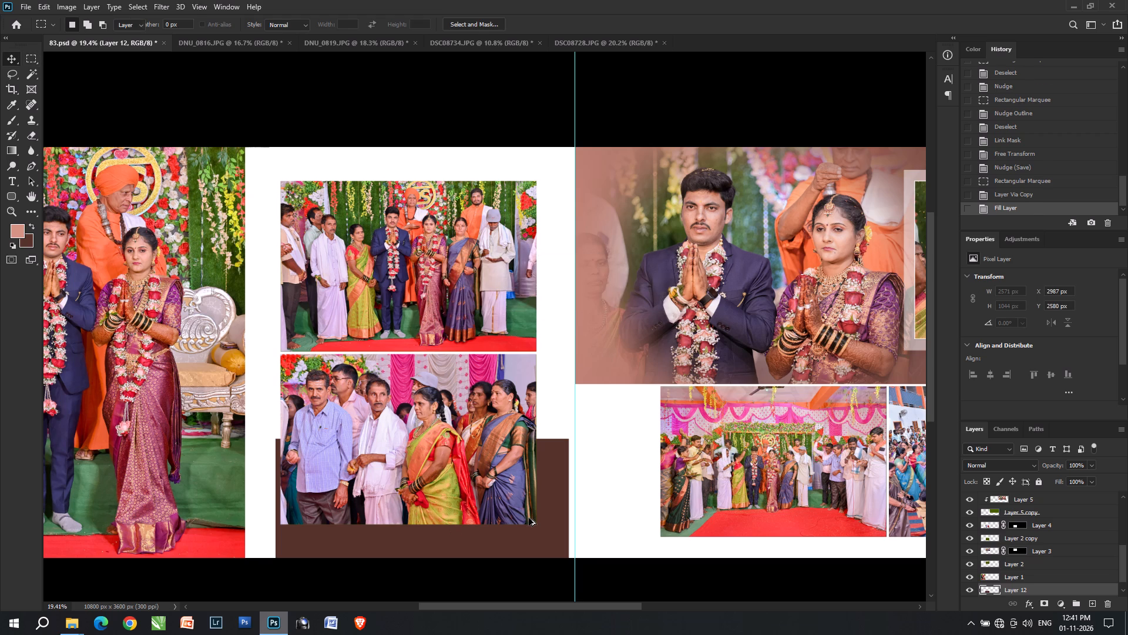
{"action": "type", "text": "vv"}
{"action": "left_click", "coordinate": [560, 554]}
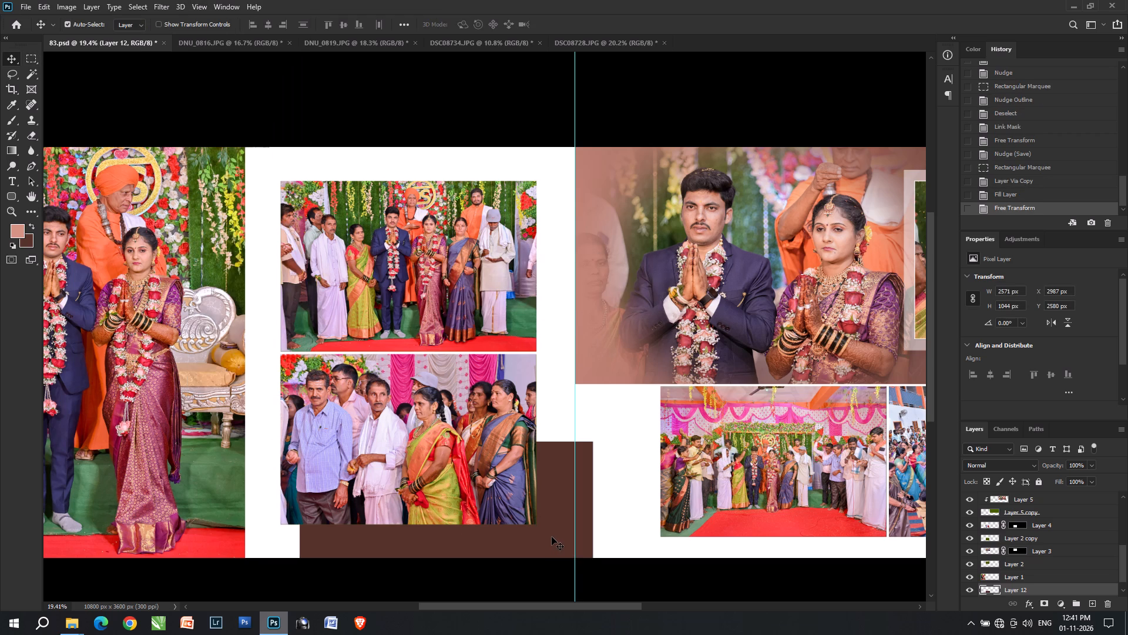
{"action": "left_click", "coordinate": [552, 537]}
{"action": "left_click_drag", "start_coordinate": [556, 538], "coordinate": [540, 537], "text": "shift"}
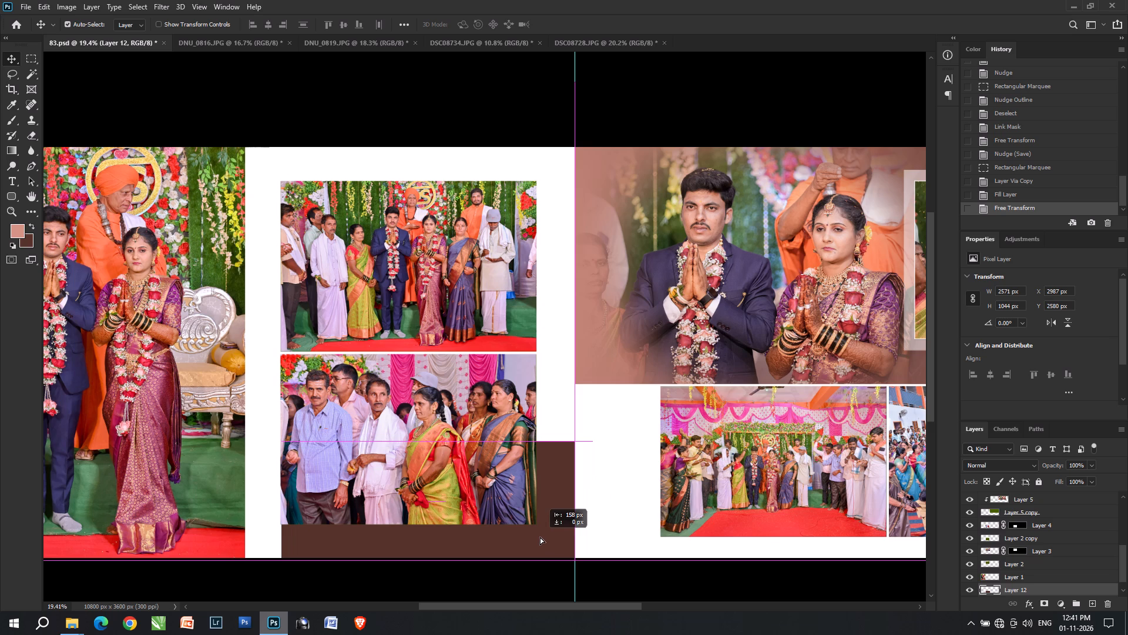
Sample the yellow-green of the saree in the lower group photo and fill the block with it.
{"action": "key", "text": "i"}
{"action": "left_click_drag", "start_coordinate": [492, 458], "coordinate": [405, 429]}
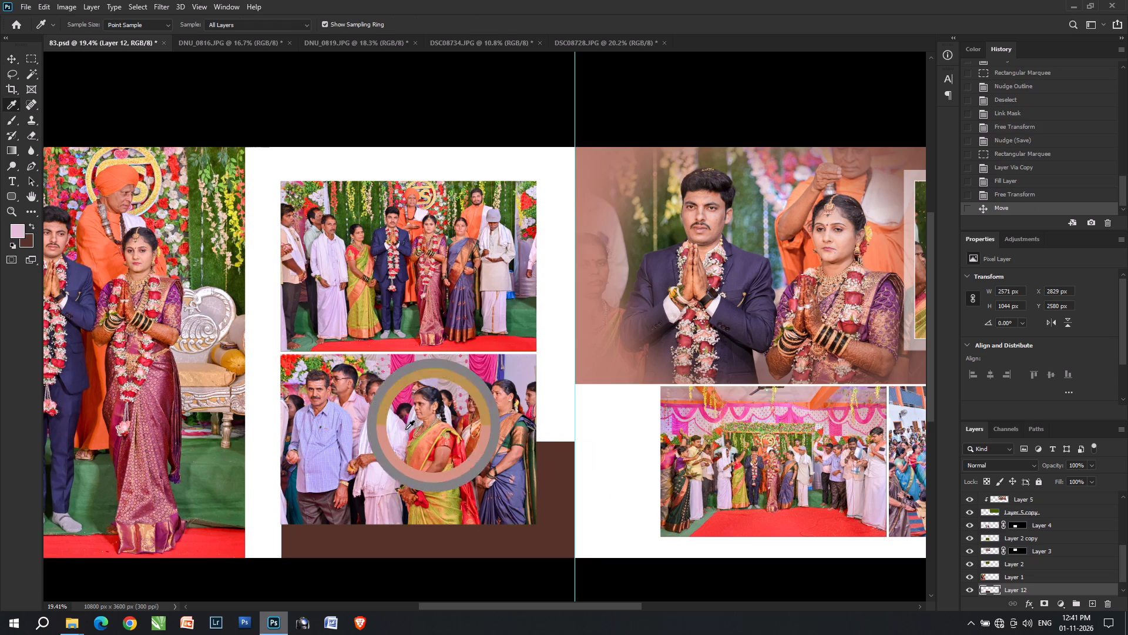
{"action": "left_click_drag", "start_coordinate": [405, 429], "coordinate": [420, 438]}
{"action": "key", "text": "x"}
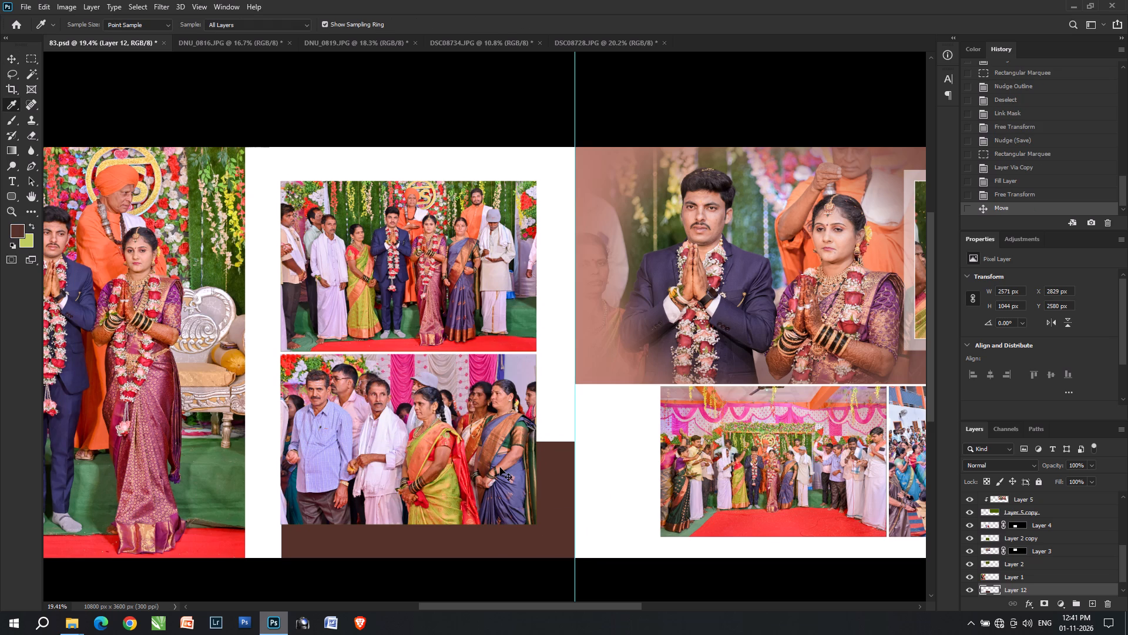
{"action": "key", "text": "ctrl+shift+BackSpace"}
{"action": "type", "text": "vv"}
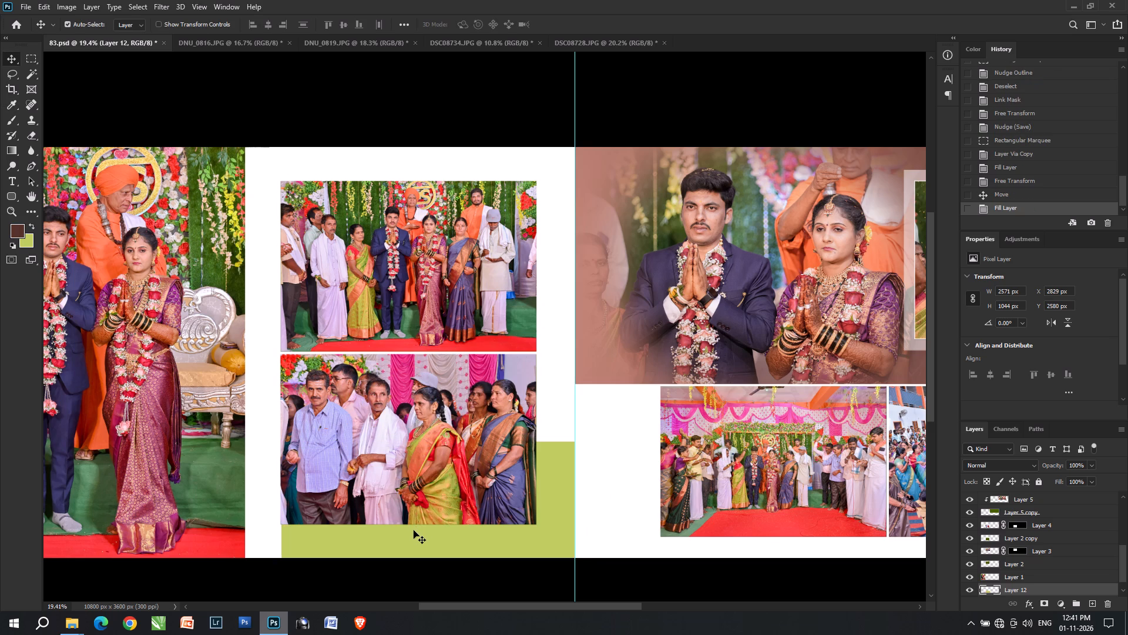
{"action": "left_click", "coordinate": [418, 540]}
Turn on CMYK proof colours for the spread.
{"action": "key", "text": "ctrl+y"}
Narrow the green block from its left edge to about 1917 px wide, keeping its right edge at the centre guide.
{"action": "key", "text": "ctrl+t"}
{"action": "left_click_drag", "start_coordinate": [284, 498], "coordinate": [359, 493], "text": "shift"}
{"action": "key", "text": "Return"}
Recolour the block to a muted brown with Hue/Saturation: hue -37, saturation -12, lightness -17.
{"action": "key", "text": "ctrl+u"}
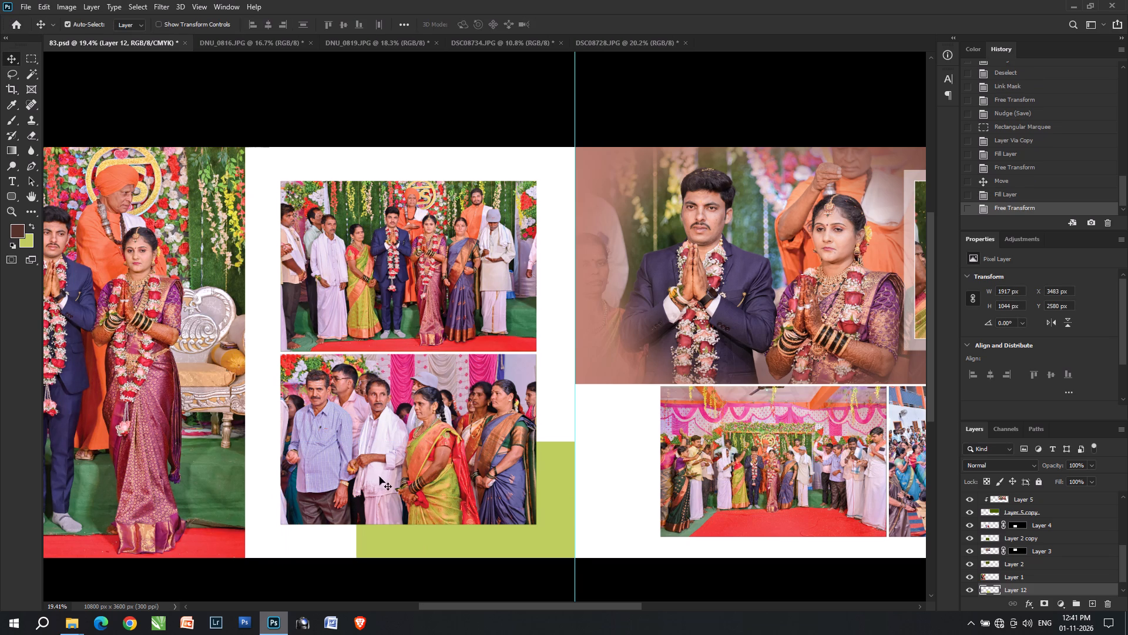
{"action": "left_click", "coordinate": [509, 278]}
{"action": "left_click", "coordinate": [518, 275]}
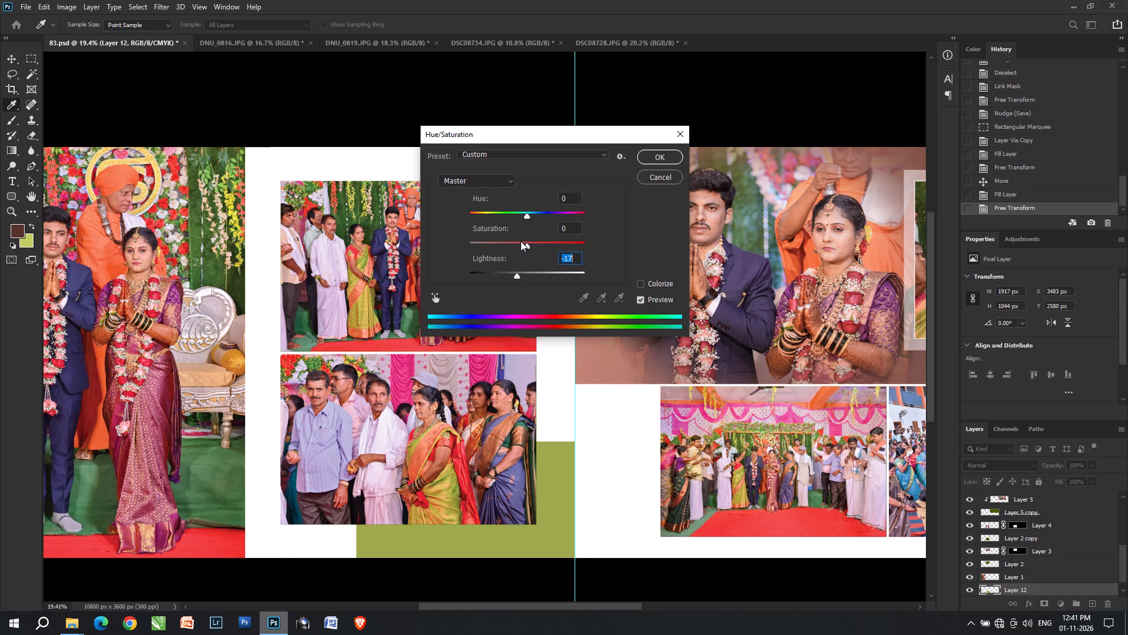
{"action": "left_click", "coordinate": [525, 242]}
{"action": "left_click_drag", "start_coordinate": [523, 210], "coordinate": [511, 210]}
{"action": "left_click", "coordinate": [510, 210]}
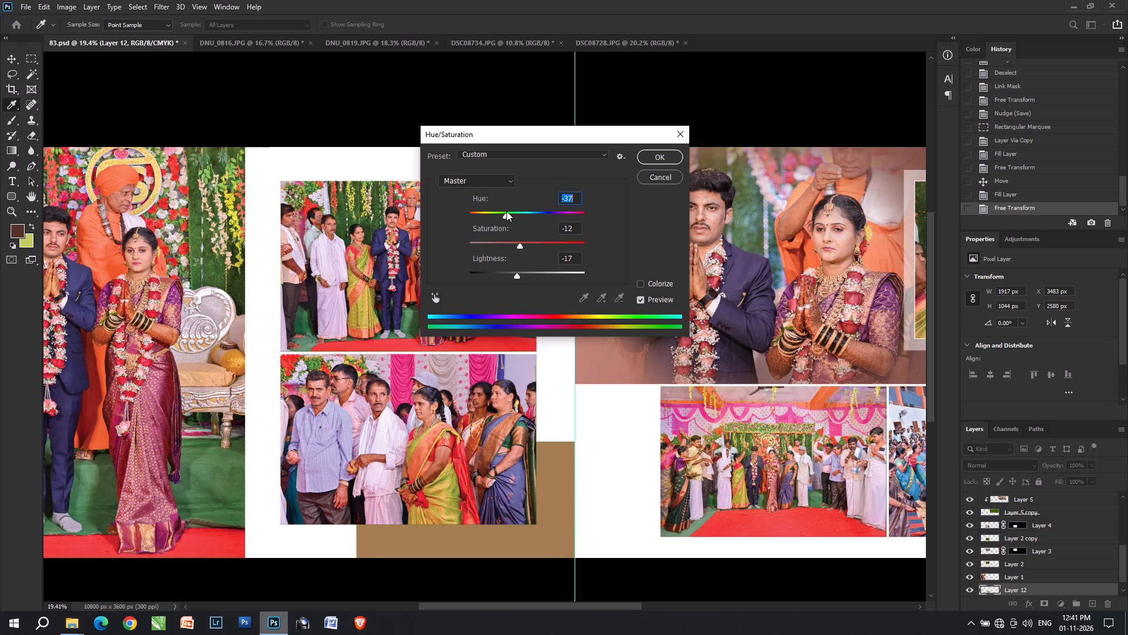
{"action": "key", "text": "Return"}
Set the block layer's opacity to 70%.
{"action": "key", "text": "7"}
{"action": "key", "text": "v"}
{"action": "key", "text": "b"}
{"action": "key", "text": "v"}
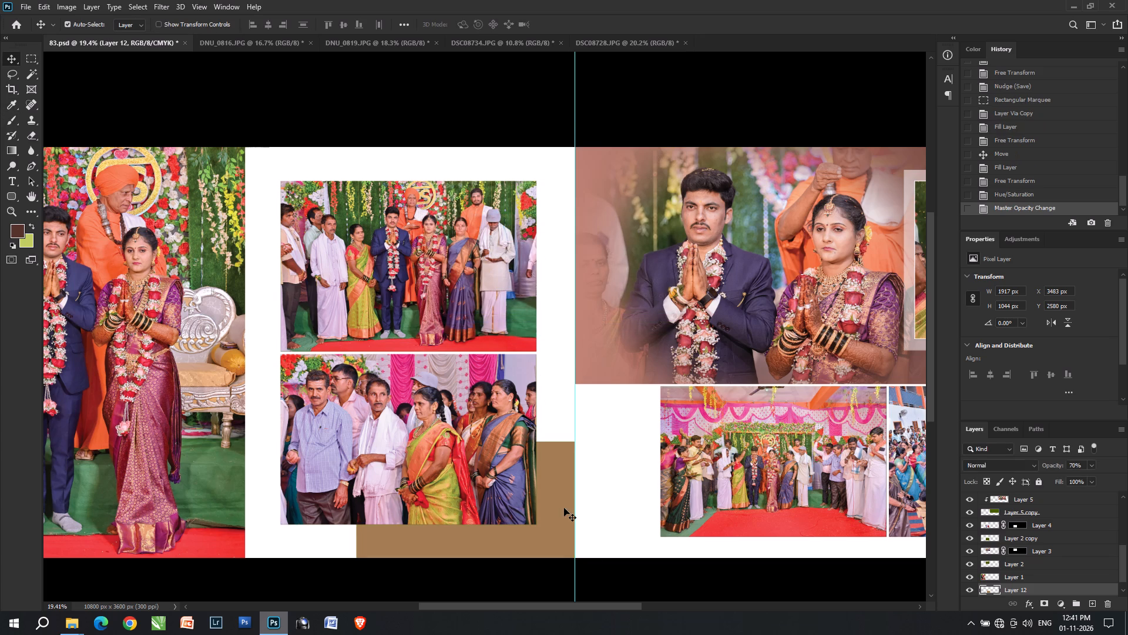
{"action": "key", "text": "v"}
Duplicate the beige block to the top edge of the left page's white area, at X 2222 px, Y -860 px.
{"action": "scroll", "coordinate": [556, 504], "scroll_direction": "down", "scroll_amount": 5, "text": "alt"}
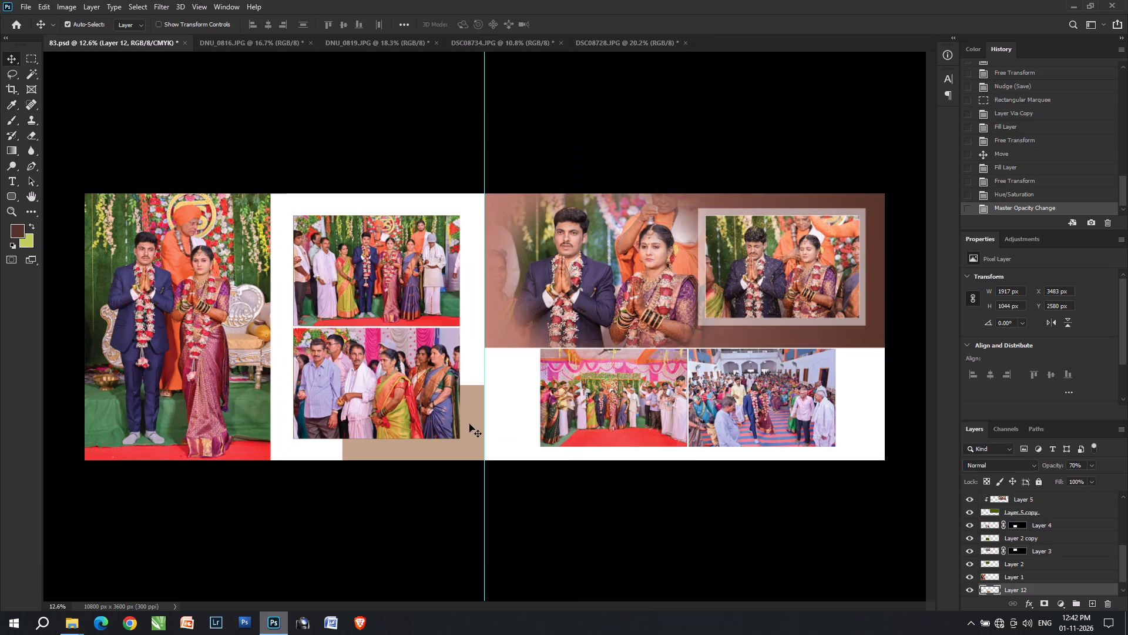
{"action": "left_click", "coordinate": [469, 424]}
{"action": "left_click_drag", "start_coordinate": [468, 432], "coordinate": [404, 202], "text": "alt"}
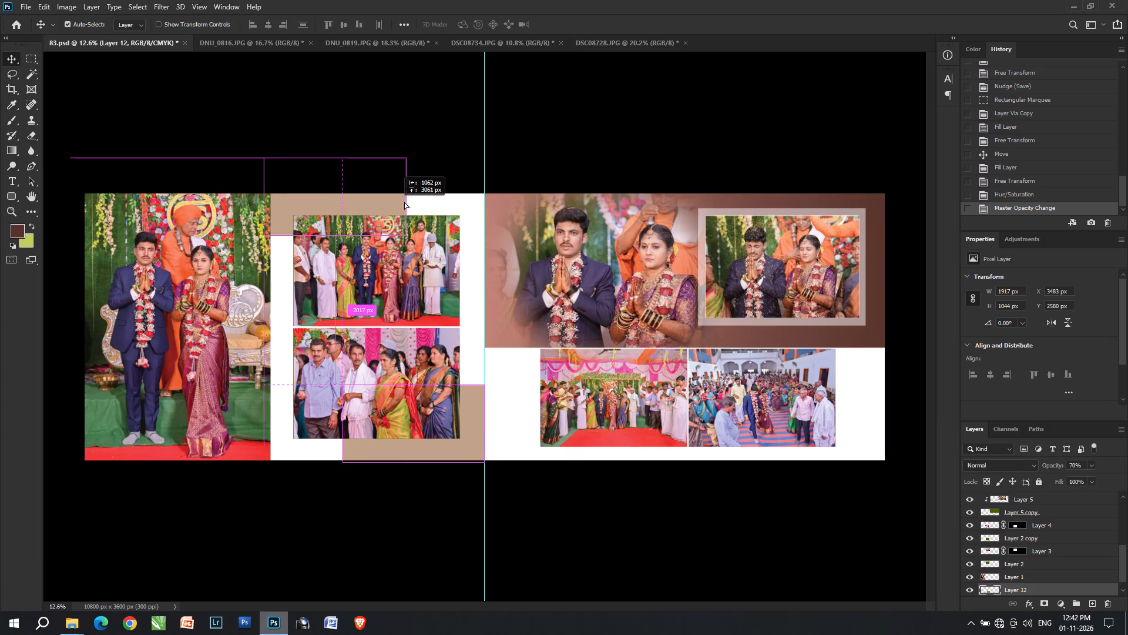
{"action": "left_click_drag", "start_coordinate": [404, 202], "coordinate": [381, 176], "text": "alt"}
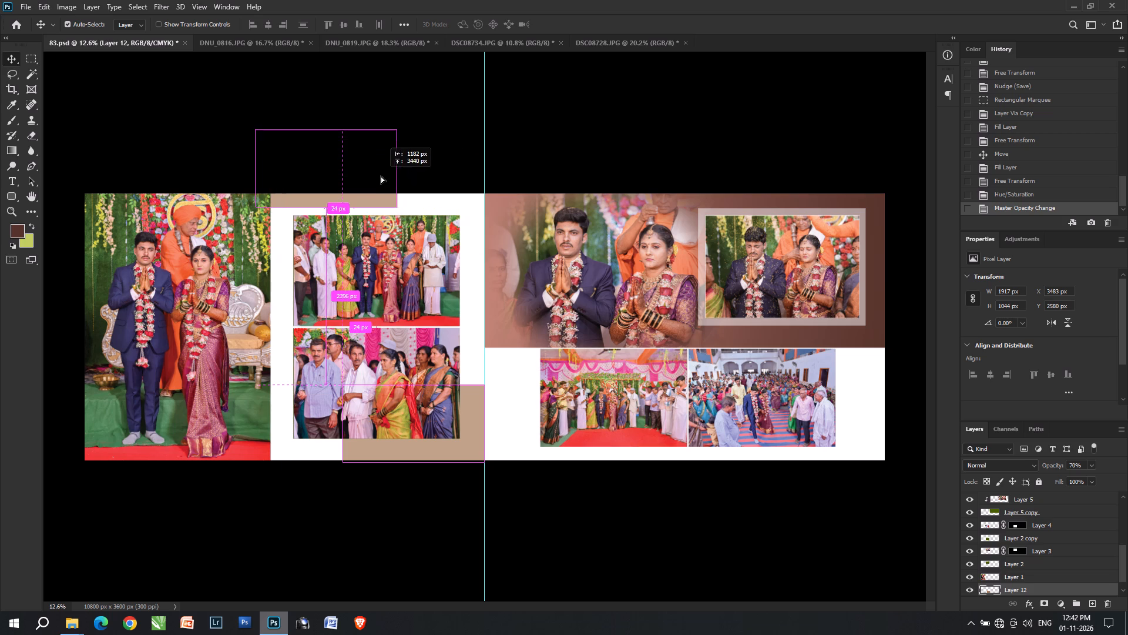
{"action": "left_click_drag", "start_coordinate": [381, 176], "coordinate": [375, 182], "text": "alt"}
{"action": "left_click_drag", "start_coordinate": [367, 202], "coordinate": [367, 195]}
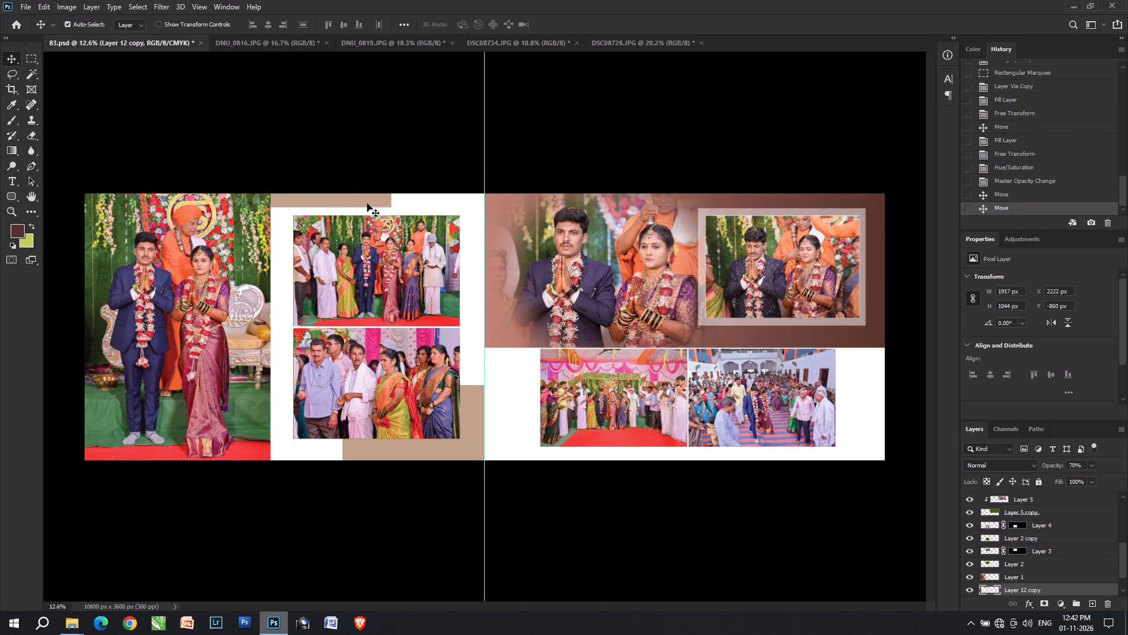
Duplicate the top beige block to the lower-right corner of the right page, at X 8994 px, Y 2920 px.
{"action": "left_click", "coordinate": [367, 200]}
{"action": "left_click_drag", "start_coordinate": [368, 200], "coordinate": [870, 483], "text": "alt"}
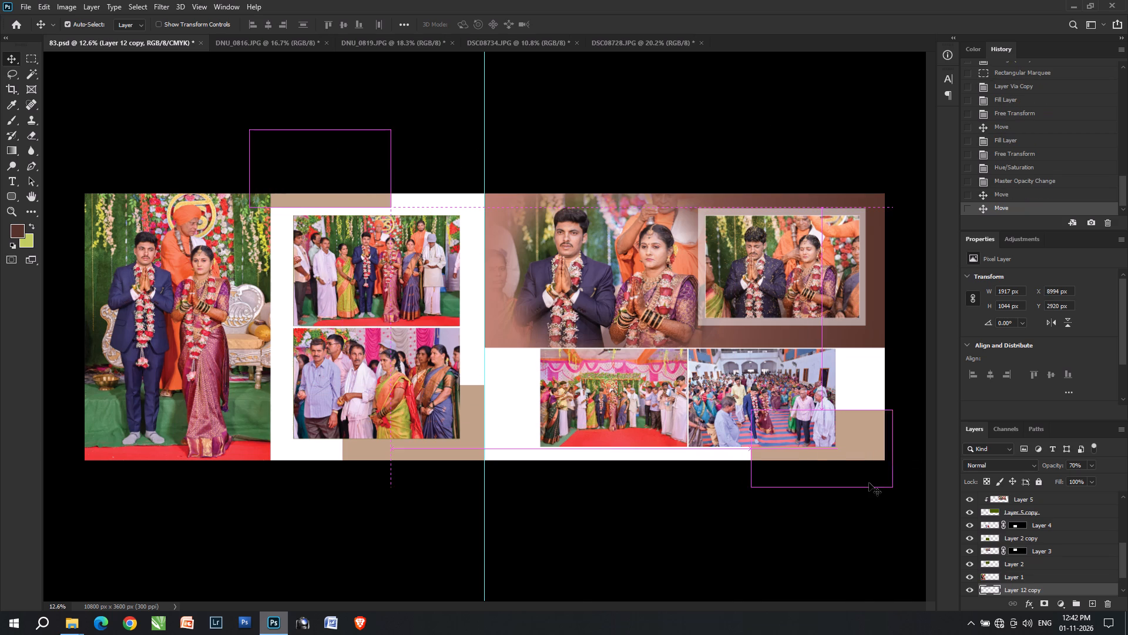
Shift the new block left and stretch its left edge past the two lower group photos, to about 4859 px wide.
{"action": "key", "text": "ctrl+t"}
{"action": "left_click_drag", "start_coordinate": [795, 450], "coordinate": [774, 448], "text": "shift"}
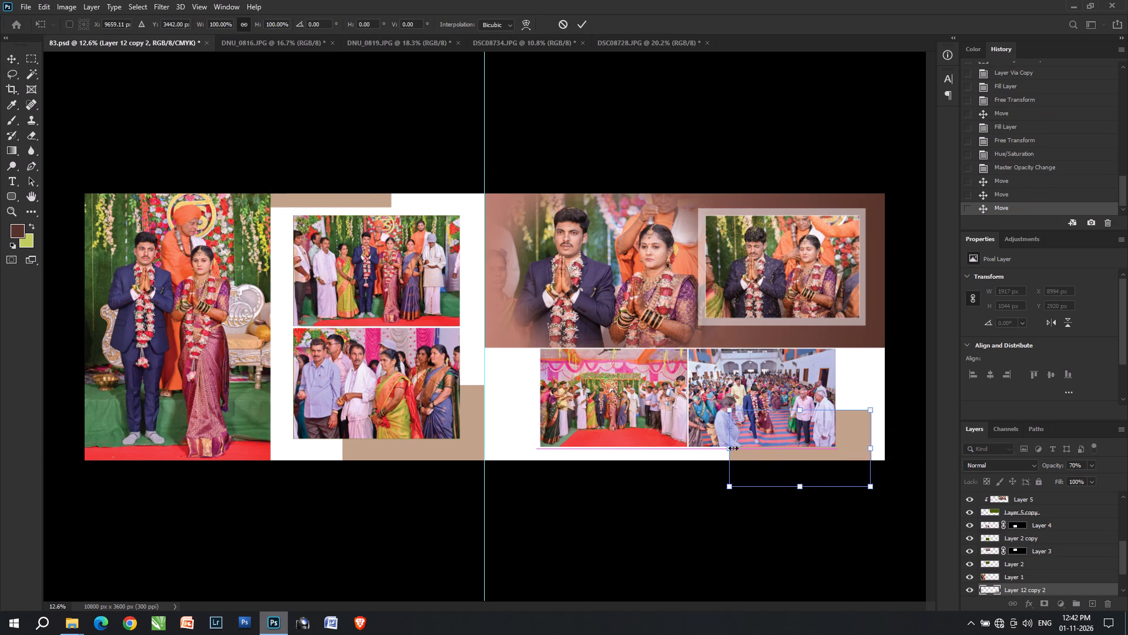
{"action": "left_click_drag", "start_coordinate": [731, 449], "coordinate": [513, 442], "text": "shift"}
{"action": "key", "text": "shift+Return"}
Shrink the wide block from its right edge to 96.77% width and nudge it slightly right behind the two photos.
{"action": "key", "text": "ctrl+t"}
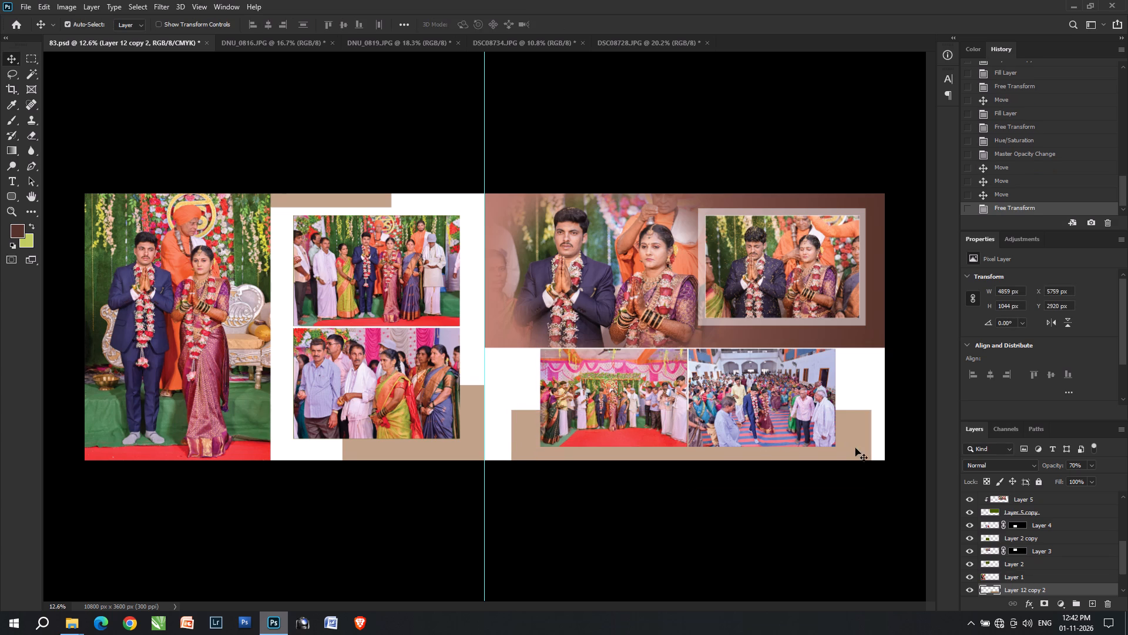
{"action": "left_click_drag", "start_coordinate": [871, 450], "coordinate": [863, 448], "text": "shift"}
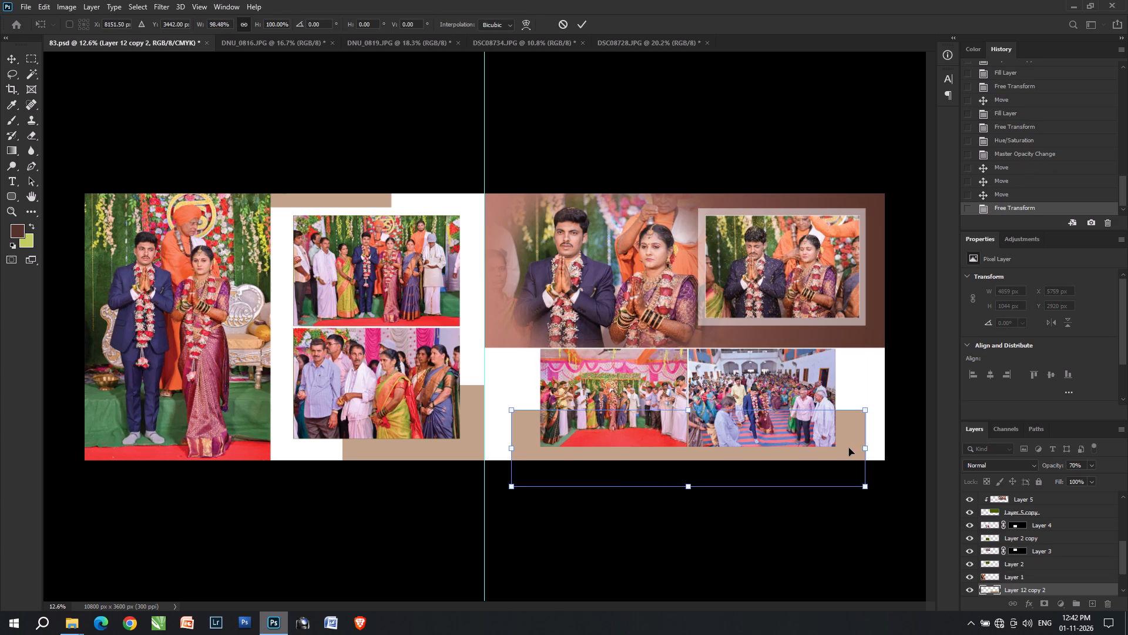
{"action": "left_click", "coordinate": [849, 448]}
{"action": "left_click", "coordinate": [871, 446], "text": "shift"}
{"action": "key", "text": "apostrophe"}
{"action": "key", "text": "Return"}
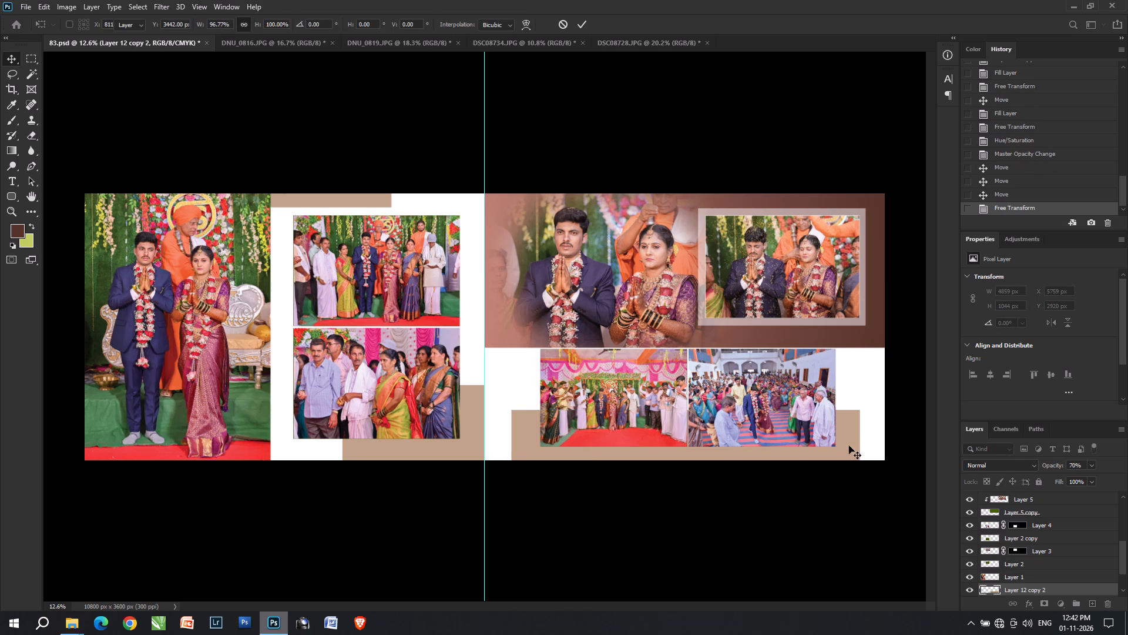
{"action": "key", "text": "Right"}
{"action": "key", "text": "Right"}
Select the two lower group photos with their beige block and link the masks of Layer 10 and Layer 11.
{"action": "left_click_drag", "start_coordinate": [828, 464], "coordinate": [637, 409]}
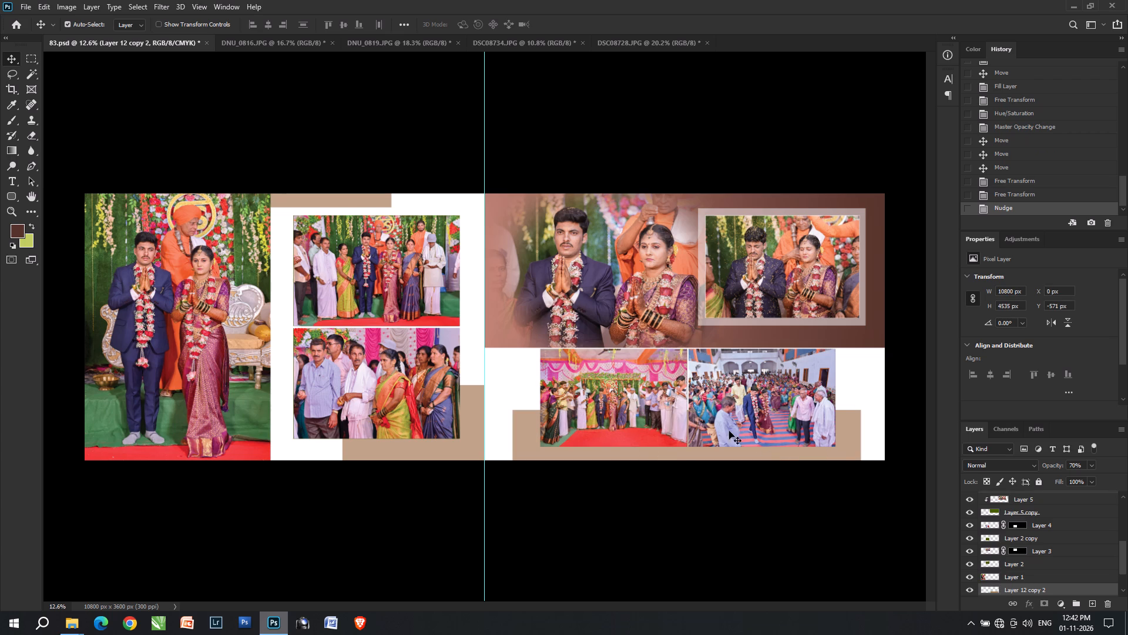
{"action": "scroll", "coordinate": [1049, 574], "scroll_direction": "up", "scroll_amount": 12}
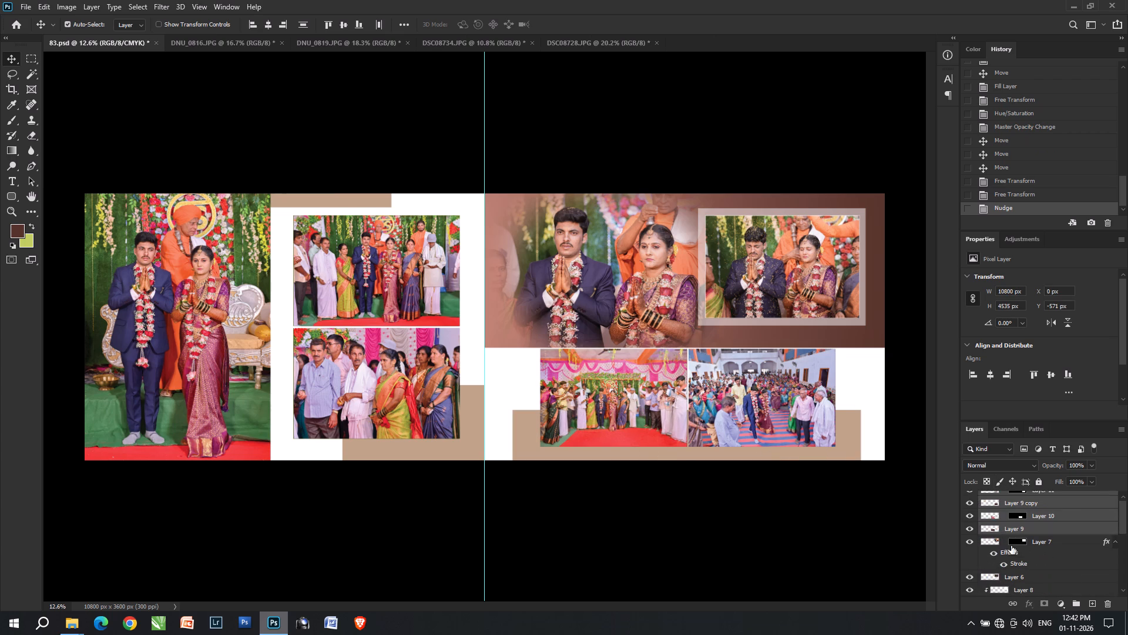
{"action": "left_click", "coordinate": [1003, 523]}
{"action": "left_click", "coordinate": [1002, 499]}
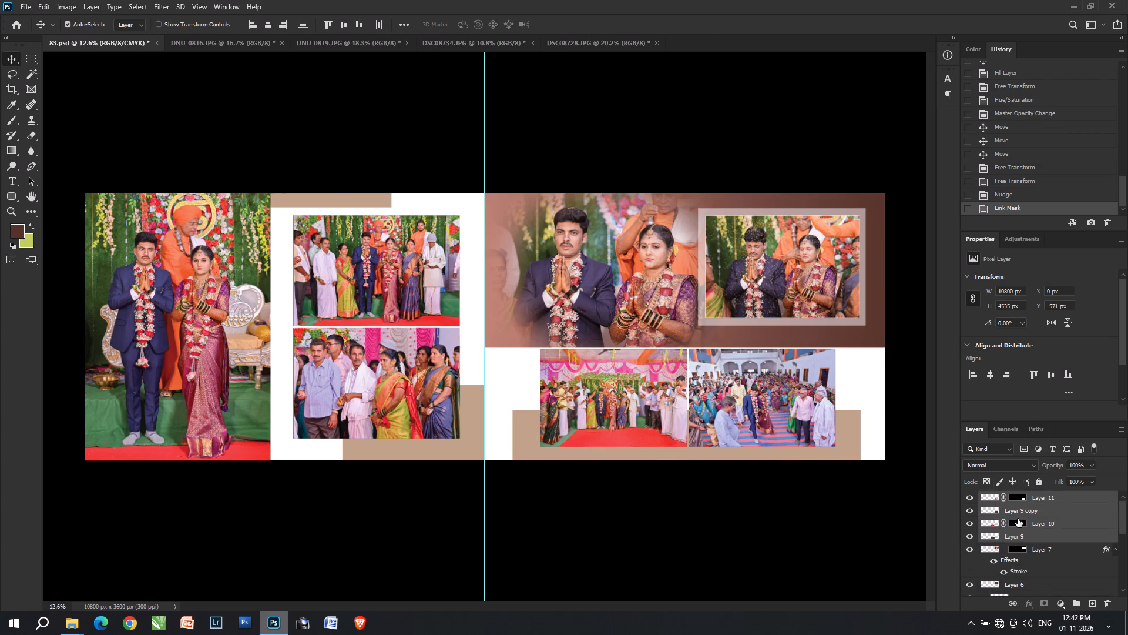
Exclude Layer 5 copy 2 from the selection and nudge the lower photos with their block left to about X 5752 px.
{"action": "scroll", "coordinate": [1019, 519], "scroll_direction": "down", "scroll_amount": 16}
{"action": "scroll", "coordinate": [1024, 527], "scroll_direction": "up", "scroll_amount": 3}
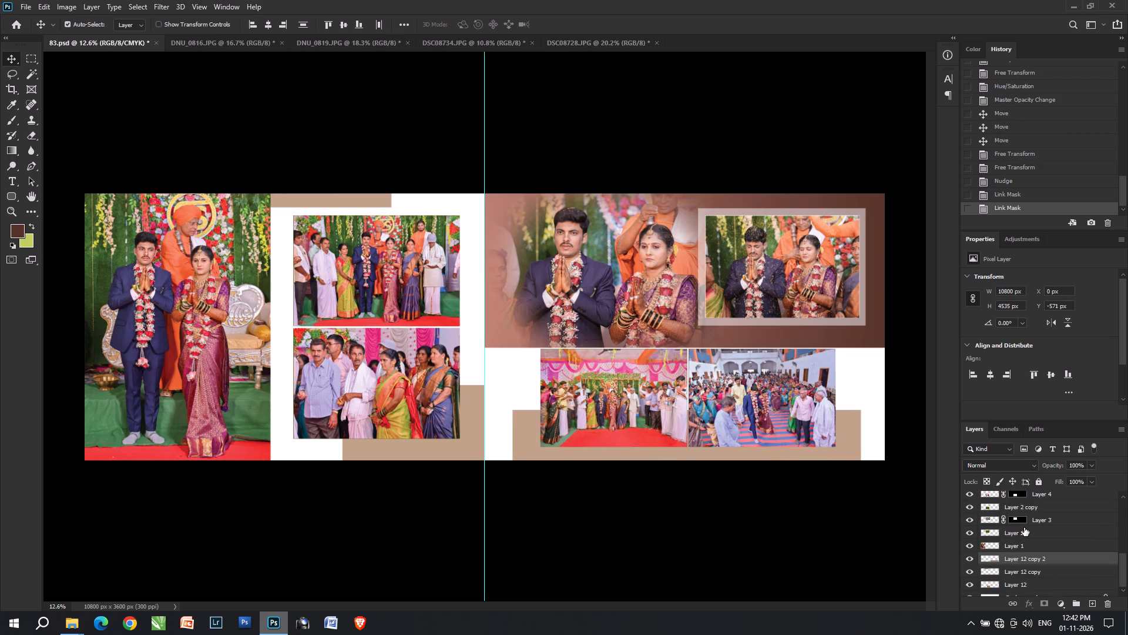
{"action": "scroll", "coordinate": [1027, 531], "scroll_direction": "up", "scroll_amount": 4}
{"action": "left_click", "coordinate": [1055, 517], "text": "ctrl"}
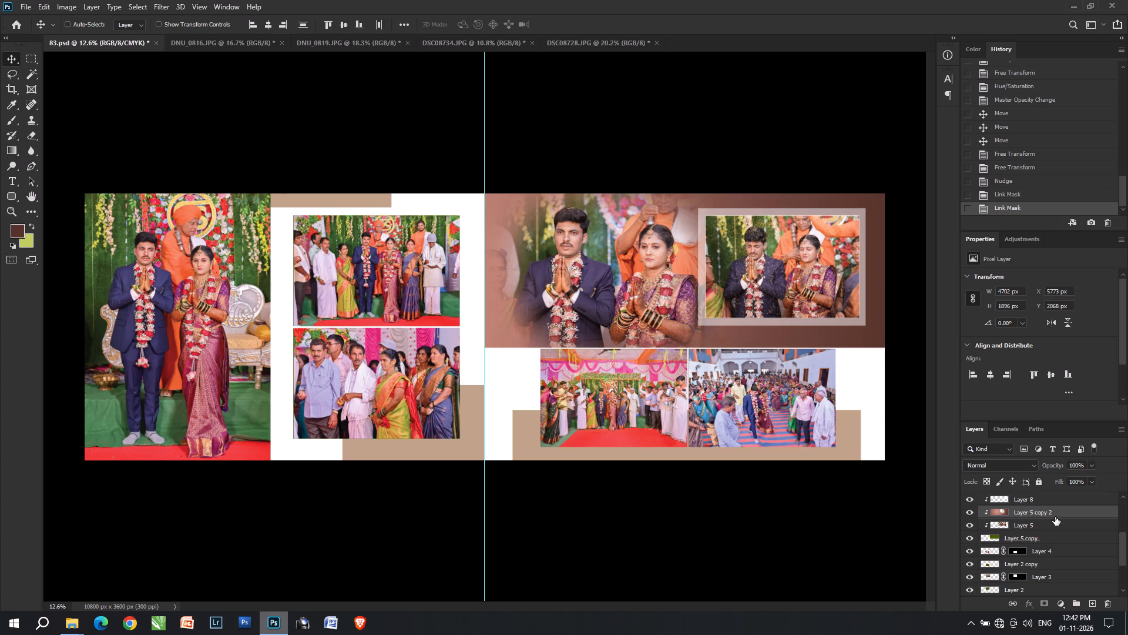
{"action": "key", "text": "Left"}
{"action": "key", "text": "Left"}
{"action": "key", "text": "Left"}
{"action": "key", "text": "Left"}
{"action": "key", "text": "Left"}
{"action": "key", "text": "Left"}
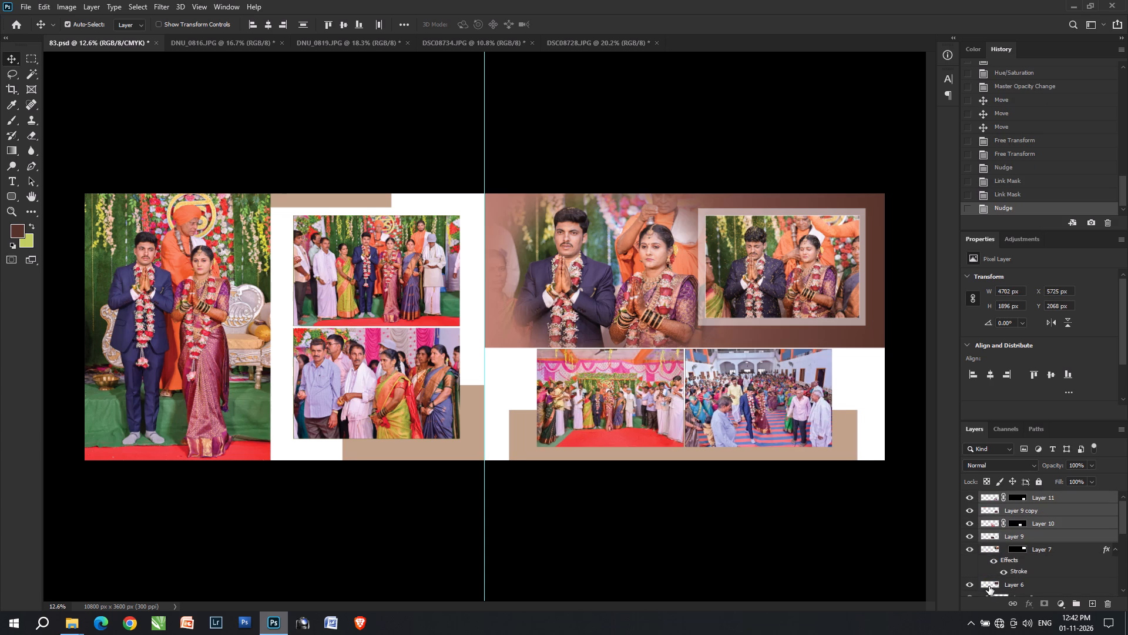
{"action": "key", "text": "Right"}
{"action": "key", "text": "Right"}
{"action": "key", "text": "Right"}
{"action": "key", "text": "Right"}
{"action": "key", "text": "Left"}
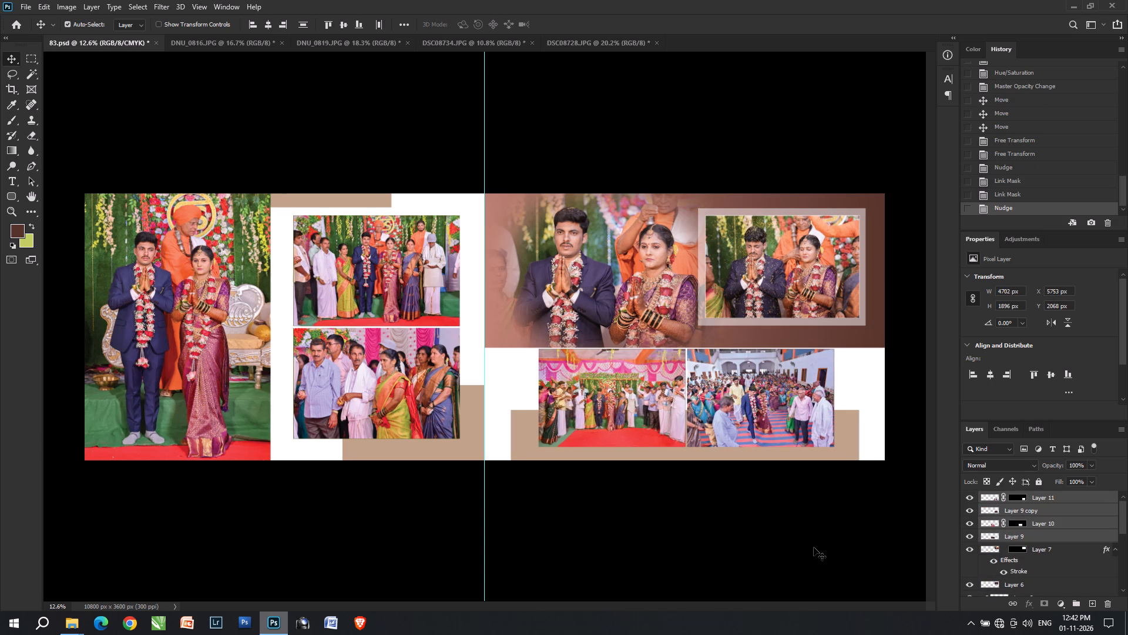
{"action": "key", "text": "Right"}
{"action": "left_click", "coordinate": [814, 547]}
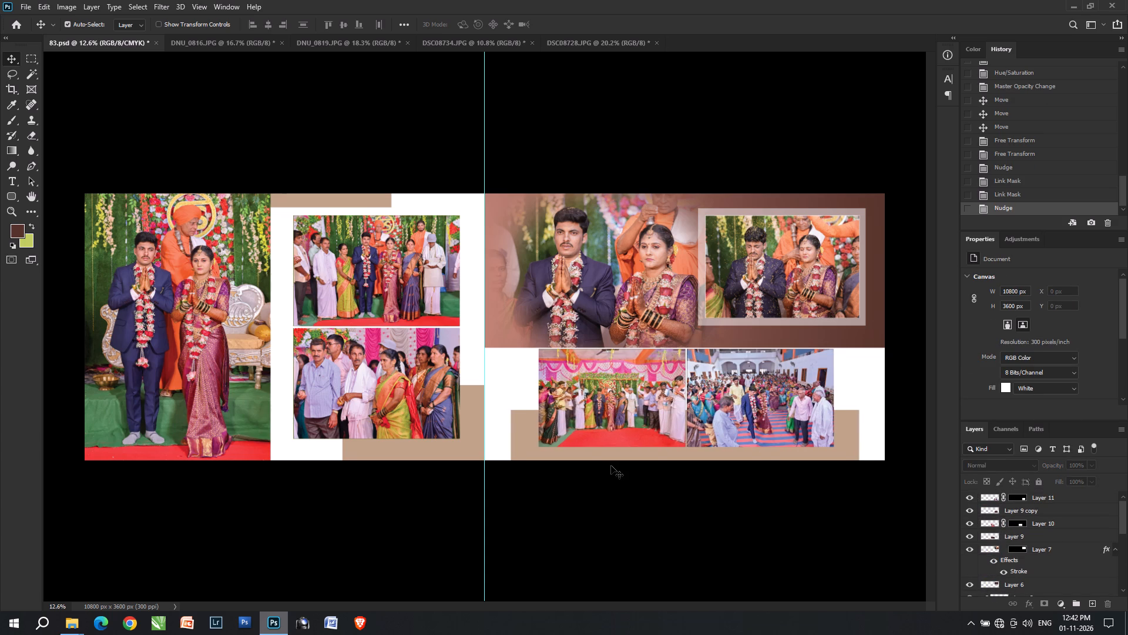
Sample a dusty pink from the blended couple photo's background and fill the wide block behind the two lower photos with it.
{"action": "scroll", "coordinate": [530, 442], "scroll_direction": "up", "scroll_amount": 2, "text": "alt"}
{"action": "key", "text": "space"}
{"action": "left_click_drag", "start_coordinate": [766, 398], "coordinate": [667, 419]}
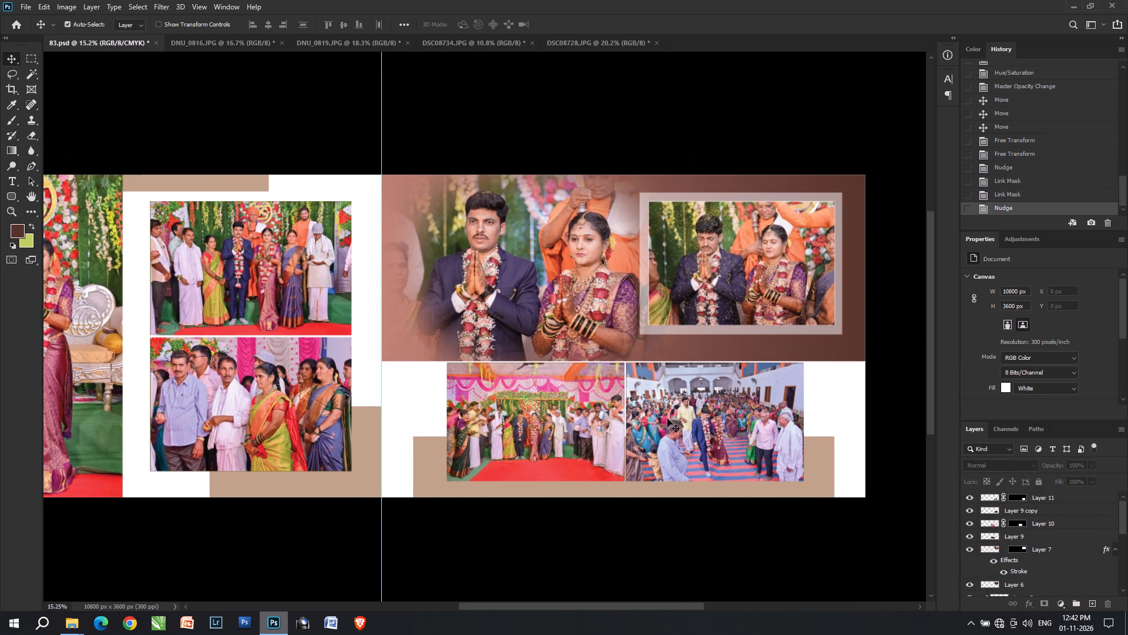
{"action": "key", "text": "i"}
{"action": "left_click_drag", "start_coordinate": [664, 345], "coordinate": [442, 350]}
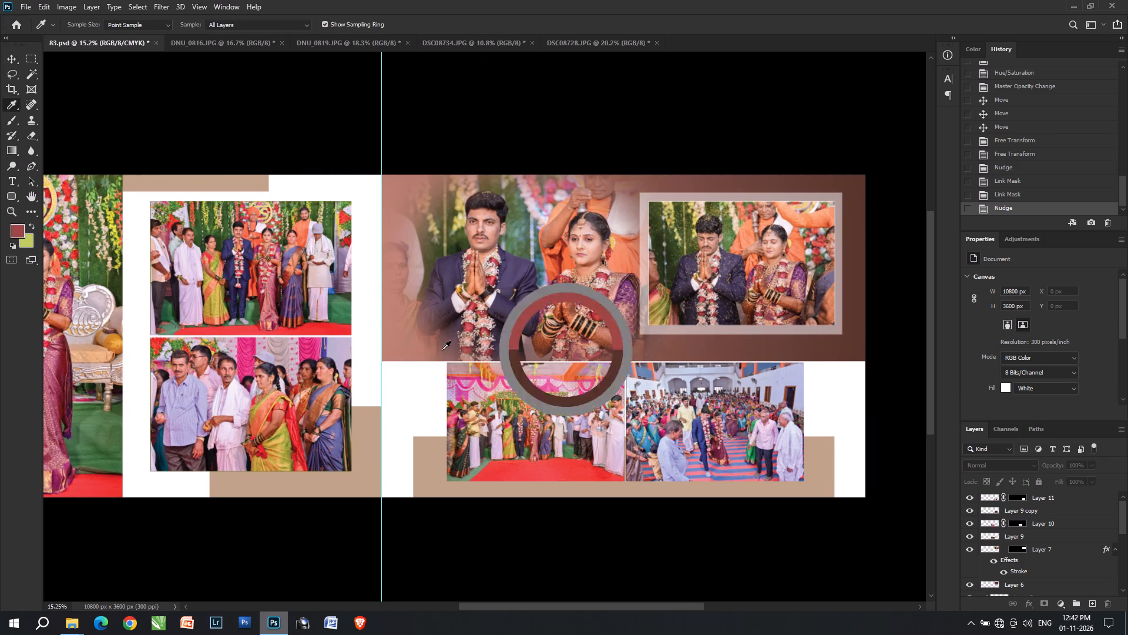
{"action": "left_click_drag", "start_coordinate": [442, 350], "coordinate": [413, 344]}
{"action": "key", "text": "x"}
{"action": "key", "text": "v"}
{"action": "left_click", "coordinate": [577, 493]}
{"action": "key", "text": "ctrl+shift+BackSpace"}
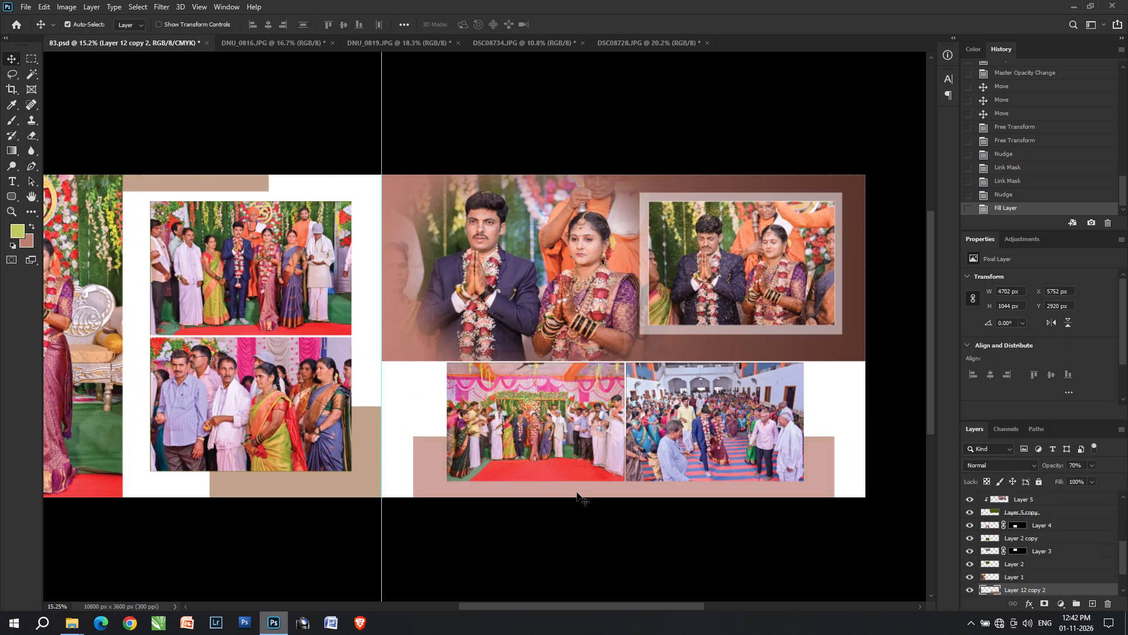
Fill the left page's lower and top beige blocks with the same sampled dusty pink.
{"action": "left_click", "coordinate": [339, 466]}
{"action": "left_click", "coordinate": [351, 479]}
{"action": "key", "text": "ctrl+shift+BackSpace"}
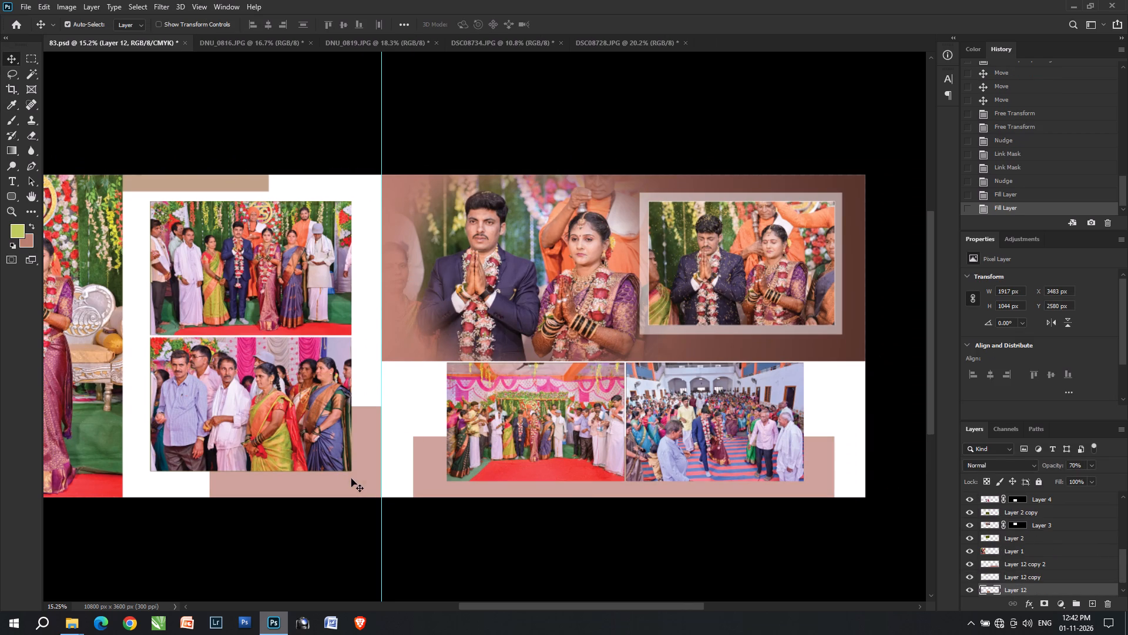
{"action": "double_click", "coordinate": [202, 188]}
{"action": "double_click", "coordinate": [202, 185]}
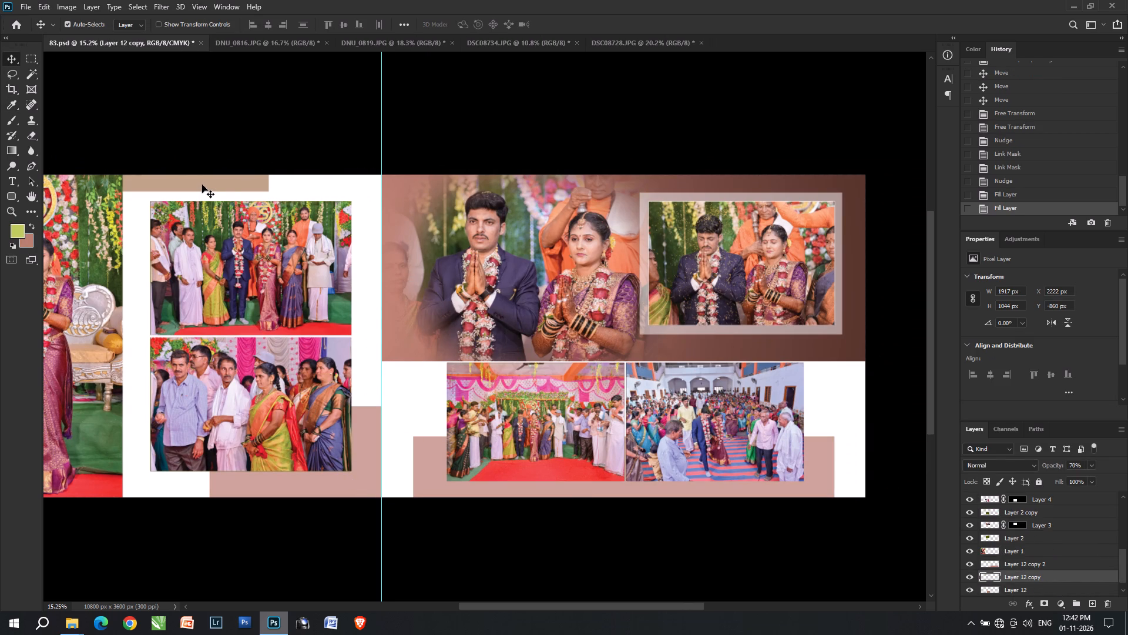
{"action": "key", "text": "ctrl+shift+BackSpace"}
{"action": "key", "text": "ctrl+shift+backslash"}
Save the finished spread 83.psd.
{"action": "scroll", "coordinate": [526, 444], "scroll_direction": "down", "scroll_amount": 8, "text": "alt"}
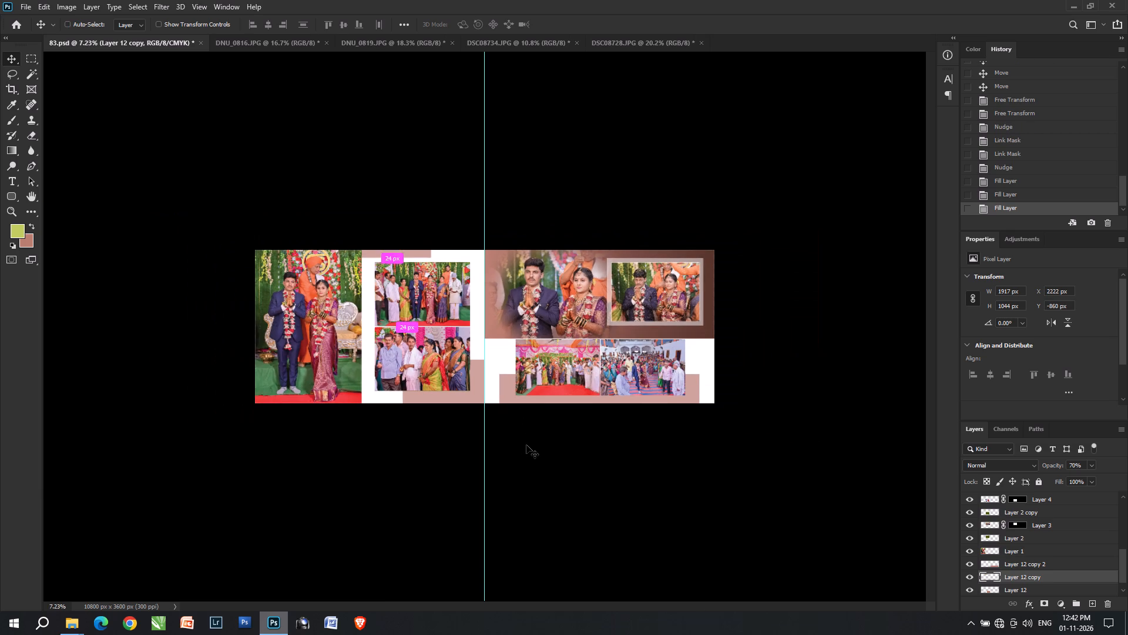
{"action": "key", "text": "ctrl+s"}
{"action": "key", "text": "ctrl+s"}
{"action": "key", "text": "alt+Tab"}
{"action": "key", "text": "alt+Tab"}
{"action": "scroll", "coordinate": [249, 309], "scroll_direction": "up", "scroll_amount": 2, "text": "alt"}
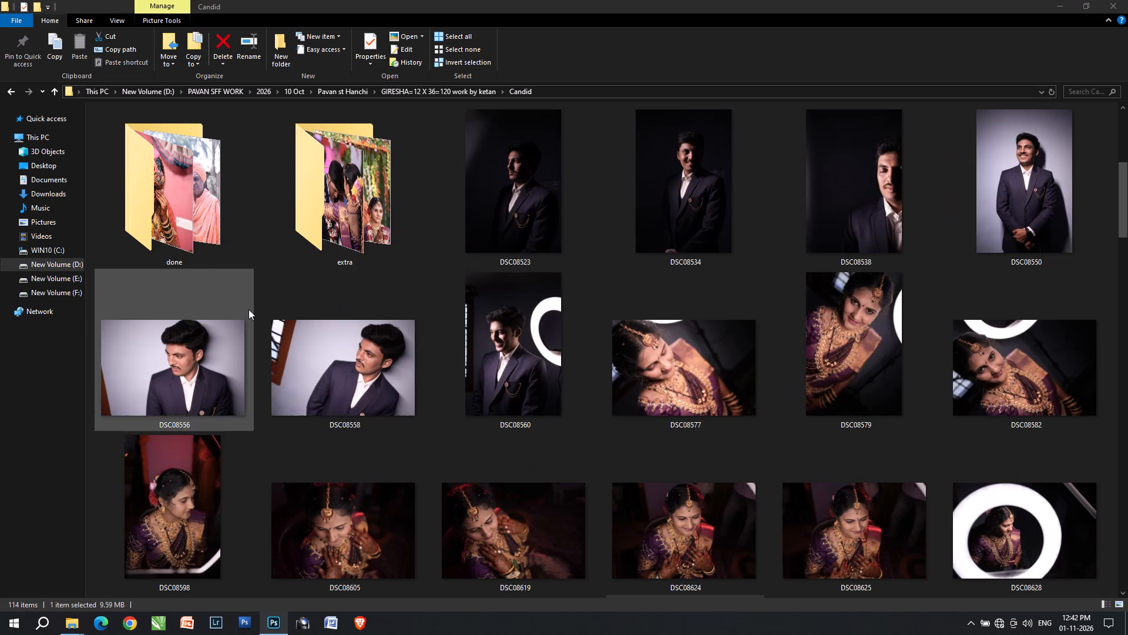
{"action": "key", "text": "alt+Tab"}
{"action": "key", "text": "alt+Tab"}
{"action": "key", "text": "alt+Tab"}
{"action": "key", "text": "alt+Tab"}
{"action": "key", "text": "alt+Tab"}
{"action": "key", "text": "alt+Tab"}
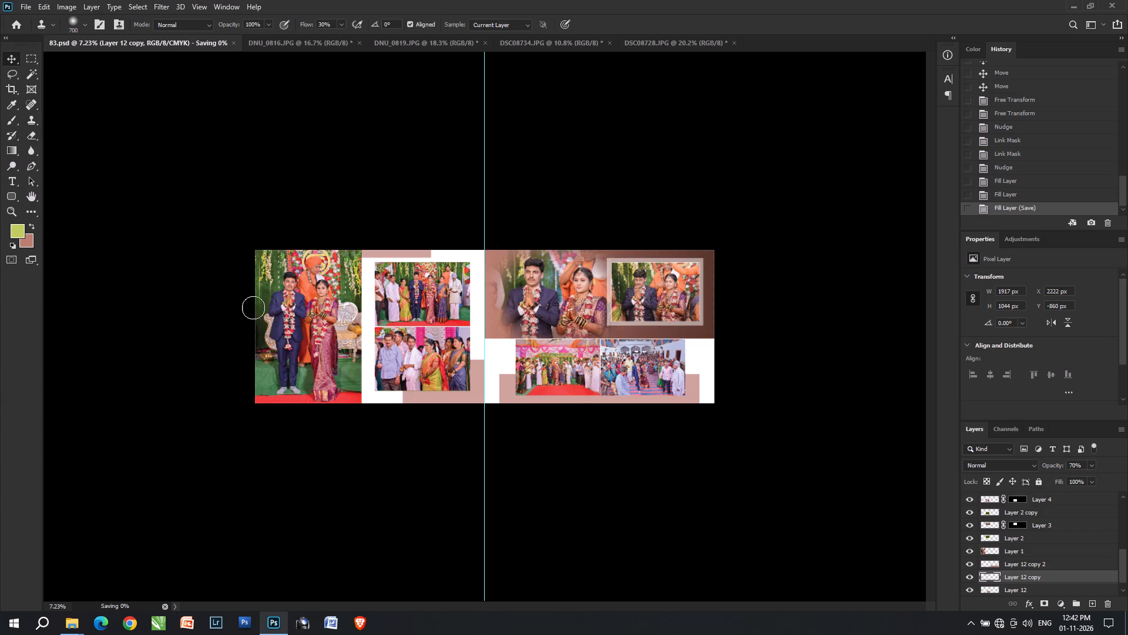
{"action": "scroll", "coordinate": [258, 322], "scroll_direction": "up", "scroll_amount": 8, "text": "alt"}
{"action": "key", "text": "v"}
Switch to File Explorer, open the album project's sheet folder and go to the last numbered sheets.
{"action": "key", "text": "alt+Tab"}
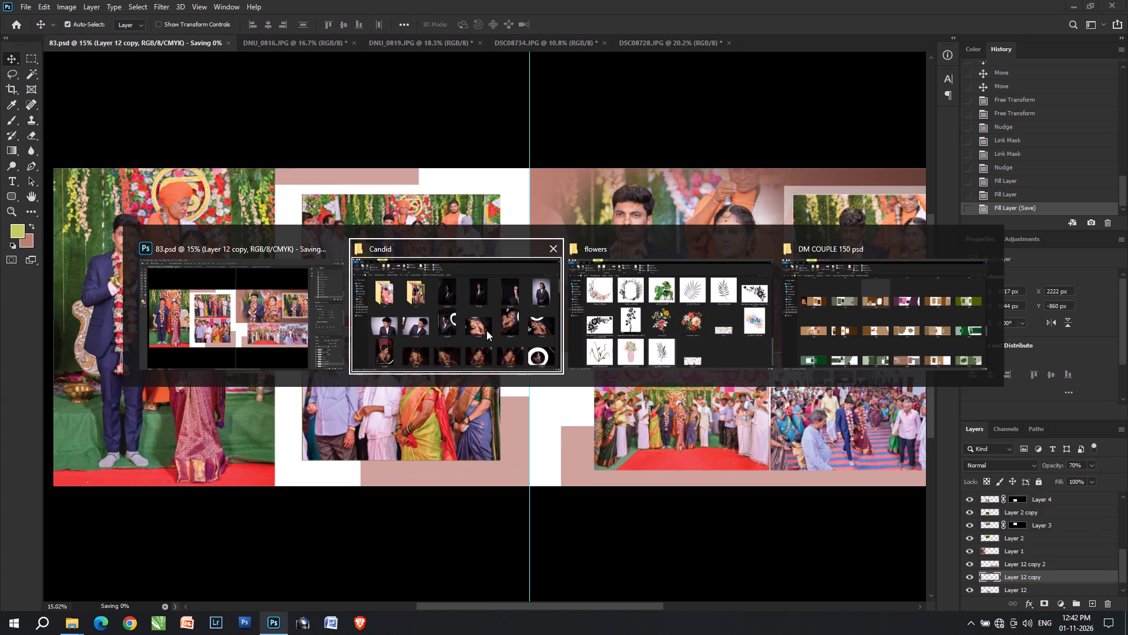
{"action": "key", "text": "BackSpace"}
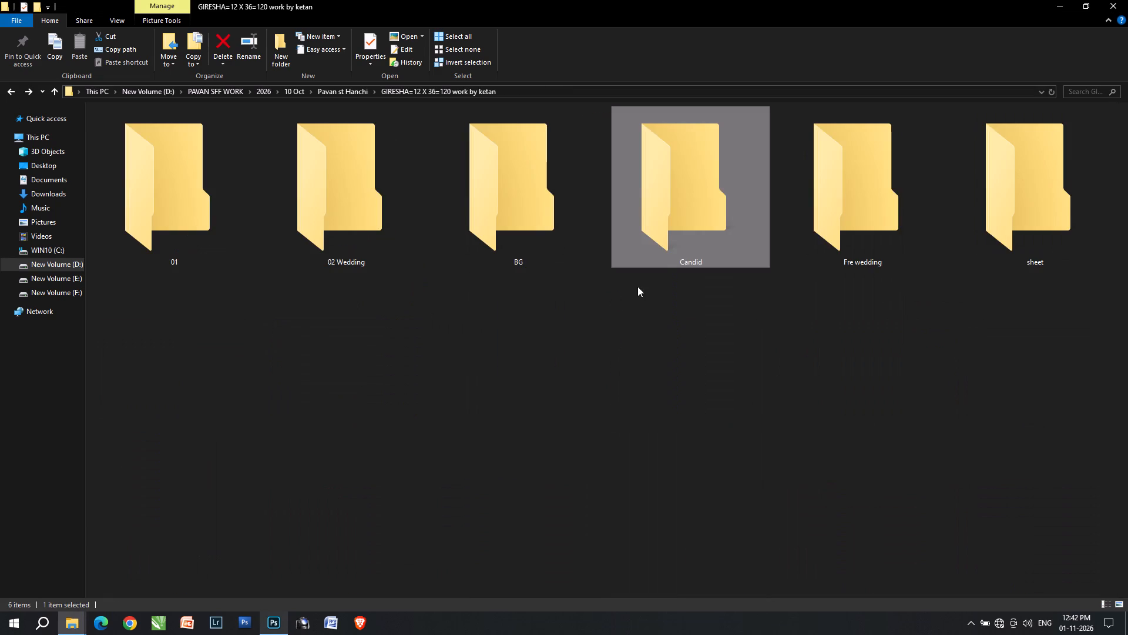
{"action": "double_click", "coordinate": [1026, 236]}
{"action": "scroll", "coordinate": [641, 375], "scroll_direction": "down", "scroll_amount": 7}
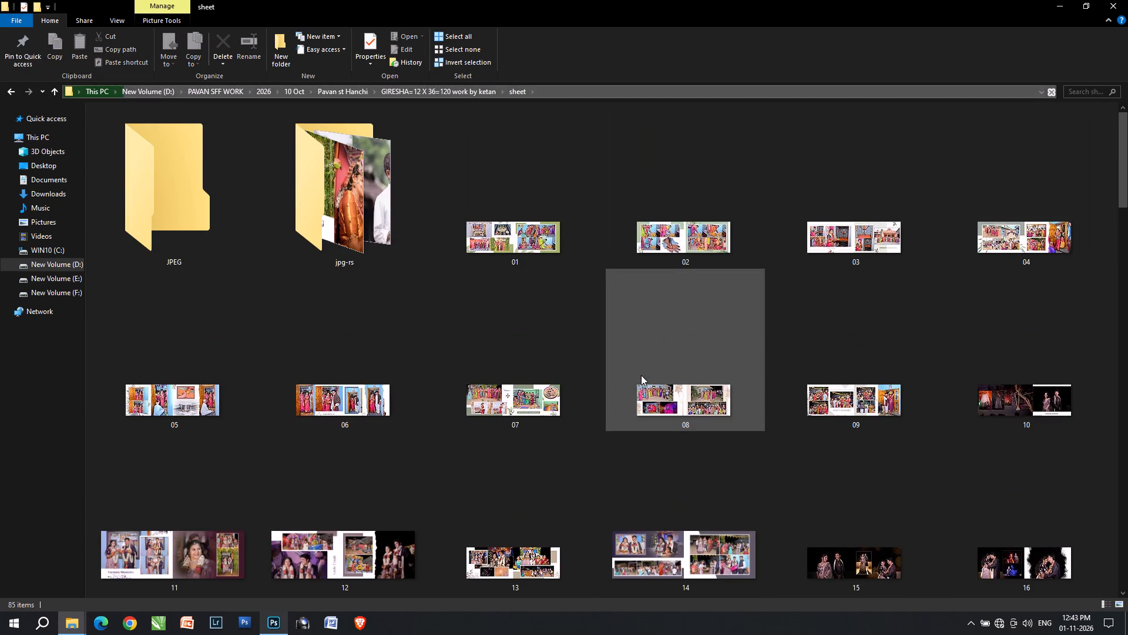
{"action": "scroll", "coordinate": [641, 375], "scroll_direction": "down", "scroll_amount": 10}
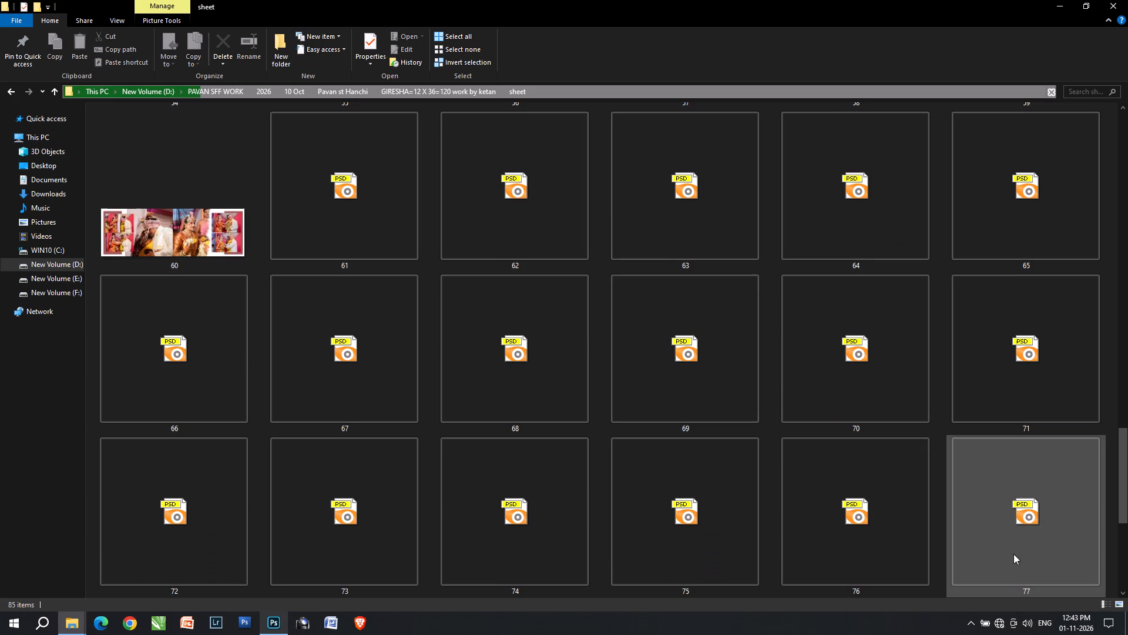
{"action": "scroll", "coordinate": [1012, 556], "scroll_direction": "down", "scroll_amount": 9}
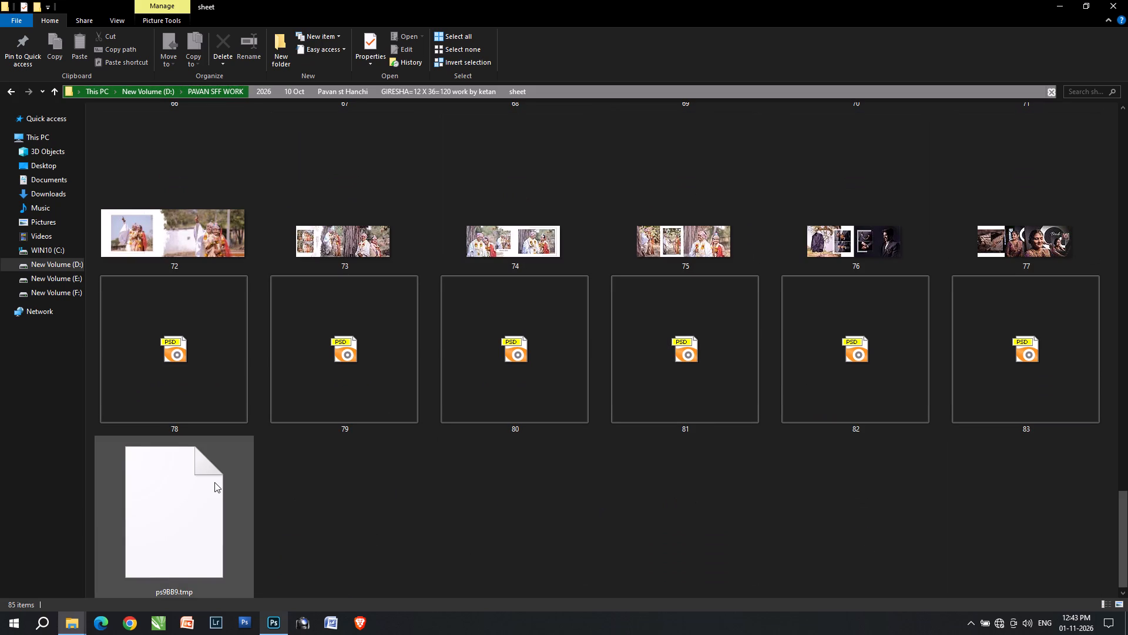
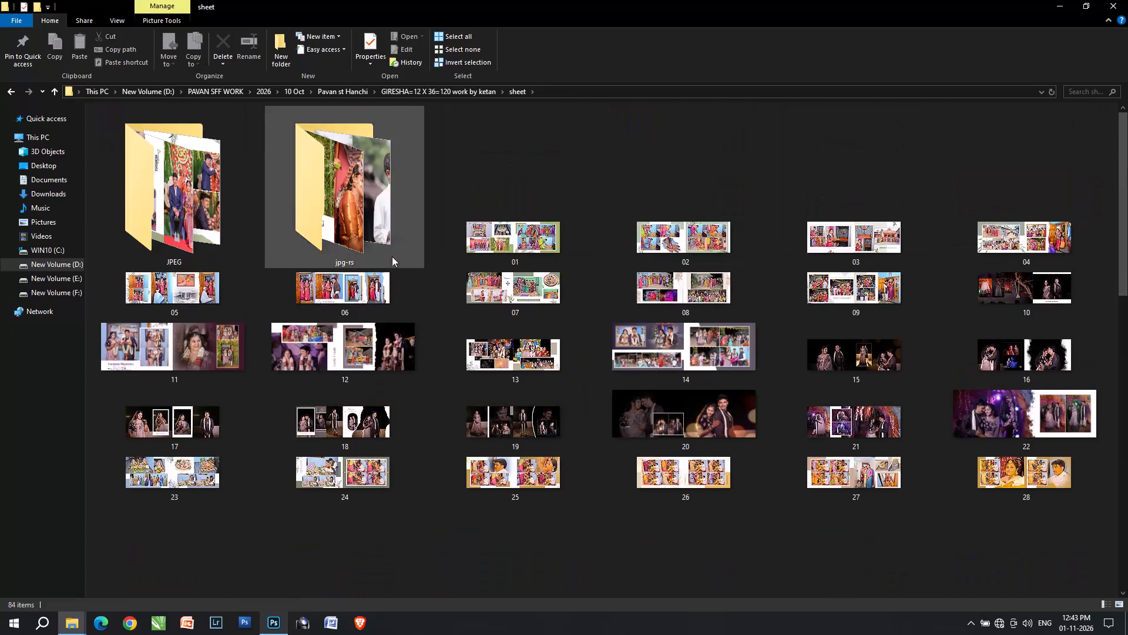
Look over the numbered sheets in the sheet folder and inspect saved spread 83 in the ACDSee image viewer.
{"action": "left_click", "coordinate": [458, 235]}
{"action": "scroll", "coordinate": [471, 392], "scroll_direction": "down", "scroll_amount": 19}
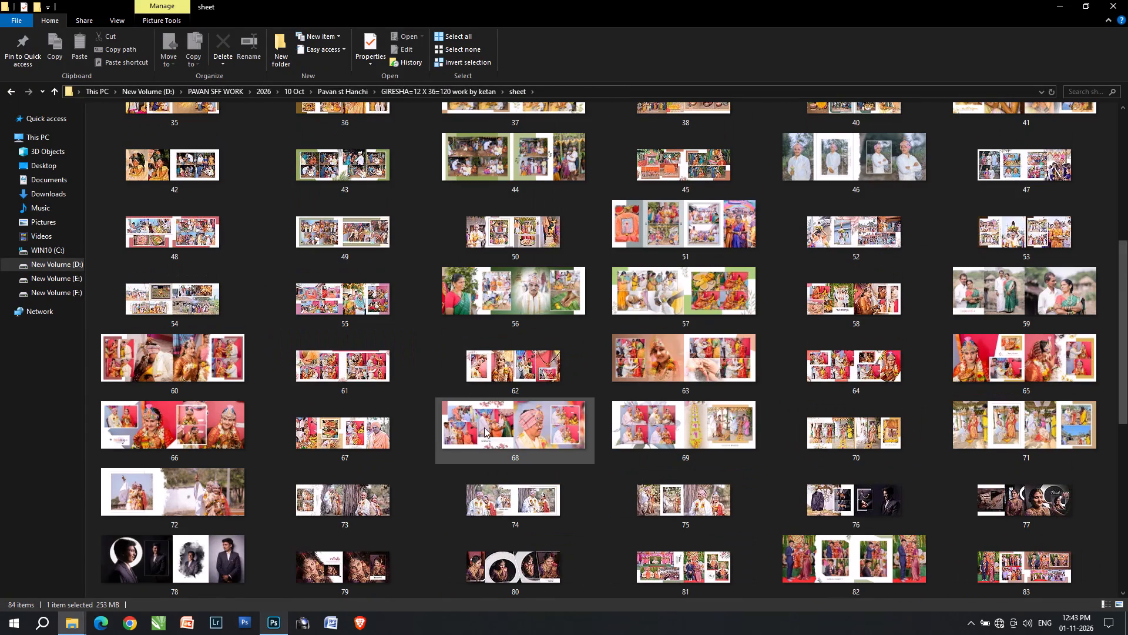
{"action": "scroll", "coordinate": [484, 427], "scroll_direction": "down", "scroll_amount": 8}
{"action": "left_click", "coordinate": [1013, 556], "text": "shift"}
{"action": "scroll", "coordinate": [653, 407], "scroll_direction": "down", "scroll_amount": 2}
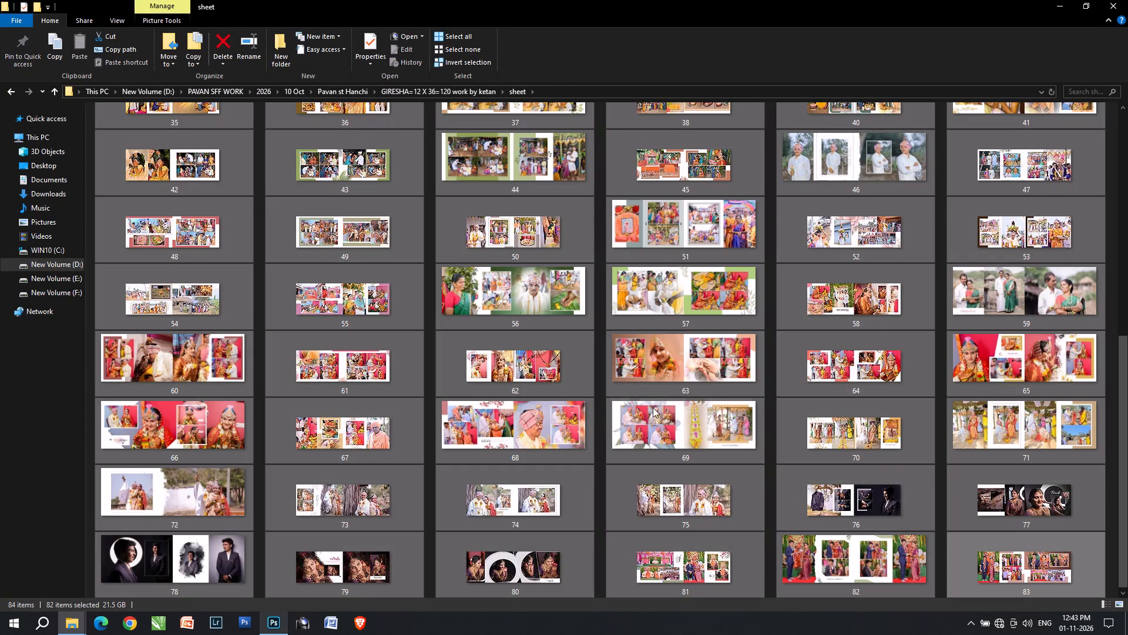
{"action": "scroll", "coordinate": [653, 407], "scroll_direction": "down", "scroll_amount": 1}
{"action": "left_click", "coordinate": [387, 458]}
{"action": "key", "text": "Tab"}
{"action": "key", "text": "alt+Tab"}
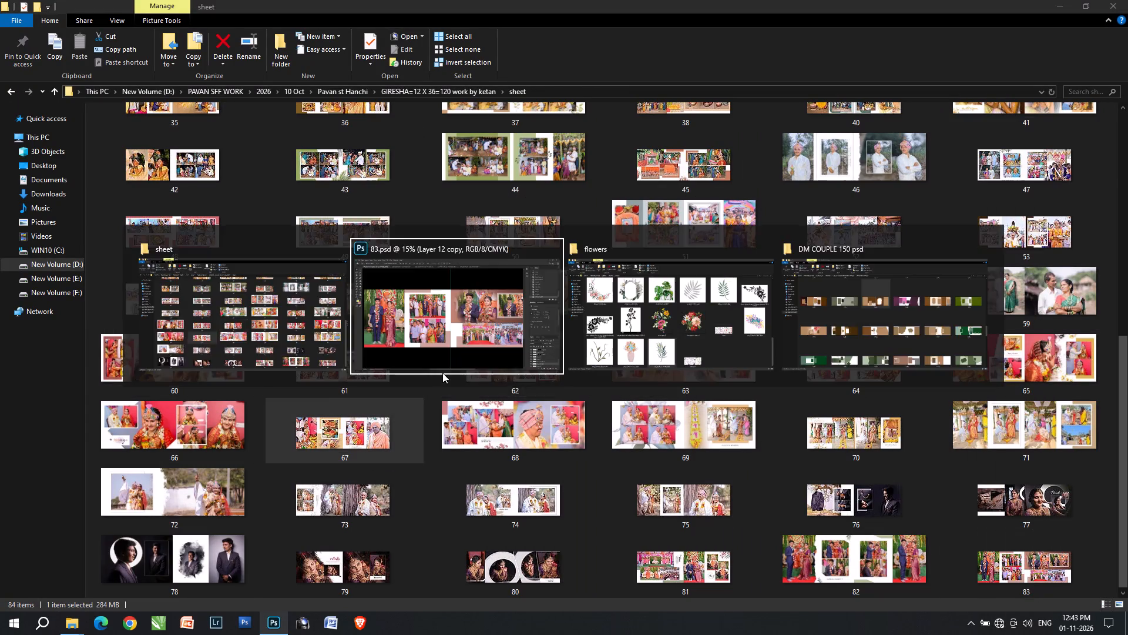
{"action": "key", "text": "alt+Tab"}
{"action": "scroll", "coordinate": [958, 580], "scroll_direction": "down", "scroll_amount": 2}
{"action": "double_click", "coordinate": [1049, 563]}
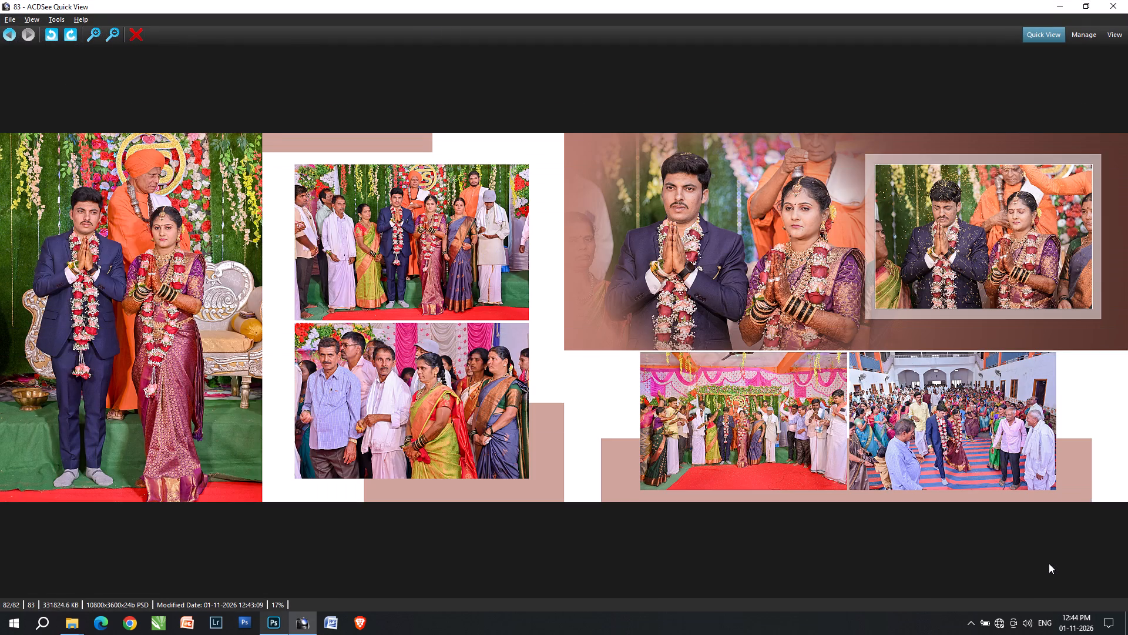
{"action": "left_click", "coordinate": [1127, 0]}
Back in Photoshop, merge the visible layers of spread 83 and save it as JPEG file 83 in the JPEG folder.
{"action": "key", "text": "alt+Tab"}
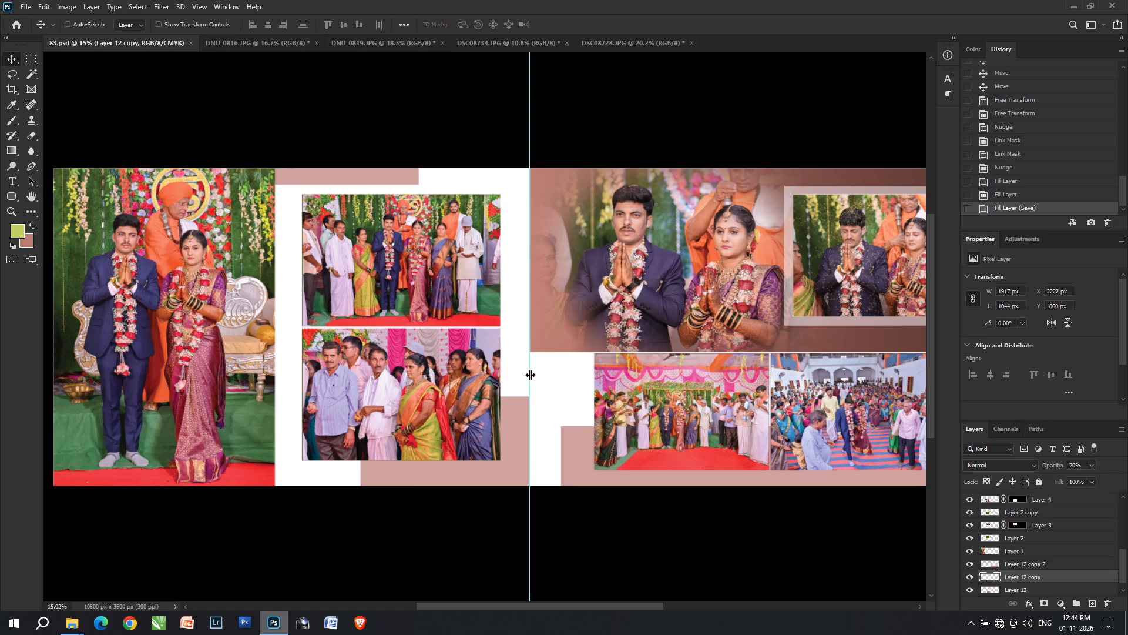
{"action": "key", "text": "ctrl+shift+e"}
{"action": "key", "text": "ctrl+shift+s"}
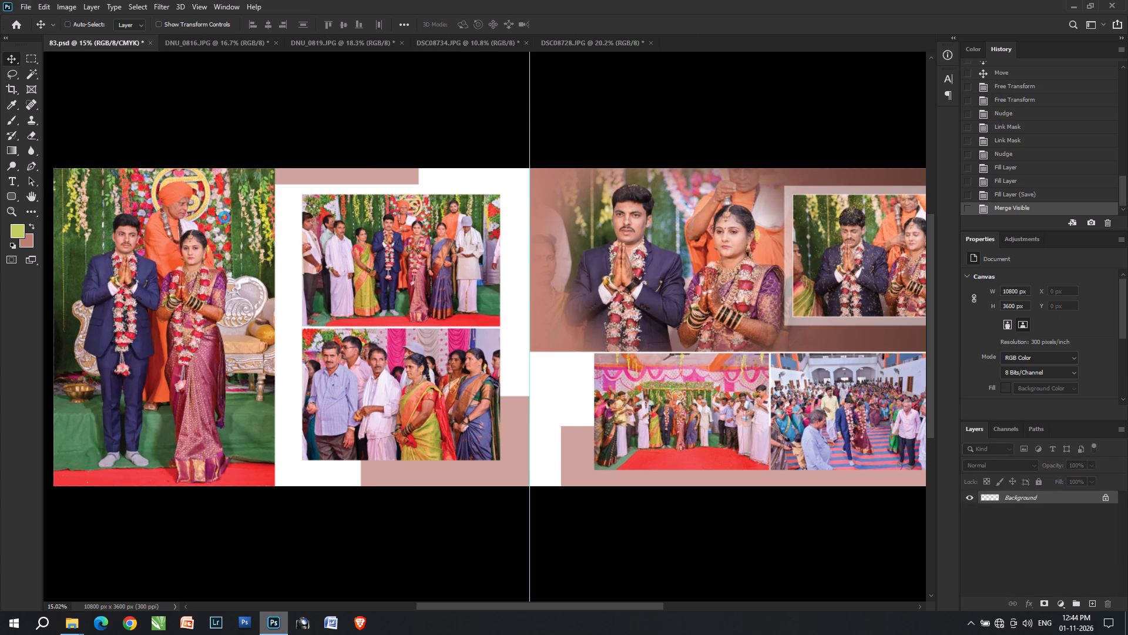
{"action": "double_click", "coordinate": [159, 88]}
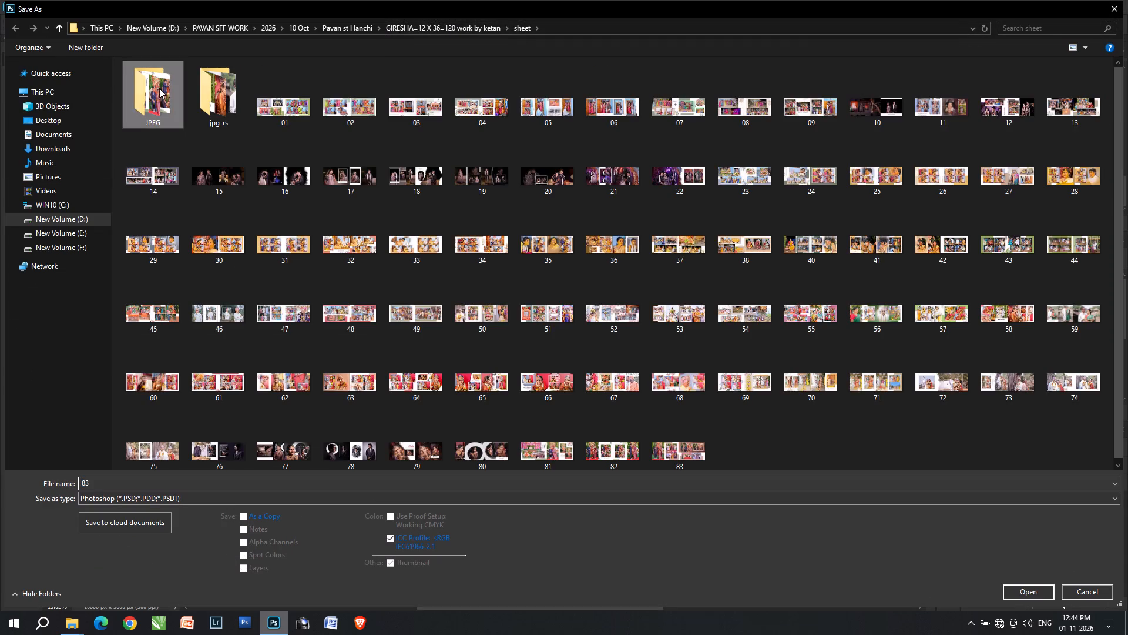
{"action": "key", "text": "Tab"}
{"action": "key", "text": "Tab"}
{"action": "key", "text": "j"}
{"action": "scroll", "coordinate": [348, 377], "scroll_direction": "down", "scroll_amount": 4}
{"action": "left_click", "coordinate": [348, 377]}
{"action": "key", "text": "Return"}
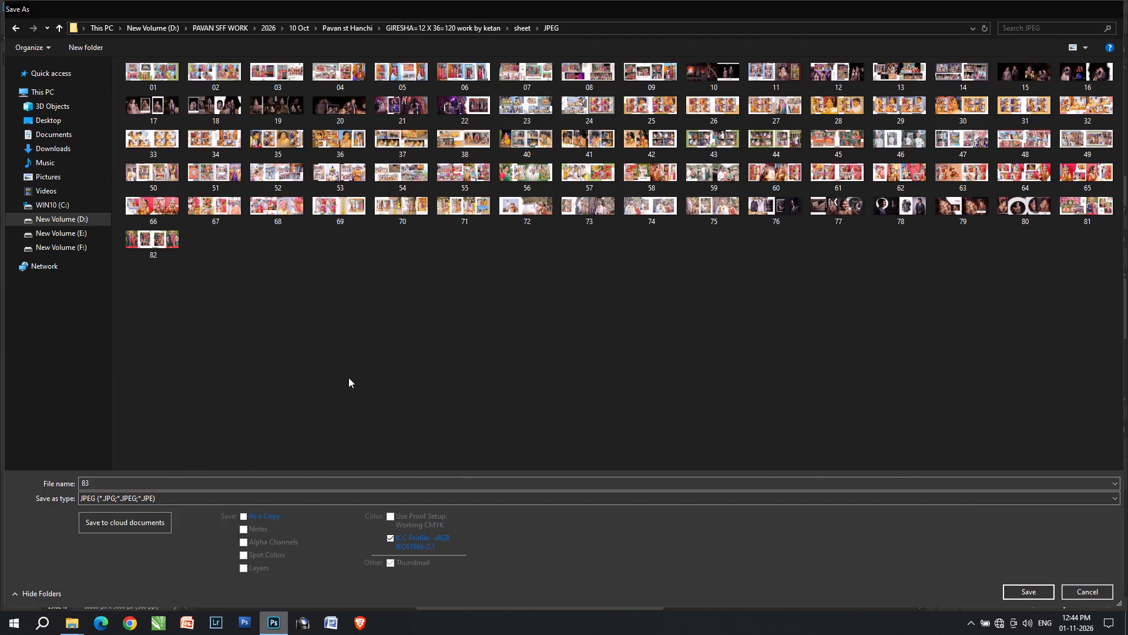
{"action": "key", "text": "Return"}
{"action": "key", "text": "Return"}
{"action": "key", "text": "Return"}
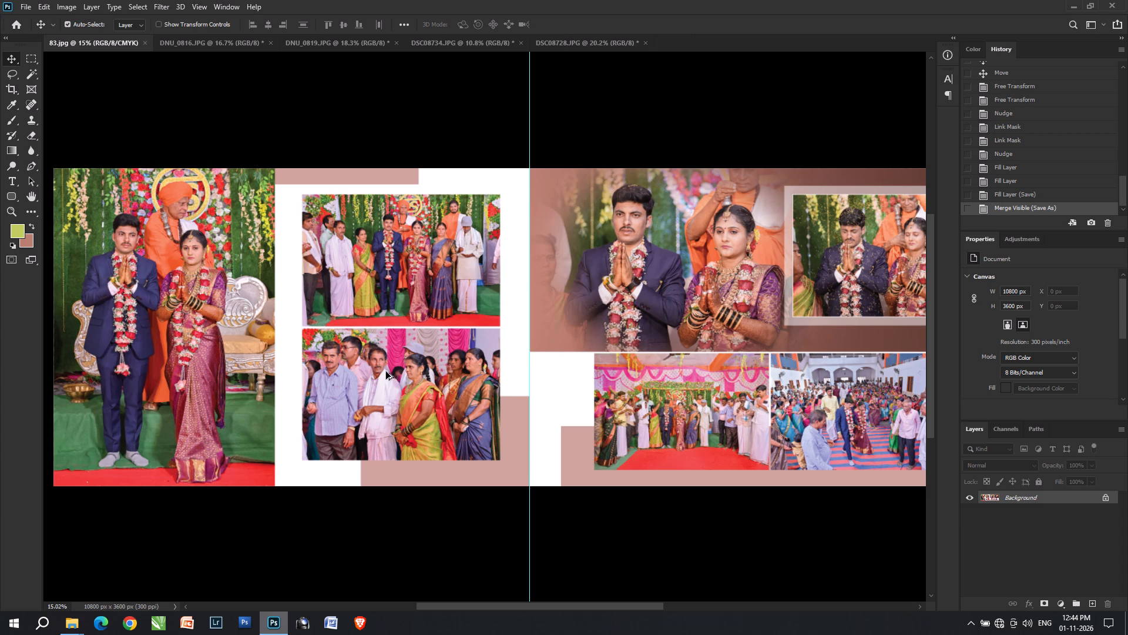
Turn the merged spread into a blank white canvas using Hue/Saturation with Lightness set to 100.
{"action": "key", "text": "ctrl+alt+u"}
{"action": "key", "text": "Tab"}
{"action": "key", "text": "Tab"}
{"action": "key", "text": "Tab"}
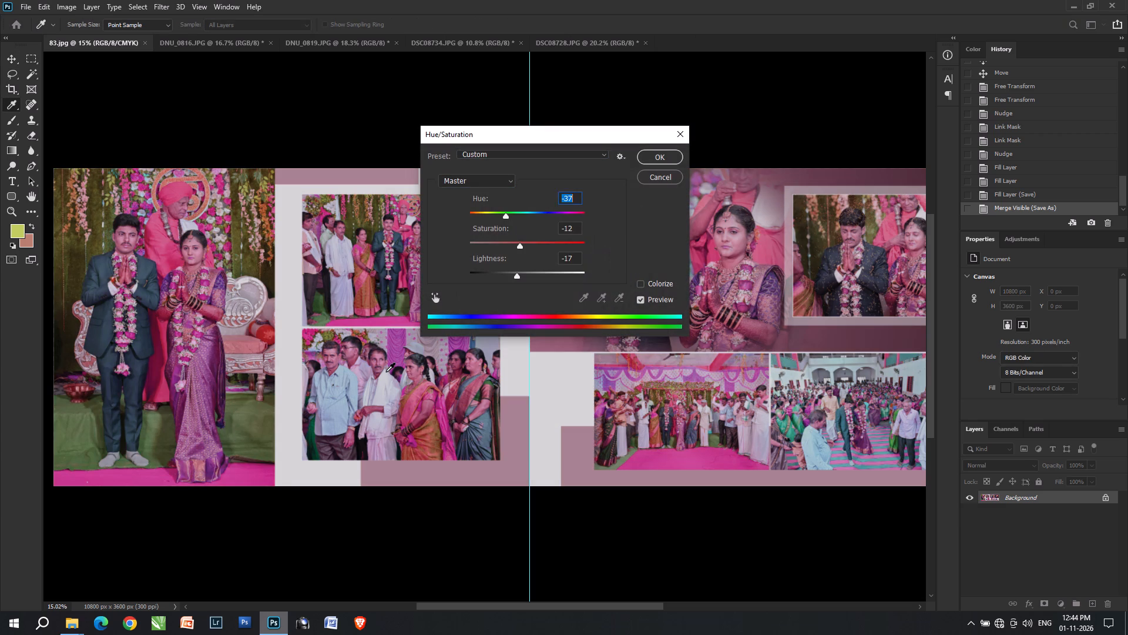
{"action": "key", "text": "Tab"}
{"action": "key", "text": "Tab"}
{"action": "type", "text": "100"}
{"action": "key", "text": "Return"}
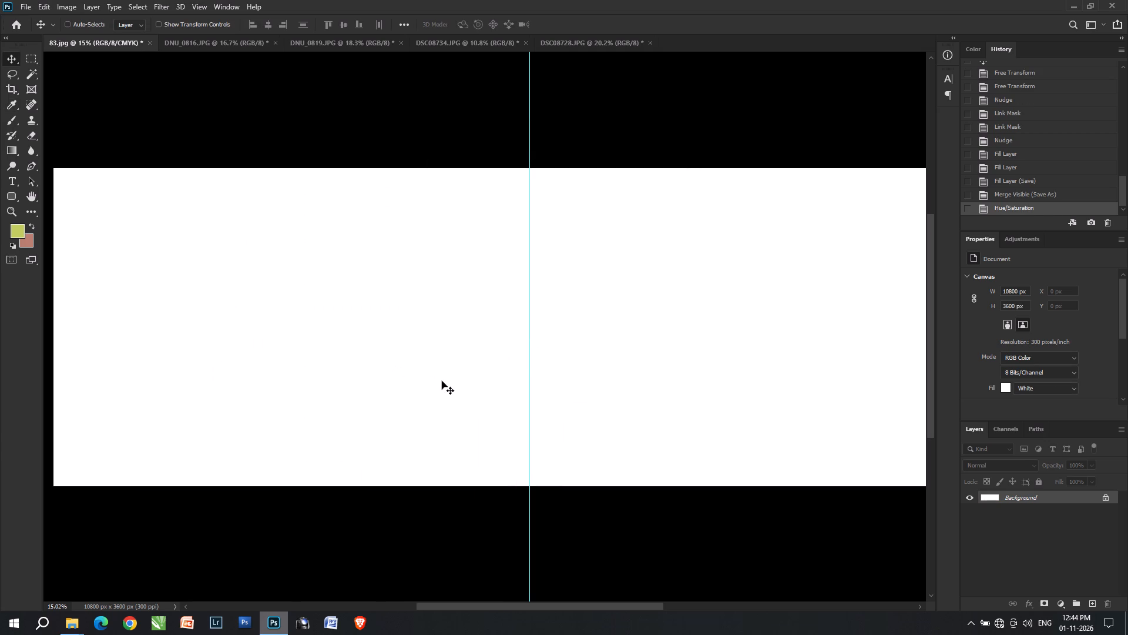
Save the blank canvas as Photoshop file 84 in the sheet folder.
{"action": "key", "text": "ctrl+shift+s"}
{"action": "left_click", "coordinate": [524, 25]}
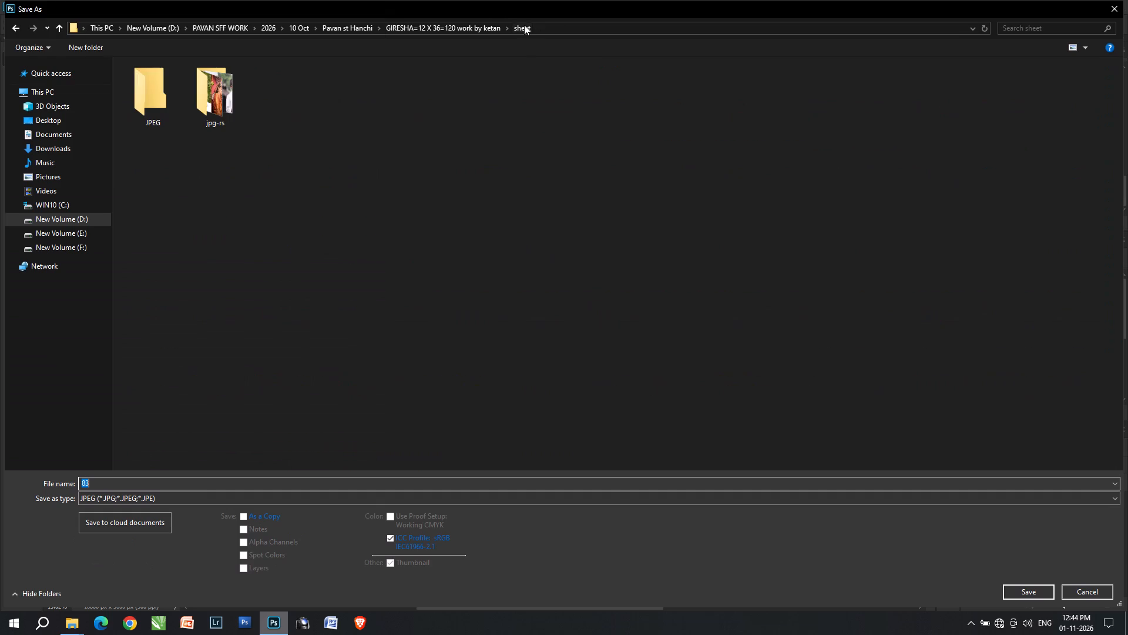
{"action": "scroll", "coordinate": [587, 264], "scroll_direction": "down", "scroll_amount": 2}
{"action": "type", "text": "84"}
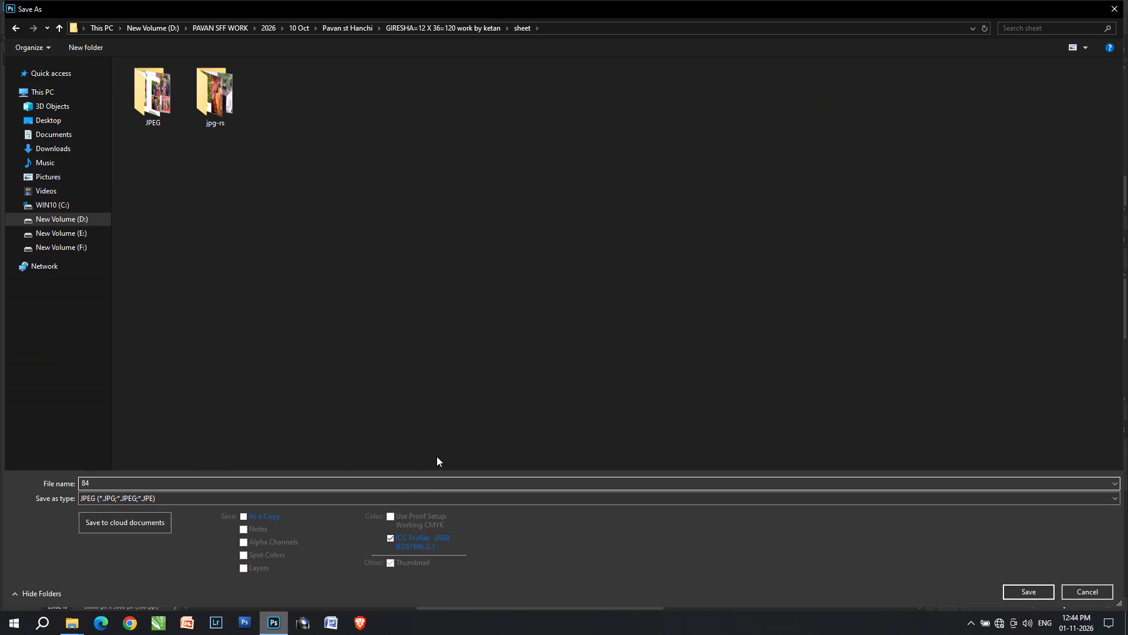
{"action": "left_click", "coordinate": [429, 498]}
{"action": "left_click", "coordinate": [133, 301]}
{"action": "scroll", "coordinate": [521, 373], "scroll_direction": "down", "scroll_amount": 3}
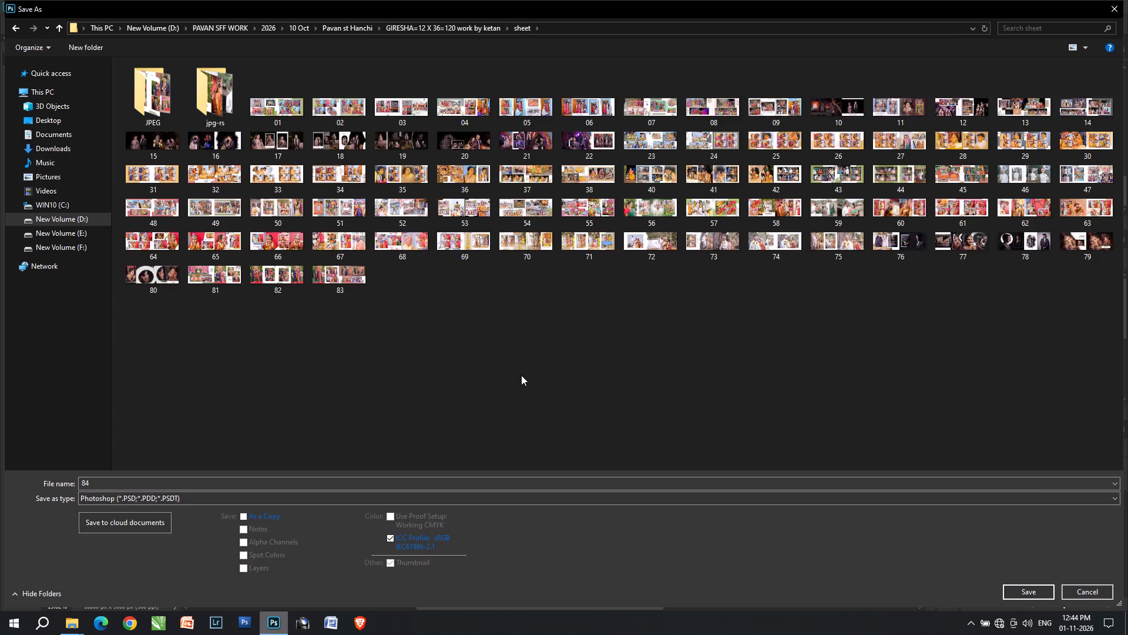
{"action": "left_click", "coordinate": [522, 376]}
{"action": "key", "text": "Return"}
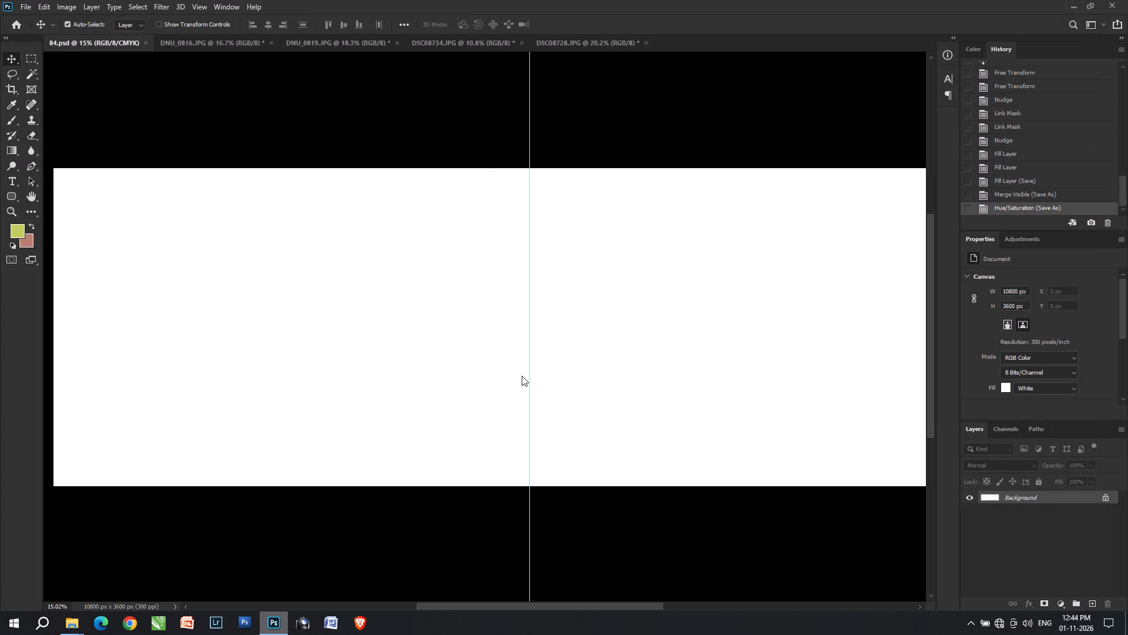
Close the used source photos DSC08728, DSC08734, DNU_0819 and DNU_0816 without saving, keeping 84.psd open.
{"action": "key", "text": "ctrl+Tab"}
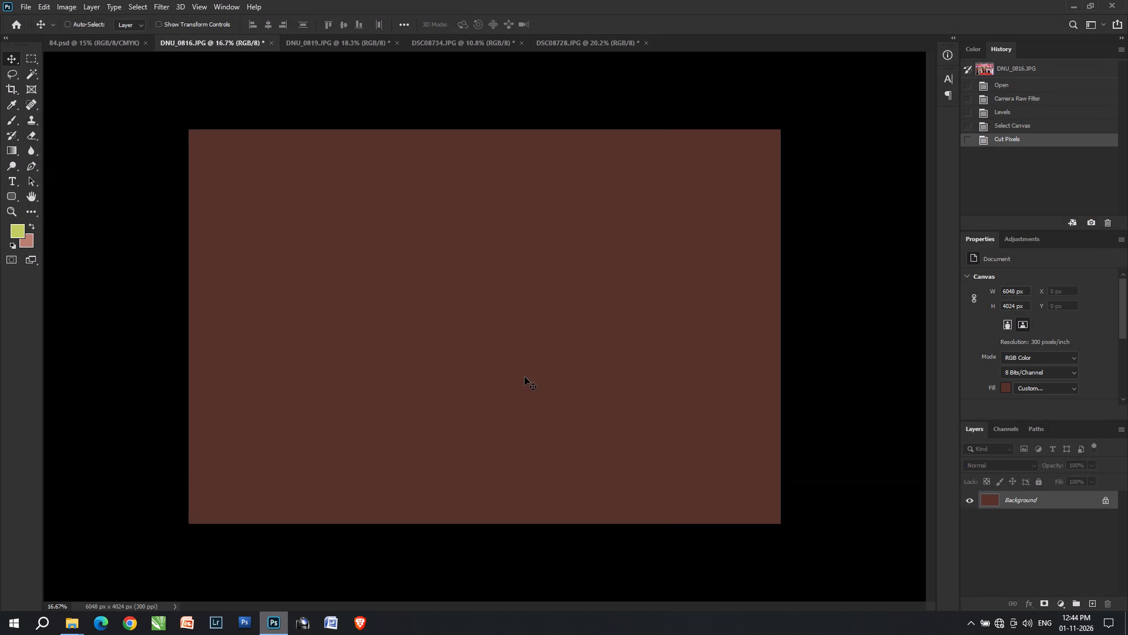
{"action": "key", "text": "ctrl+Tab"}
{"action": "key", "text": "ctrl+Tab"}
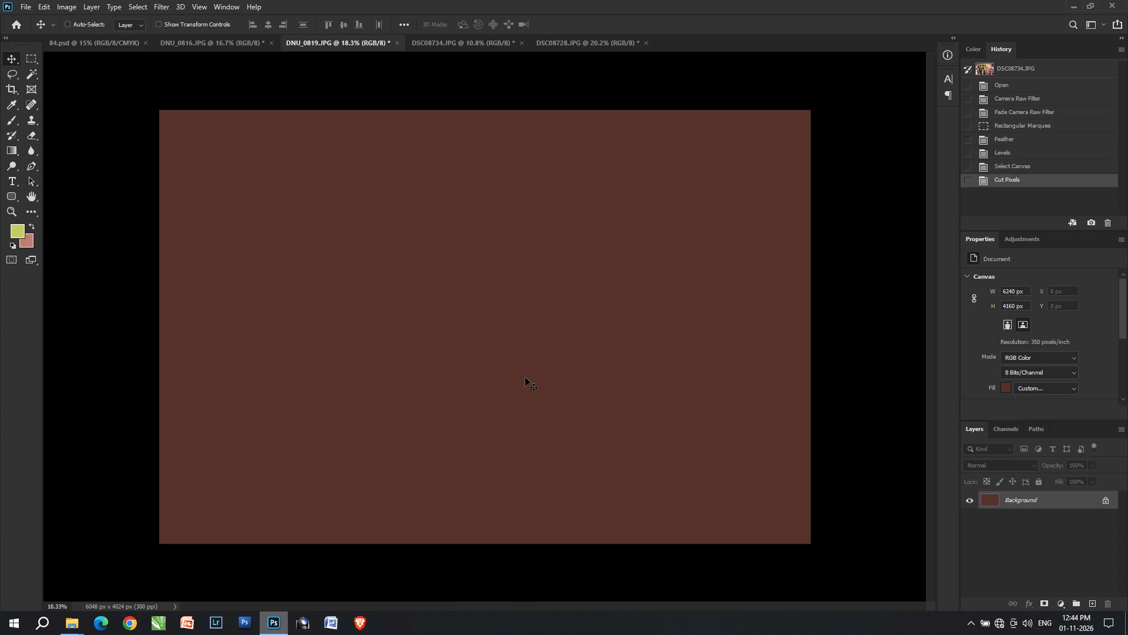
{"action": "key", "text": "ctrl+Tab"}
{"action": "key", "text": "ctrl+w"}
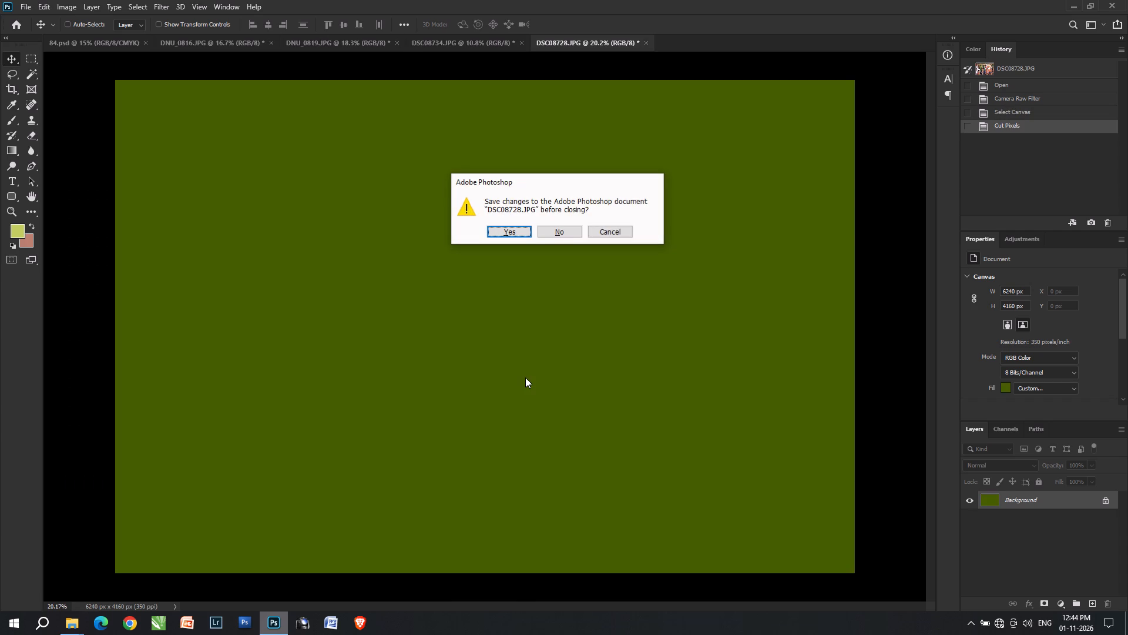
{"action": "key", "text": "Tab"}
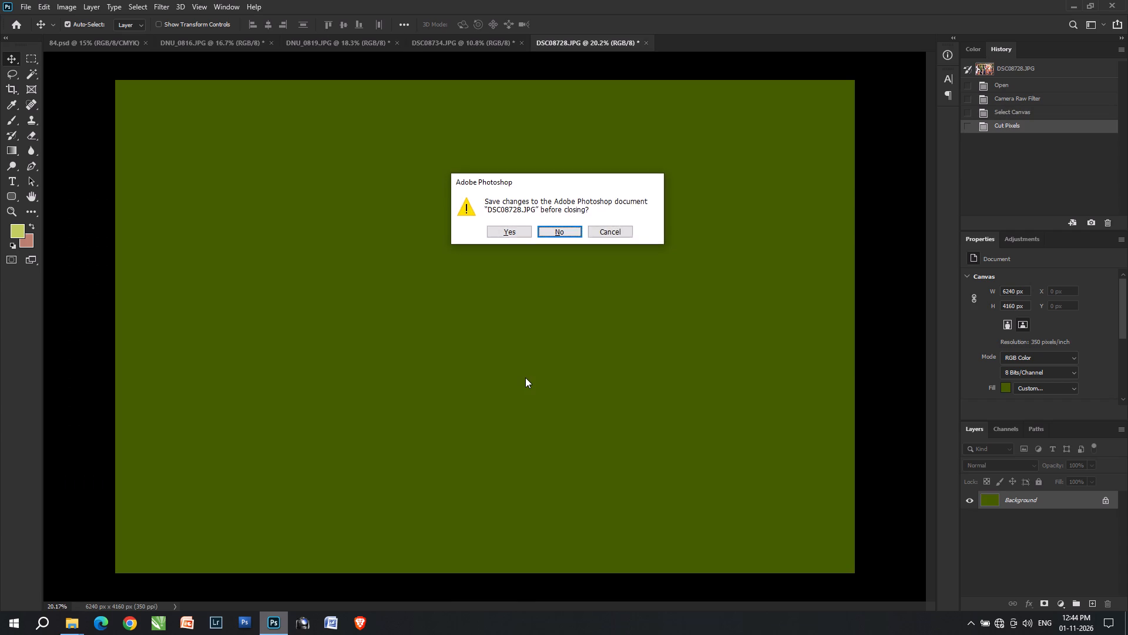
{"action": "key", "text": "Return"}
{"action": "key", "text": "ctrl+w"}
{"action": "key", "text": "Tab"}
{"action": "key", "text": "Return"}
{"action": "key", "text": "ctrl+w"}
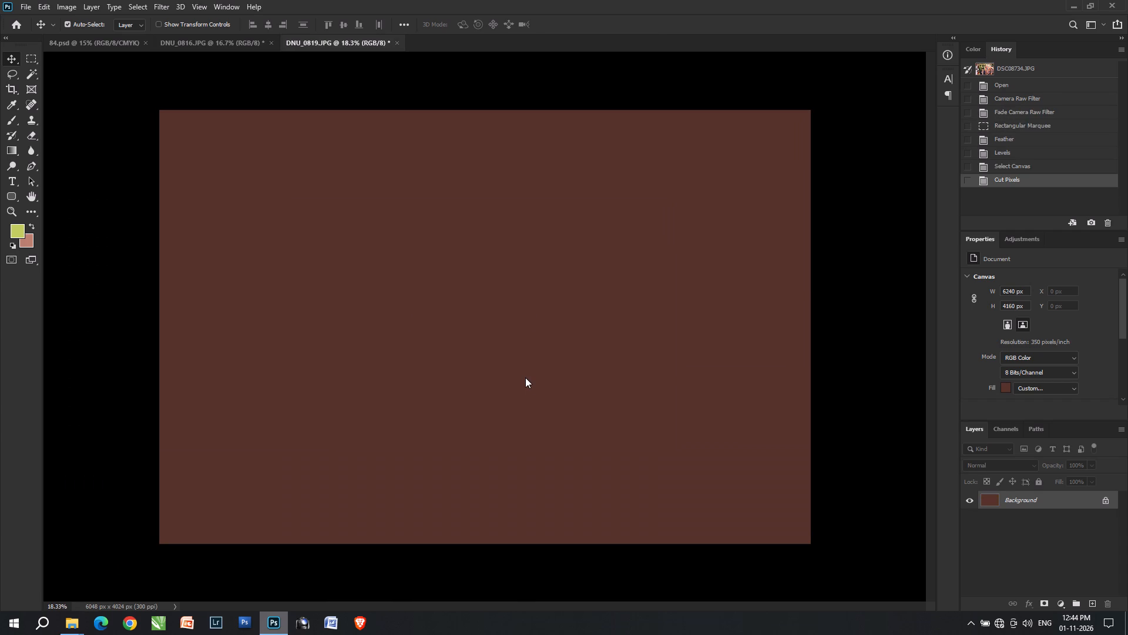
{"action": "key", "text": "Tab"}
{"action": "key", "text": "Tab"}
{"action": "key", "text": "Return"}
{"action": "key", "text": "ctrl+w"}
{"action": "key", "text": "Tab"}
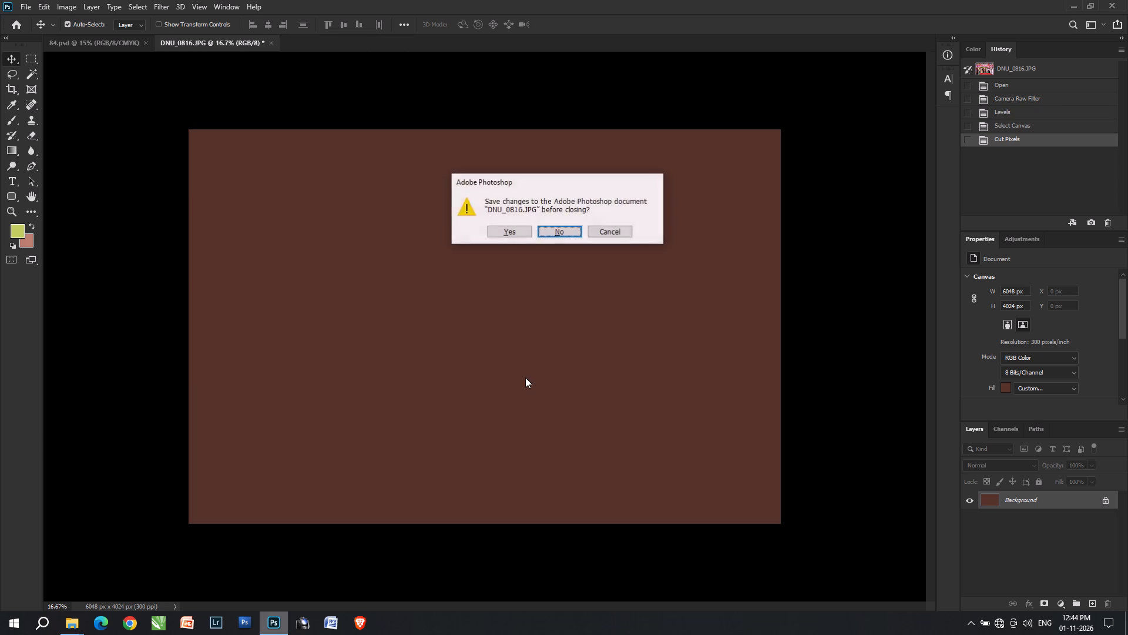
{"action": "key", "text": "Return"}
In File Explorer's 02 Wedding folder, move the used photos DNU_0816 and DNU_0819 into the done folder.
{"action": "key", "text": "alt+Tab"}
{"action": "scroll", "coordinate": [602, 393], "scroll_direction": "down", "scroll_amount": 4, "text": "alt"}
{"action": "key", "text": "BackSpace"}
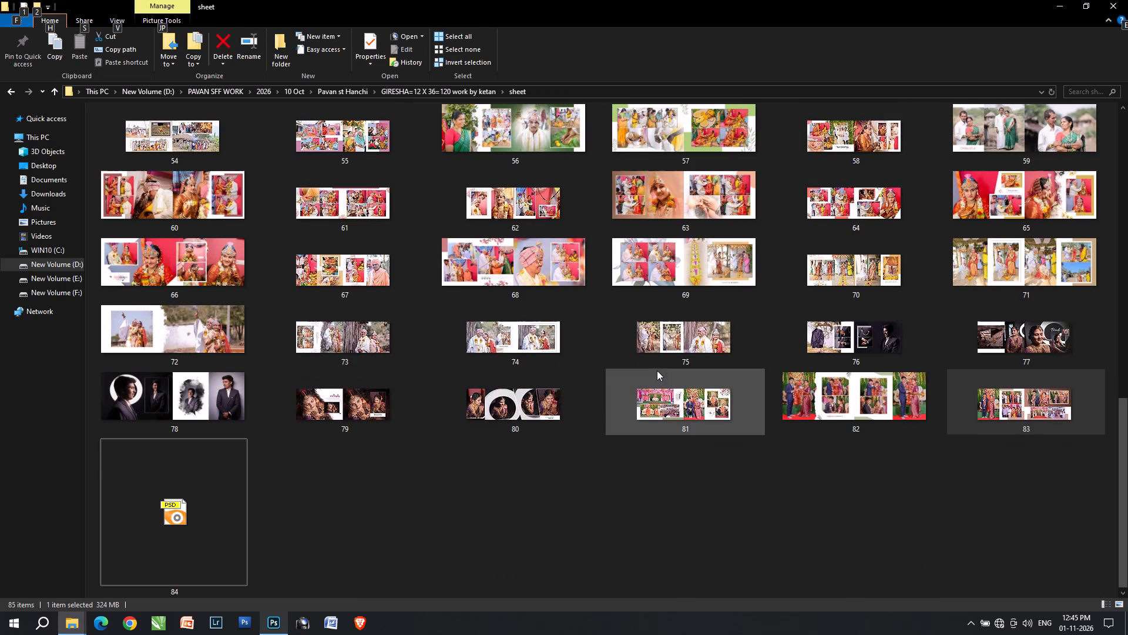
{"action": "left_click", "coordinate": [648, 217]}
{"action": "key", "text": "BackSpace"}
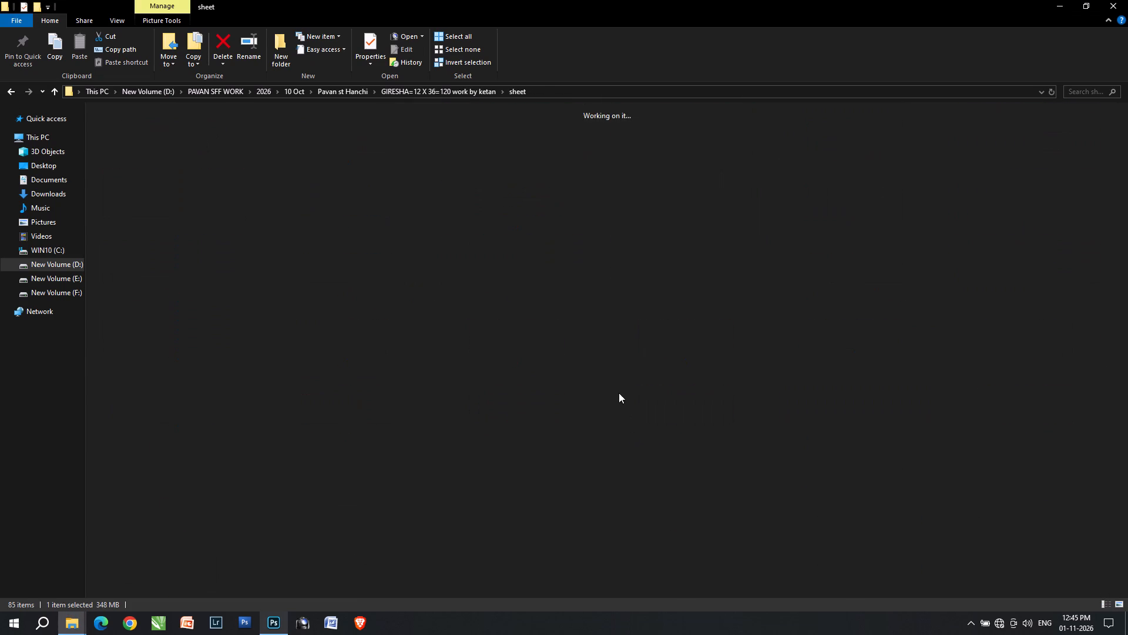
{"action": "double_click", "coordinate": [355, 237]}
{"action": "left_click", "coordinate": [355, 237]}
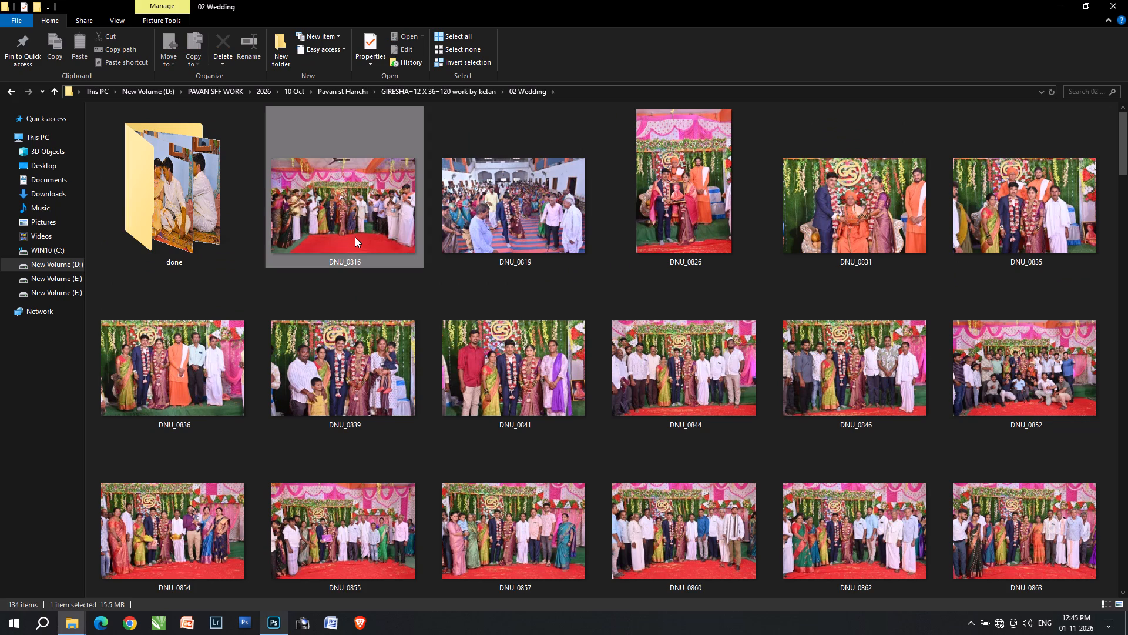
{"action": "left_click", "coordinate": [556, 239], "text": "ctrl"}
{"action": "left_click_drag", "start_coordinate": [389, 236], "coordinate": [169, 225]}
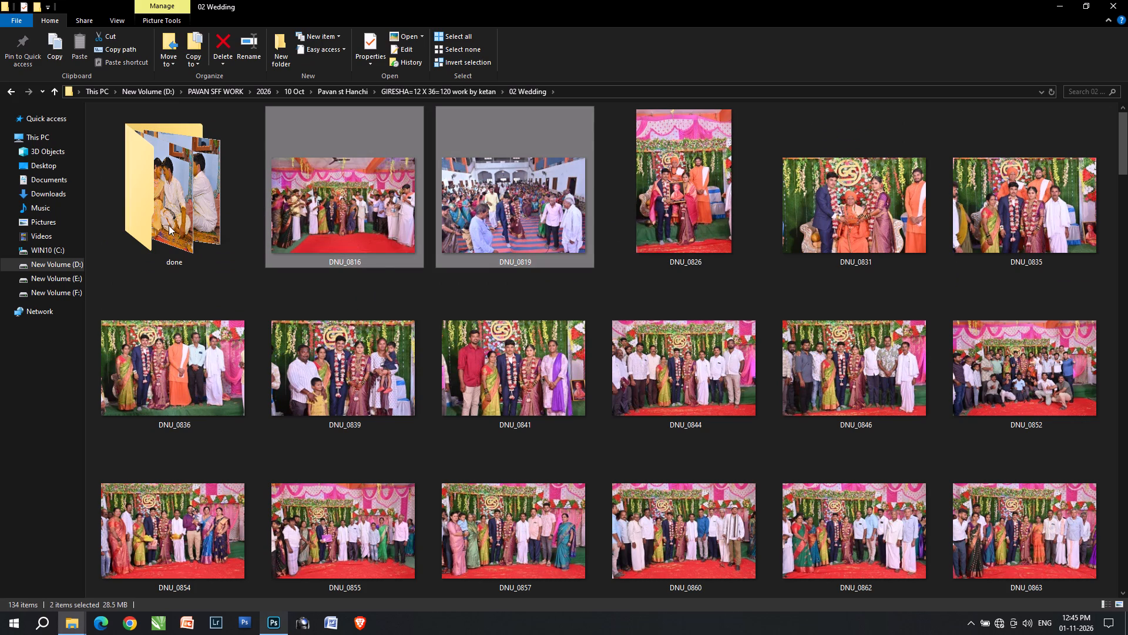
{"action": "left_click_drag", "start_coordinate": [169, 225], "coordinate": [234, 230]}
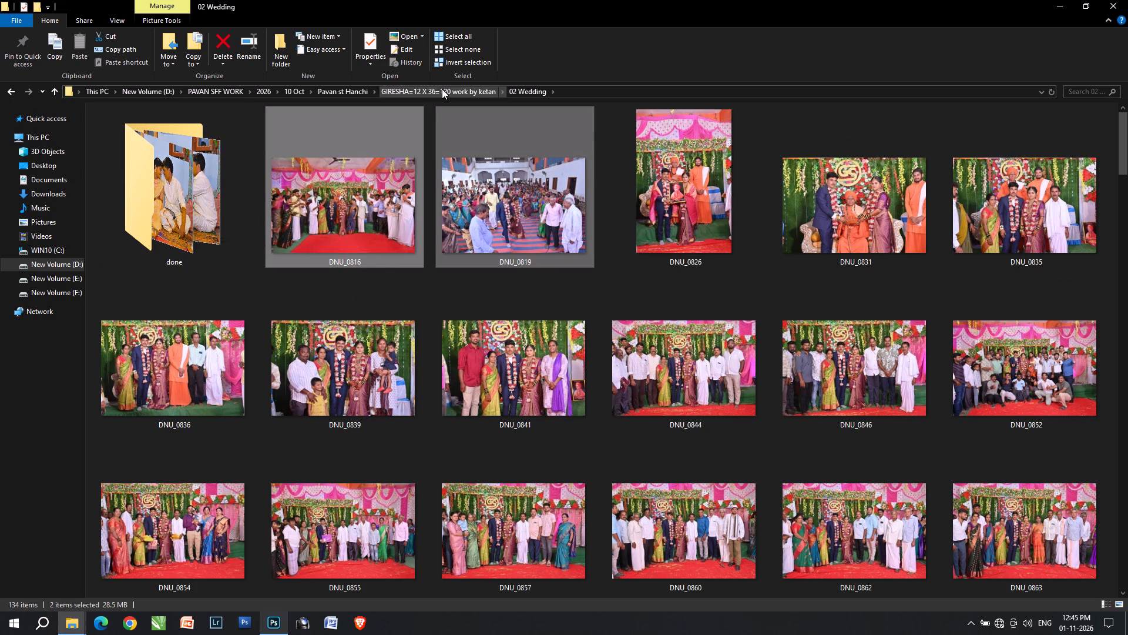
Look through the sheet folder's album spreads and the BG folder's photos in the GIRESHA project folder.
{"action": "left_click", "coordinate": [442, 89]}
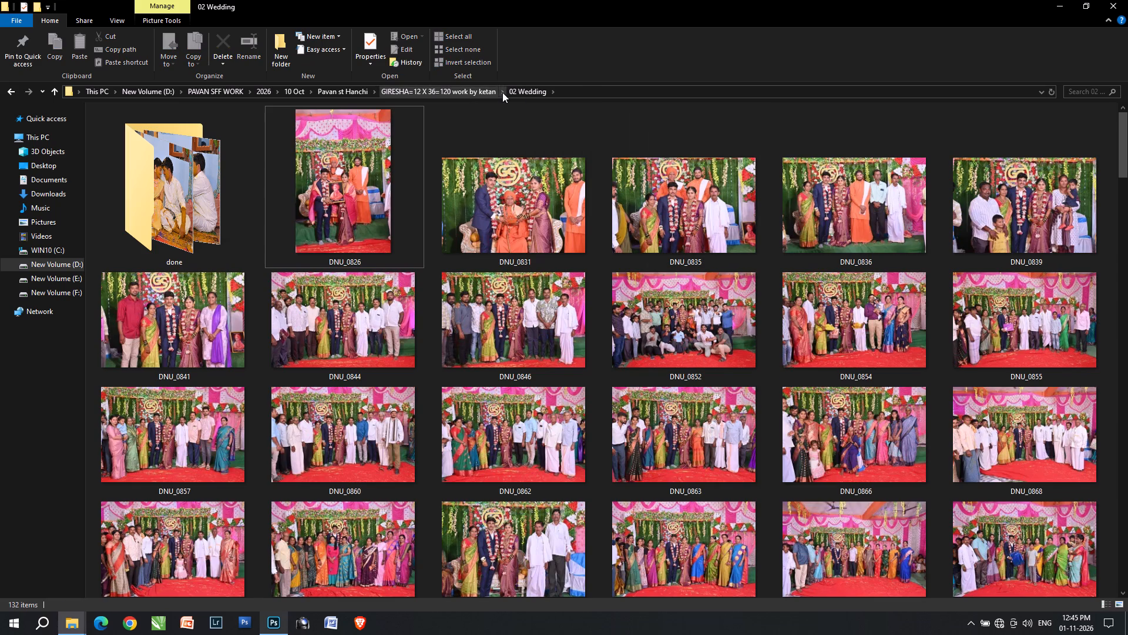
{"action": "left_click", "coordinate": [502, 92]}
{"action": "left_click", "coordinate": [469, 94]}
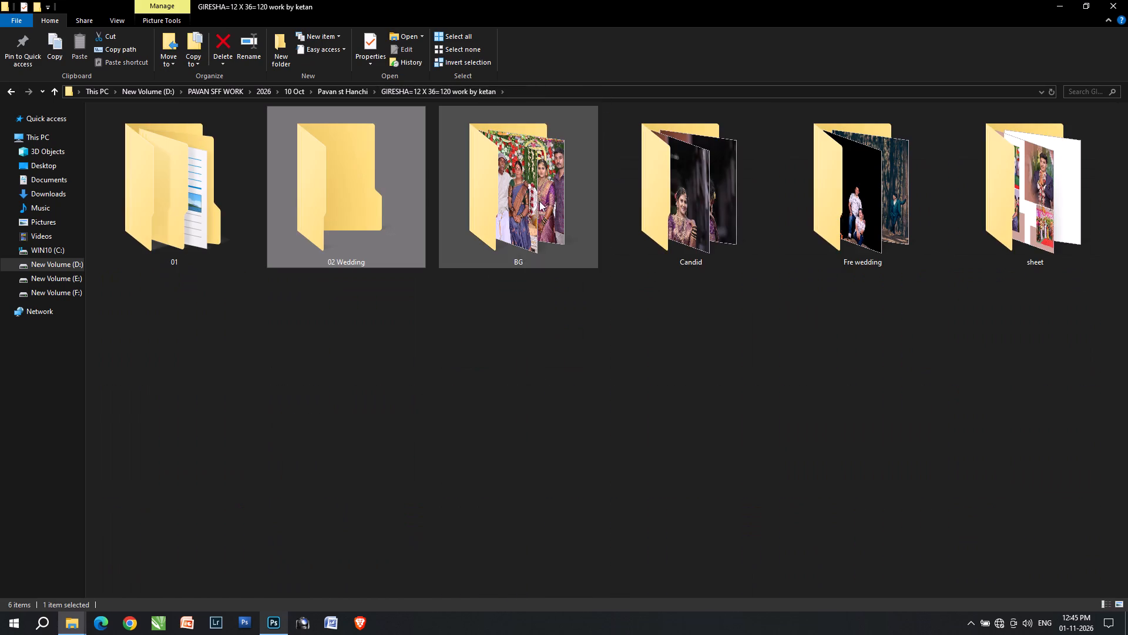
{"action": "double_click", "coordinate": [1036, 210]}
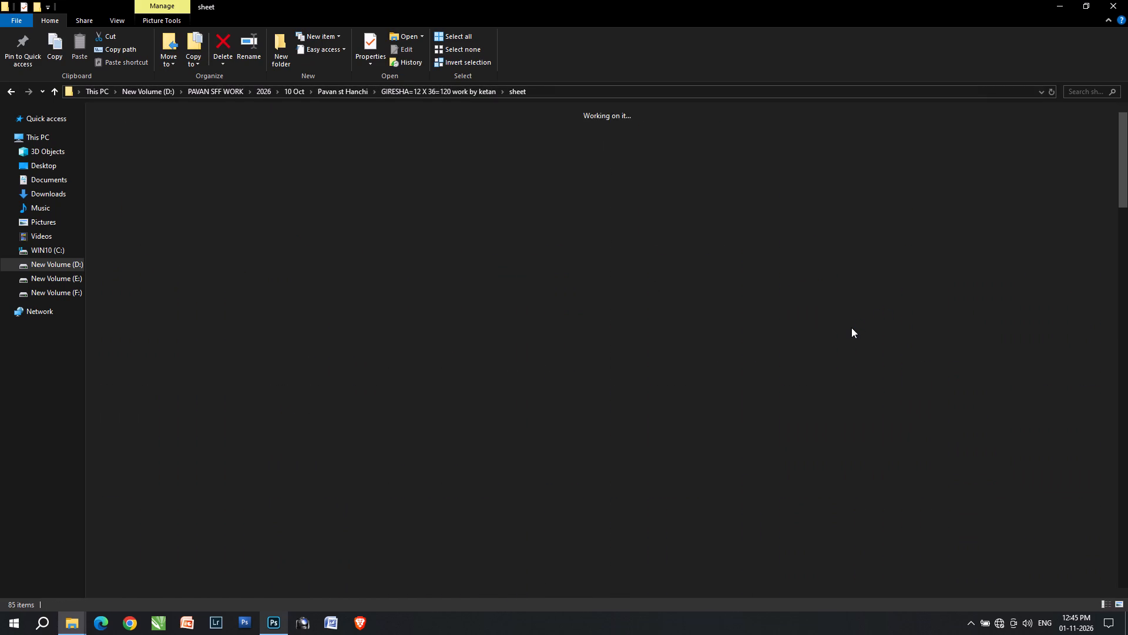
{"action": "scroll", "coordinate": [717, 320], "scroll_direction": "down", "scroll_amount": 17}
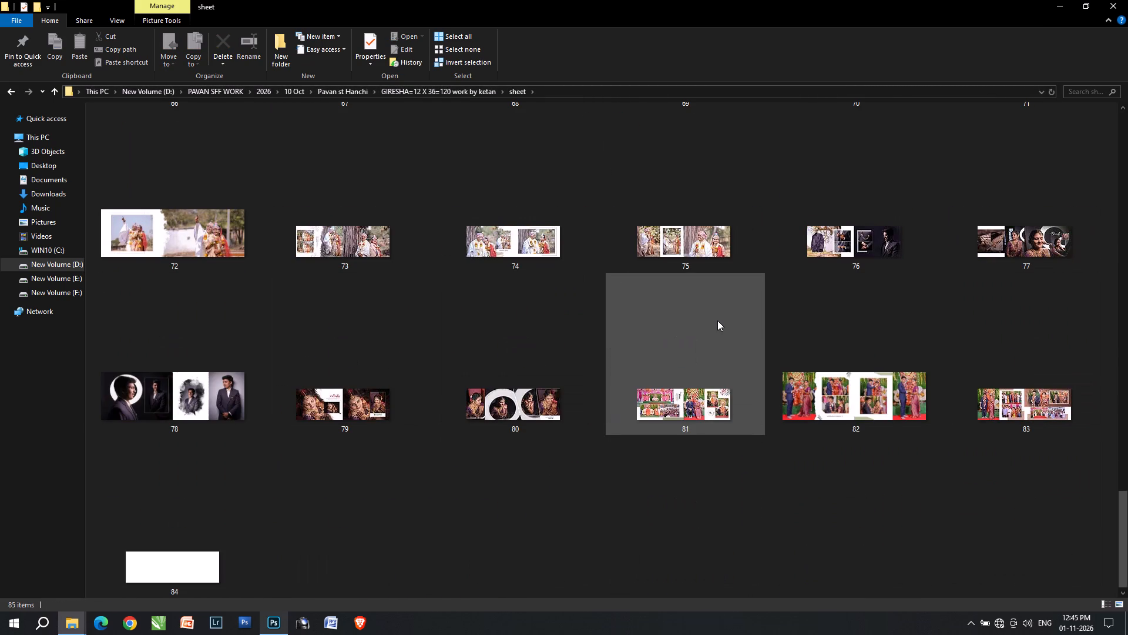
{"action": "scroll", "coordinate": [717, 320], "scroll_direction": "down", "scroll_amount": 2}
{"action": "scroll", "coordinate": [585, 442], "scroll_direction": "up", "scroll_amount": 10}
{"action": "scroll", "coordinate": [553, 346], "scroll_direction": "down", "scroll_amount": 1}
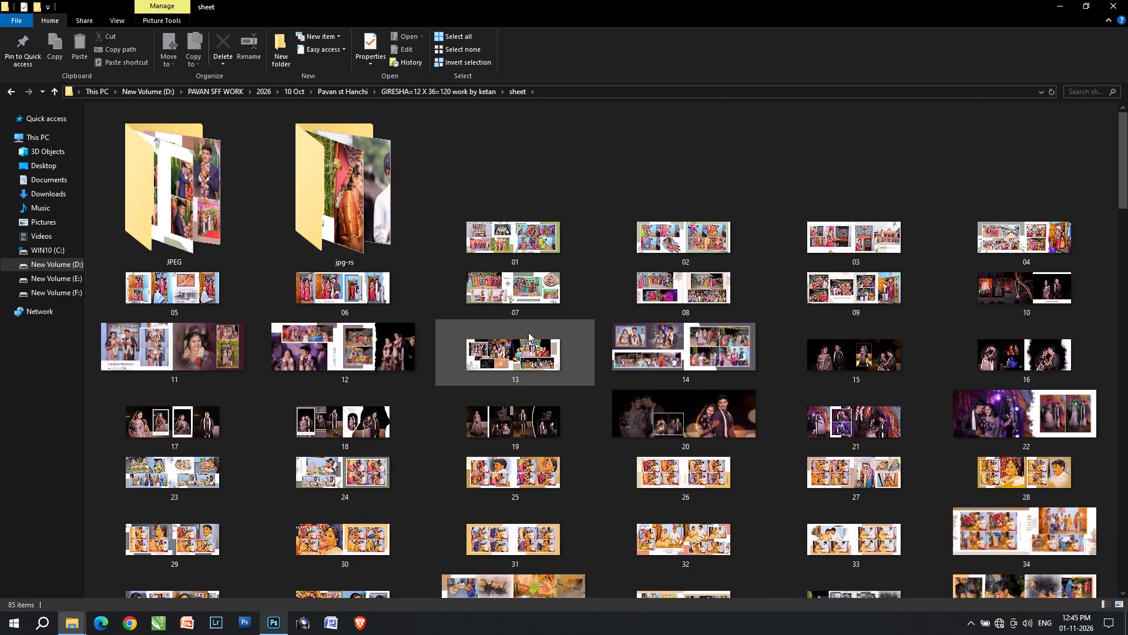
{"action": "scroll", "coordinate": [495, 295], "scroll_direction": "up", "scroll_amount": 2}
{"action": "key", "text": "BackSpace"}
{"action": "double_click", "coordinate": [505, 232]}
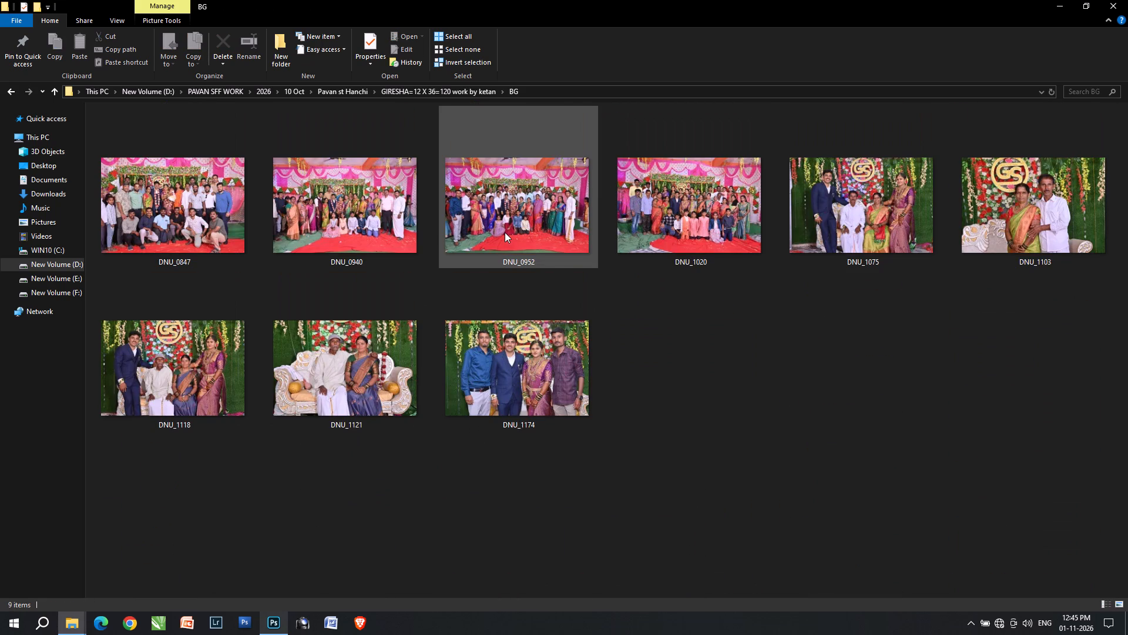
{"action": "key", "text": "BackSpace"}
In the Candid folder, move the used photos DSC08728 and DSC08734 into the done folder.
{"action": "left_click", "coordinate": [622, 207]}
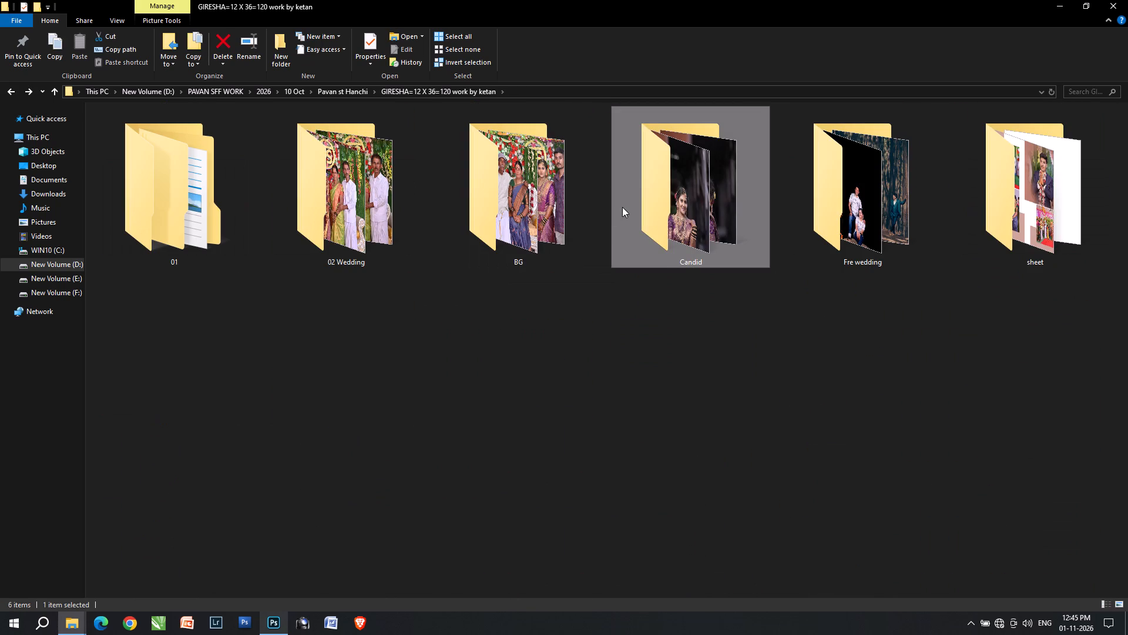
{"action": "double_click", "coordinate": [605, 218]}
{"action": "scroll", "coordinate": [367, 400], "scroll_direction": "down", "scroll_amount": 5}
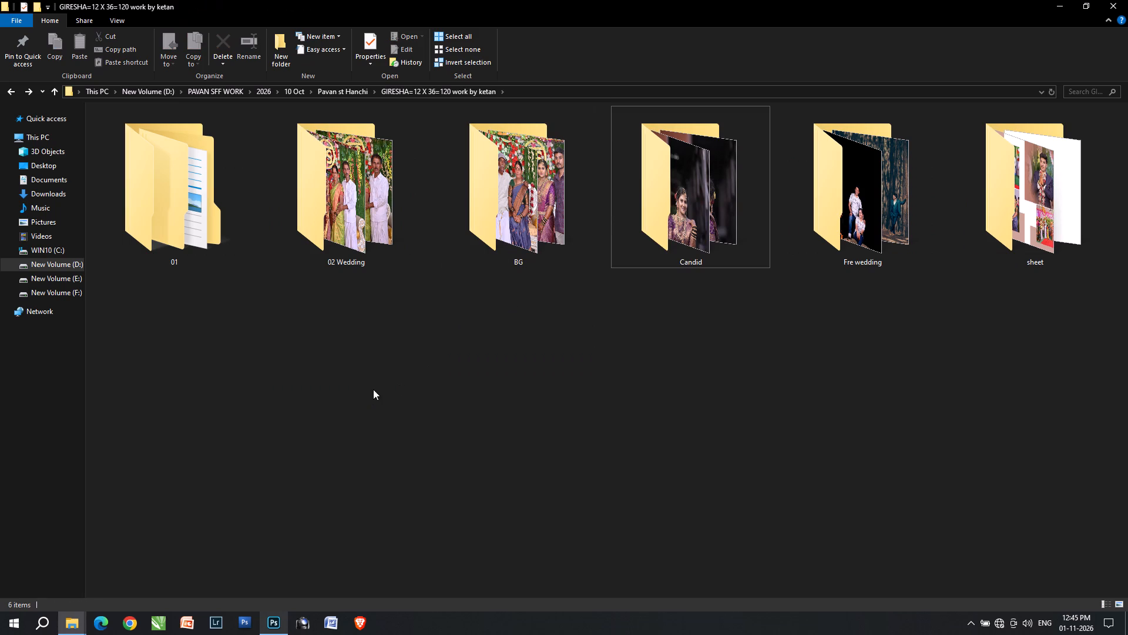
{"action": "scroll", "coordinate": [603, 291], "scroll_direction": "up", "scroll_amount": 1}
{"action": "double_click", "coordinate": [660, 234]}
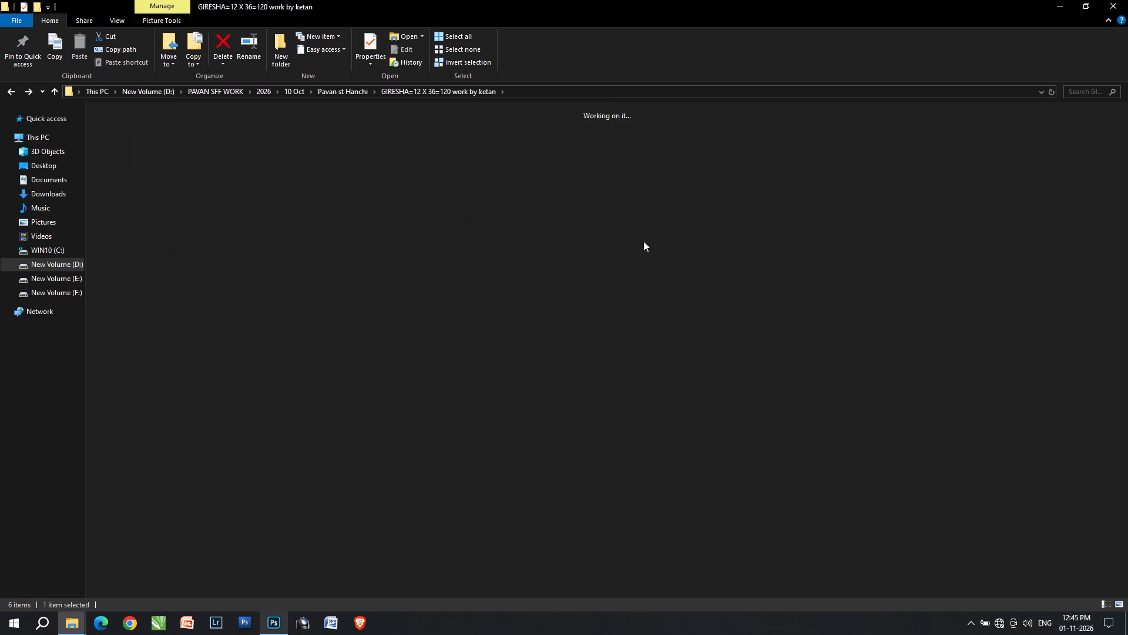
{"action": "scroll", "coordinate": [491, 260], "scroll_direction": "down", "scroll_amount": 3}
{"action": "scroll", "coordinate": [498, 296], "scroll_direction": "up", "scroll_amount": 3}
{"action": "scroll", "coordinate": [506, 324], "scroll_direction": "down", "scroll_amount": 1}
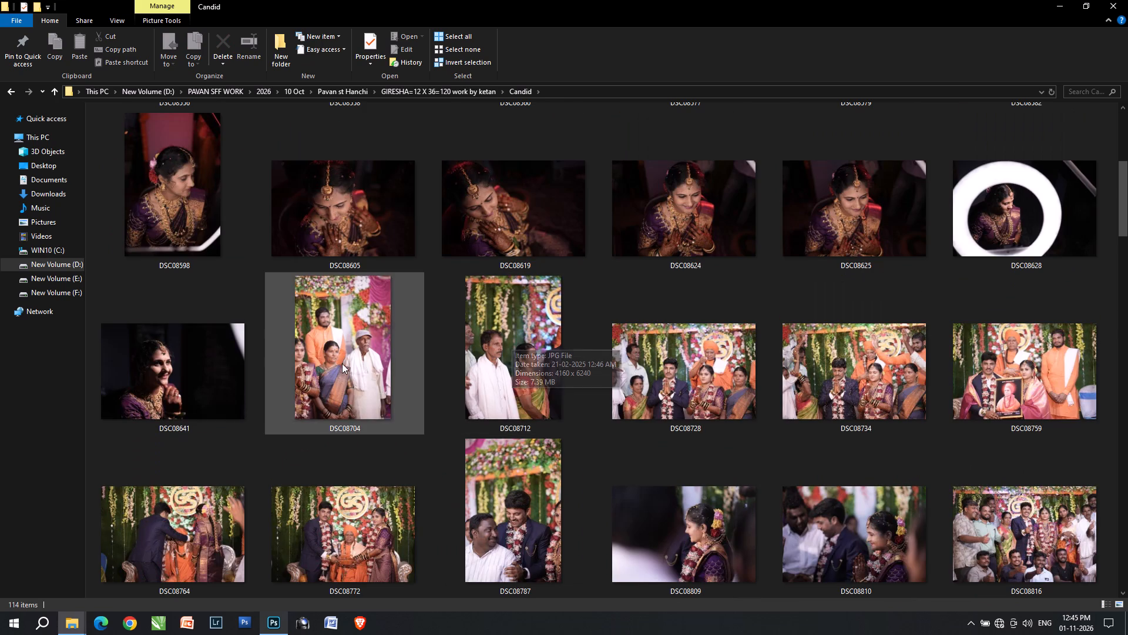
{"action": "left_click", "coordinate": [337, 359]}
{"action": "left_click", "coordinate": [634, 353]}
{"action": "left_click", "coordinate": [865, 378], "text": "ctrl"}
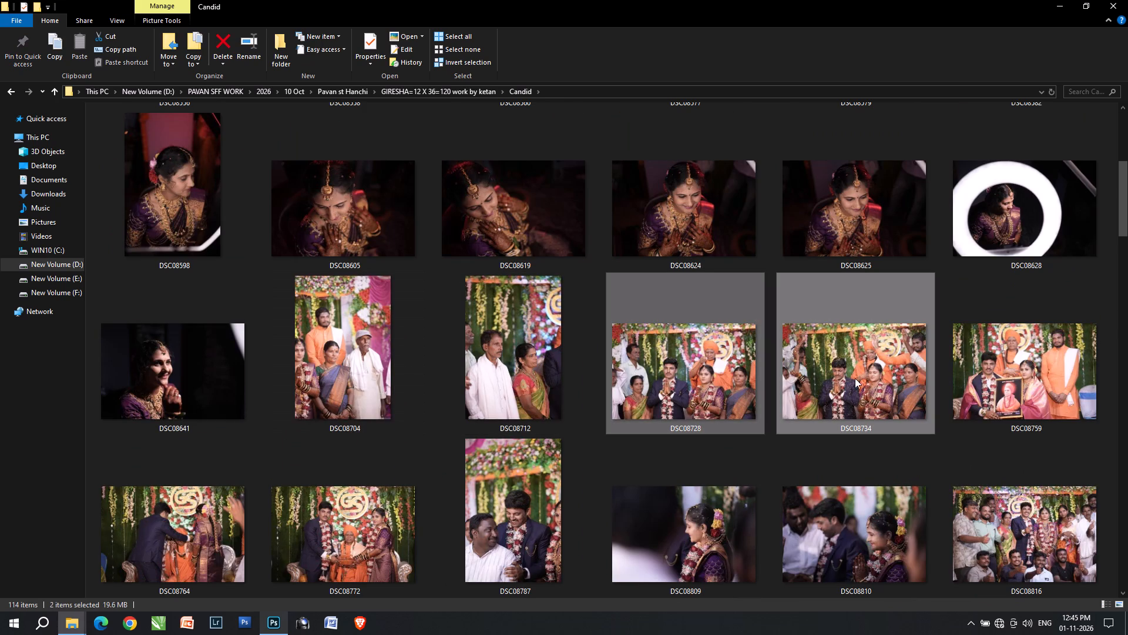
{"action": "key", "text": "ctrl+x"}
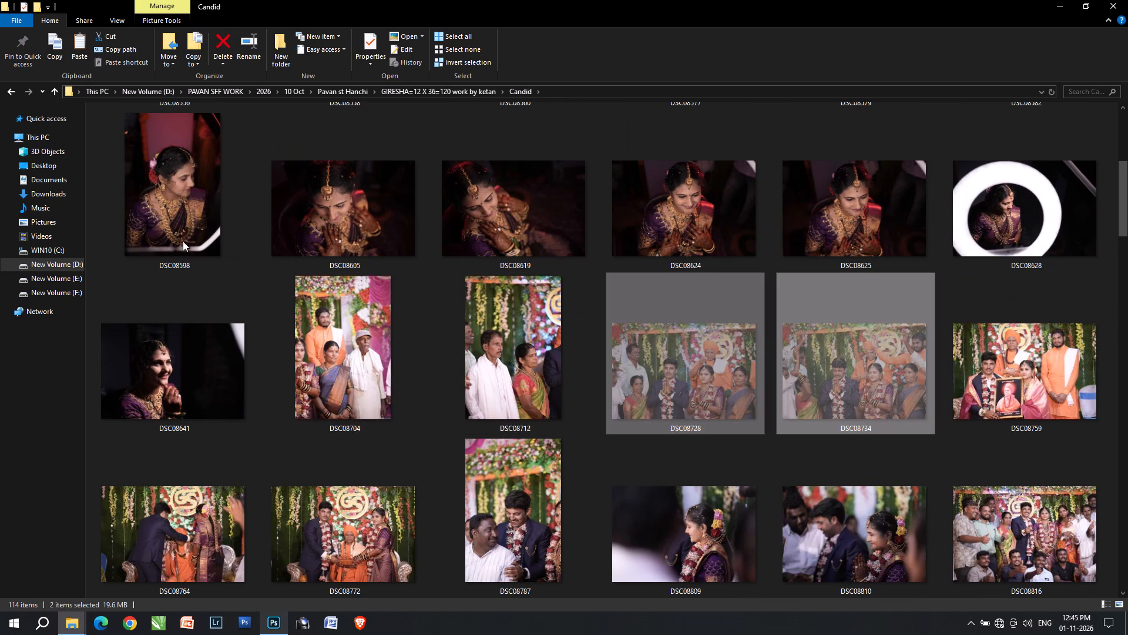
{"action": "scroll", "coordinate": [196, 239], "scroll_direction": "up", "scroll_amount": 4}
{"action": "double_click", "coordinate": [145, 199]}
{"action": "key", "text": "ctrl+v"}
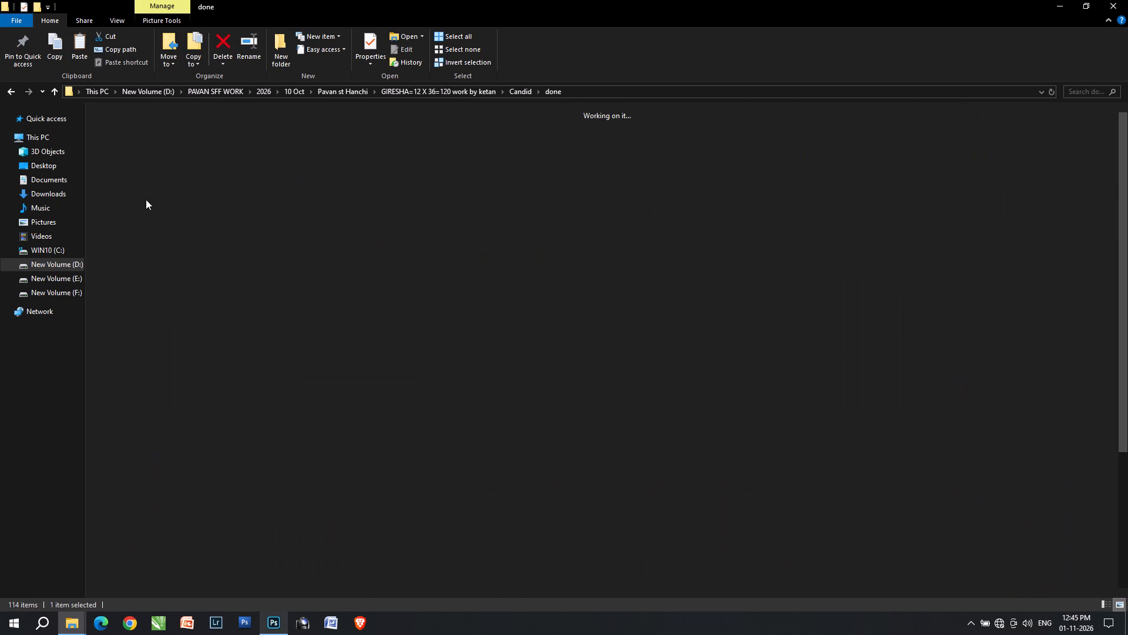
{"action": "key", "text": "BackSpace"}
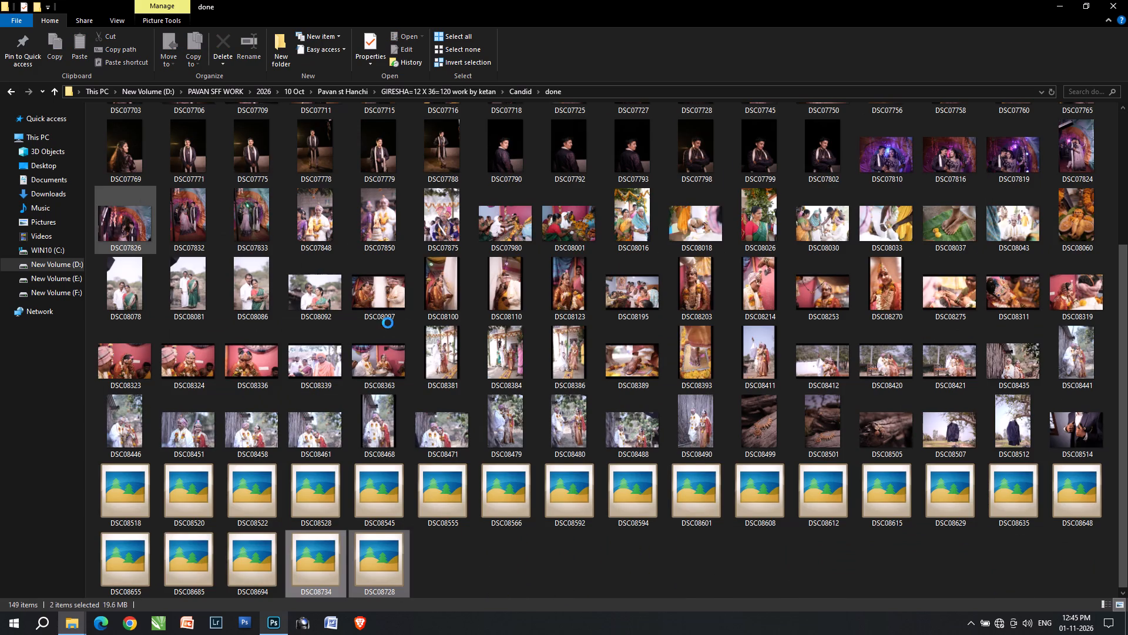
Browse the remaining Candid photos and preview DSC08759, DSC08764 and DSC08772 at full size.
{"action": "scroll", "coordinate": [519, 382], "scroll_direction": "down", "scroll_amount": 3}
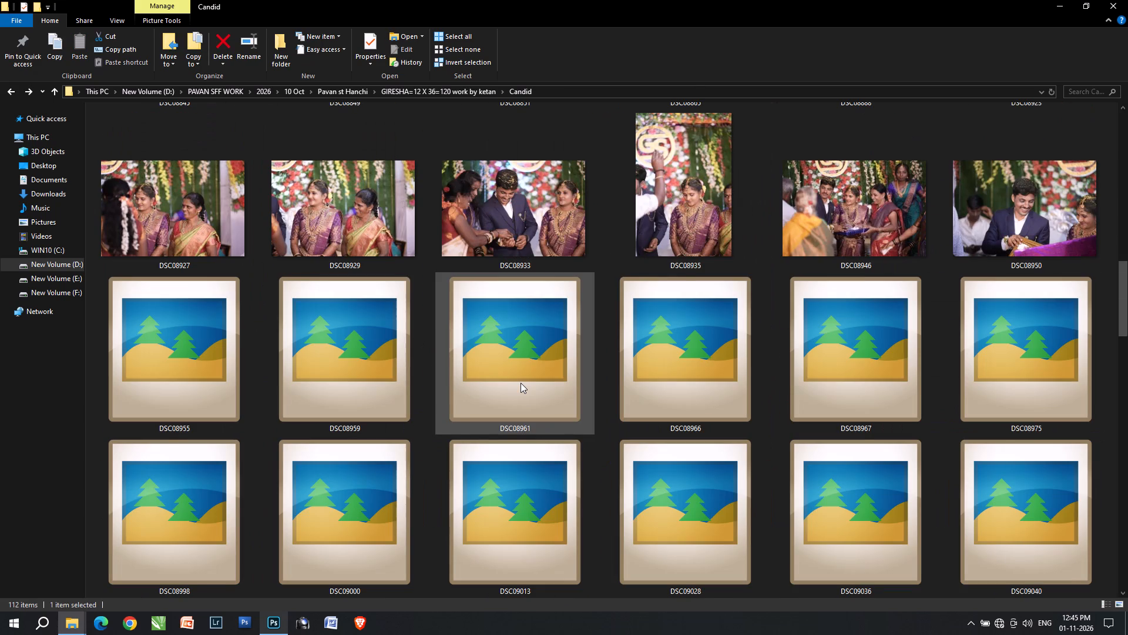
{"action": "scroll", "coordinate": [521, 383], "scroll_direction": "down", "scroll_amount": 2}
{"action": "scroll", "coordinate": [521, 383], "scroll_direction": "up", "scroll_amount": 2}
{"action": "scroll", "coordinate": [569, 380], "scroll_direction": "up", "scroll_amount": 1}
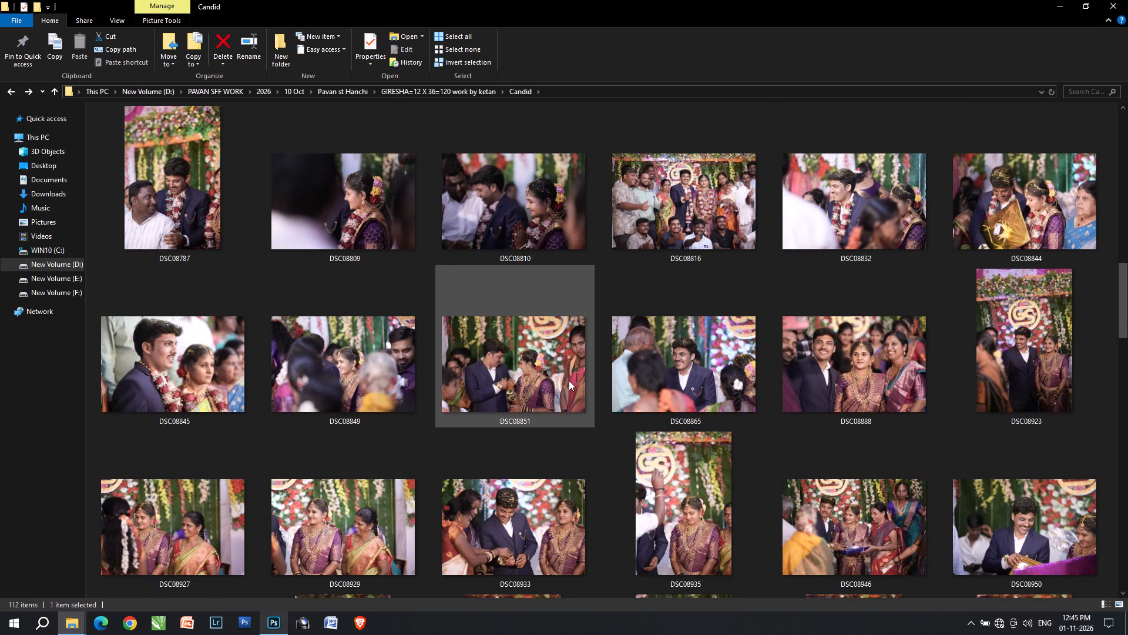
{"action": "scroll", "coordinate": [575, 380], "scroll_direction": "up", "scroll_amount": 1}
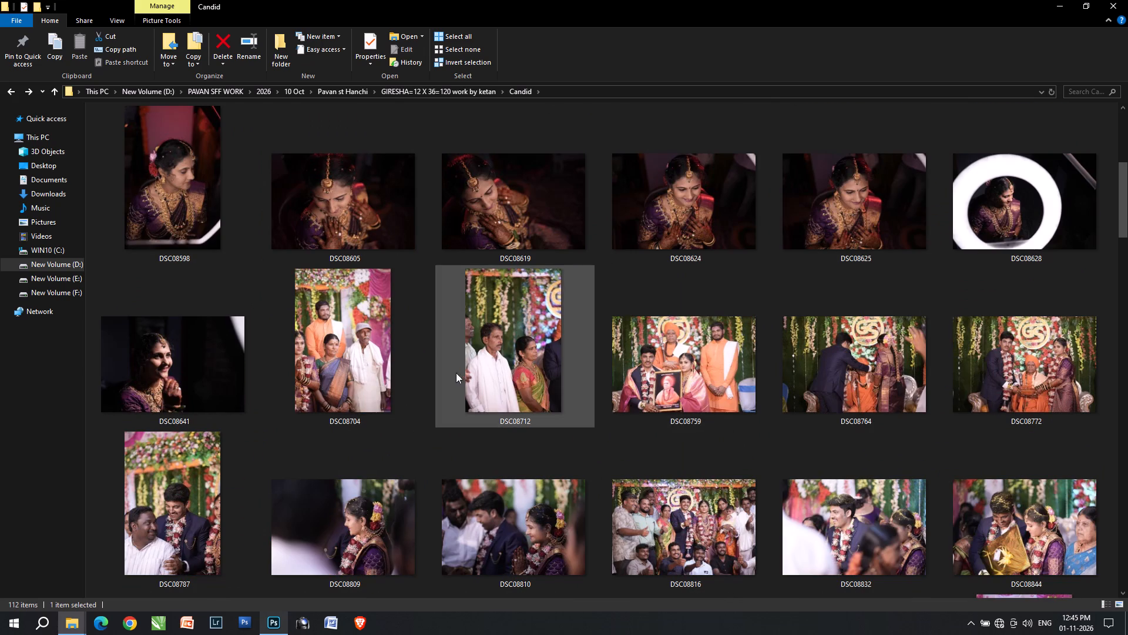
{"action": "double_click", "coordinate": [710, 367]}
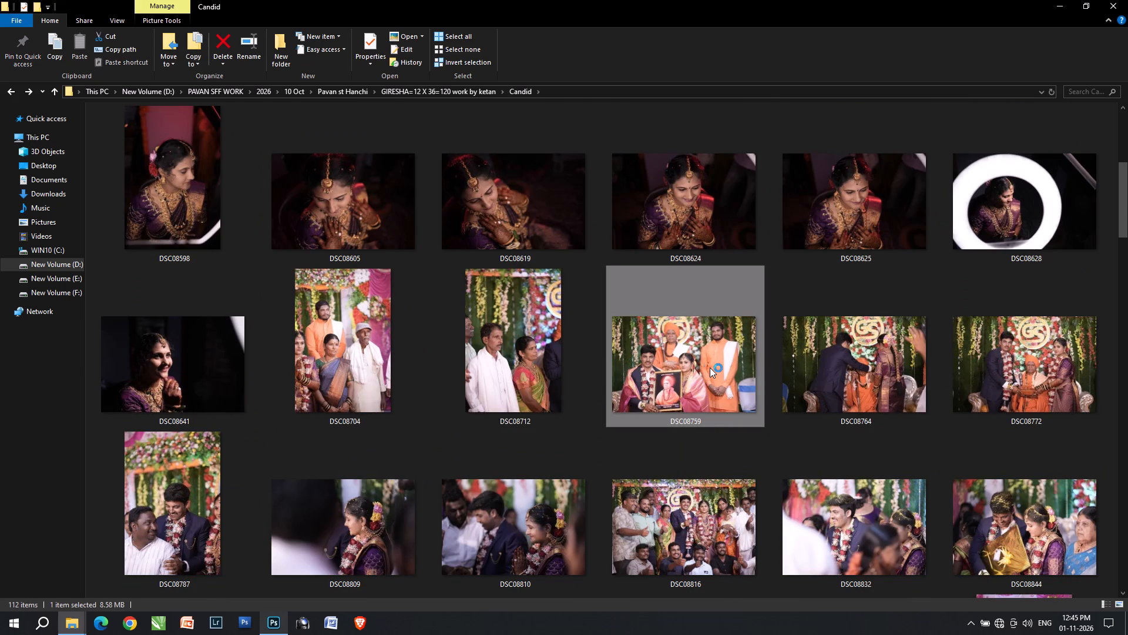
{"action": "key", "text": "Right"}
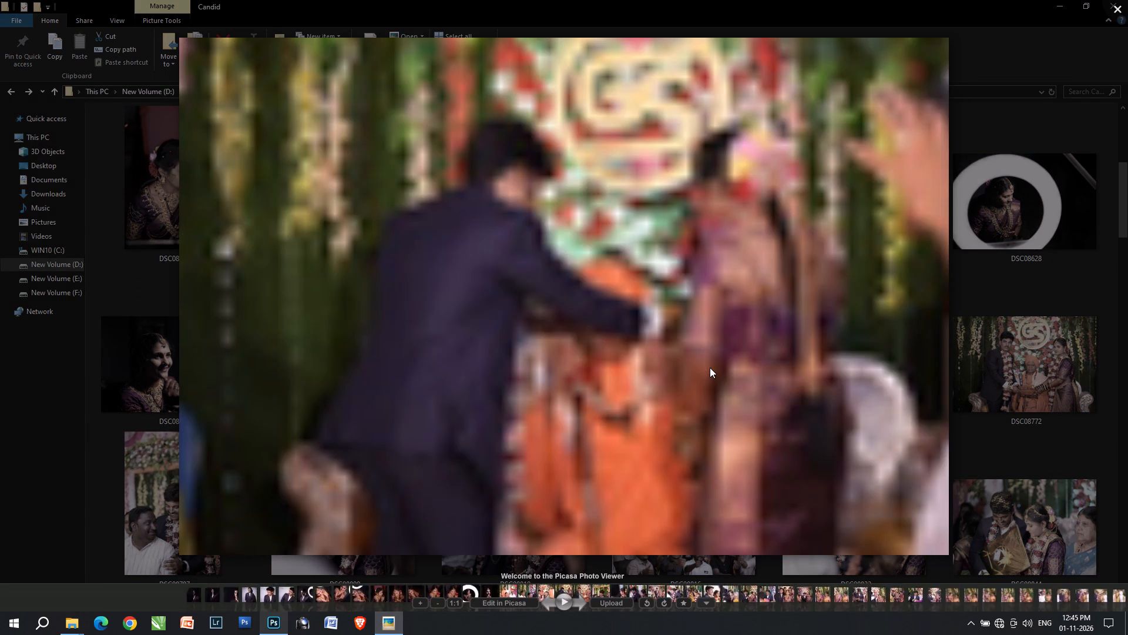
{"action": "key", "text": "Right"}
{"action": "key", "text": "Left"}
{"action": "key", "text": "Right"}
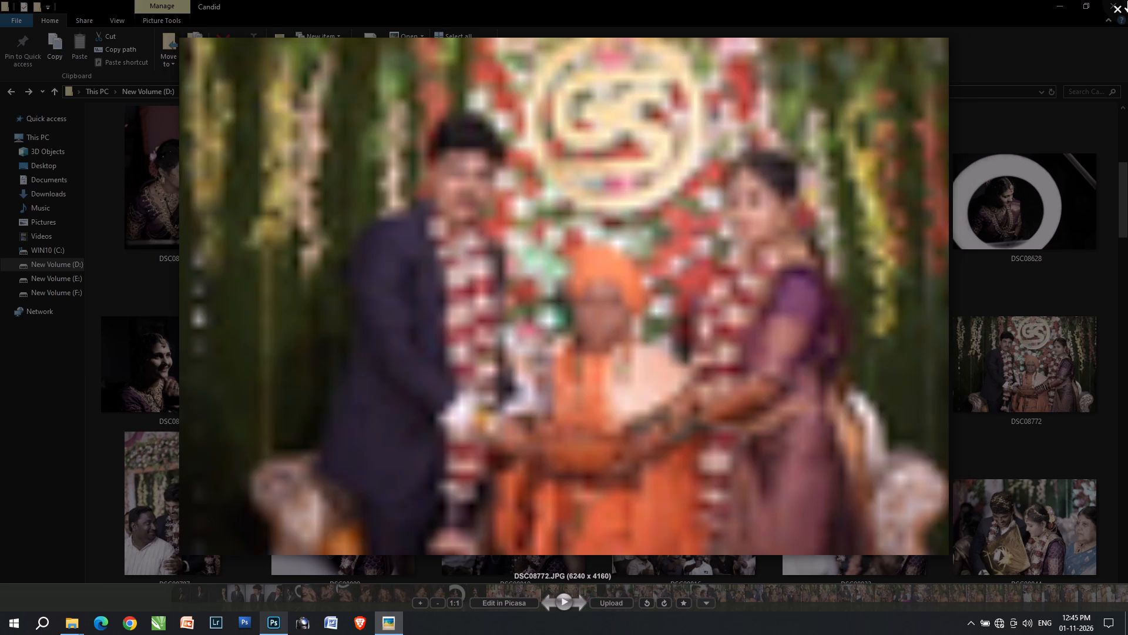
{"action": "left_click", "coordinate": [1127, 0]}
In the 02 Wedding folder, preview the photos DNU_0831, DNU_0835 and DNU_0836 at full size.
{"action": "key", "text": "BackSpace"}
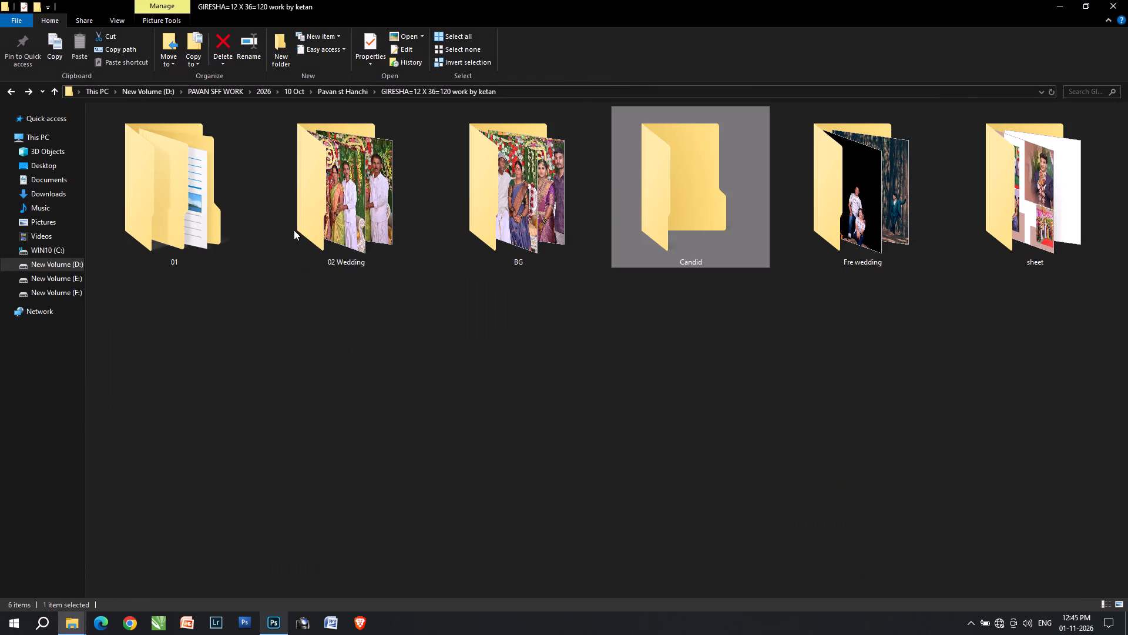
{"action": "double_click", "coordinate": [305, 230]}
{"action": "left_click", "coordinate": [384, 225]}
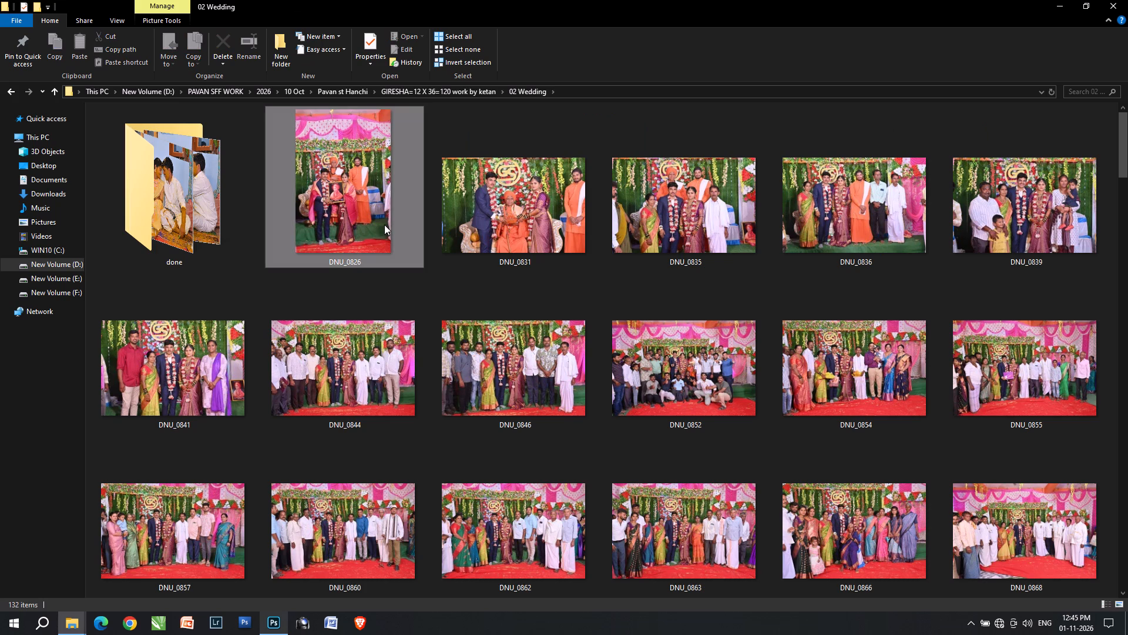
{"action": "left_click", "coordinate": [531, 223], "text": "ctrl"}
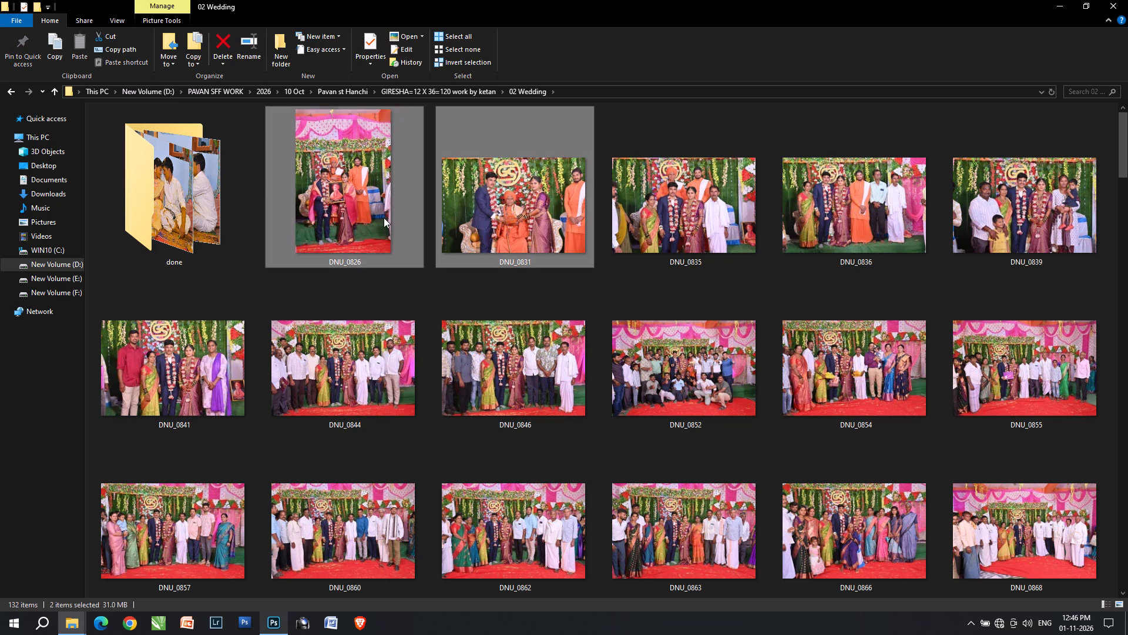
{"action": "double_click", "coordinate": [515, 228]}
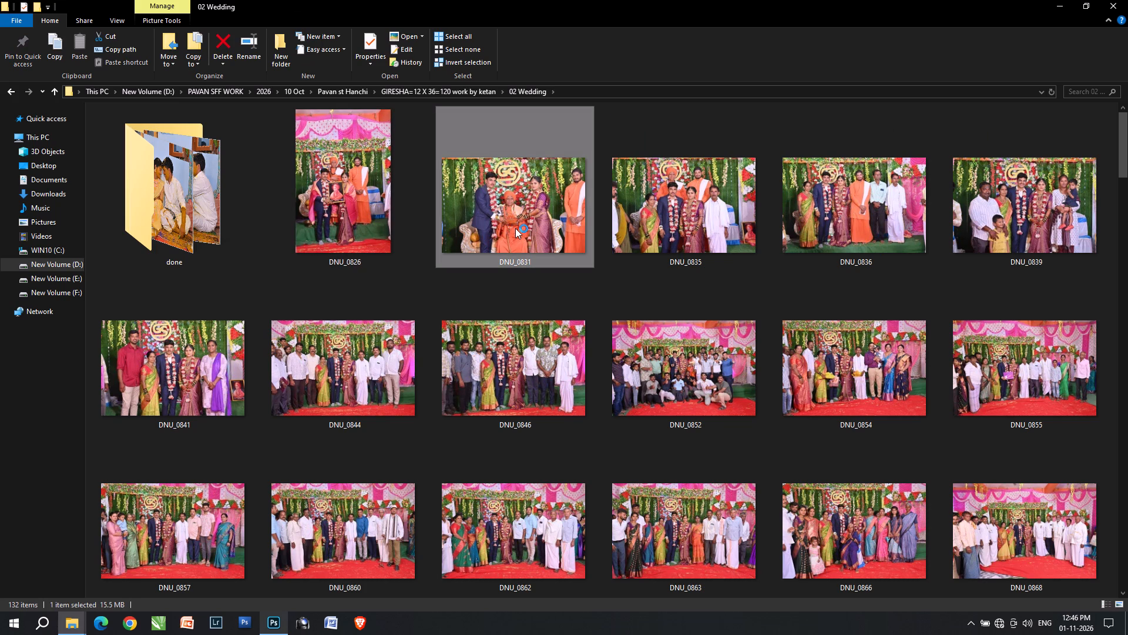
{"action": "scroll", "coordinate": [534, 313], "scroll_direction": "up", "scroll_amount": 3}
{"action": "key", "text": "Right"}
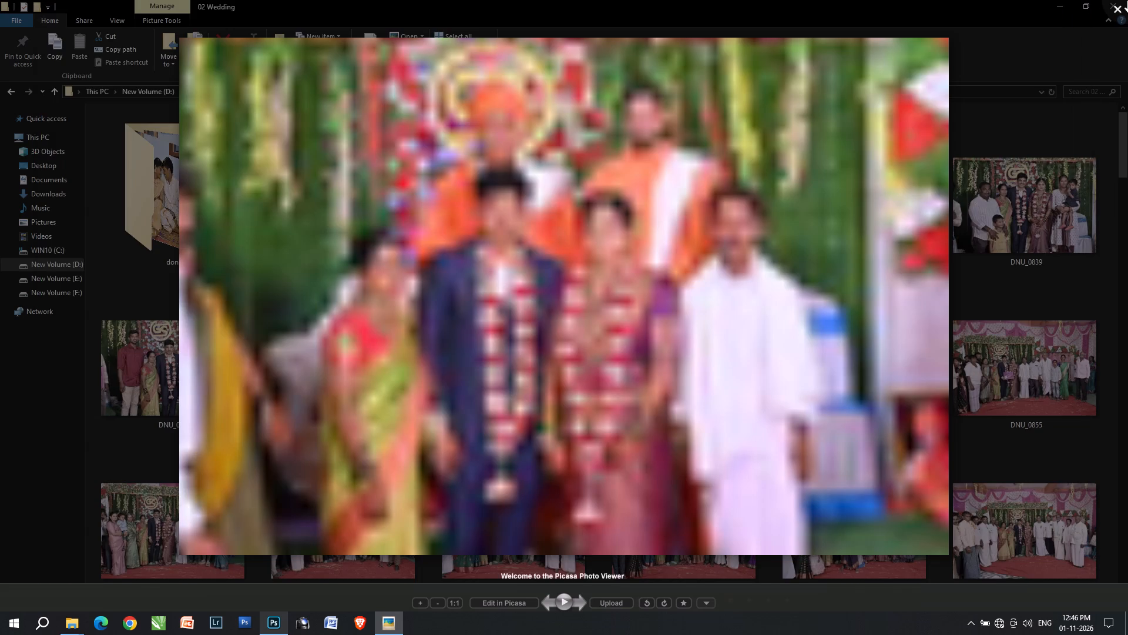
{"action": "key", "text": "Right"}
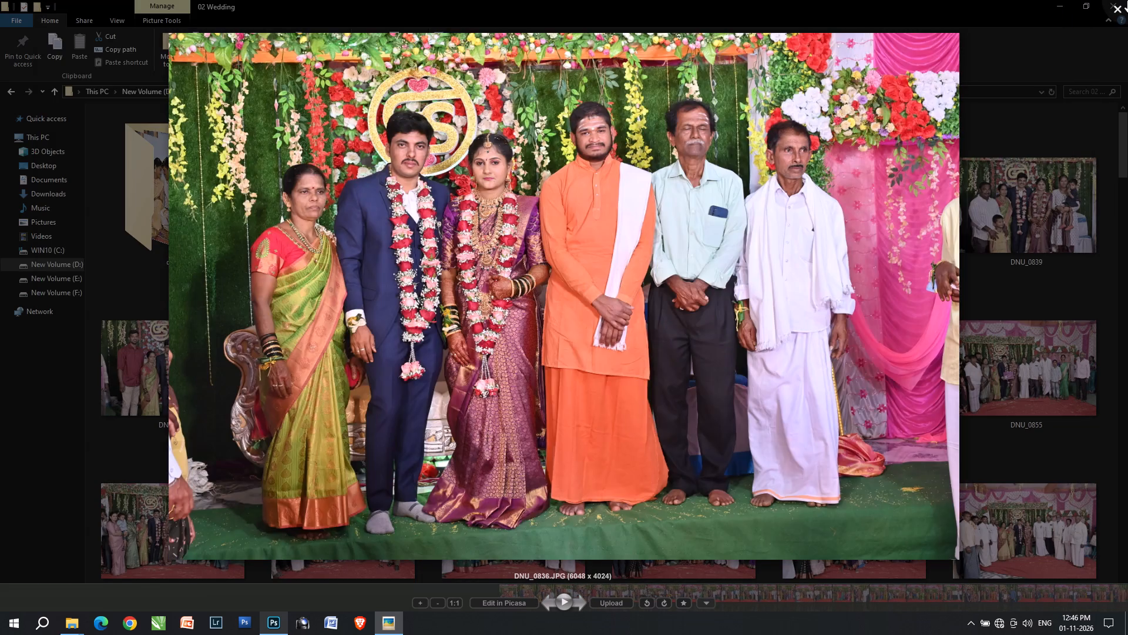
{"action": "left_click", "coordinate": [1127, 0]}
Open DNU_0826, DNU_0831 and DNU_0835 from 02 Wedding in Photoshop, then return to File Explorer.
{"action": "left_click", "coordinate": [408, 190]}
{"action": "left_click", "coordinate": [708, 232], "text": "shift"}
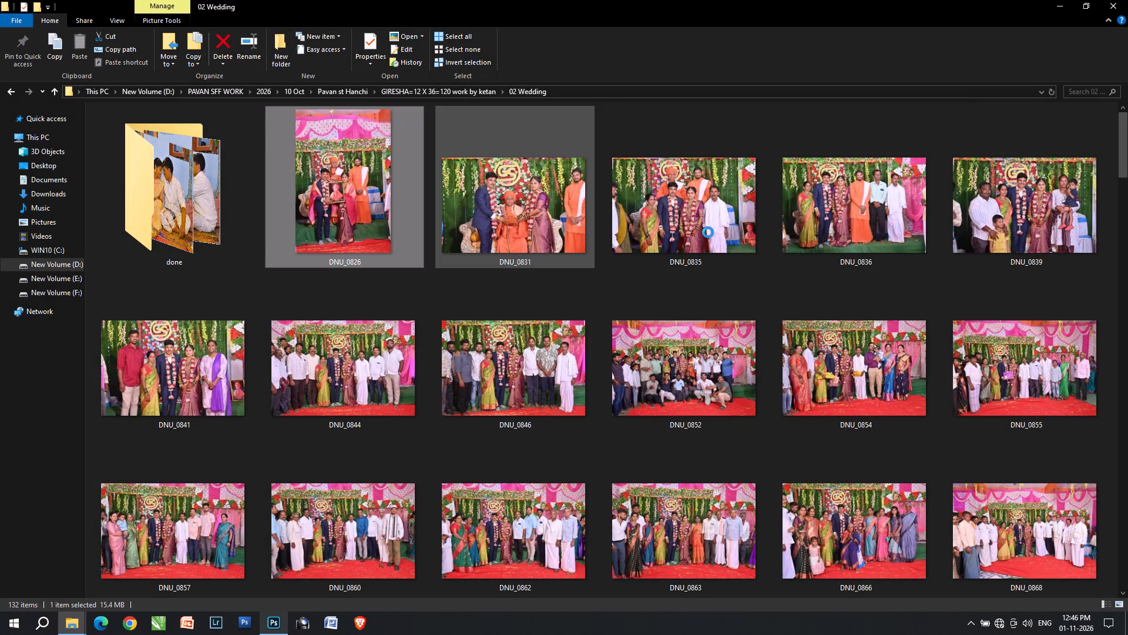
{"action": "left_click_drag", "start_coordinate": [365, 212], "coordinate": [518, 0]}
{"action": "key", "text": "alt+Tab"}
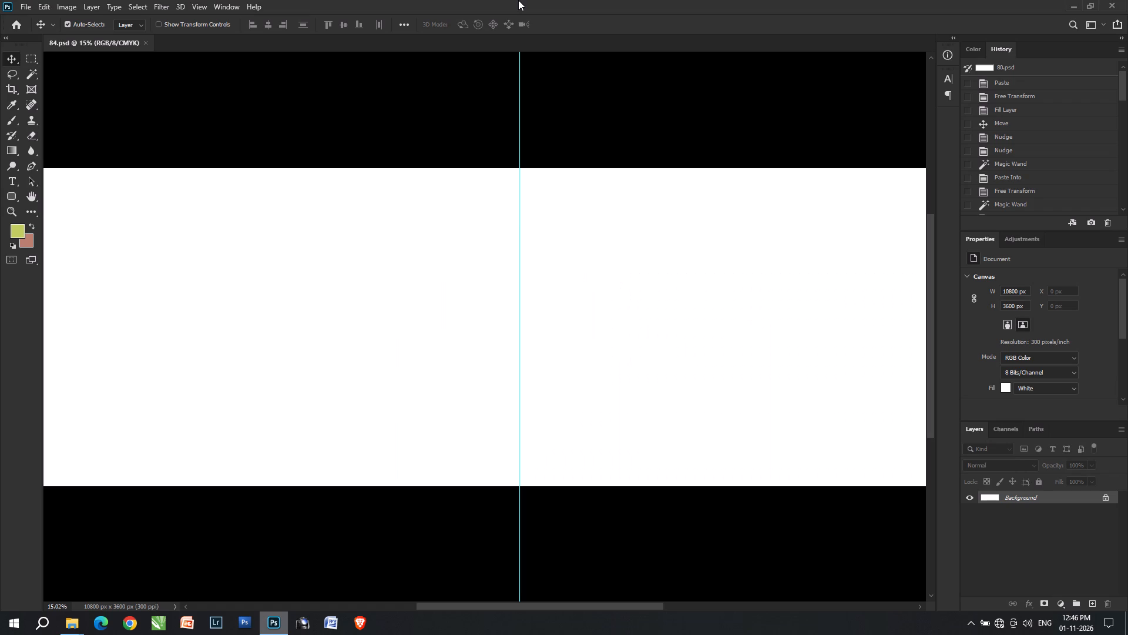
{"action": "left_click", "coordinate": [518, 0]}
{"action": "key", "text": "alt+Tab"}
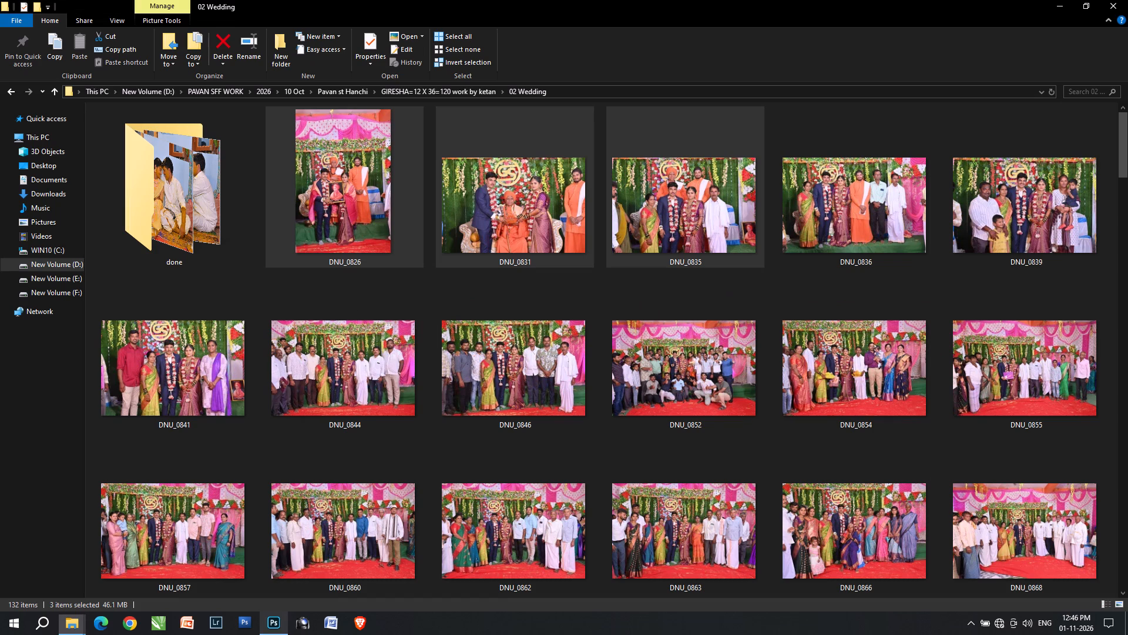
Go back to the Candid folder and find the stage photos starting at DSC08759.
{"action": "key", "text": "BackSpace"}
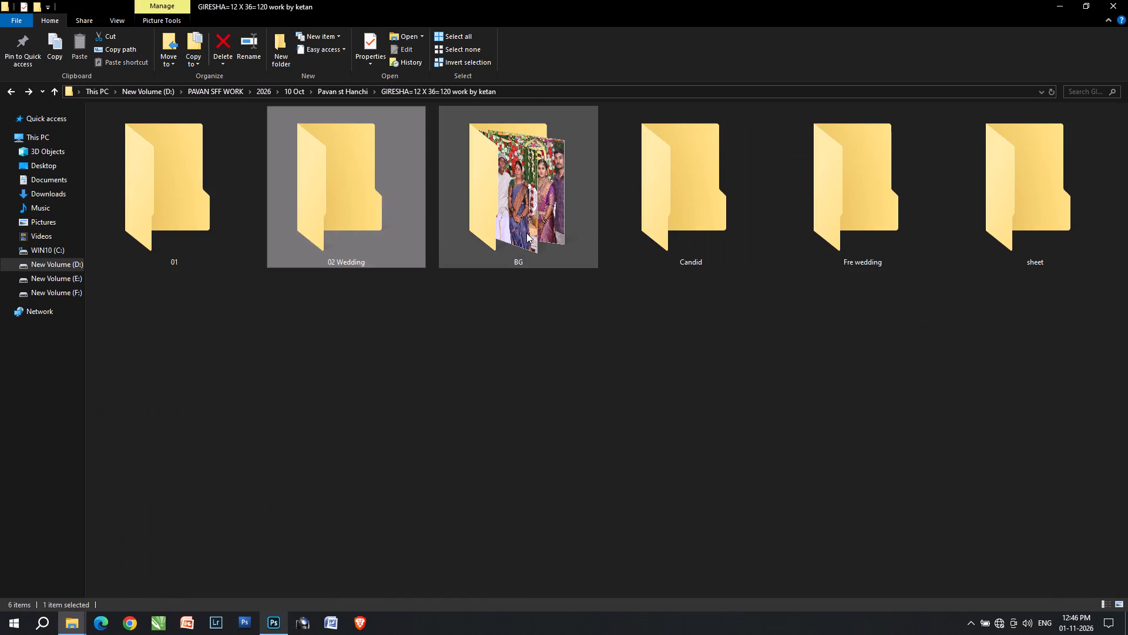
{"action": "key", "text": "Right"}
{"action": "key", "text": "Right"}
{"action": "key", "text": "Right"}
{"action": "key", "text": "Right"}
{"action": "key", "text": "Return"}
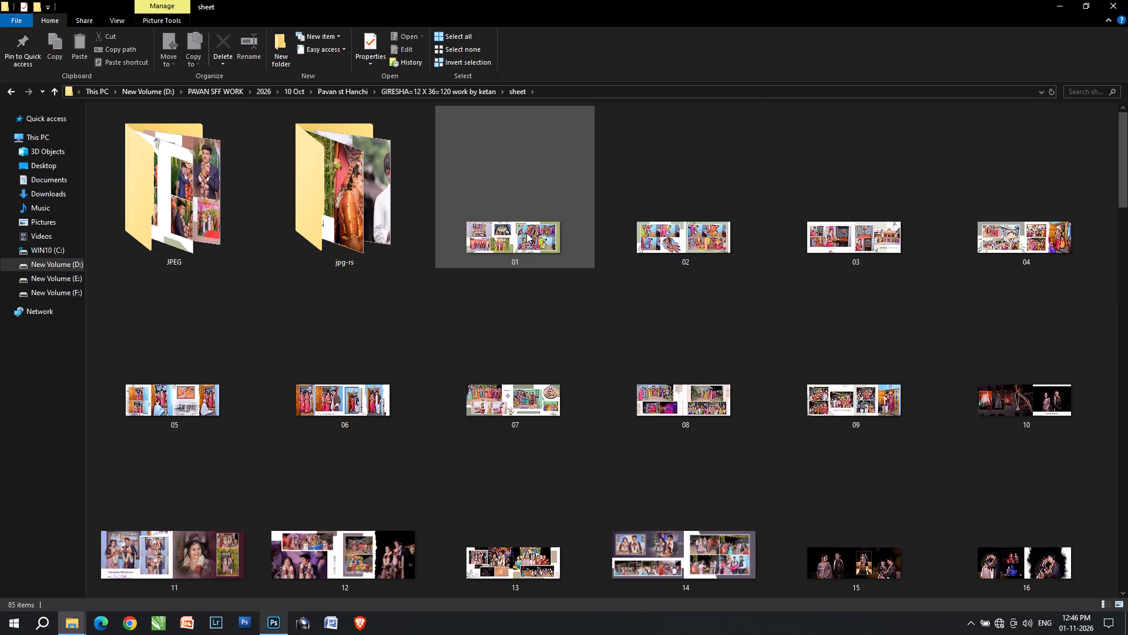
{"action": "key", "text": "BackSpace"}
{"action": "key", "text": "Left"}
{"action": "key", "text": "Left"}
{"action": "key", "text": "Return"}
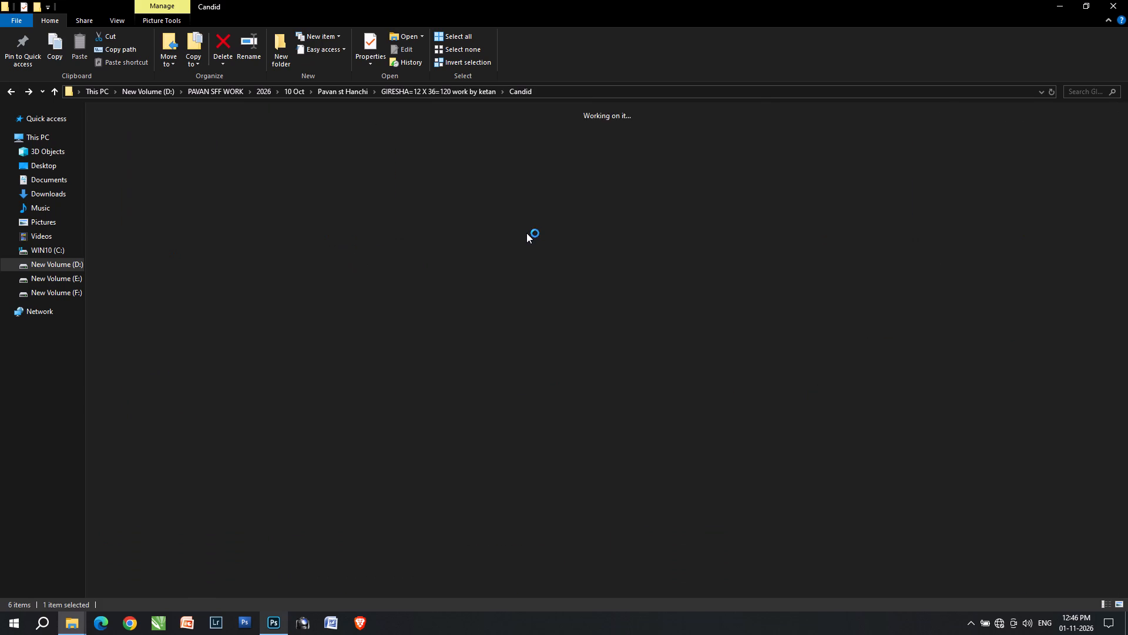
{"action": "key", "text": "Down"}
{"action": "key", "text": "Down"}
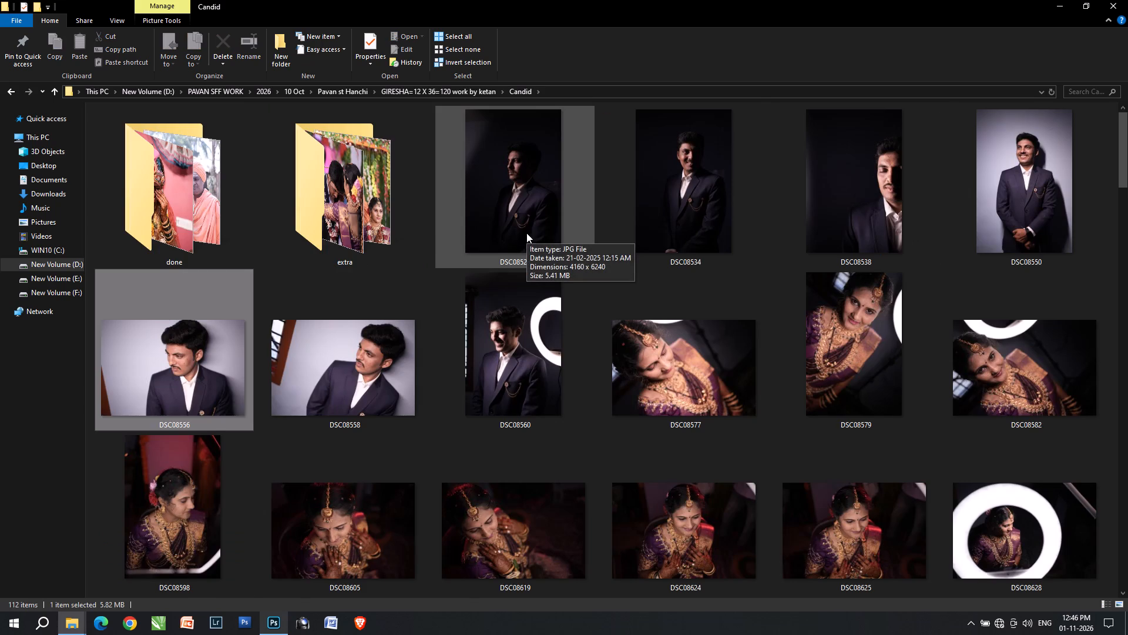
{"action": "key", "text": "Down"}
{"action": "scroll", "coordinate": [576, 330], "scroll_direction": "down", "scroll_amount": 1}
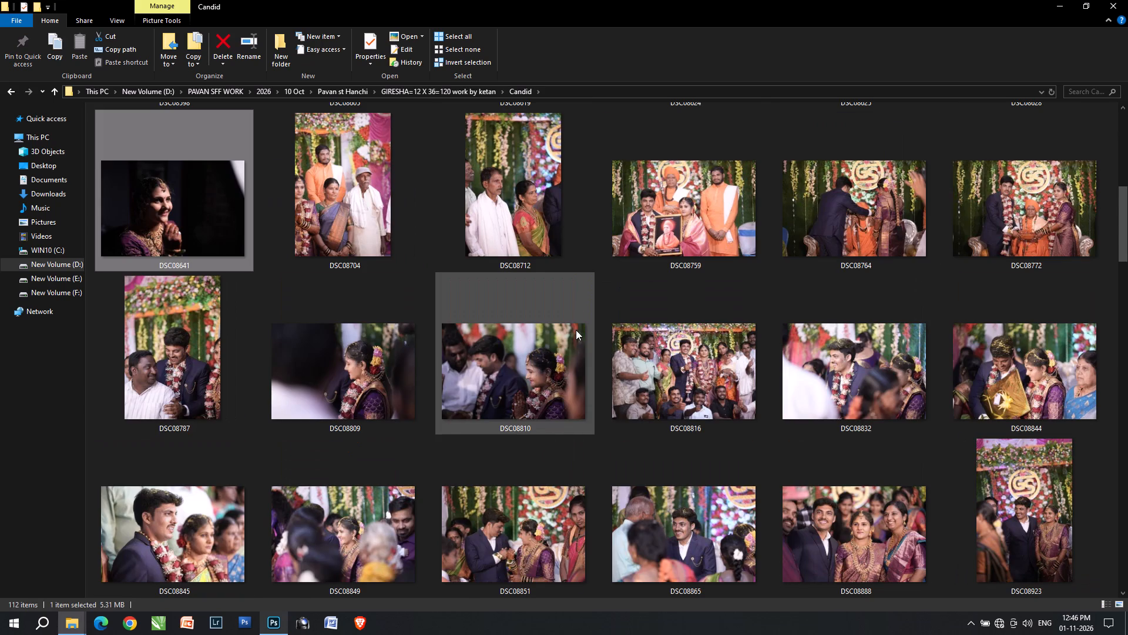
Pick out the Candid photos DSC08759, DSC08764 and DSC08772, and compare them at full size along with DSC08787.
{"action": "left_click", "coordinate": [700, 243]}
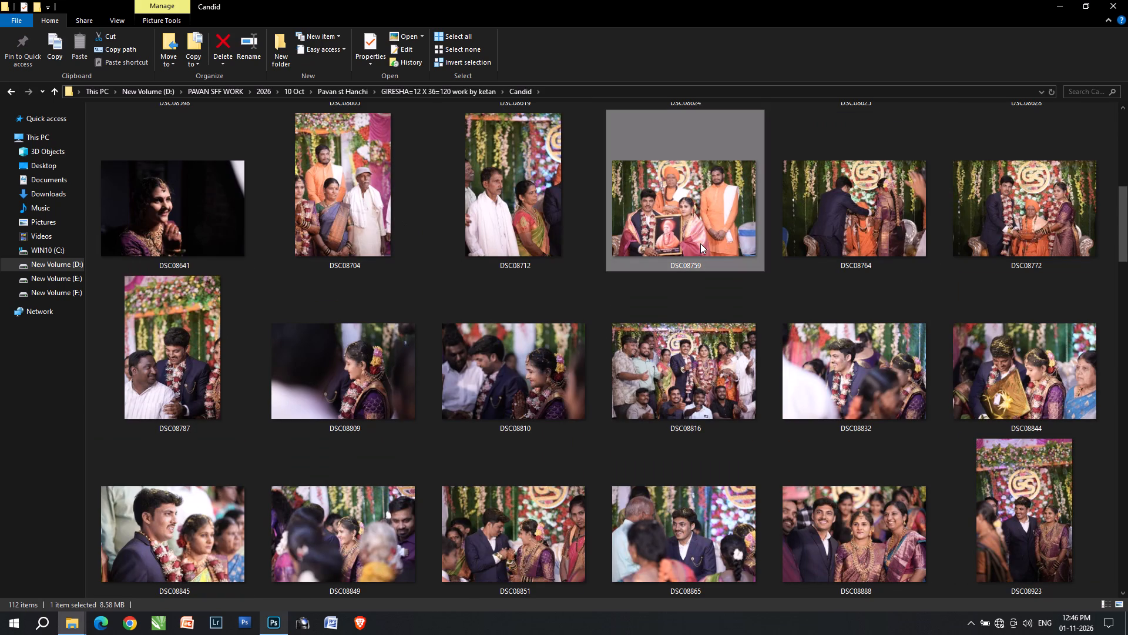
{"action": "left_click", "coordinate": [925, 238]}
{"action": "left_click", "coordinate": [1046, 240]}
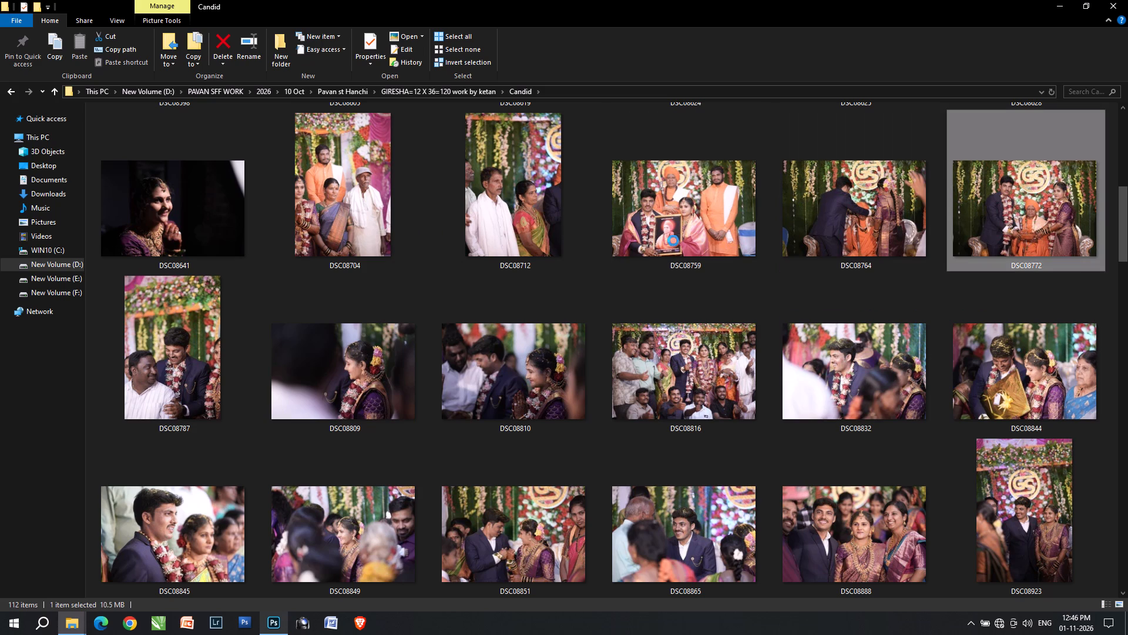
{"action": "left_click", "coordinate": [673, 240]}
{"action": "left_click", "coordinate": [852, 243]}
{"action": "left_click", "coordinate": [1050, 243]}
{"action": "double_click", "coordinate": [672, 229]}
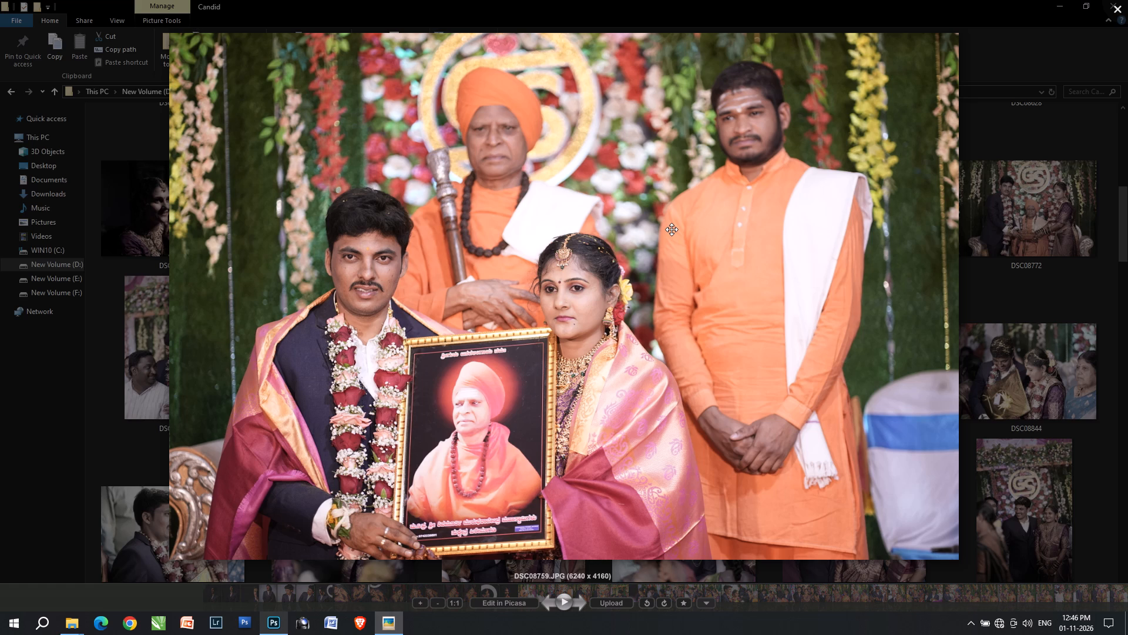
{"action": "key", "text": "Right"}
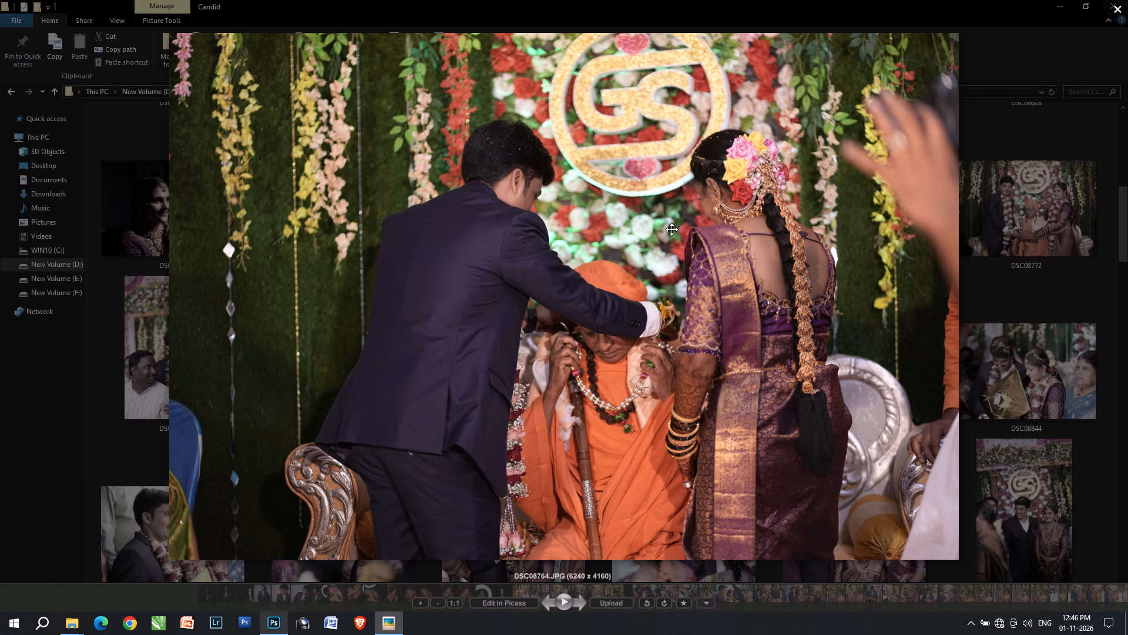
{"action": "key", "text": "Right"}
{"action": "key", "text": "Right"}
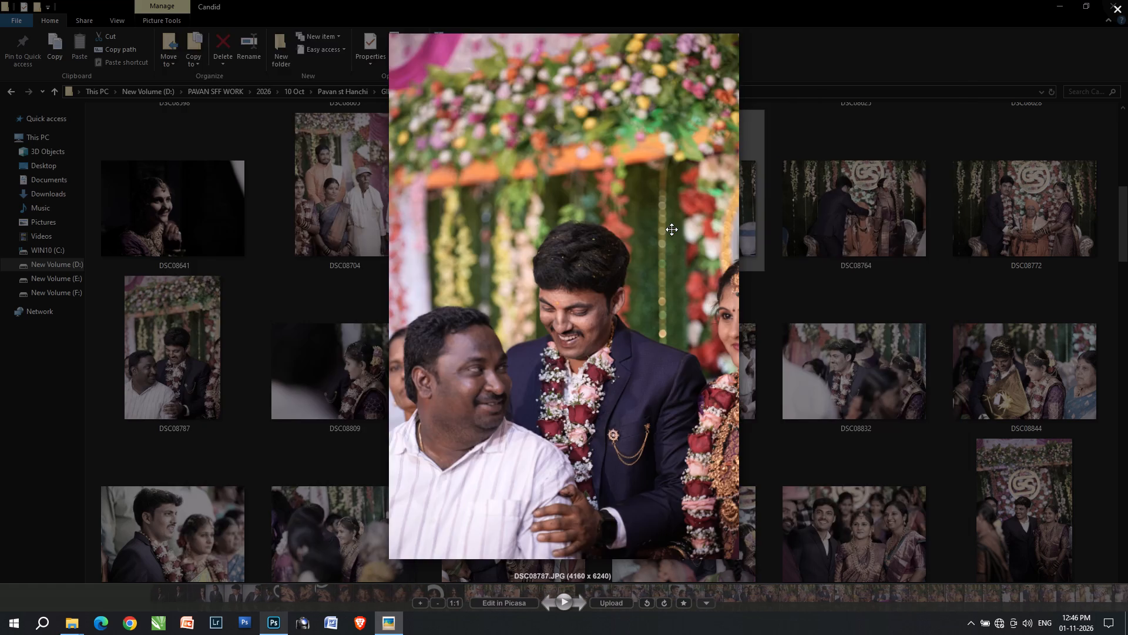
{"action": "key", "text": "Left"}
{"action": "key", "text": "Left"}
{"action": "key", "text": "Left"}
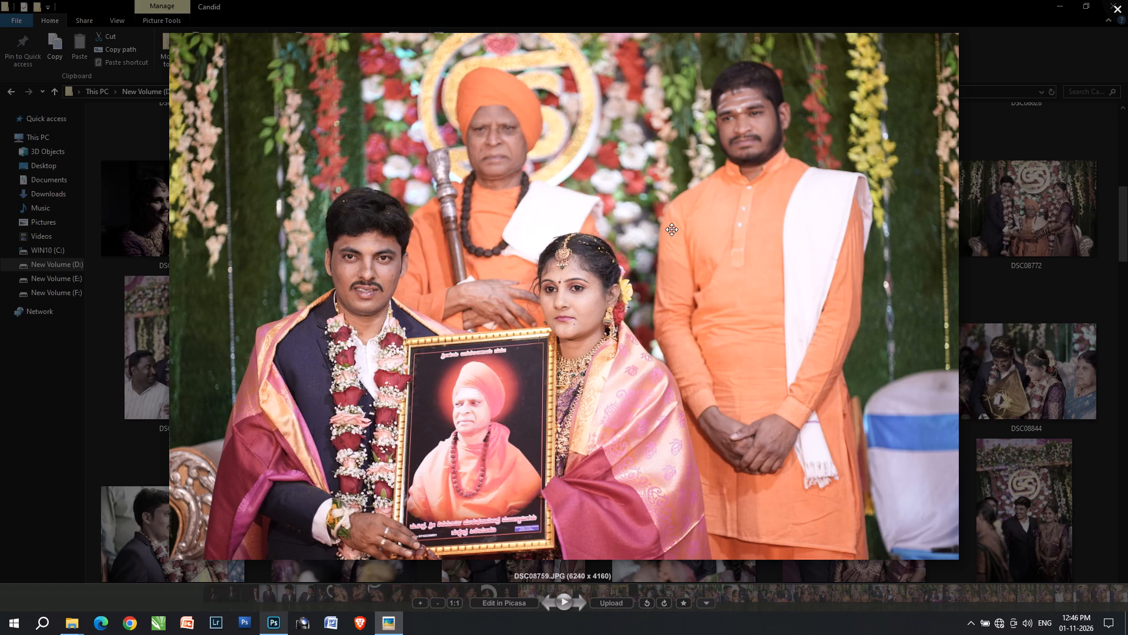
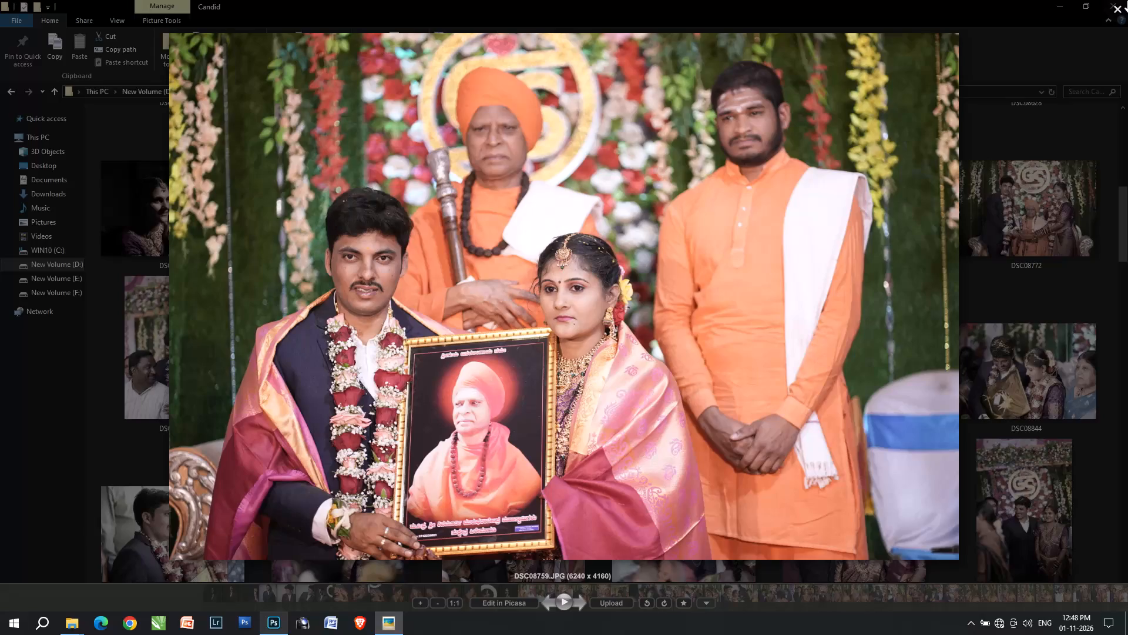
Switch to Photoshop, look through the open photos and close DNU_0835.
{"action": "key", "text": "alt+Tab"}
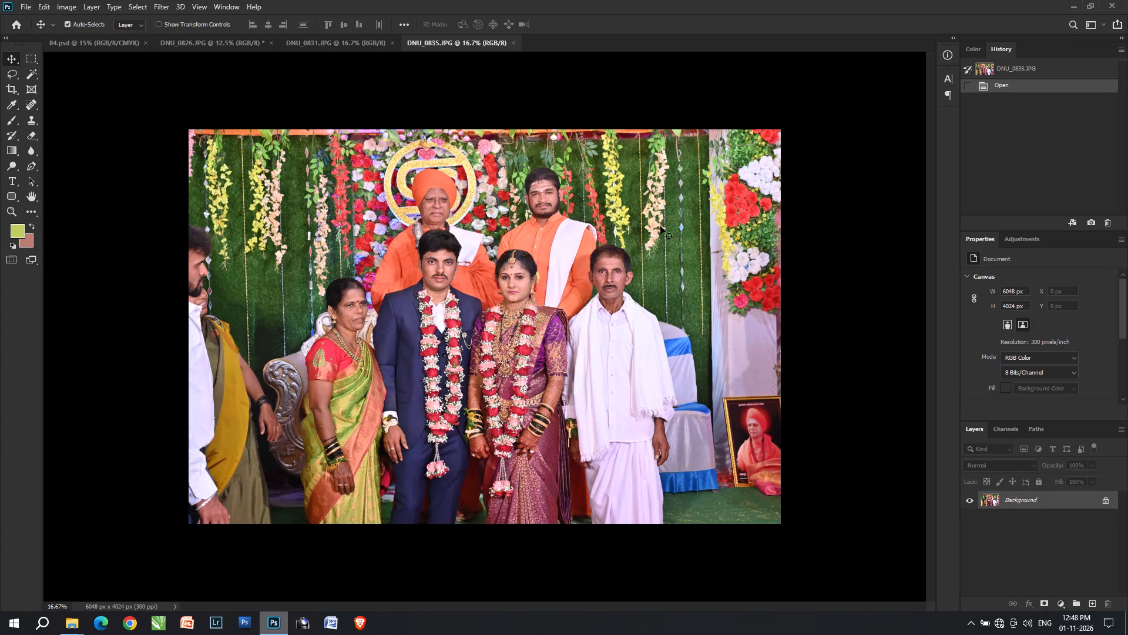
{"action": "key", "text": "ctrl+Tab"}
{"action": "key", "text": "ctrl+Tab"}
{"action": "key", "text": "ctrl+Tab"}
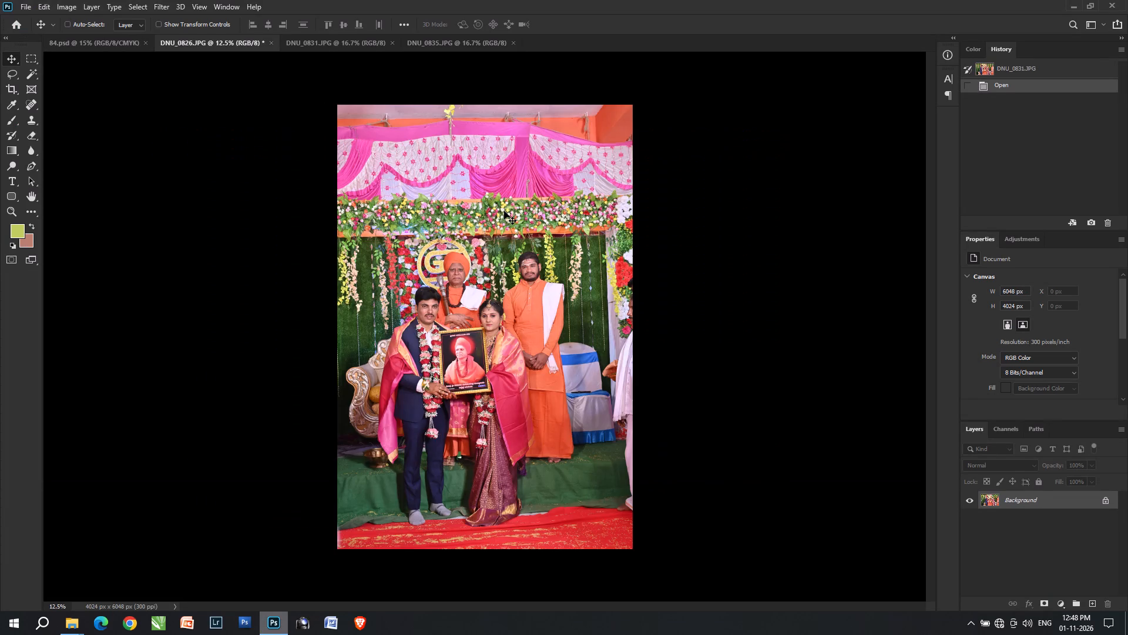
{"action": "key", "text": "ctrl+Tab"}
{"action": "key", "text": "ctrl+w"}
Open DSC08764 from the Candid folder in Photoshop.
{"action": "key", "text": "alt+Tab"}
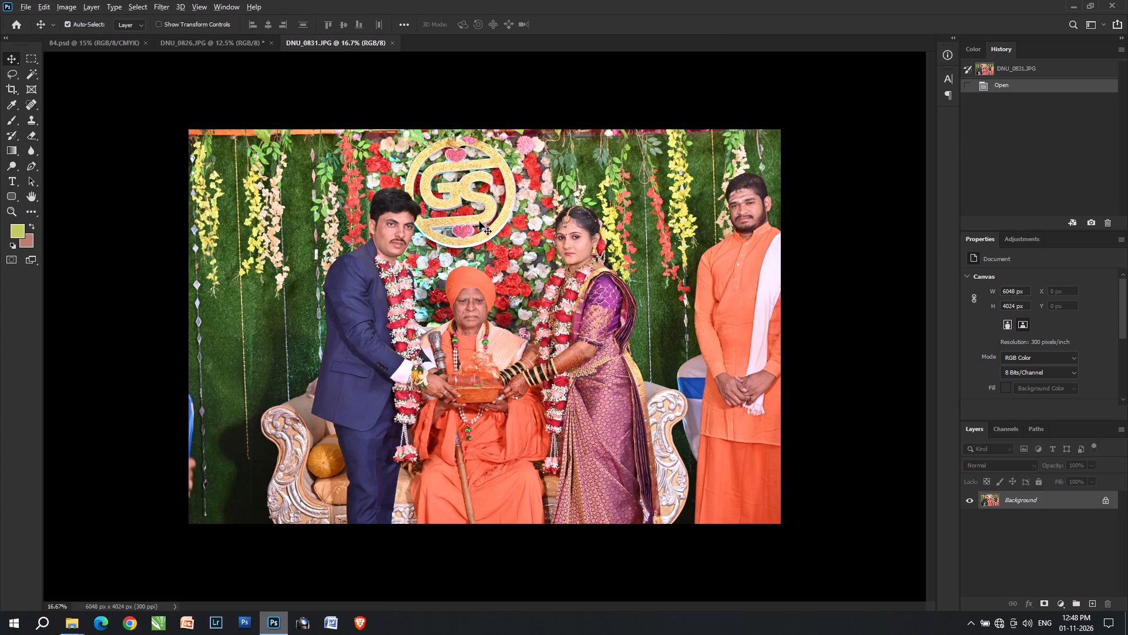
{"action": "key", "text": "alt+Tab"}
{"action": "key", "text": "alt+Tab"}
{"action": "left_click", "coordinate": [864, 230]}
{"action": "left_click_drag", "start_coordinate": [868, 227], "coordinate": [634, 93]}
{"action": "key", "text": "alt+Tab"}
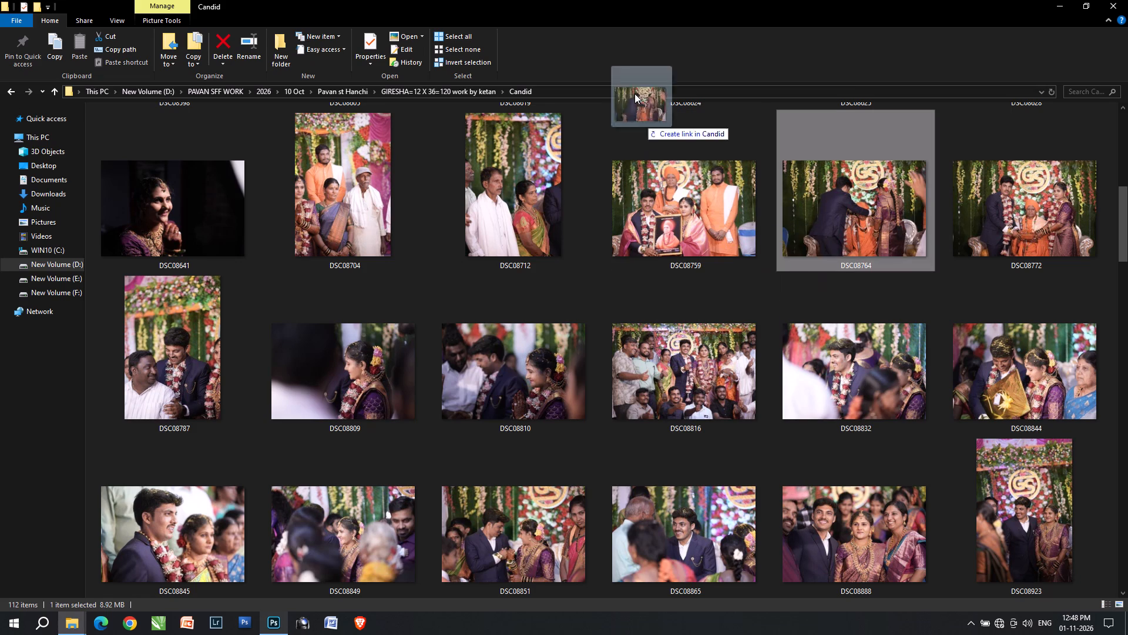
{"action": "left_click_drag", "start_coordinate": [634, 93], "coordinate": [647, 0]}
{"action": "left_click", "coordinate": [647, 0]}
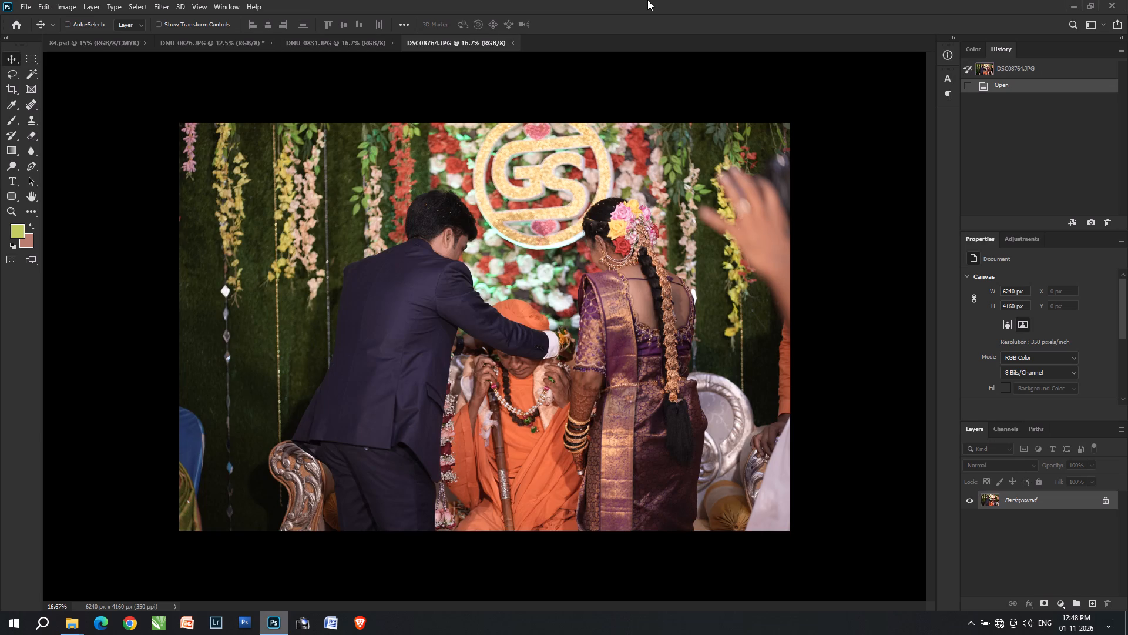
Apply the Camera Raw filter to DNU_0826 with temperature +3, exposure +0.50, contrast +5, highlights -61, shadows +24, whites -58, blacks -27 and dehaze +9.
{"action": "key", "text": "ctrl+shift+Tab"}
{"action": "key", "text": "ctrl+shift+Tab"}
{"action": "key", "text": "ctrl+shift+a"}
{"action": "key", "text": "ctrl+shift+a"}
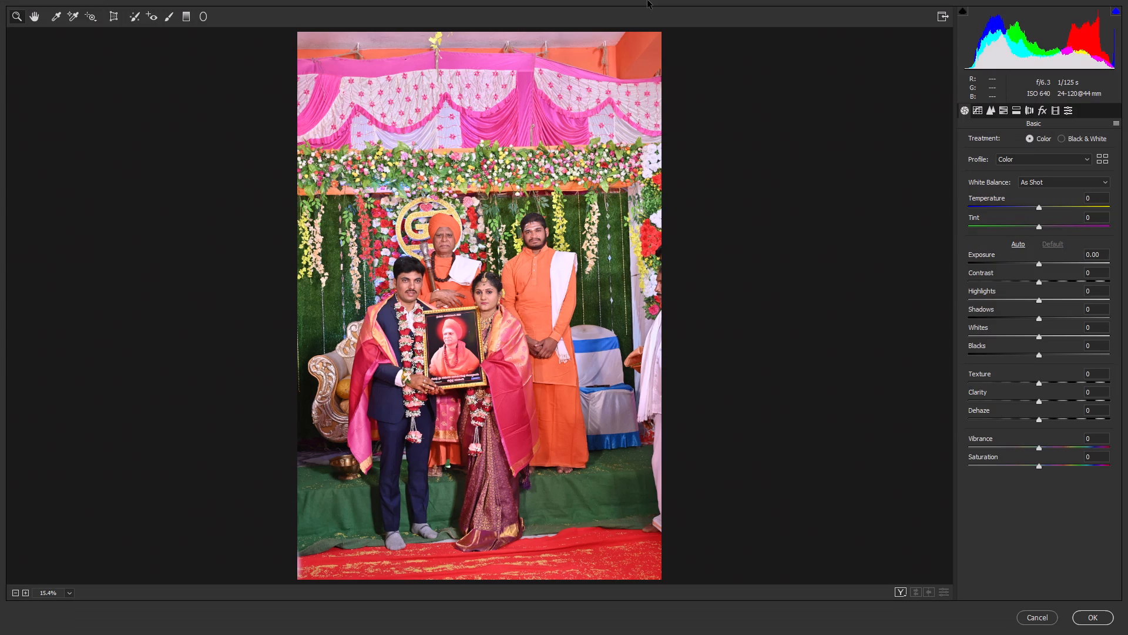
{"action": "left_click", "coordinate": [1113, 129]}
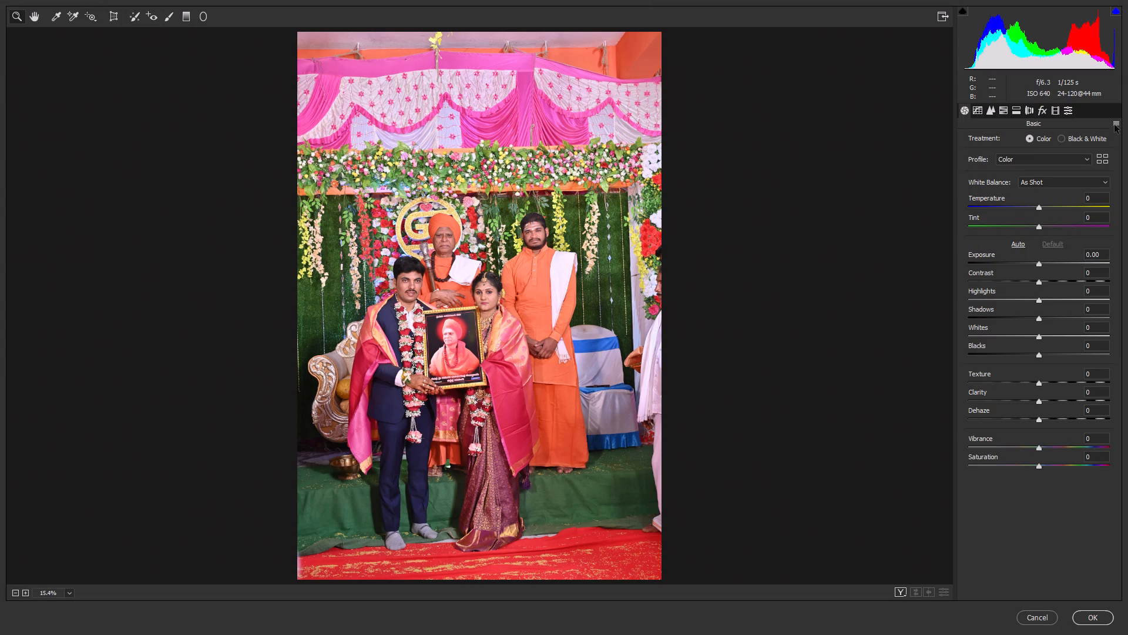
{"action": "left_click", "coordinate": [1114, 125]}
{"action": "left_click", "coordinate": [1087, 160]}
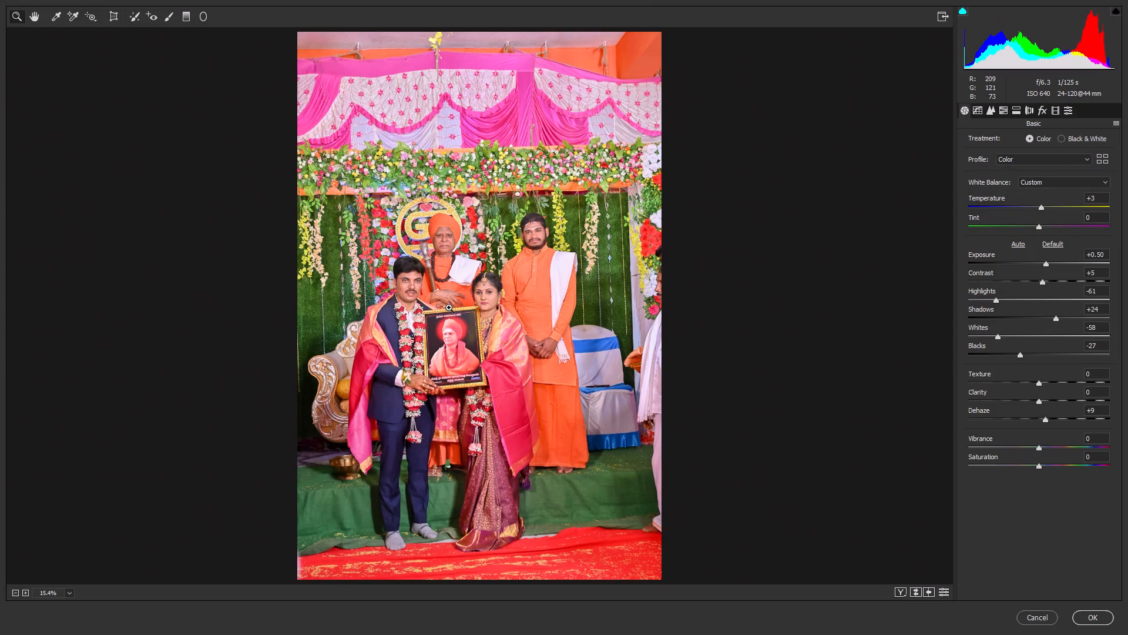
{"action": "left_click_drag", "start_coordinate": [451, 306], "coordinate": [492, 352]}
{"action": "left_click", "coordinate": [1085, 622]}
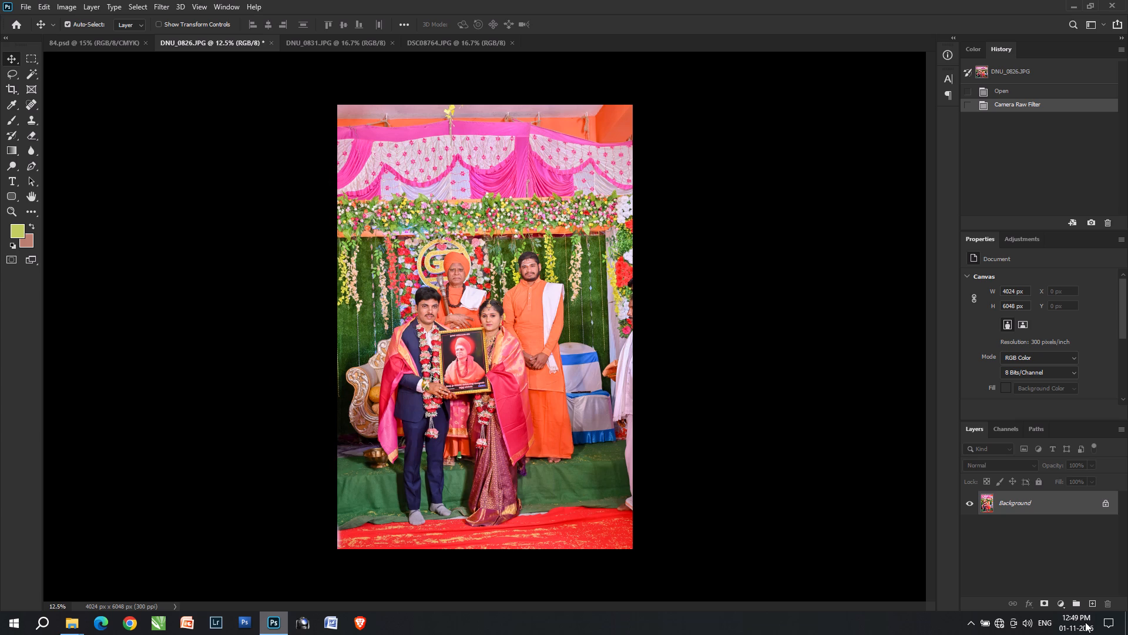
{"action": "key", "text": "ctrl+z"}
{"action": "key", "text": "ctrl+shift+z"}
Cut the whole edited DNU_0826 image and paste it into the blank spread 84.psd.
{"action": "key", "text": "ctrl+a"}
{"action": "key", "text": "ctrl+x"}
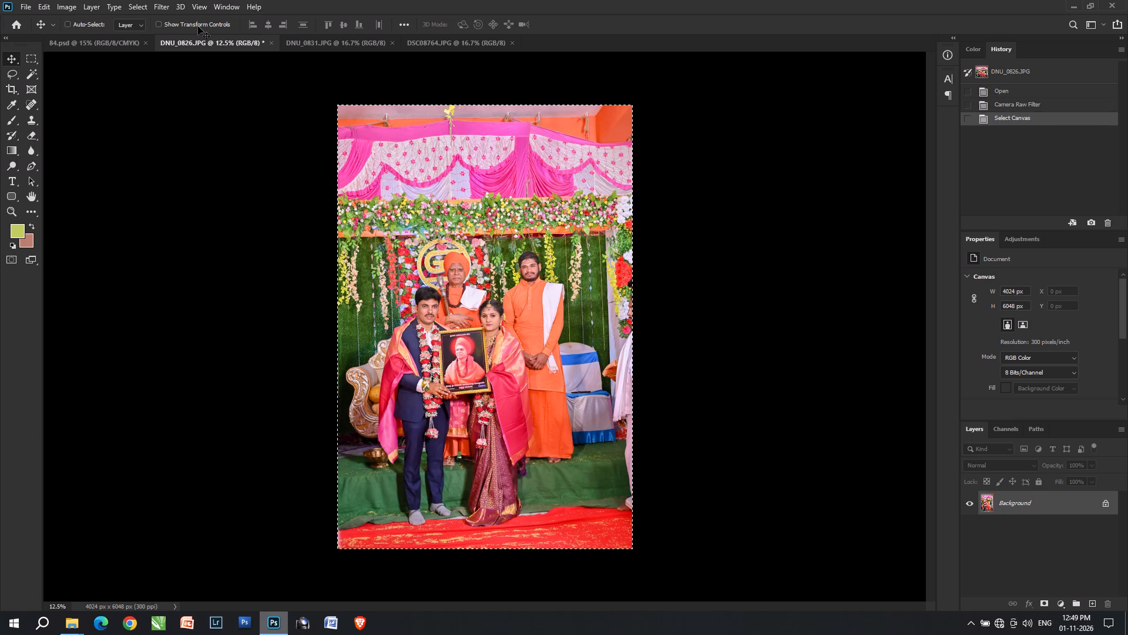
{"action": "left_click", "coordinate": [112, 45]}
{"action": "key", "text": "ctrl+v"}
Scale the pasted DNU_0826 photo to about 64% and place it against the spread's left and bottom edges.
{"action": "key", "text": "ctrl+t"}
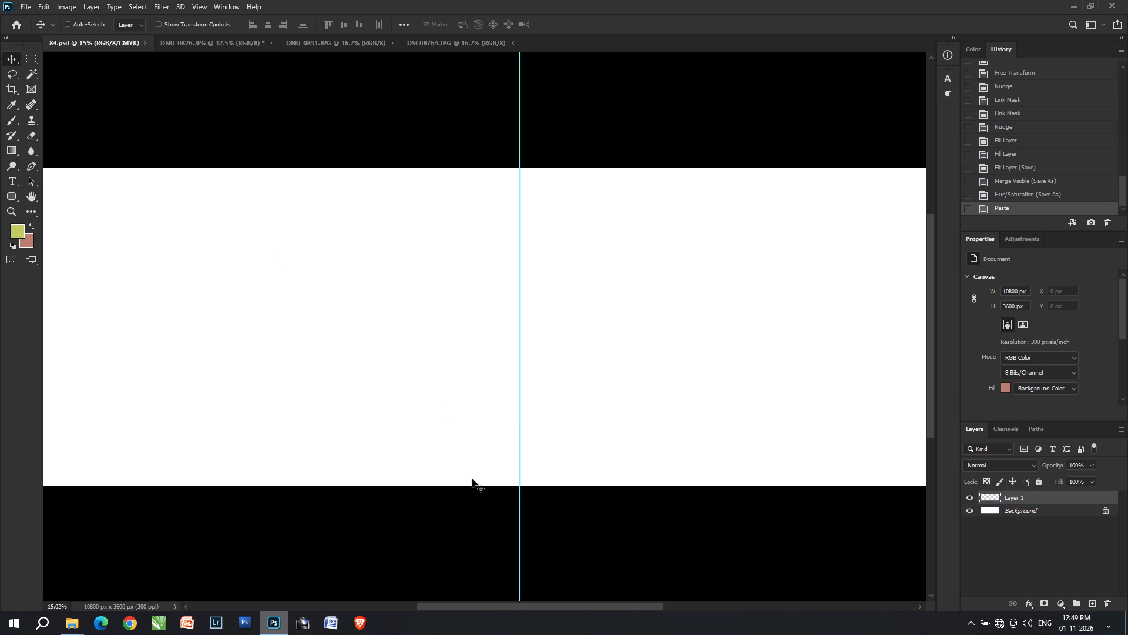
{"action": "scroll", "coordinate": [499, 453], "scroll_direction": "down", "scroll_amount": 3, "text": "alt"}
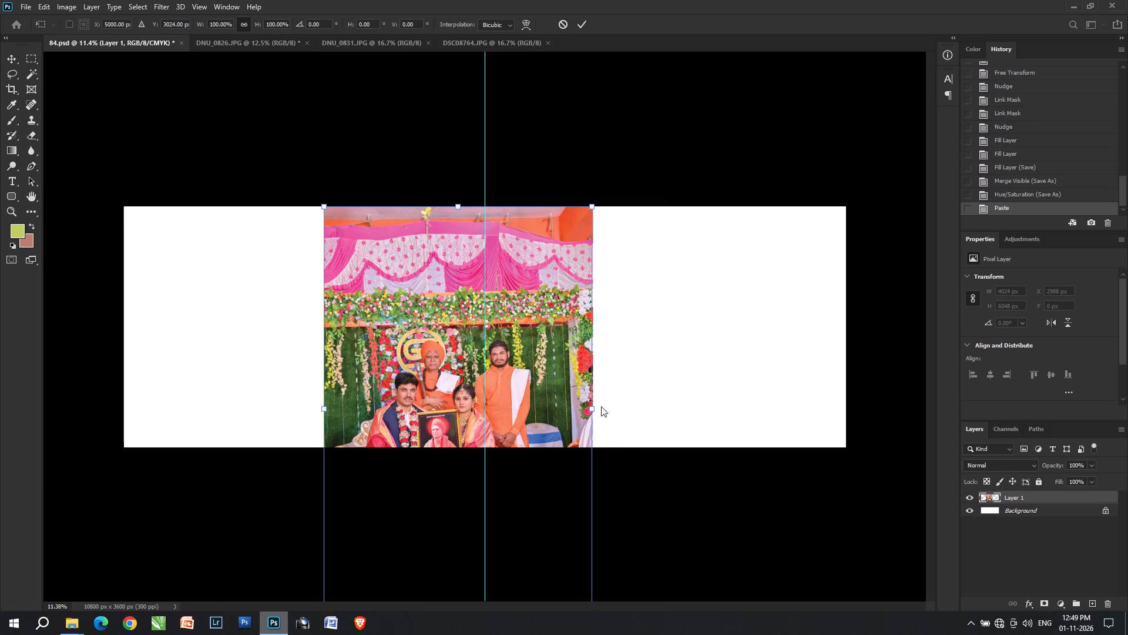
{"action": "left_click", "coordinate": [583, 408]}
{"action": "left_click_drag", "start_coordinate": [589, 412], "coordinate": [493, 403]}
{"action": "left_click_drag", "start_coordinate": [421, 409], "coordinate": [207, 324]}
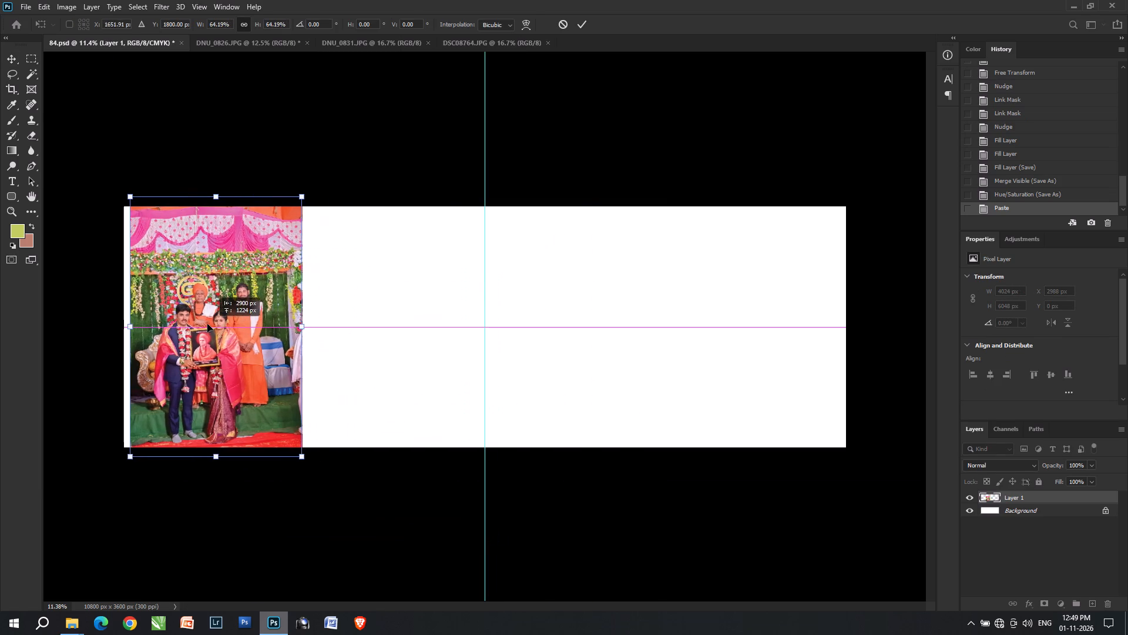
{"action": "left_click_drag", "start_coordinate": [207, 324], "coordinate": [220, 320]}
{"action": "key", "text": "Return"}
{"action": "key", "text": "backslash"}
Enlarge the placed photo proportionally to about 120% from its bottom edge and nudge it slightly left and down.
{"action": "key", "text": "ctrl+t"}
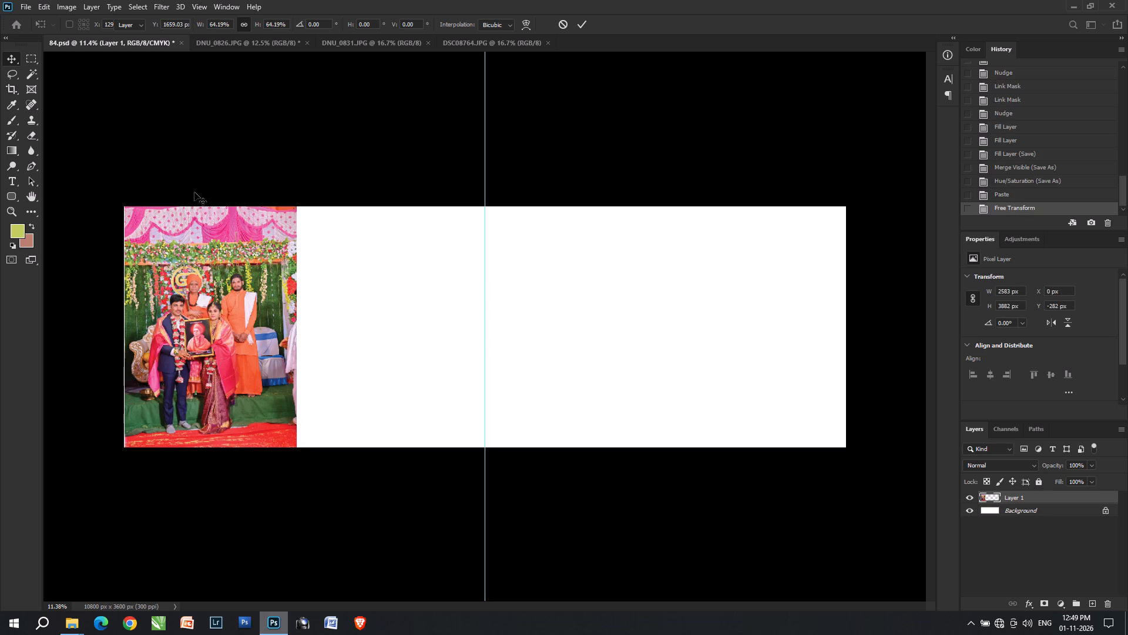
{"action": "key", "text": "ctrl+t"}
{"action": "key", "text": "ctrl+t"}
{"action": "left_click_drag", "start_coordinate": [215, 186], "coordinate": [237, 148]}
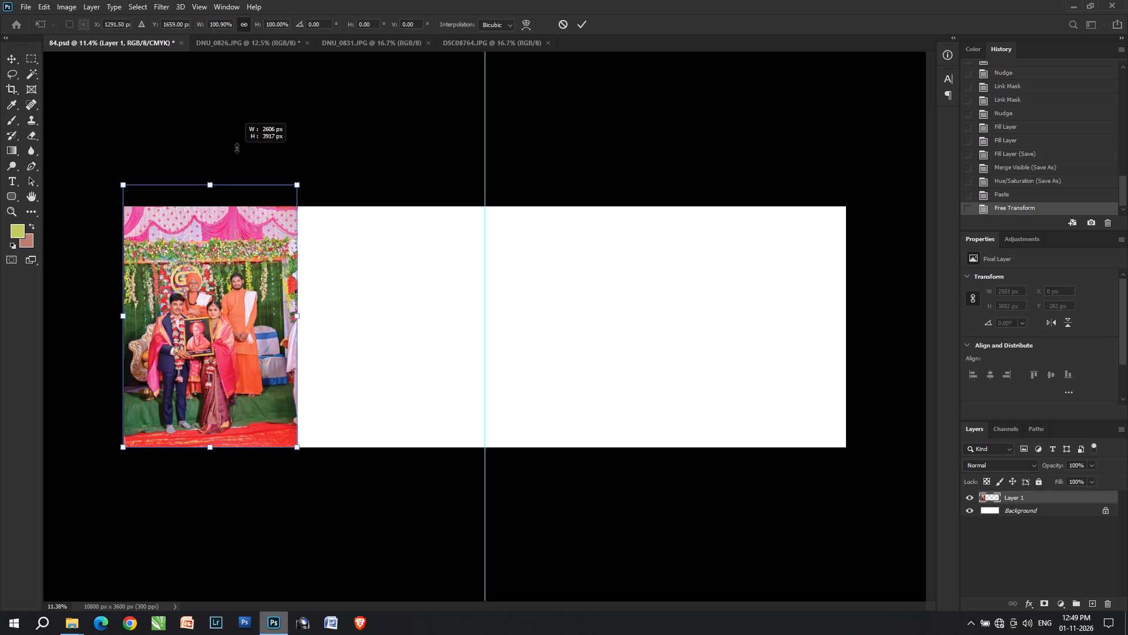
{"action": "left_click_drag", "start_coordinate": [237, 148], "coordinate": [244, 133]}
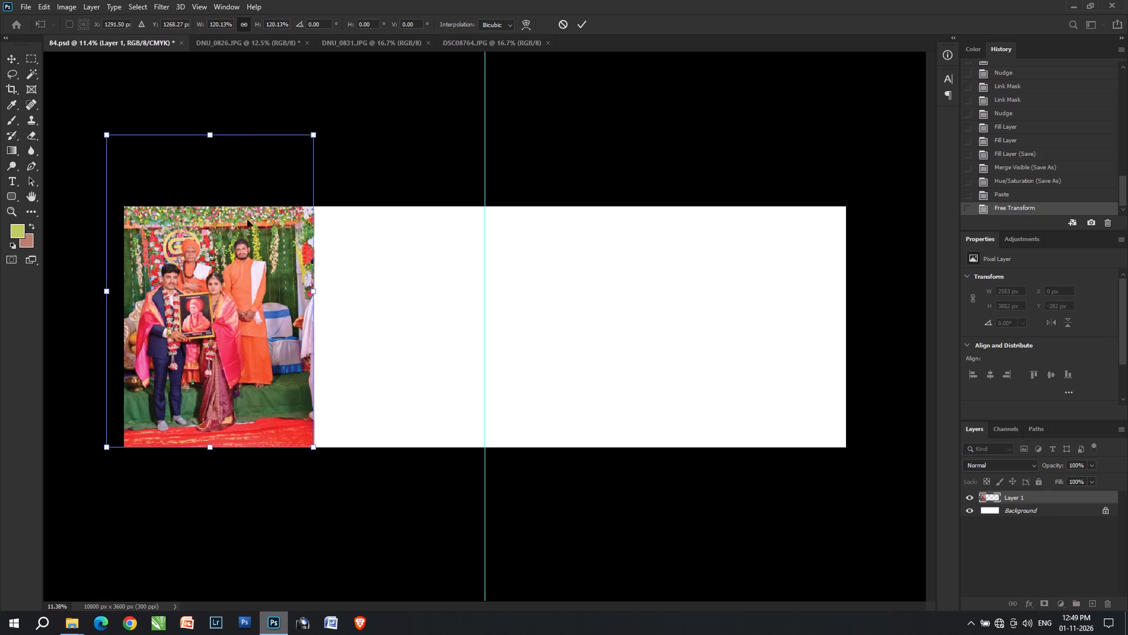
{"action": "key", "text": "Left"}
{"action": "key", "text": "Left"}
{"action": "key", "text": "Left"}
{"action": "key", "text": "Down"}
{"action": "key", "text": "Down"}
{"action": "key", "text": "Return"}
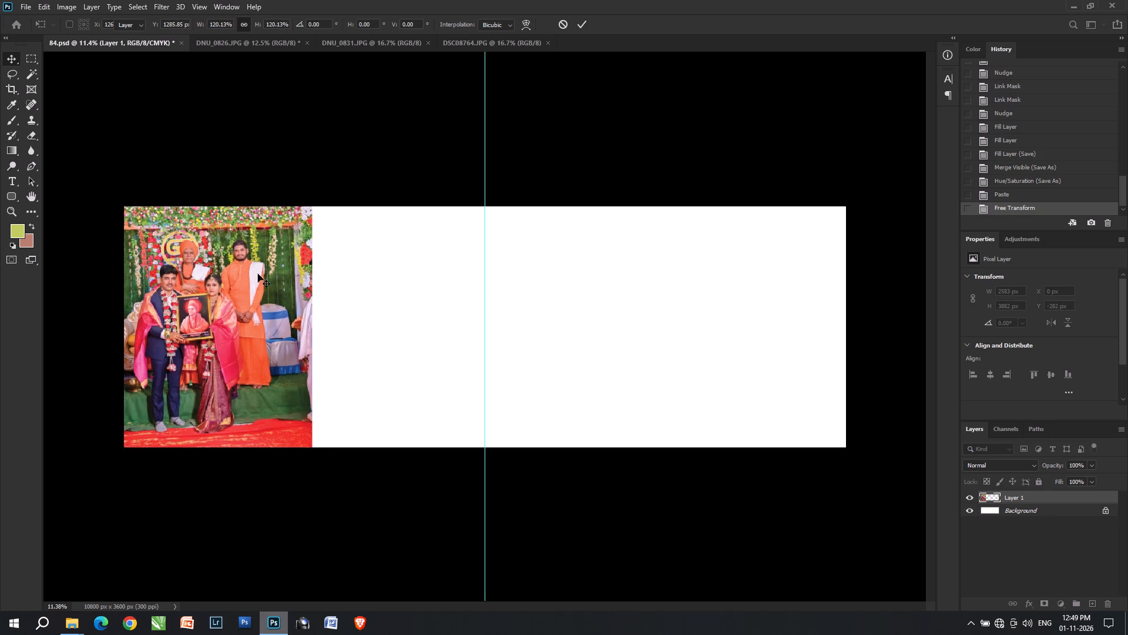
{"action": "type", "text": "vv"}
Reapply the last Camera Raw filter to DNU_0831 and compare the photo before and after the correction.
{"action": "key", "text": "ctrl+Tab"}
{"action": "key", "text": "ctrl+Tab"}
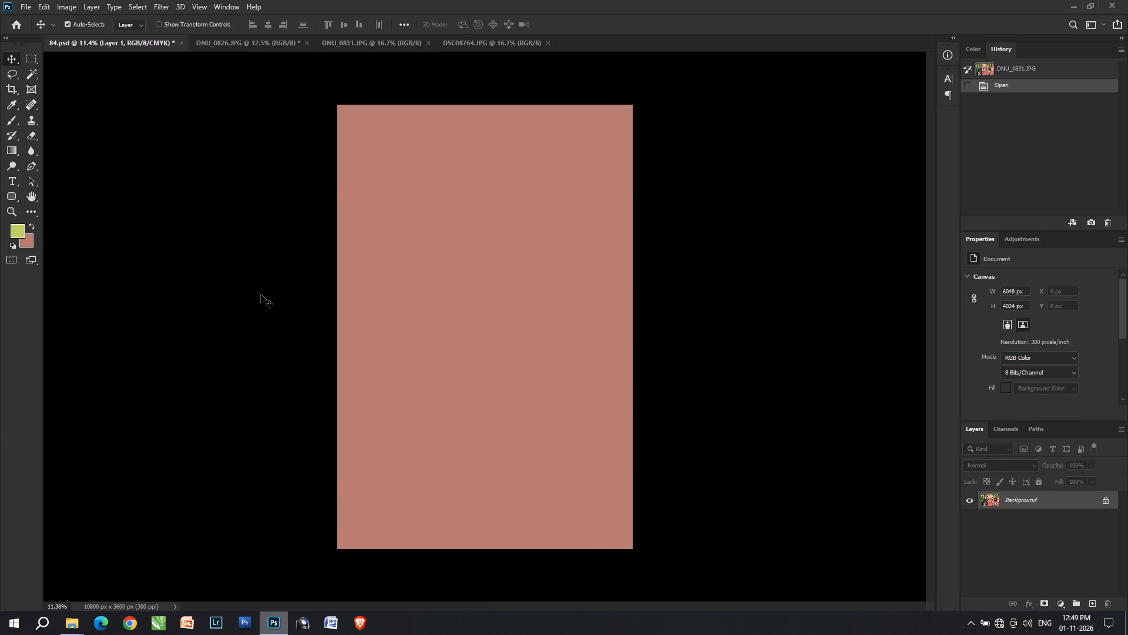
{"action": "key", "text": "ctrl+alt+f"}
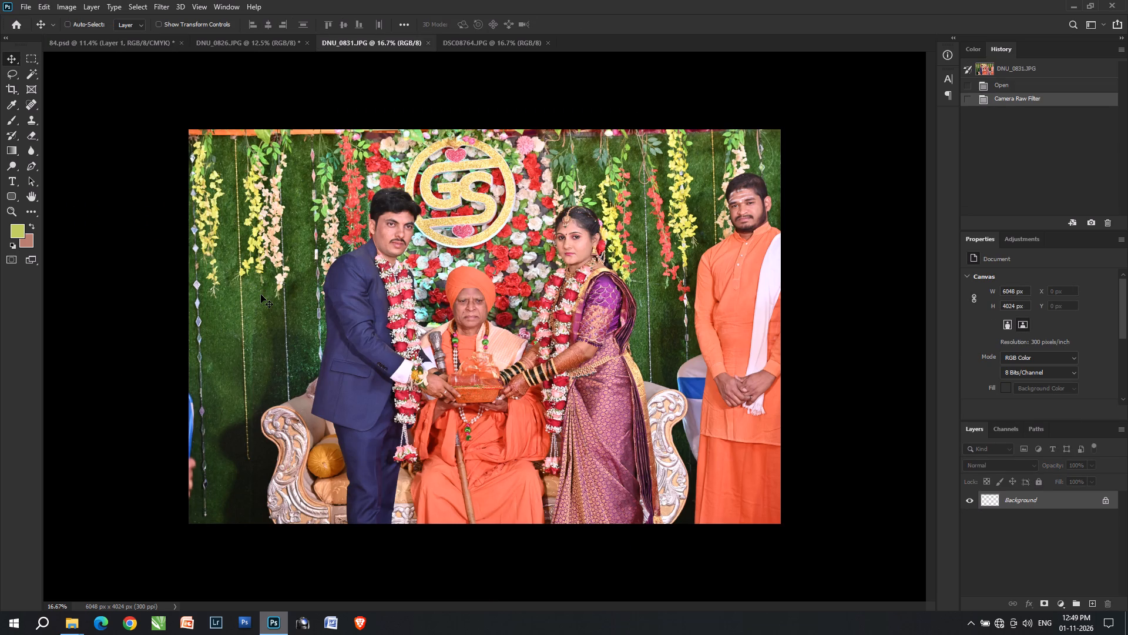
{"action": "key", "text": "ctrl+z"}
{"action": "key", "text": "ctrl+shift+z"}
{"action": "scroll", "coordinate": [440, 212], "scroll_direction": "up", "scroll_amount": 3, "text": "alt"}
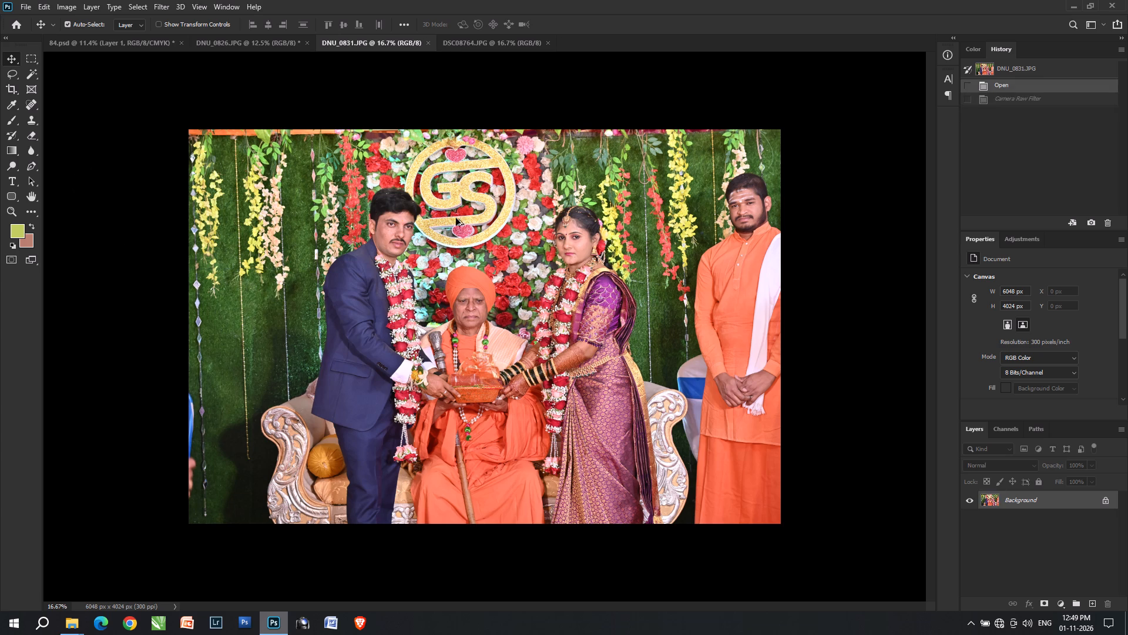
{"action": "key", "text": "ctrl+z"}
{"action": "key", "text": "ctrl+shift+z"}
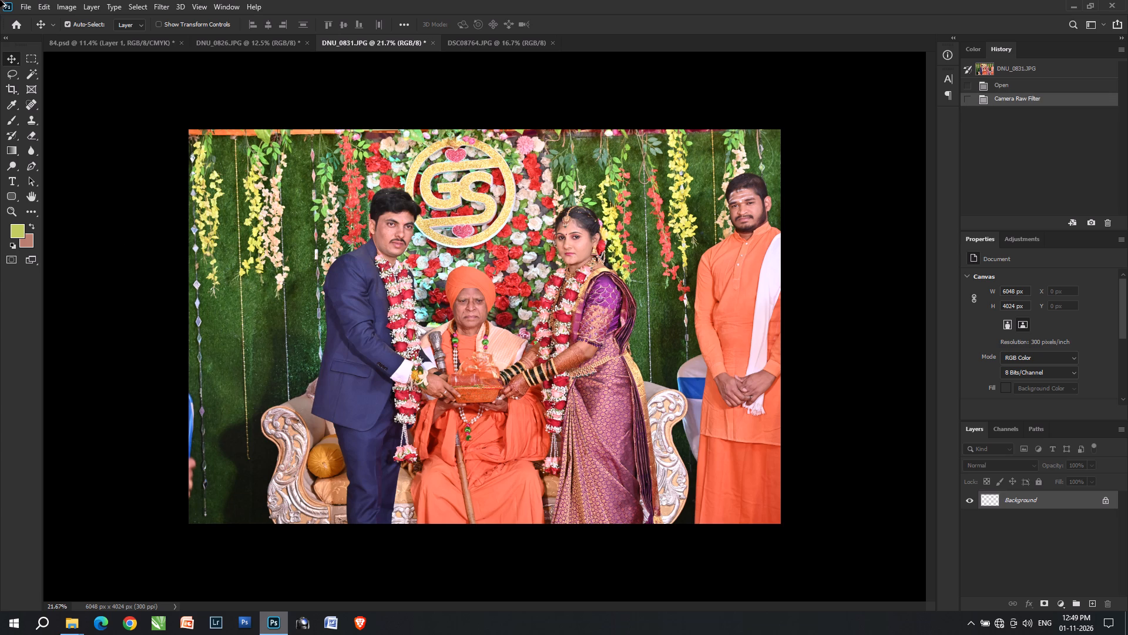
{"action": "scroll", "coordinate": [527, 303], "scroll_direction": "up", "scroll_amount": 4, "text": "alt"}
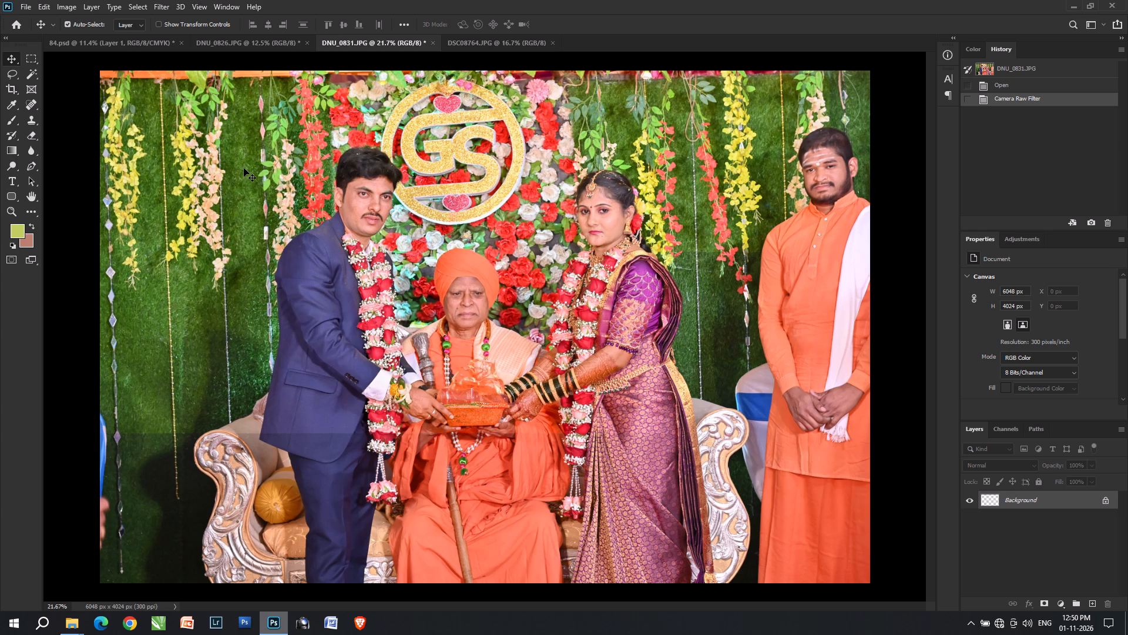
Cut the whole corrected DNU_0831 image and return to the 84.psd spread.
{"action": "key", "text": "ctrl+a"}
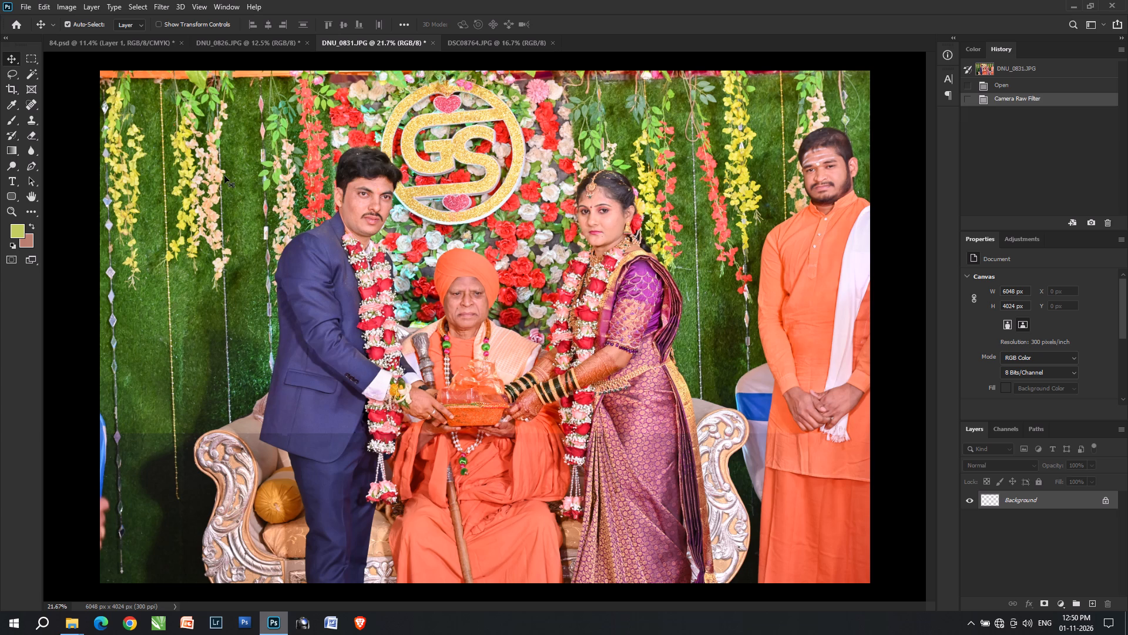
{"action": "key", "text": "ctrl+x"}
{"action": "left_click", "coordinate": [96, 44]}
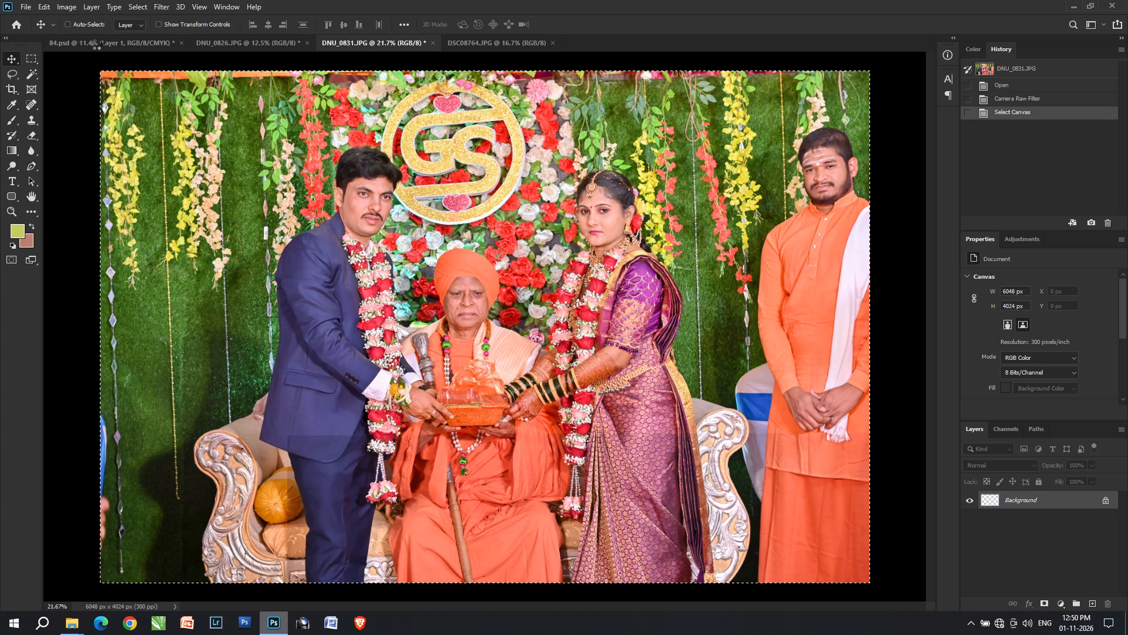
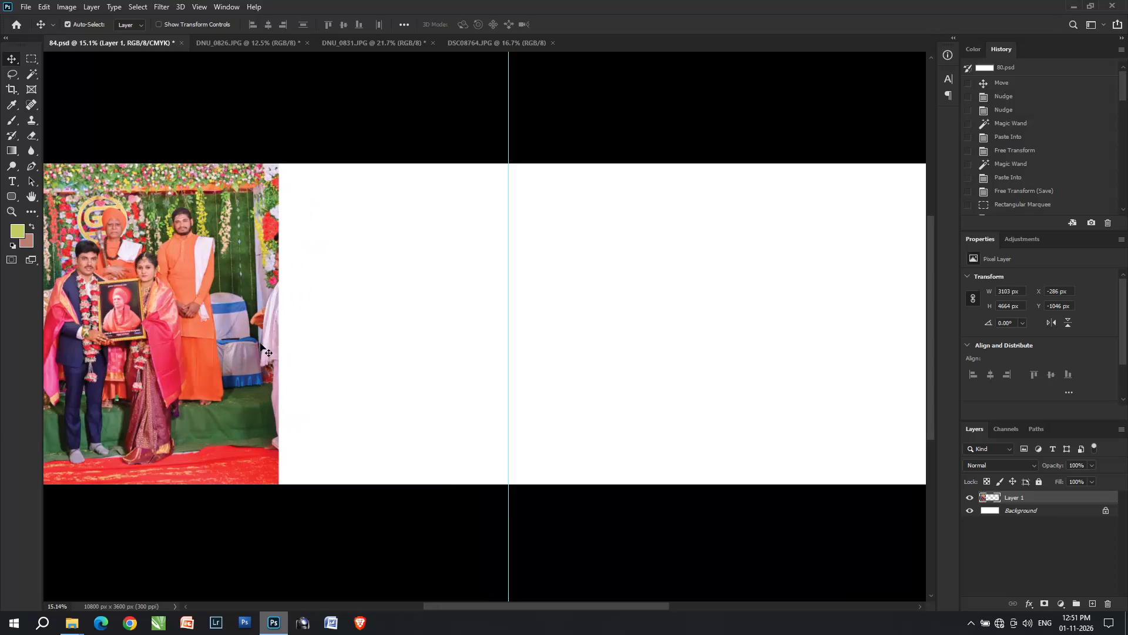
Paste the DNU_0831 photo into the 84.psd spread, scale it to about 36% and place it just right of the large DNU_0826 photo.
{"action": "key", "text": "ctrl+Tab"}
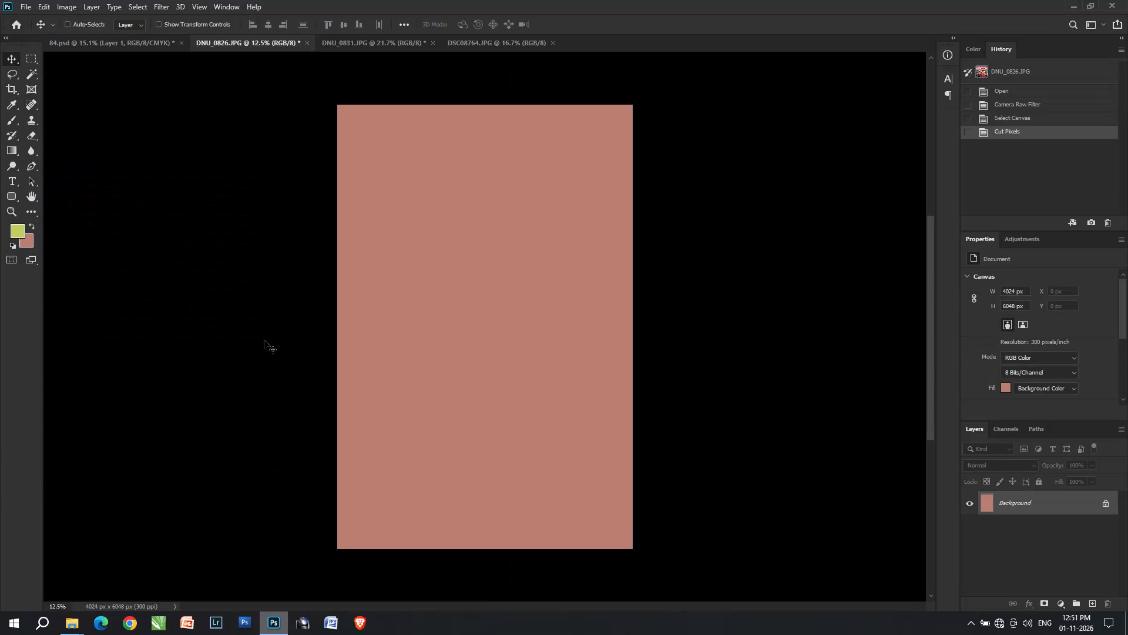
{"action": "key", "text": "ctrl+shift+Tab"}
{"action": "key", "text": "ctrl+v"}
{"action": "key", "text": "ctrl+t"}
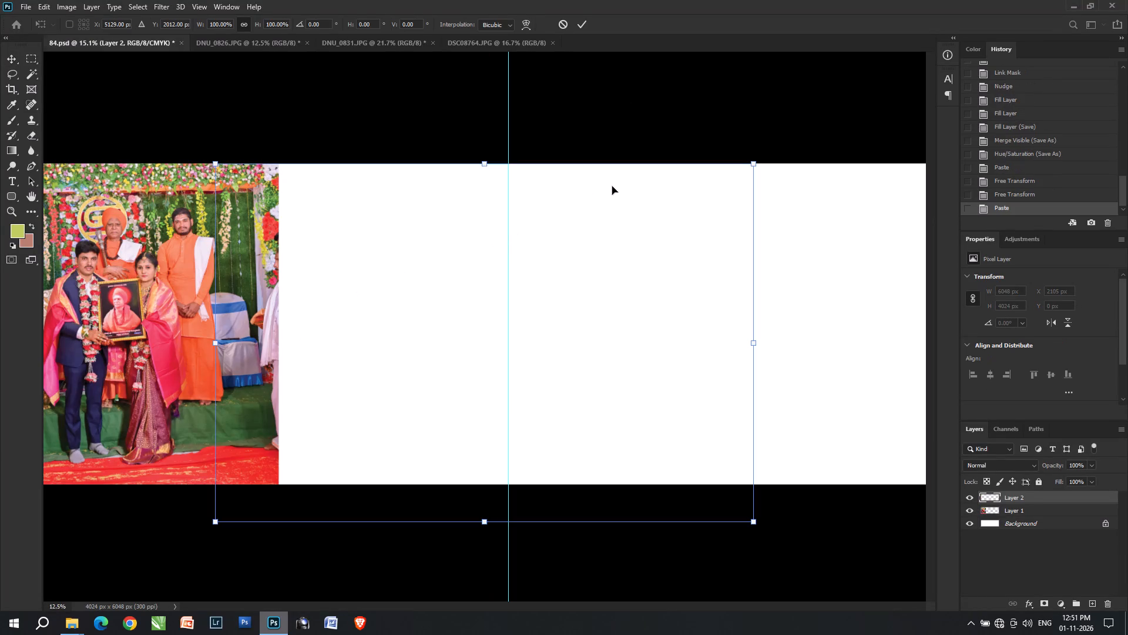
{"action": "left_click_drag", "start_coordinate": [757, 166], "coordinate": [429, 386]}
{"action": "left_click_drag", "start_coordinate": [368, 442], "coordinate": [422, 371]}
{"action": "left_click", "coordinate": [474, 379]}
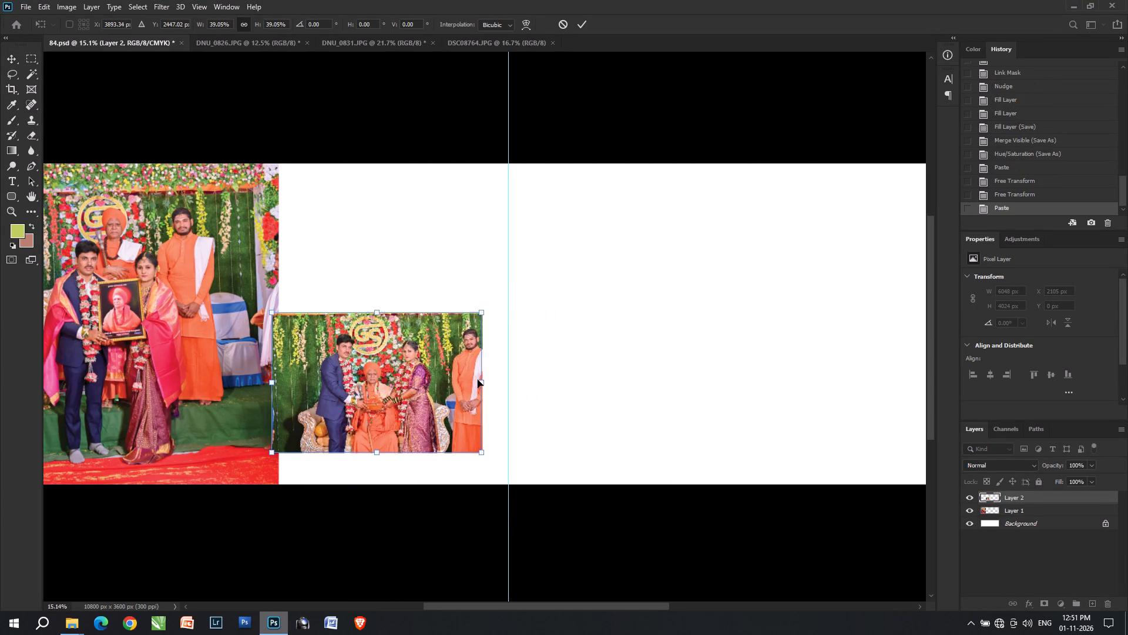
{"action": "left_click_drag", "start_coordinate": [484, 380], "coordinate": [469, 379]}
{"action": "key", "text": "Return"}
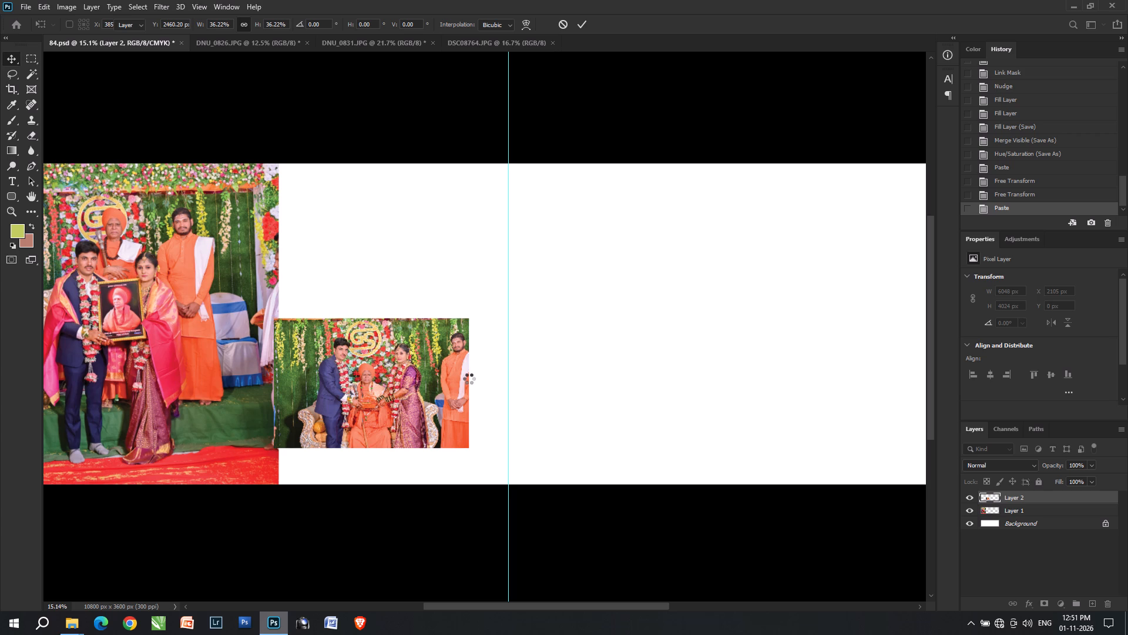
{"action": "key", "text": "v"}
{"action": "key", "text": "v"}
{"action": "triple_click", "coordinate": [412, 404]}
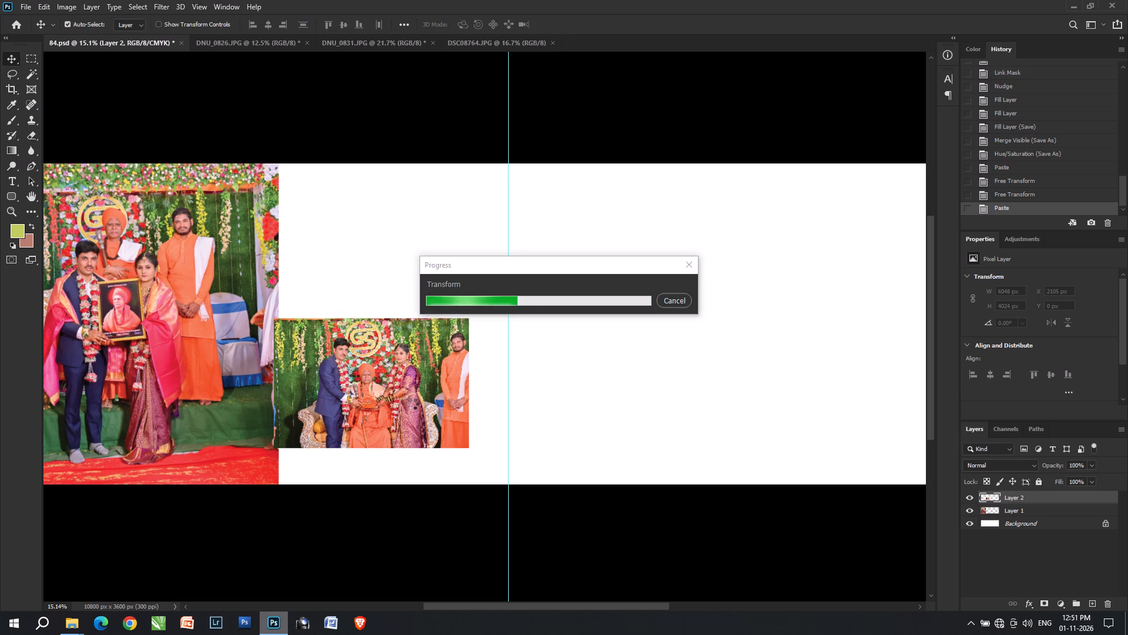
{"action": "left_click", "coordinate": [412, 404]}
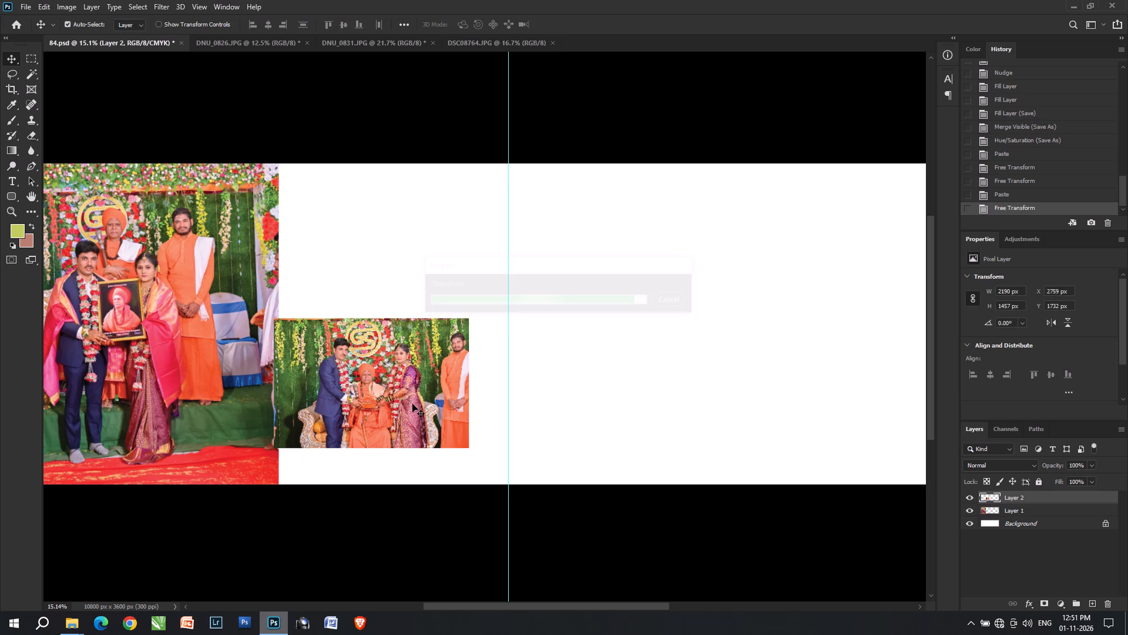
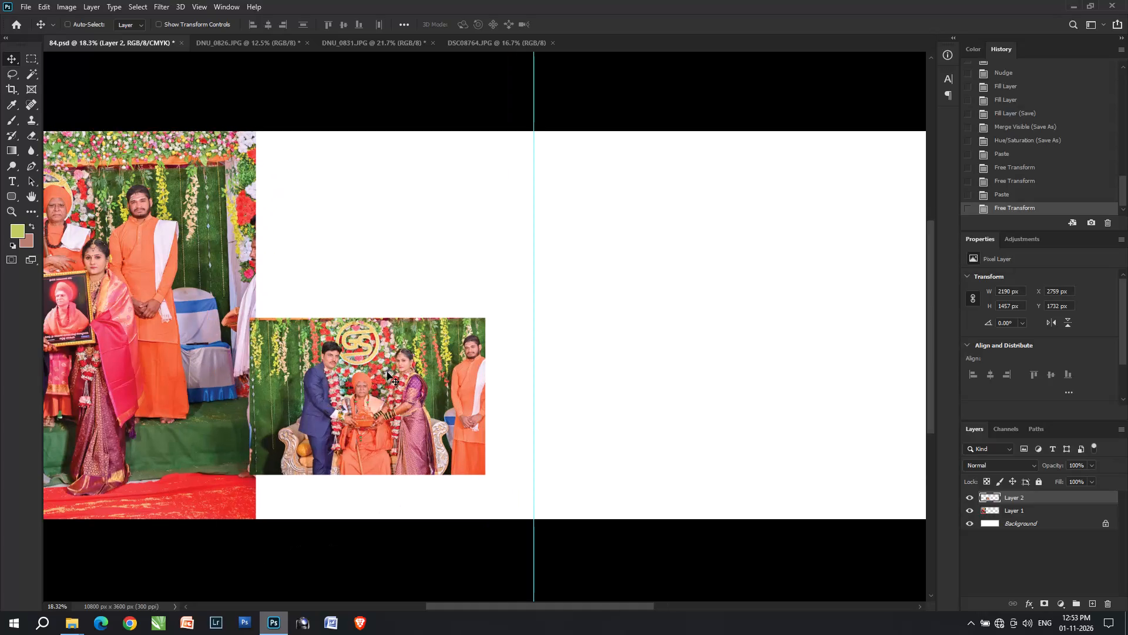
Fill the DNU_0831 layer with the background colour as a placeholder and duplicate it directly above at about Y 250 px, leaving a narrow gap.
{"action": "left_click_drag", "start_coordinate": [327, 386], "coordinate": [320, 220], "text": "alt+shift"}
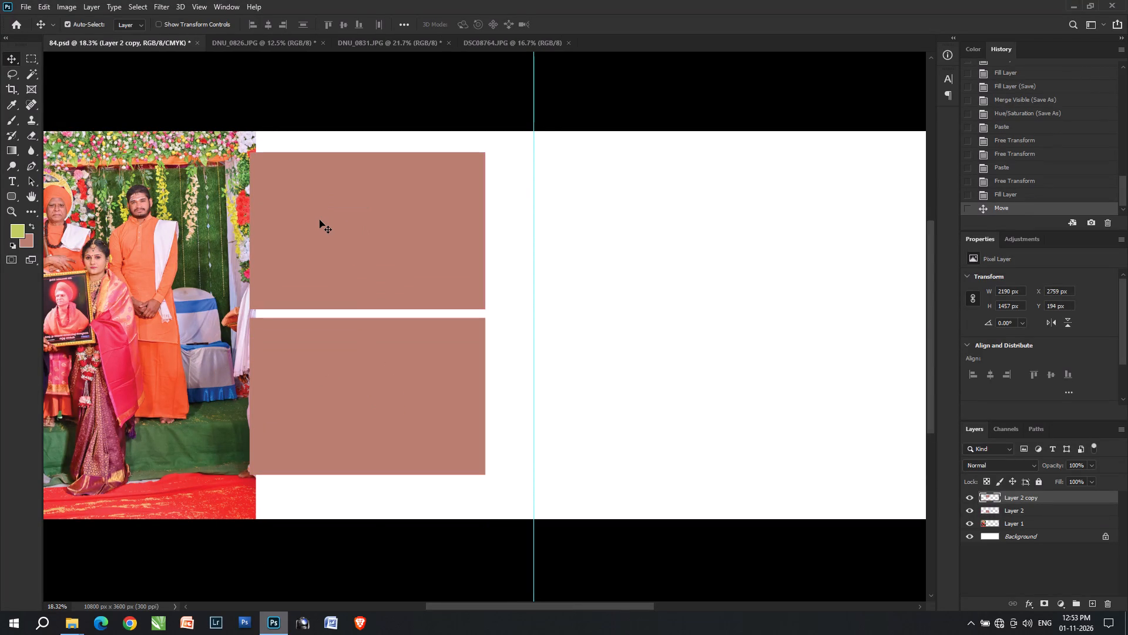
{"action": "key", "text": "Down"}
{"action": "key", "text": "Down"}
{"action": "key", "text": "Down"}
{"action": "key", "text": "Down"}
{"action": "key", "text": "Down"}
{"action": "key", "text": "Down"}
{"action": "key", "text": "Down"}
{"action": "key", "text": "Down"}
{"action": "key", "text": "Down"}
{"action": "key", "text": "Down"}
{"action": "key", "text": "Down"}
{"action": "key", "text": "Down"}
{"action": "key", "text": "Down"}
{"action": "key", "text": "Down"}
{"action": "key", "text": "Down"}
{"action": "key", "text": "Down"}
{"action": "key", "text": "Down"}
{"action": "key", "text": "Down"}
{"action": "key", "text": "Down"}
{"action": "key", "text": "Down"}
{"action": "key", "text": "Down"}
{"action": "key", "text": "Down"}
{"action": "key", "text": "Down"}
{"action": "key", "text": "Down"}
{"action": "key", "text": "Down"}
{"action": "key", "text": "Down"}
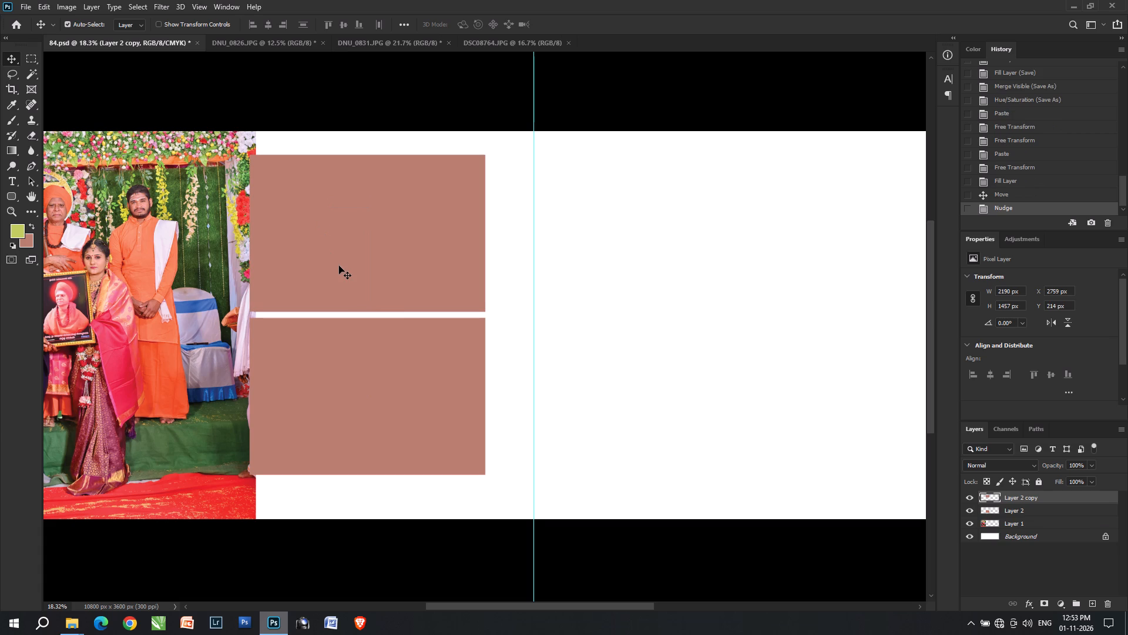
{"action": "key", "text": "Up"}
{"action": "key", "text": "Up"}
{"action": "key", "text": "Up"}
{"action": "key", "text": "Up"}
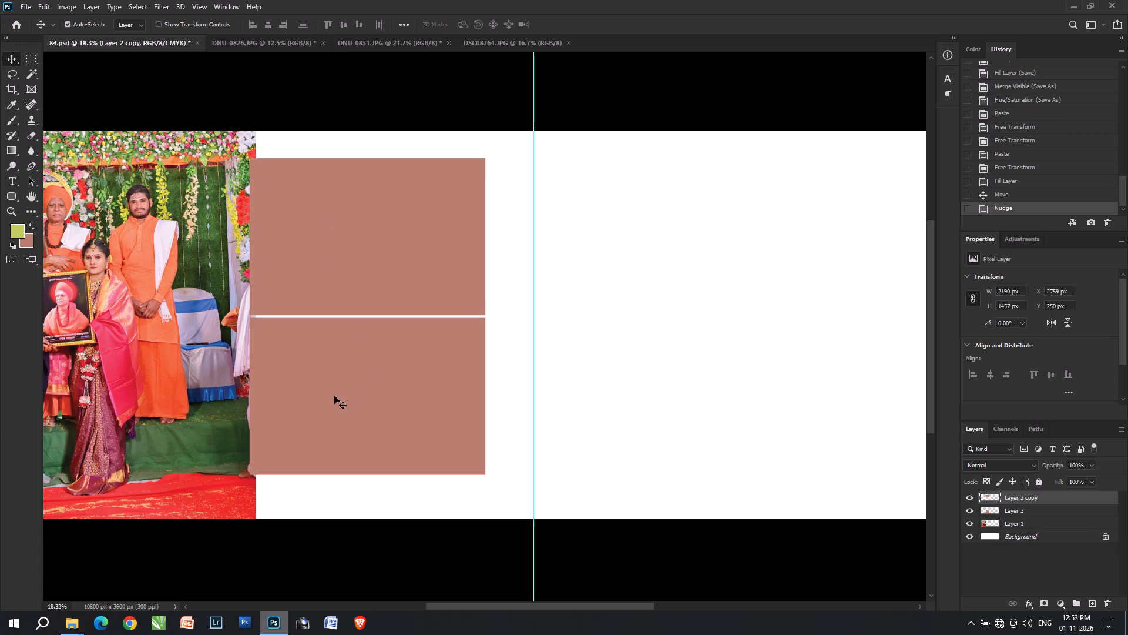
Scale both placeholder frames together to about 101% and shift them to overlap the large photo's edge, at about X 2657 px, Y 301 px.
{"action": "left_click", "coordinate": [334, 396], "text": "shift"}
{"action": "key", "text": "ctrl+t"}
{"action": "left_click_drag", "start_coordinate": [249, 478], "coordinate": [229, 501]}
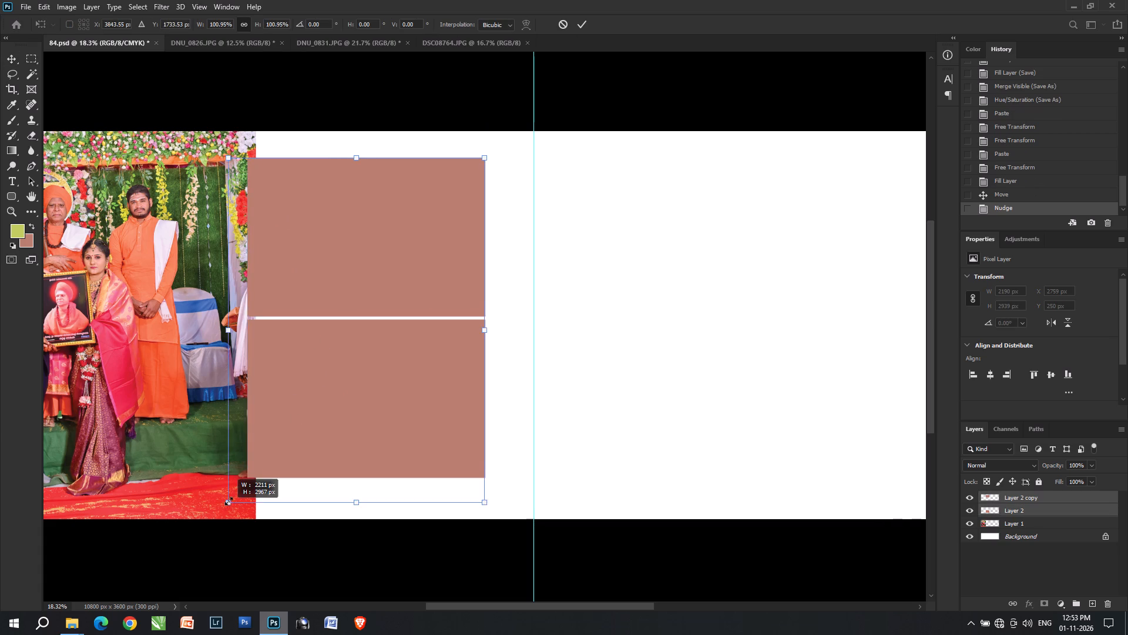
{"action": "left_click_drag", "start_coordinate": [229, 501], "coordinate": [237, 492]}
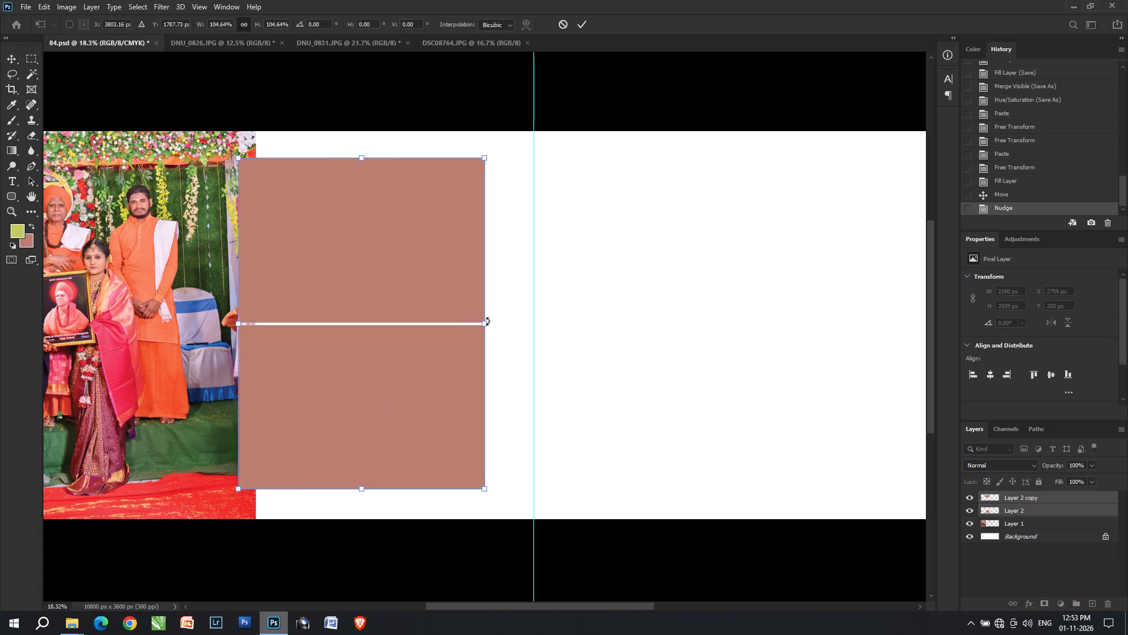
{"action": "left_click_drag", "start_coordinate": [485, 322], "coordinate": [476, 323]}
{"action": "key", "text": "Return"}
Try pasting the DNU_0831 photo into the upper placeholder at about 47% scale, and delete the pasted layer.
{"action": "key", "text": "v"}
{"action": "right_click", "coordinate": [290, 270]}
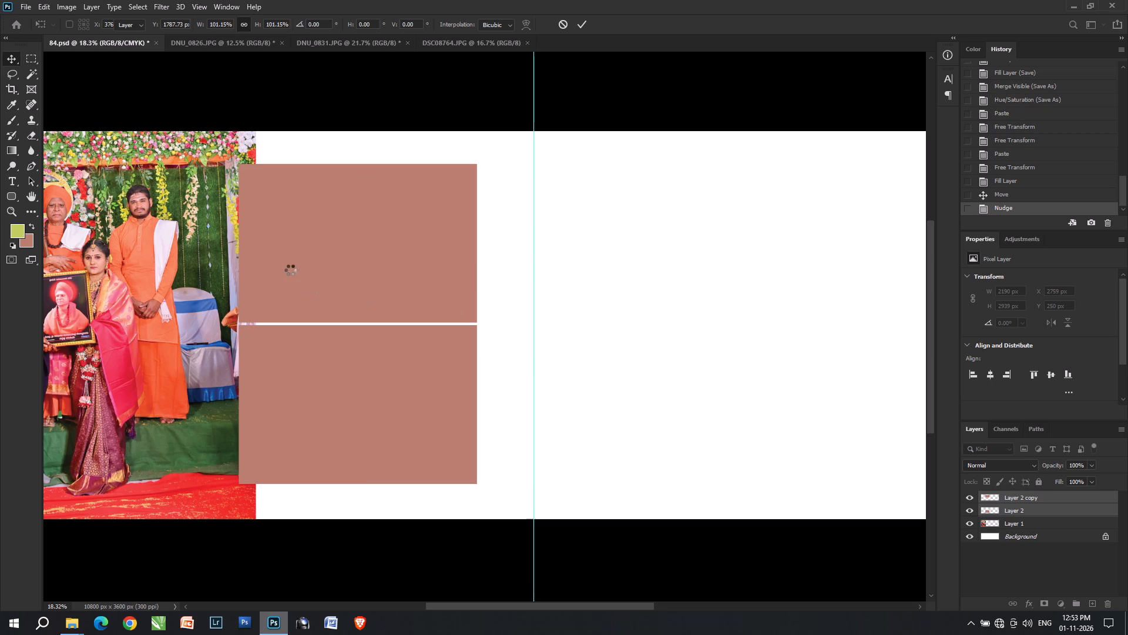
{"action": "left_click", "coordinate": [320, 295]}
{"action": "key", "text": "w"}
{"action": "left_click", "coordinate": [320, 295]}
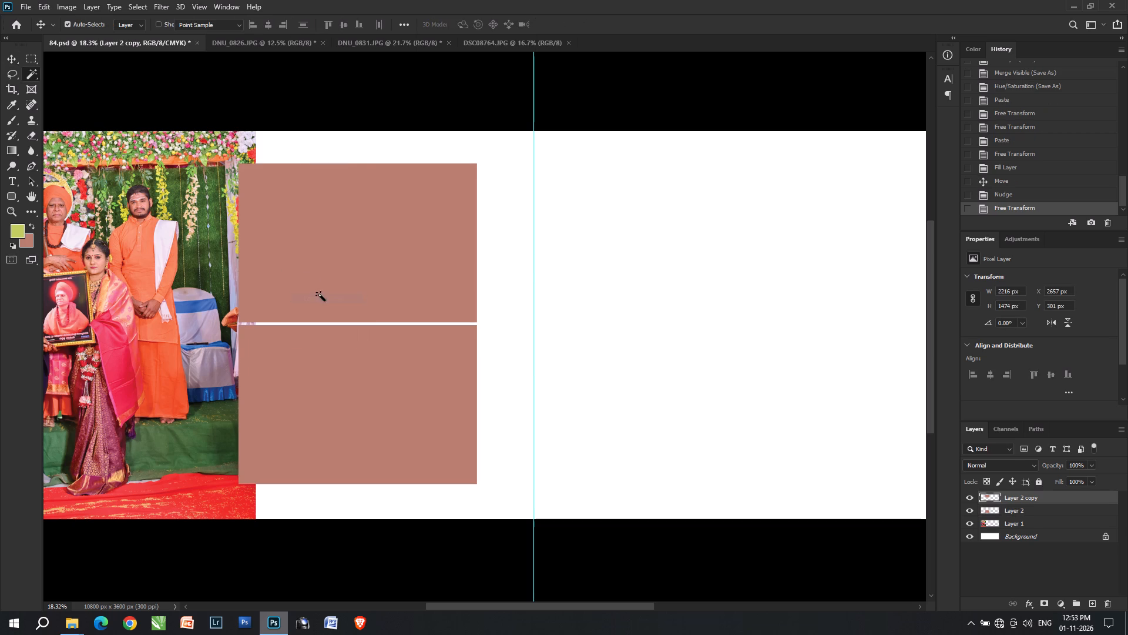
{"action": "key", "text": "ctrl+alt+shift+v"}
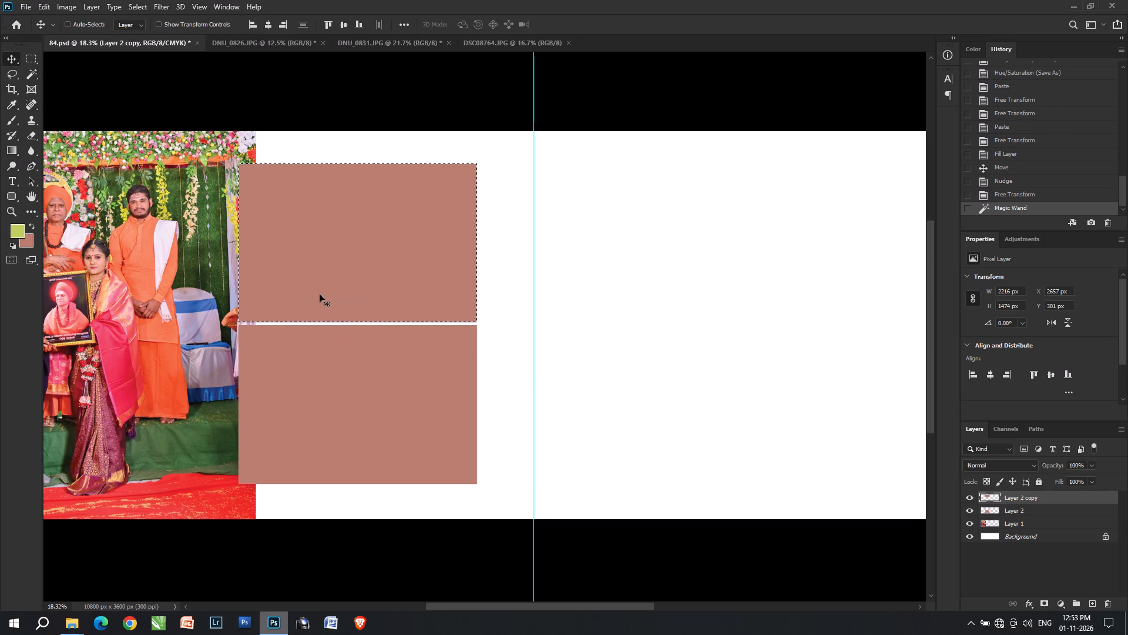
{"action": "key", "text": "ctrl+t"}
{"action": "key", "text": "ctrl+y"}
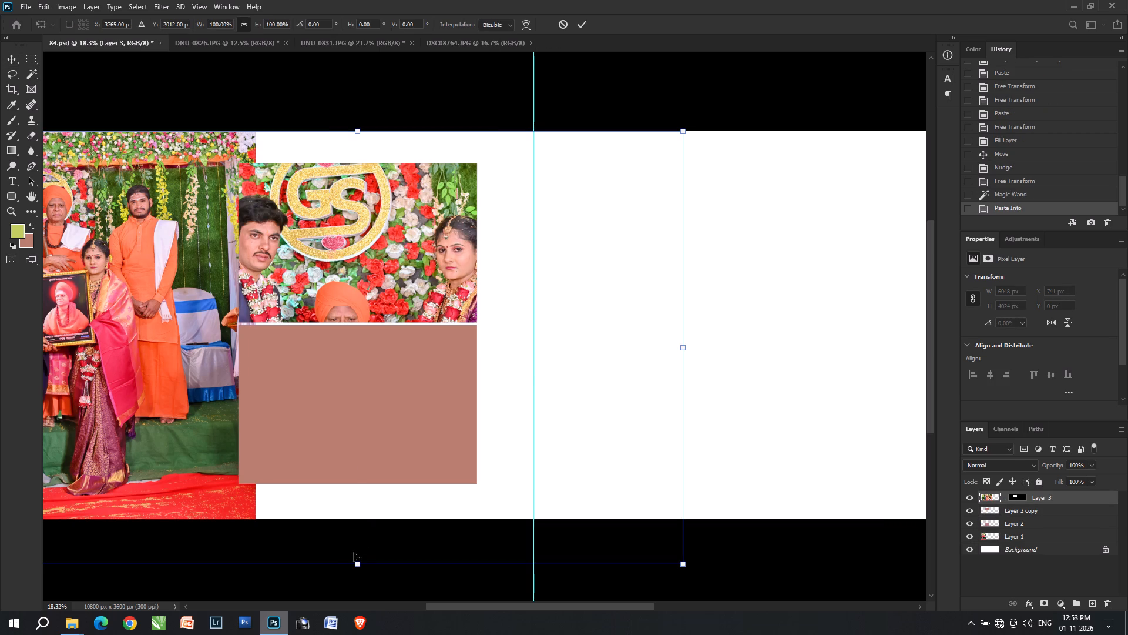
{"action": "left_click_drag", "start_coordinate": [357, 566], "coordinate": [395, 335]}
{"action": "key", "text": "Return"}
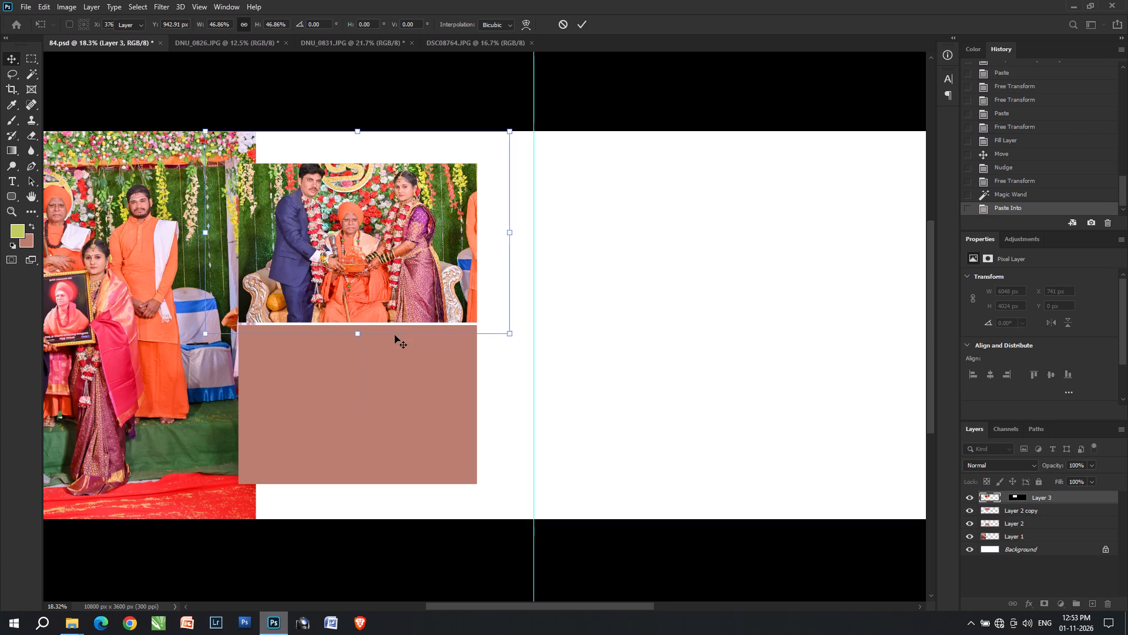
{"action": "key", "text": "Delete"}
Paste the DNU_0831 photo into the lower placeholder, scale it to about 44% and position the couple and seated elder within the frame.
{"action": "key", "text": "v"}
{"action": "key", "text": "v"}
{"action": "right_click", "coordinate": [307, 470]}
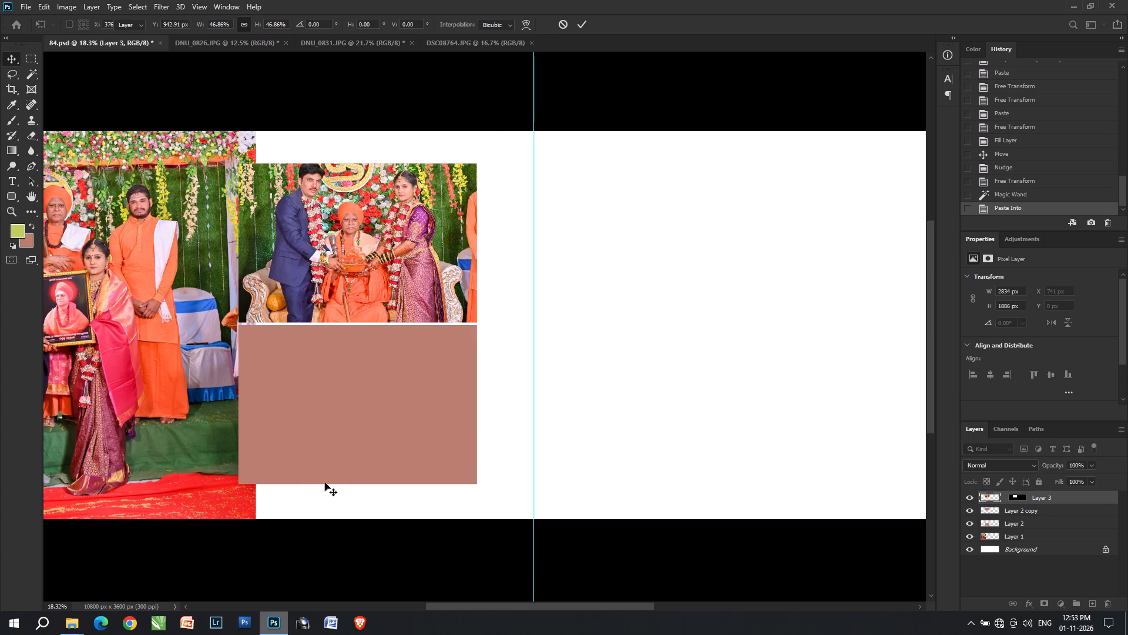
{"action": "right_click", "coordinate": [325, 416]}
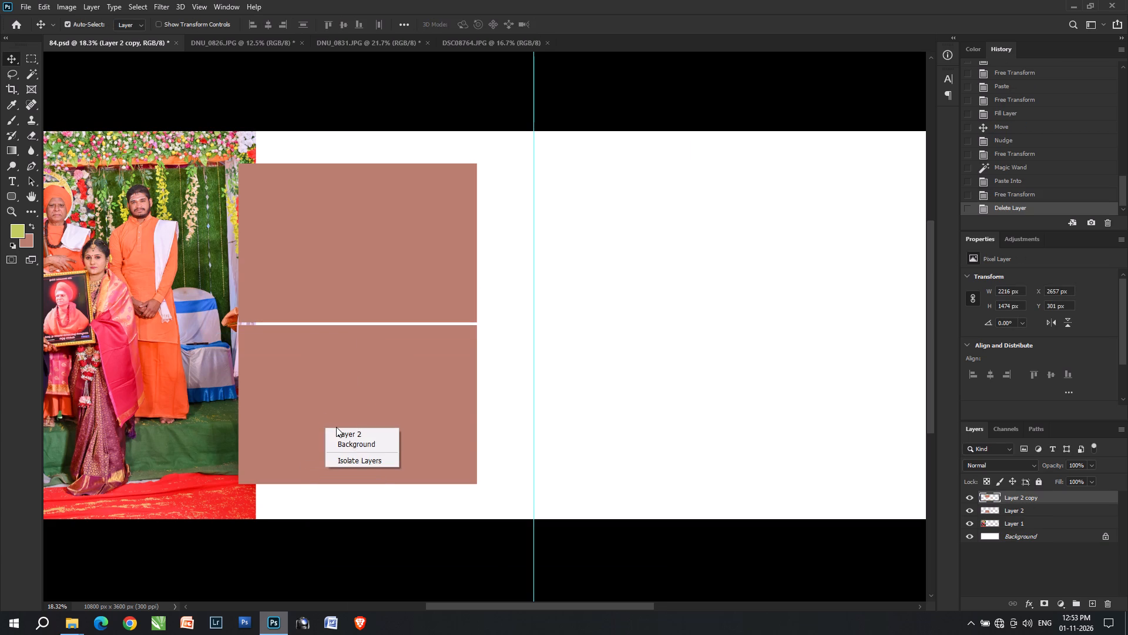
{"action": "left_click", "coordinate": [340, 429]}
{"action": "key", "text": "w"}
{"action": "left_click", "coordinate": [343, 432]}
{"action": "key", "text": "ctrl+alt+shift+v"}
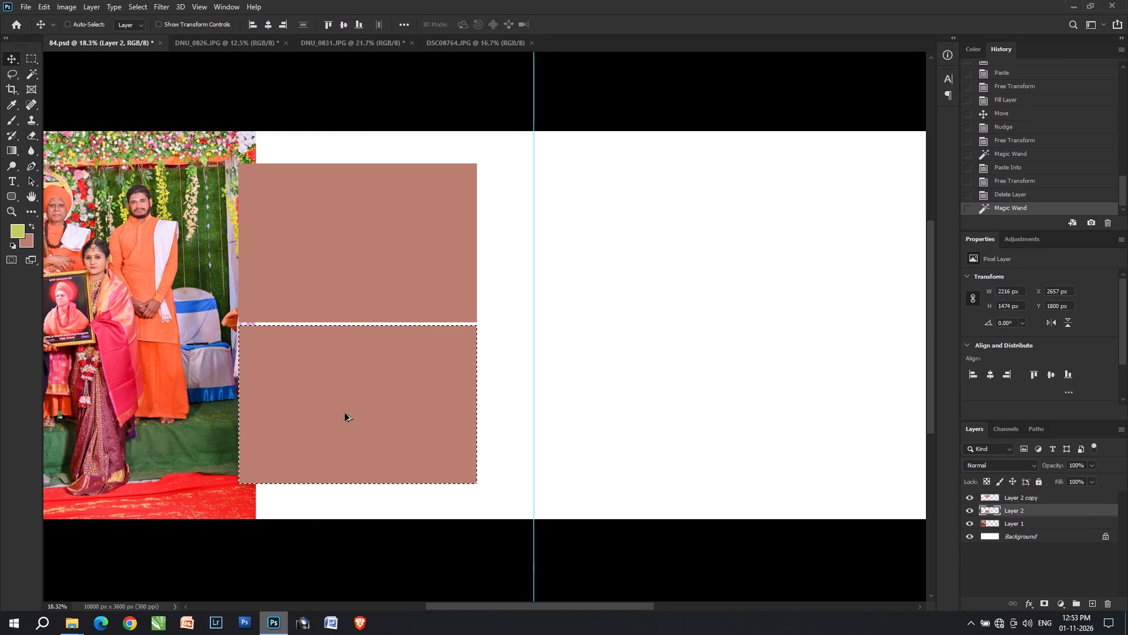
{"action": "key", "text": "ctrl+t"}
{"action": "key", "text": "ctrl+shift+t"}
{"action": "left_click_drag", "start_coordinate": [385, 202], "coordinate": [388, 243]}
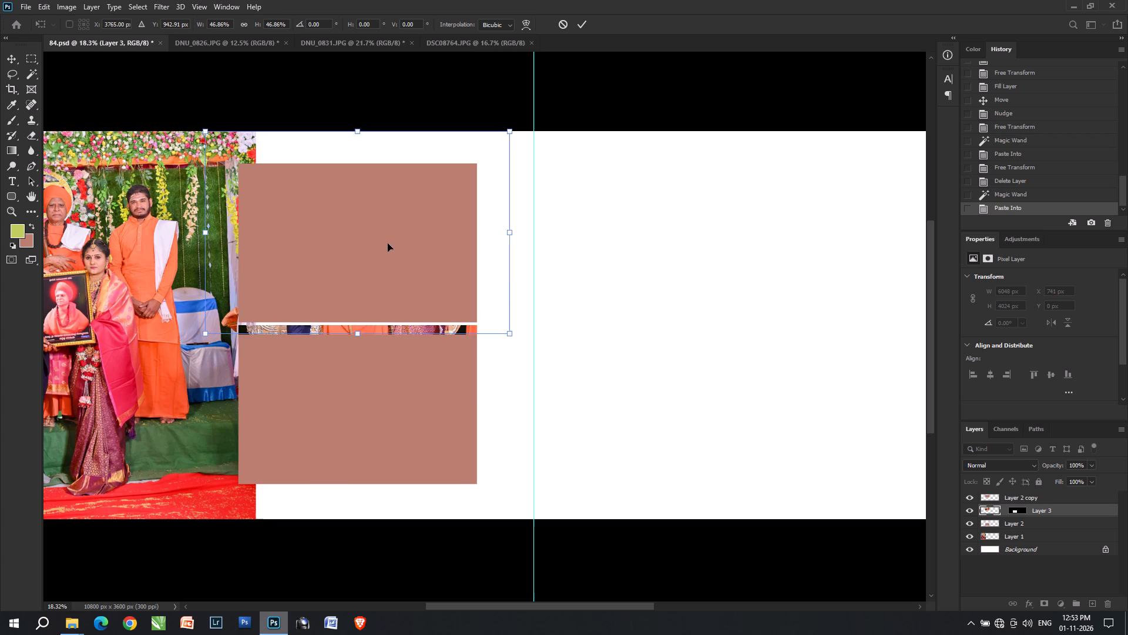
{"action": "left_click_drag", "start_coordinate": [388, 243], "coordinate": [376, 364]}
{"action": "left_click_drag", "start_coordinate": [355, 296], "coordinate": [359, 313]}
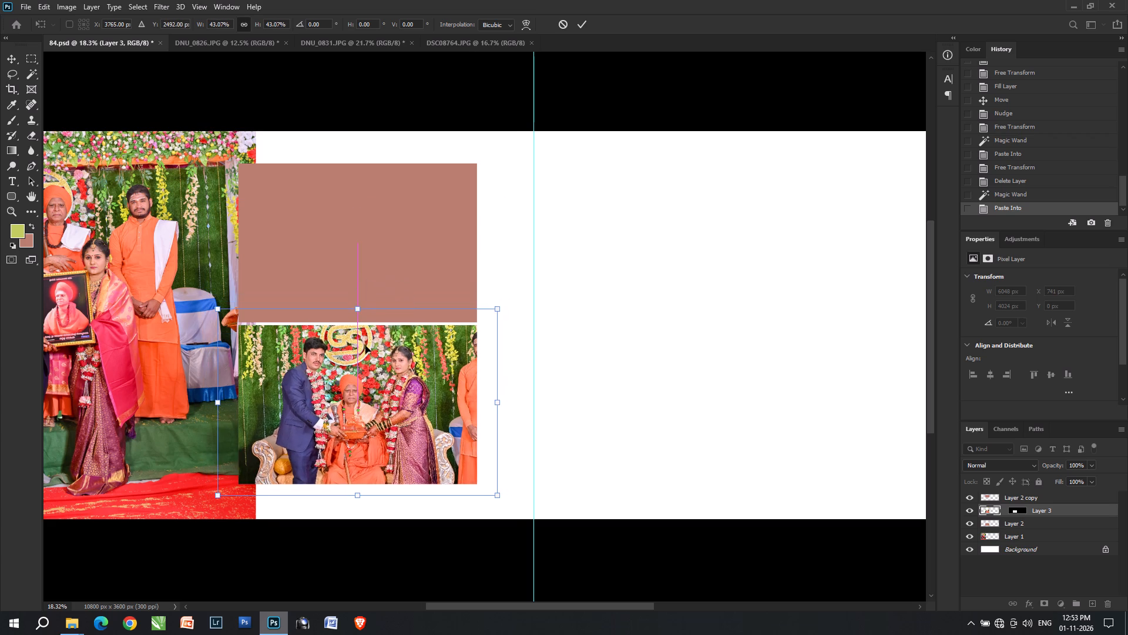
{"action": "left_click", "coordinate": [379, 375]}
{"action": "key", "text": "Up"}
{"action": "key", "text": "Up"}
{"action": "key", "text": "Up"}
{"action": "key", "text": "Up"}
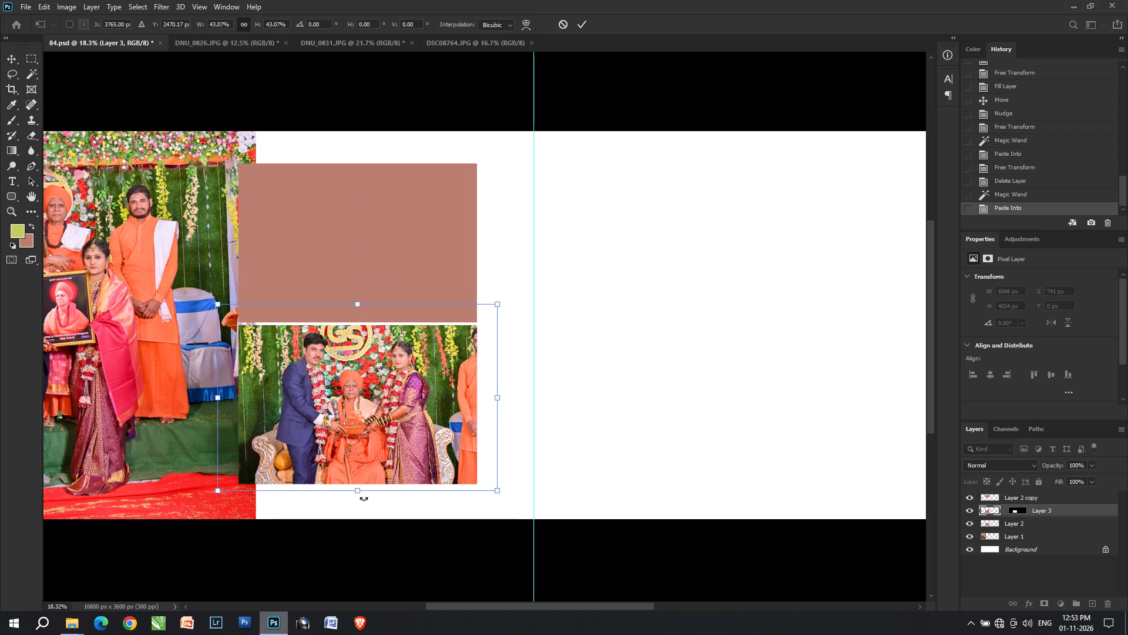
{"action": "left_click_drag", "start_coordinate": [356, 490], "coordinate": [358, 496]}
{"action": "key", "text": "Return"}
{"action": "key", "text": "v"}
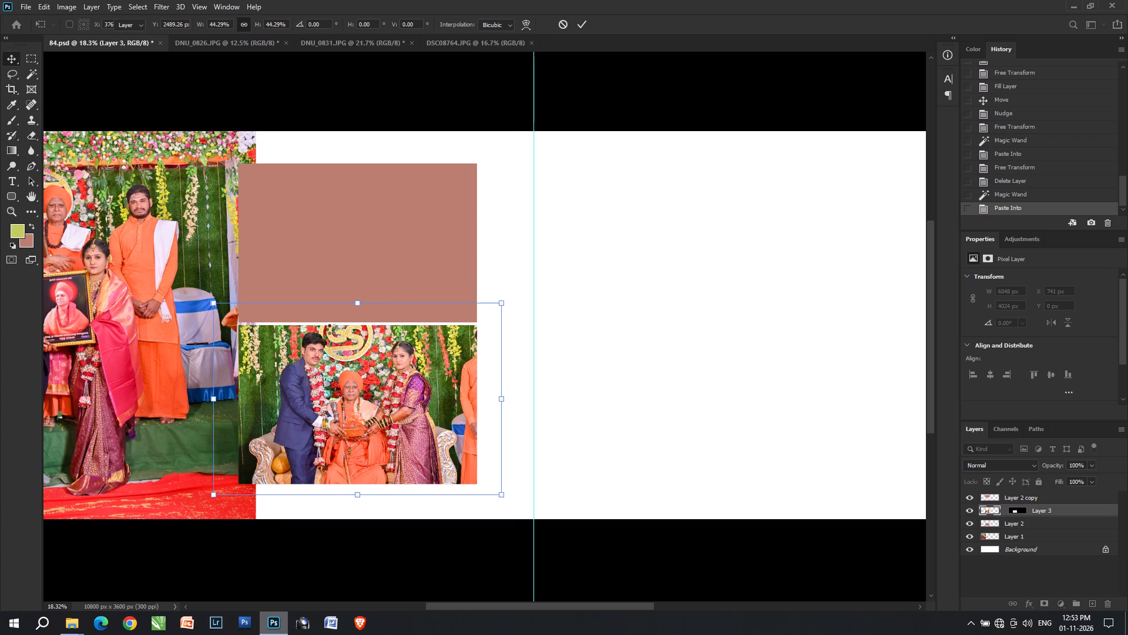
Select the area of the upper placeholder on its own layer with the Magic Wand.
{"action": "right_click", "coordinate": [330, 292]}
{"action": "left_click", "coordinate": [341, 302]}
{"action": "key", "text": "w"}
{"action": "left_click", "coordinate": [341, 302]}
Switch to the DSC08764.JPG photo and reapply the last filter, Camera Raw.
{"action": "key", "text": "ctrl+Tab"}
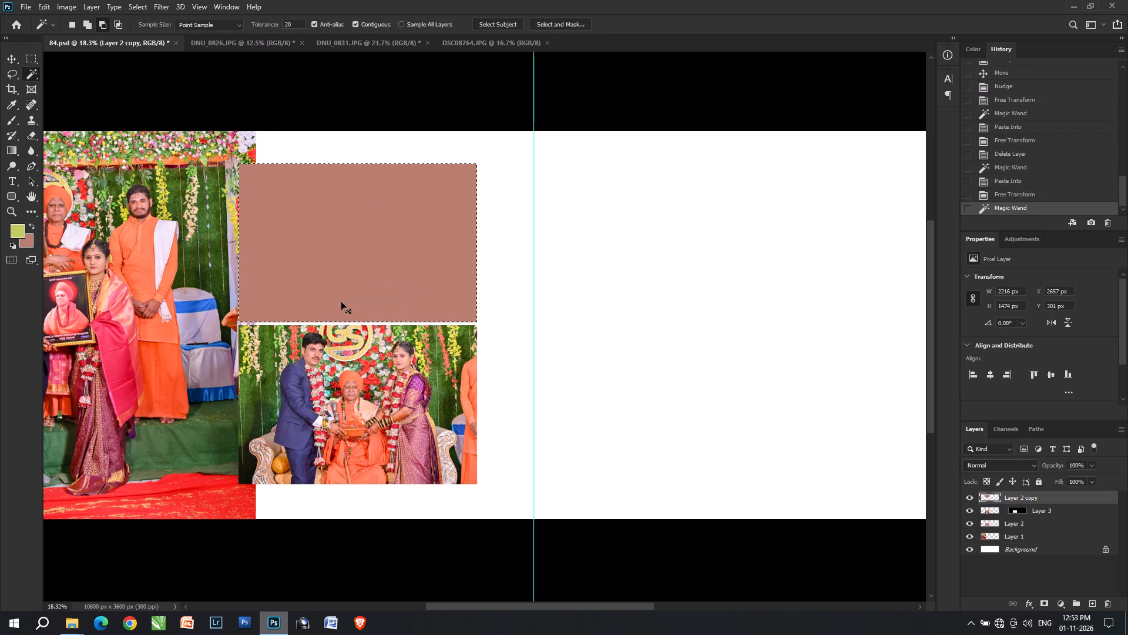
{"action": "key", "text": "ctrl+Tab"}
{"action": "key", "text": "ctrl+Tab"}
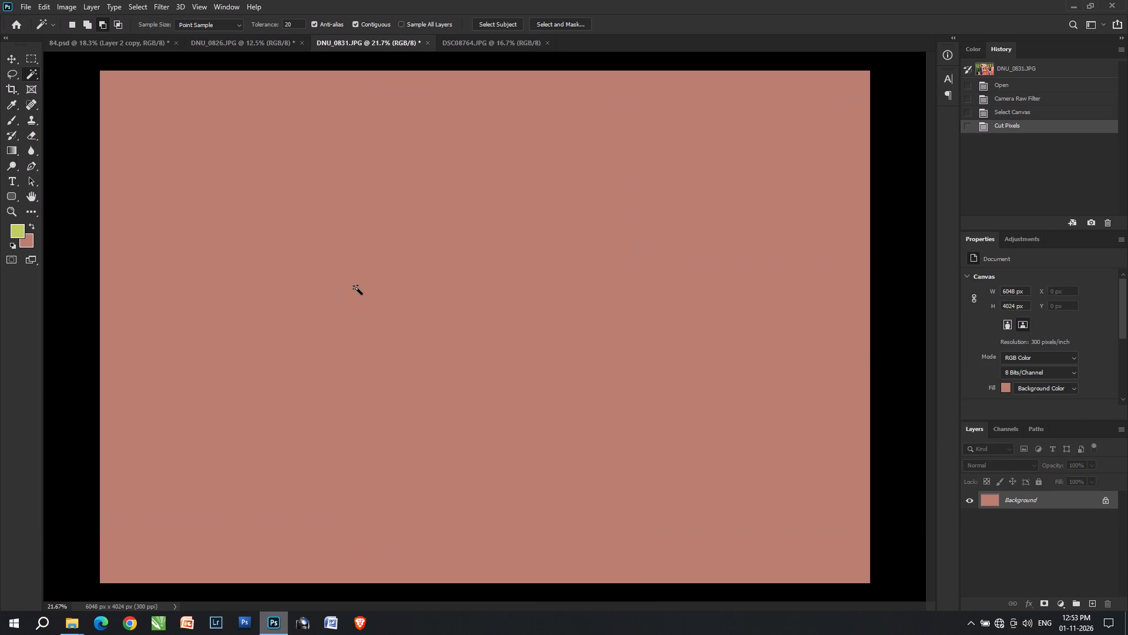
{"action": "key", "text": "ctrl+alt+f"}
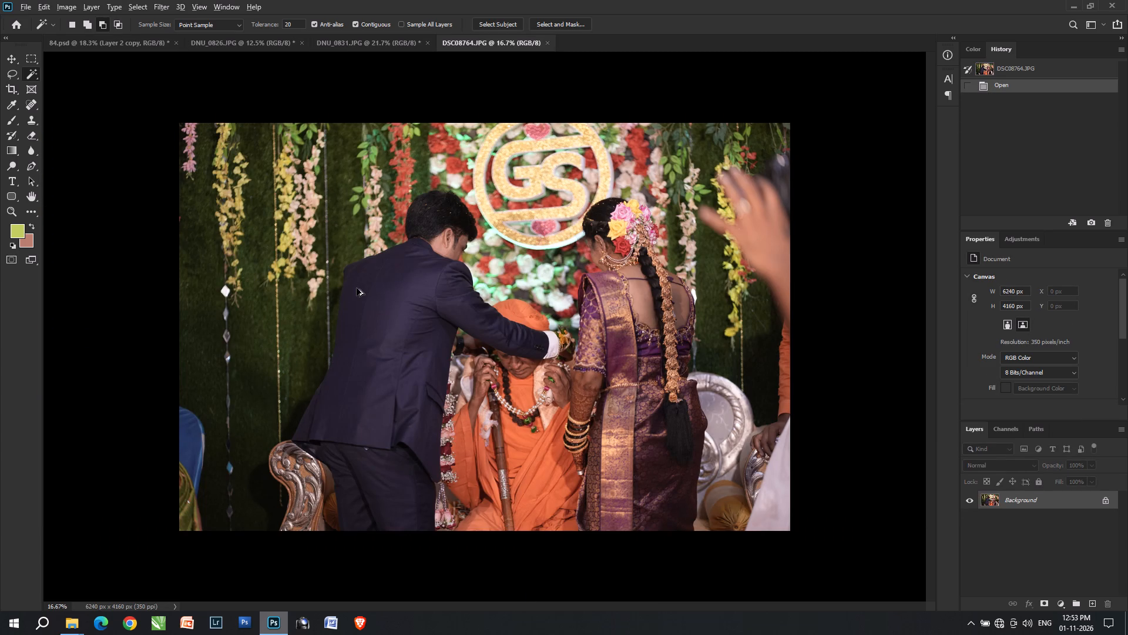
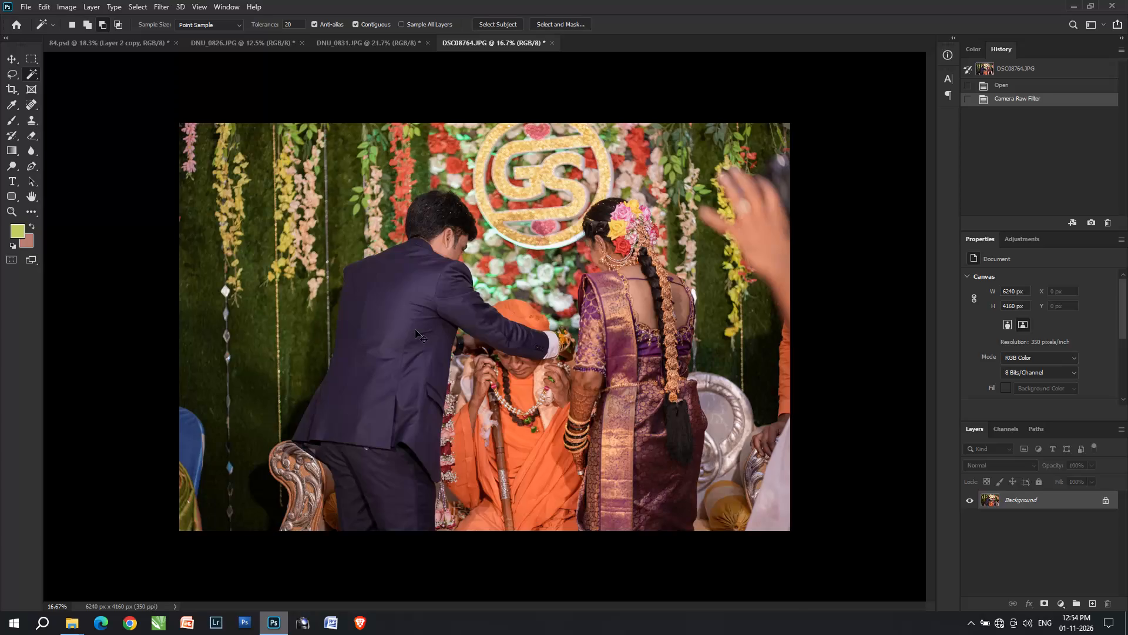
Brighten the DSC08764.JPG photo with Levels, setting the midtones to 1.16 and adjusting the highlight input level.
{"action": "key", "text": "ctrl+shift+z"}
{"action": "key", "text": "ctrl+l"}
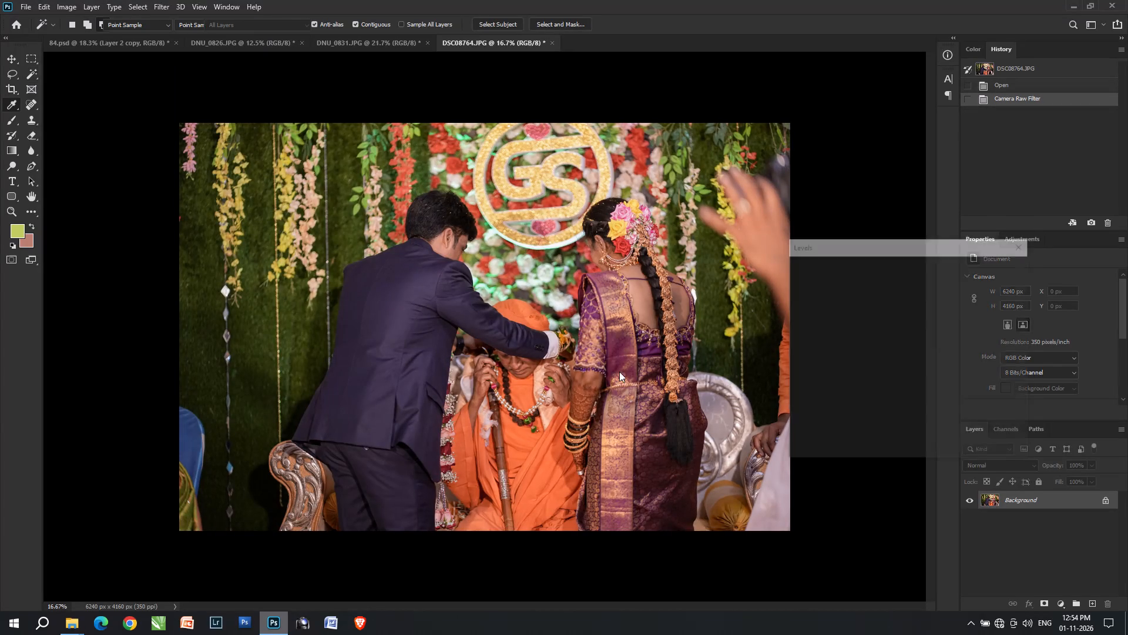
{"action": "double_click", "coordinate": [869, 373]}
{"action": "scroll", "coordinate": [912, 383], "scroll_direction": "up", "scroll_amount": 2}
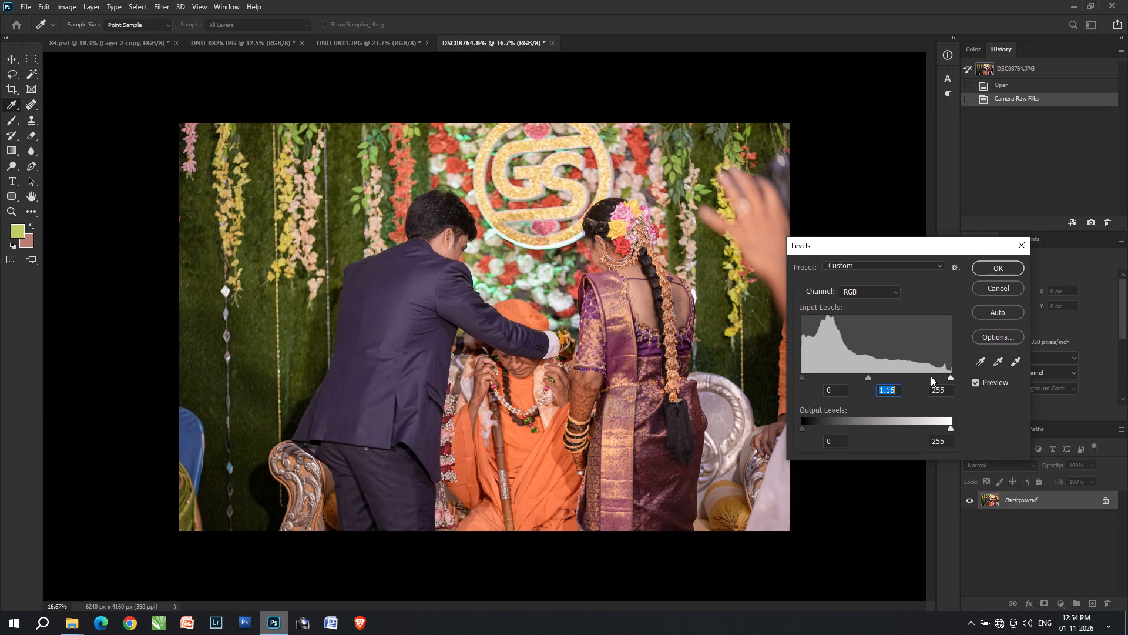
{"action": "left_click", "coordinate": [942, 378]}
{"action": "scroll", "coordinate": [942, 378], "scroll_direction": "down", "scroll_amount": 1}
{"action": "key", "text": "Return"}
Cut the entire DSC08764.JPG image and paste it into the upper placeholder selection in 84.psd.
{"action": "key", "text": "ctrl+a"}
{"action": "key", "text": "ctrl+x"}
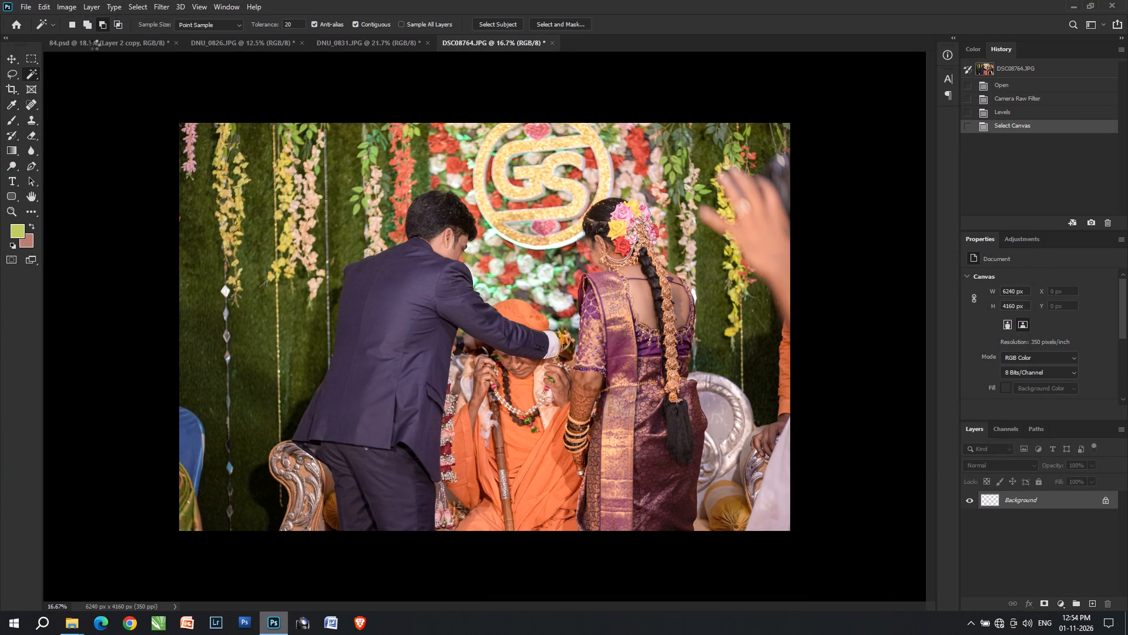
{"action": "left_click", "coordinate": [94, 45]}
{"action": "key", "text": "ctrl+alt+shift+g"}
{"action": "key", "text": "ctrl+alt+shift+v"}
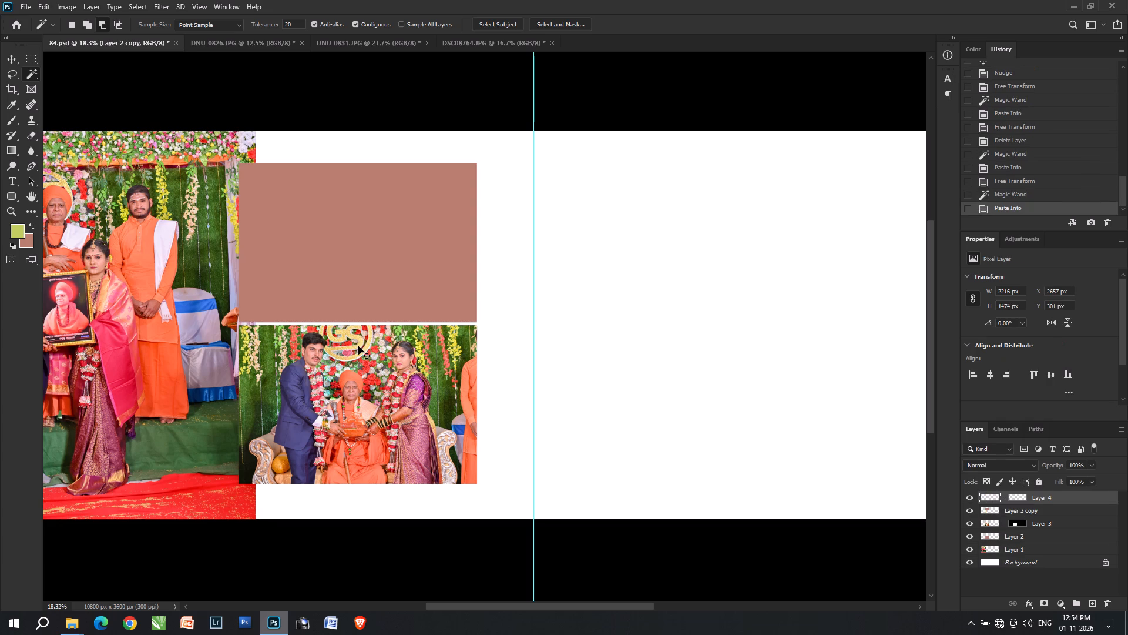
Scale the pasted photo to about 48% and position the groom, bride and seated elder within the upper frame.
{"action": "key", "text": "ctrl+t"}
{"action": "key", "text": "ctrl+shift+t"}
{"action": "left_click_drag", "start_coordinate": [432, 422], "coordinate": [430, 284], "text": "shift"}
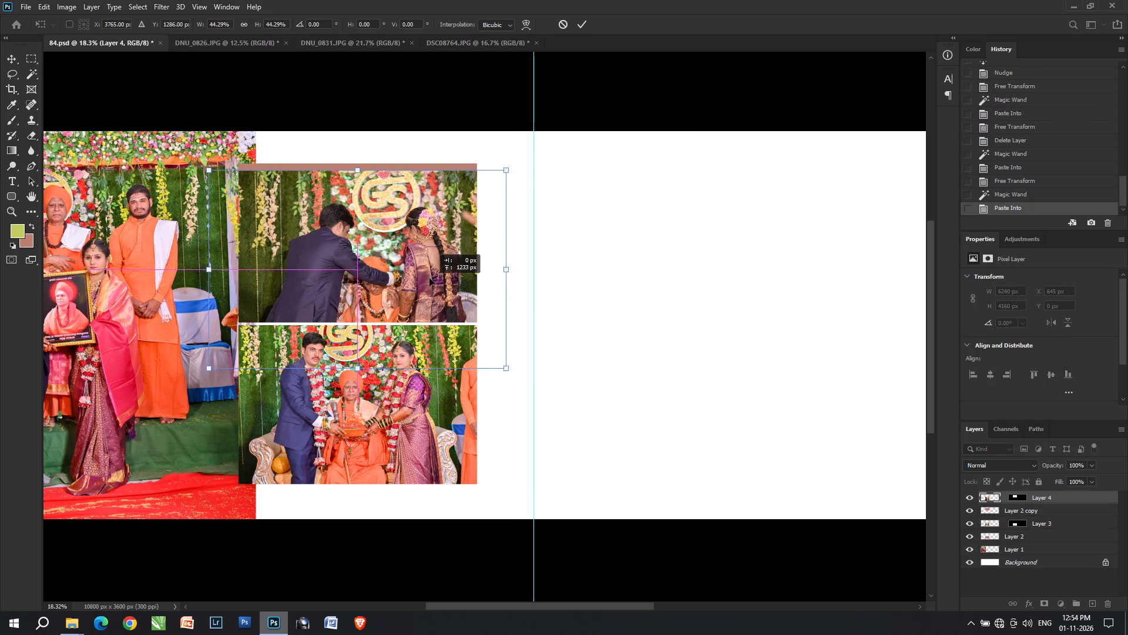
{"action": "left_click_drag", "start_coordinate": [507, 366], "coordinate": [484, 342]}
{"action": "left_click_drag", "start_coordinate": [432, 318], "coordinate": [432, 304]}
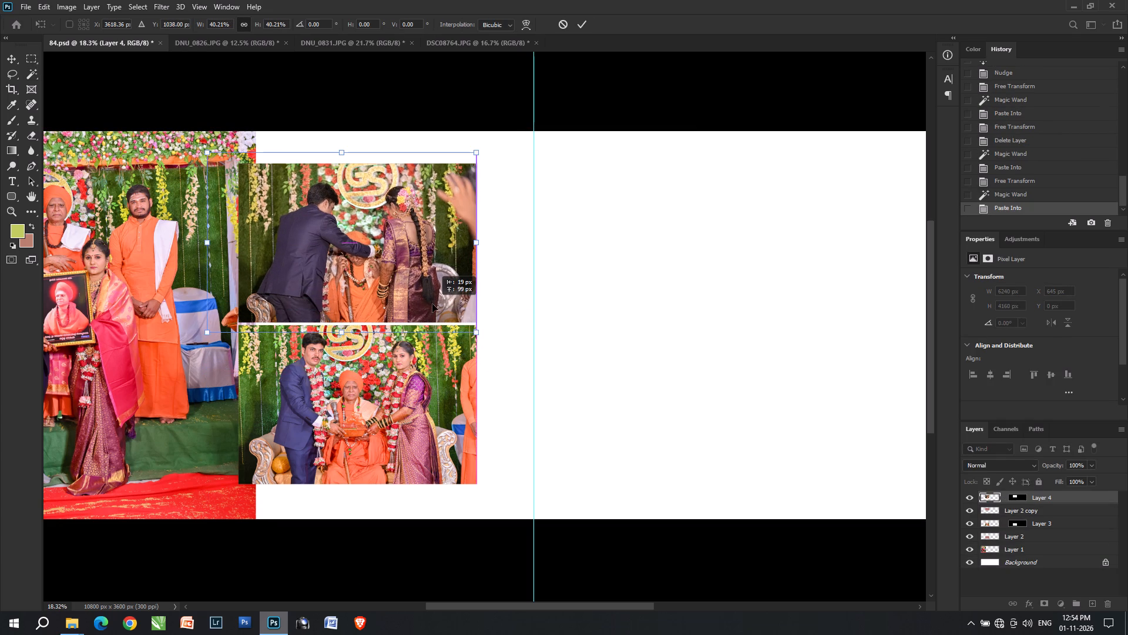
{"action": "left_click_drag", "start_coordinate": [432, 304], "coordinate": [433, 298]}
{"action": "key", "text": "Down"}
{"action": "key", "text": "Down"}
{"action": "key", "text": "Down"}
{"action": "left_click_drag", "start_coordinate": [344, 323], "coordinate": [343, 324]}
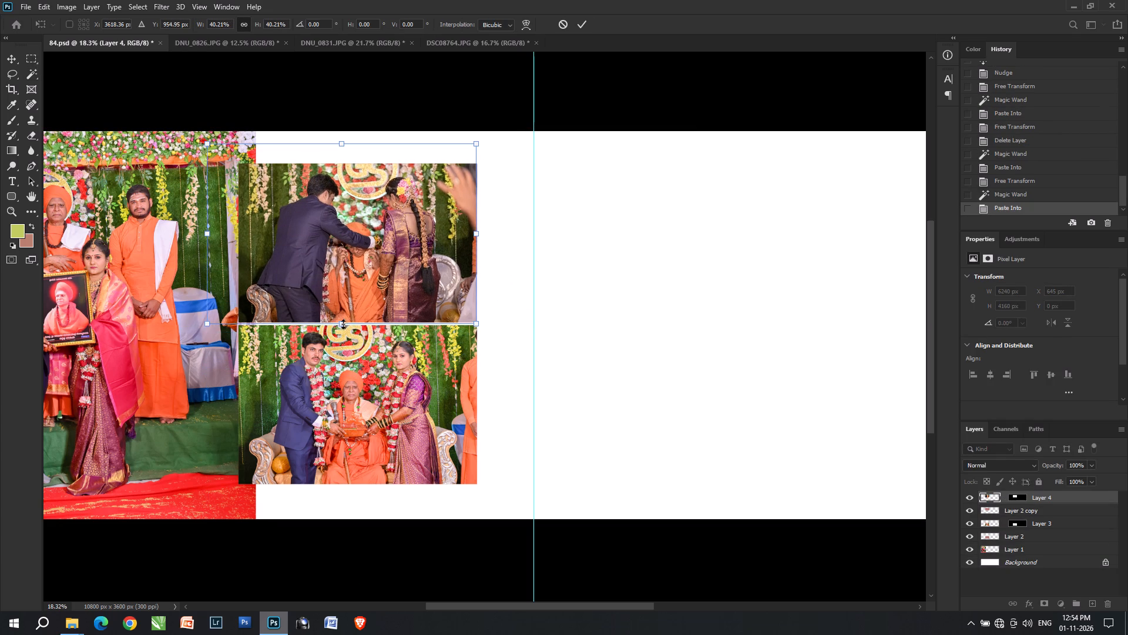
{"action": "left_click_drag", "start_coordinate": [343, 324], "coordinate": [343, 357]}
{"action": "left_click", "coordinate": [351, 318]}
{"action": "key", "text": "Right"}
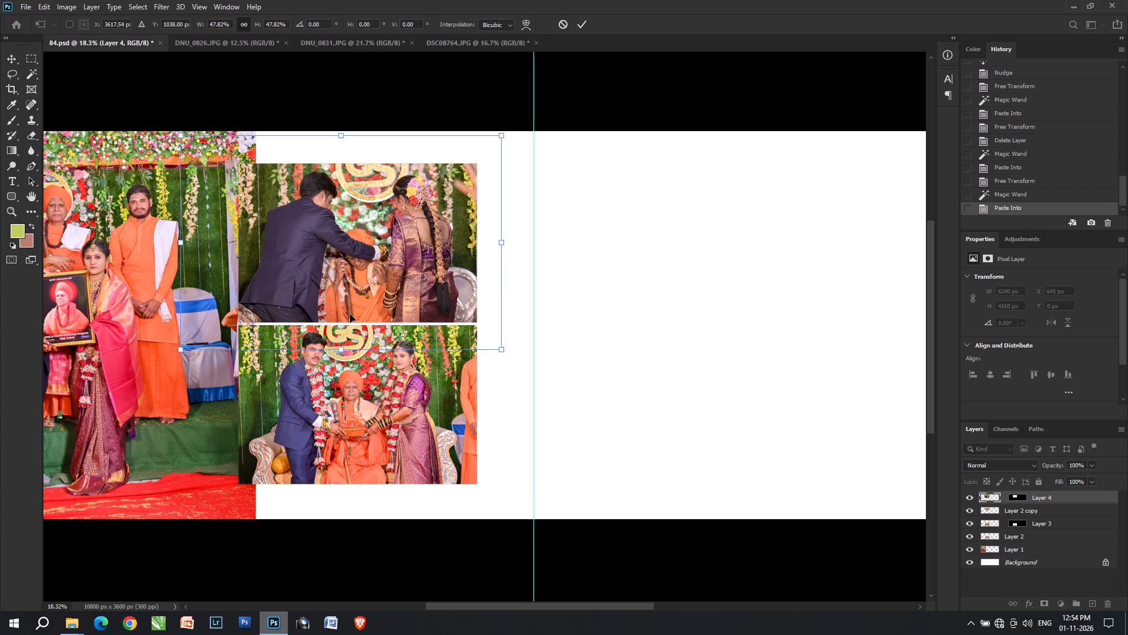
{"action": "key", "text": "Right"}
{"action": "key", "text": "Right"}
{"action": "key", "text": "Right"}
{"action": "key", "text": "Return"}
Nudge the upper frame's photo about 10 px to the right inside its mask with the Move tool.
{"action": "key", "text": "Right"}
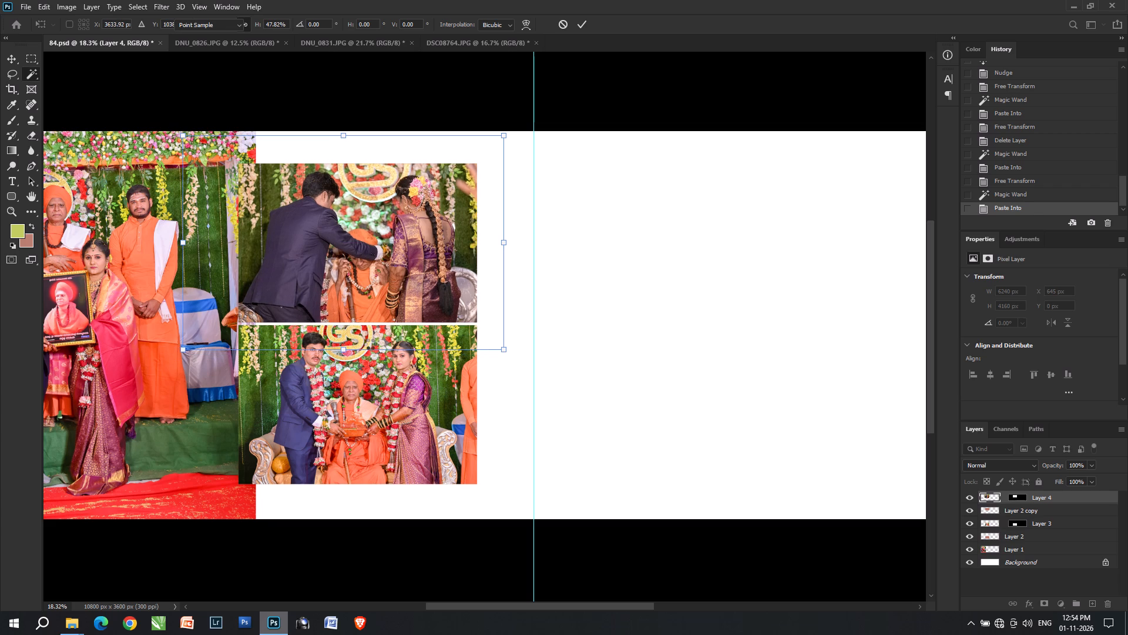
{"action": "key", "text": "Right"}
{"action": "key", "text": "Right"}
{"action": "key", "text": "b"}
{"action": "type", "text": "vvv"}
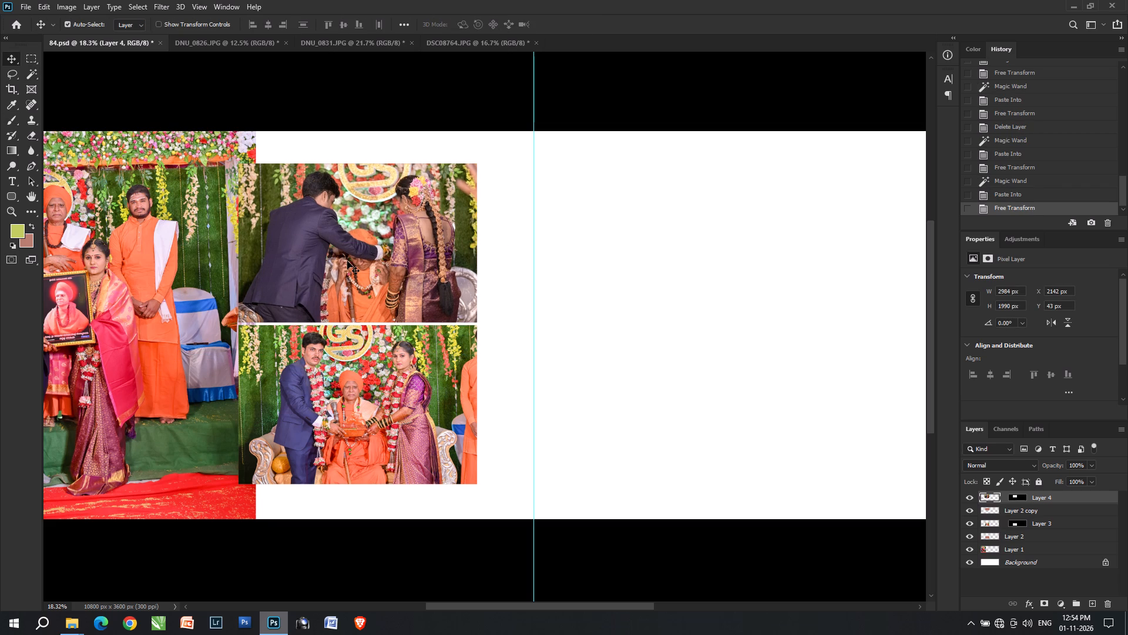
{"action": "right_click", "coordinate": [347, 261]}
{"action": "left_click", "coordinate": [362, 271]}
{"action": "key", "text": "Right"}
{"action": "key", "text": "Right"}
Save 84.psd with Maximize Compatibility enabled.
{"action": "key", "text": "ctrl+s"}
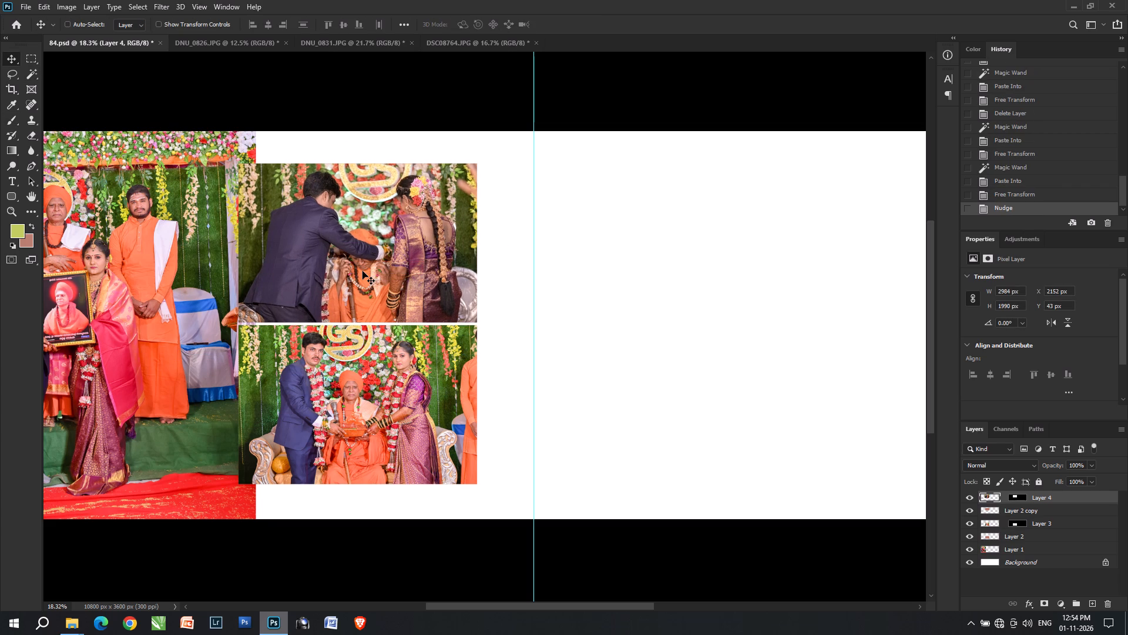
{"action": "key", "text": "Return"}
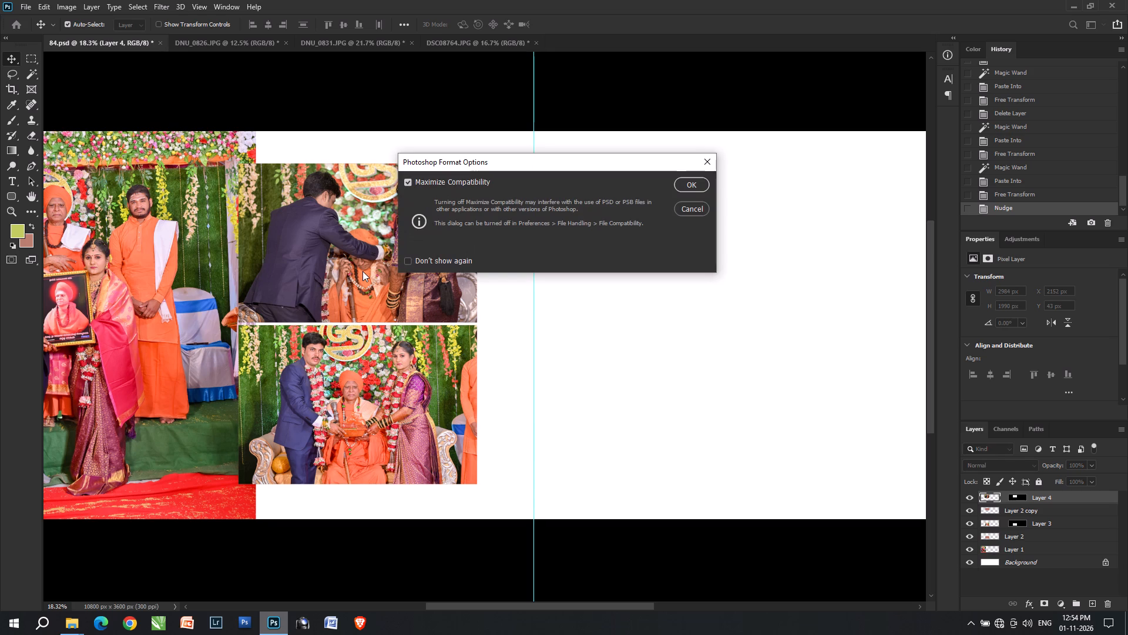
Move the large group photo on Layer 1 horizontally to the right, placing its left edge at X -27 px.
{"action": "scroll", "coordinate": [410, 325], "scroll_direction": "down", "scroll_amount": 5, "text": "alt"}
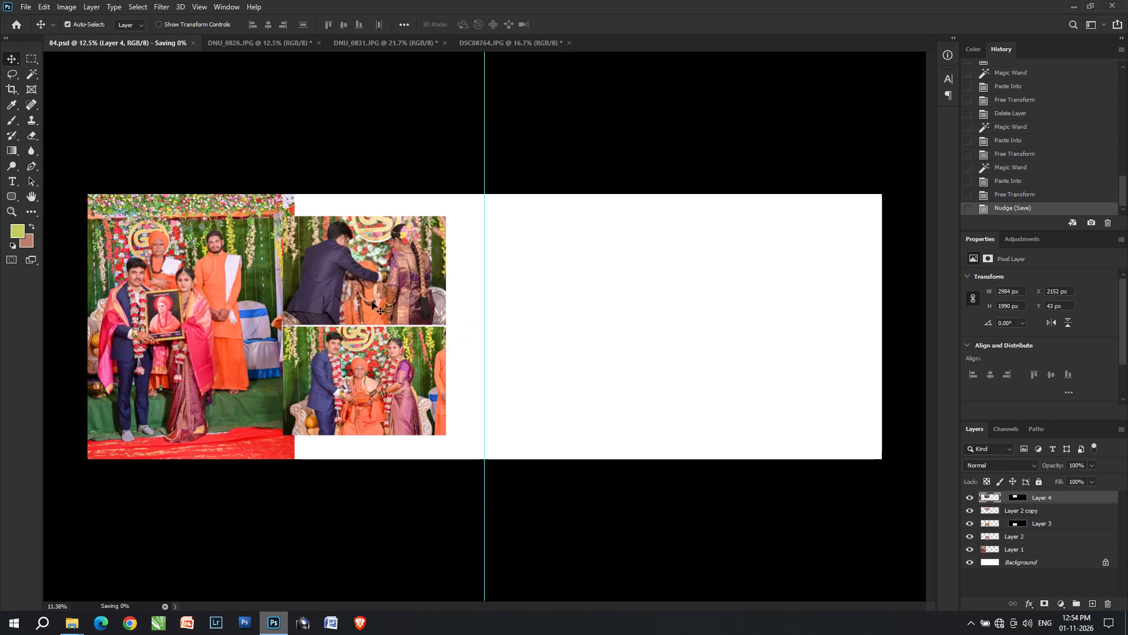
{"action": "key", "text": "v"}
{"action": "left_click", "coordinate": [408, 429]}
{"action": "left_click", "coordinate": [126, 327]}
{"action": "left_click", "coordinate": [217, 336]}
{"action": "left_click_drag", "start_coordinate": [214, 335], "coordinate": [226, 336], "text": "shift"}
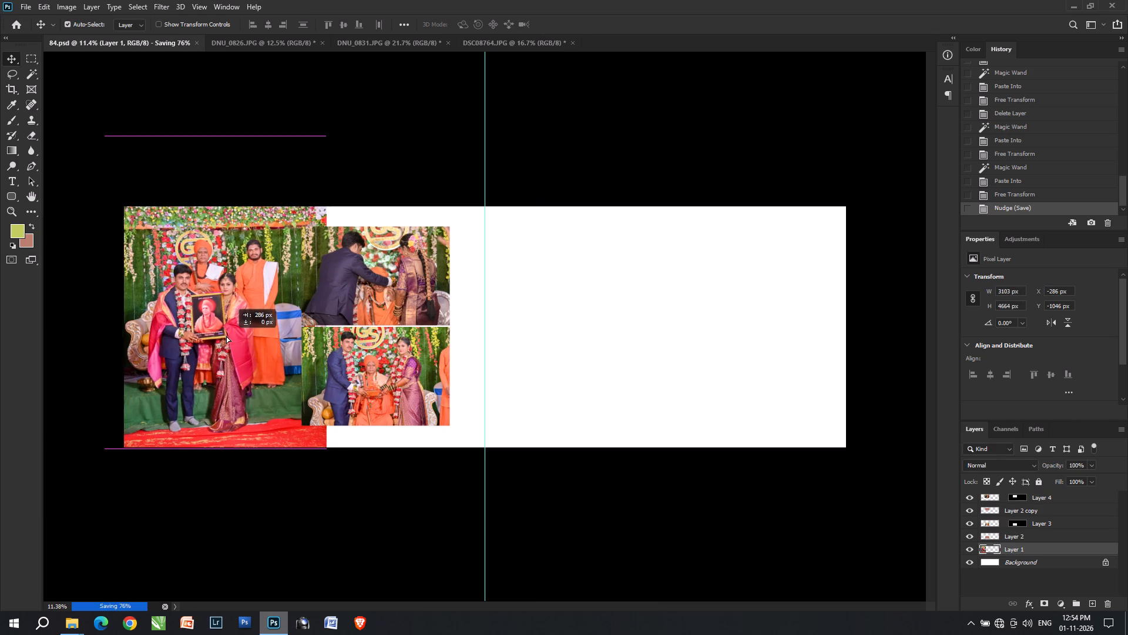
{"action": "left_click_drag", "start_coordinate": [226, 336], "coordinate": [228, 336], "text": "shift"}
{"action": "left_click", "coordinate": [249, 321], "text": "shift"}
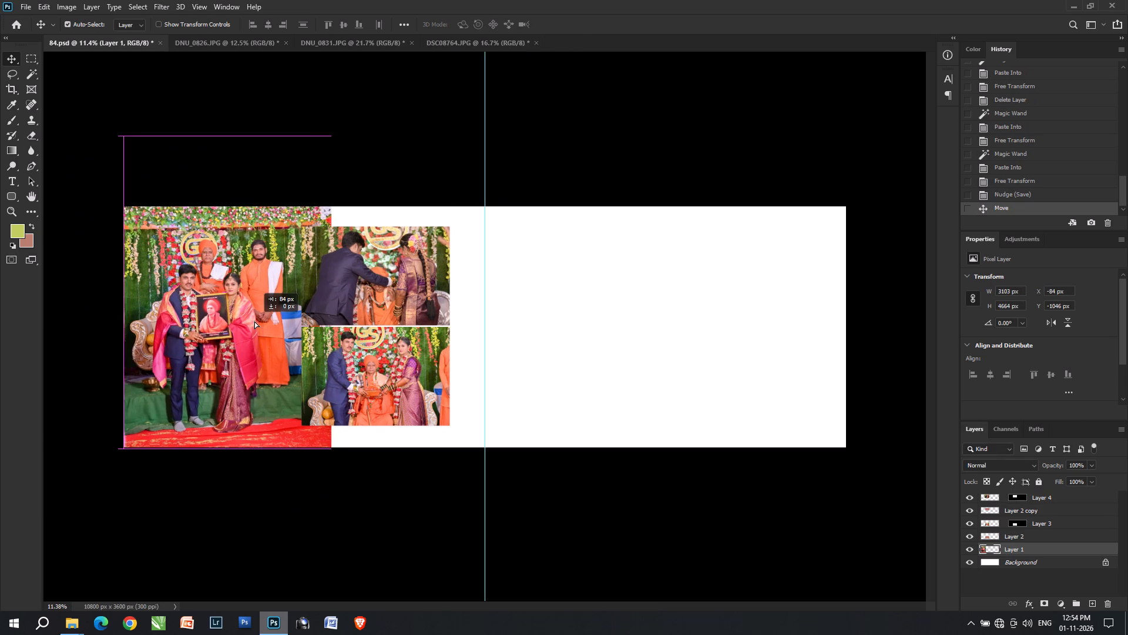
{"action": "left_click_drag", "start_coordinate": [251, 320], "coordinate": [257, 321], "text": "shift"}
{"action": "left_click", "coordinate": [257, 321], "text": "shift"}
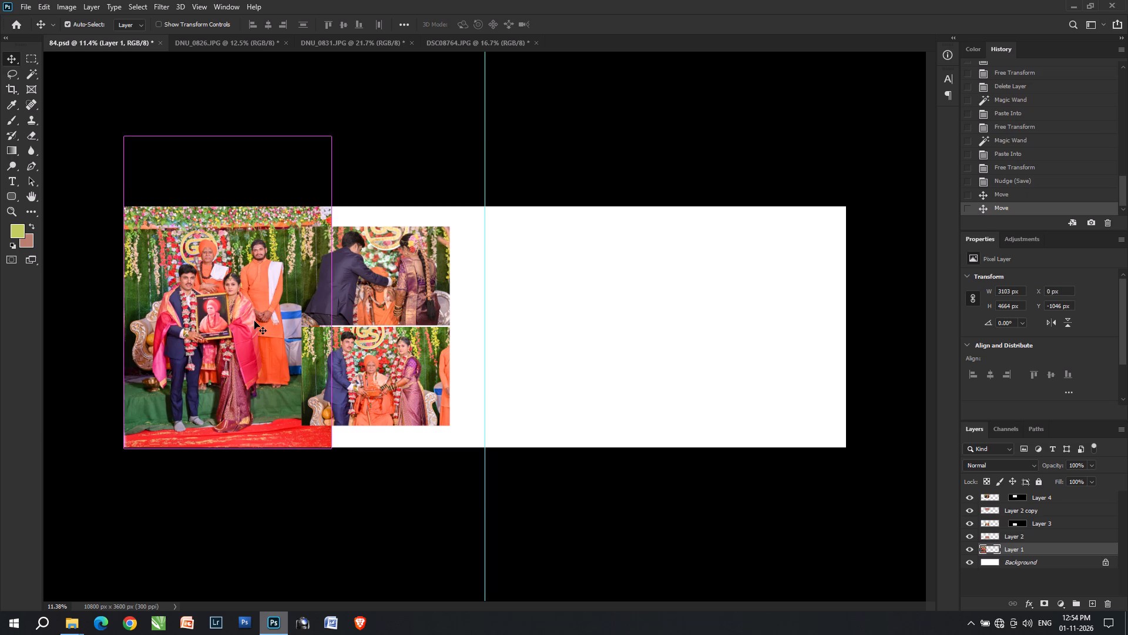
{"action": "key", "text": "Left"}
{"action": "key", "text": "Left"}
{"action": "key", "text": "Left"}
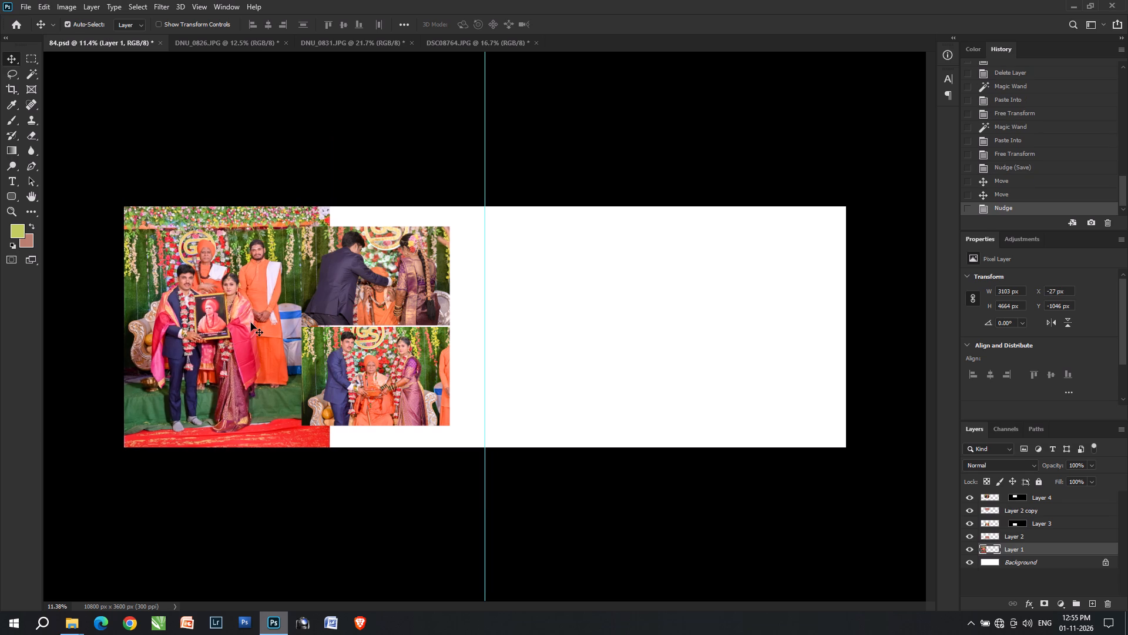
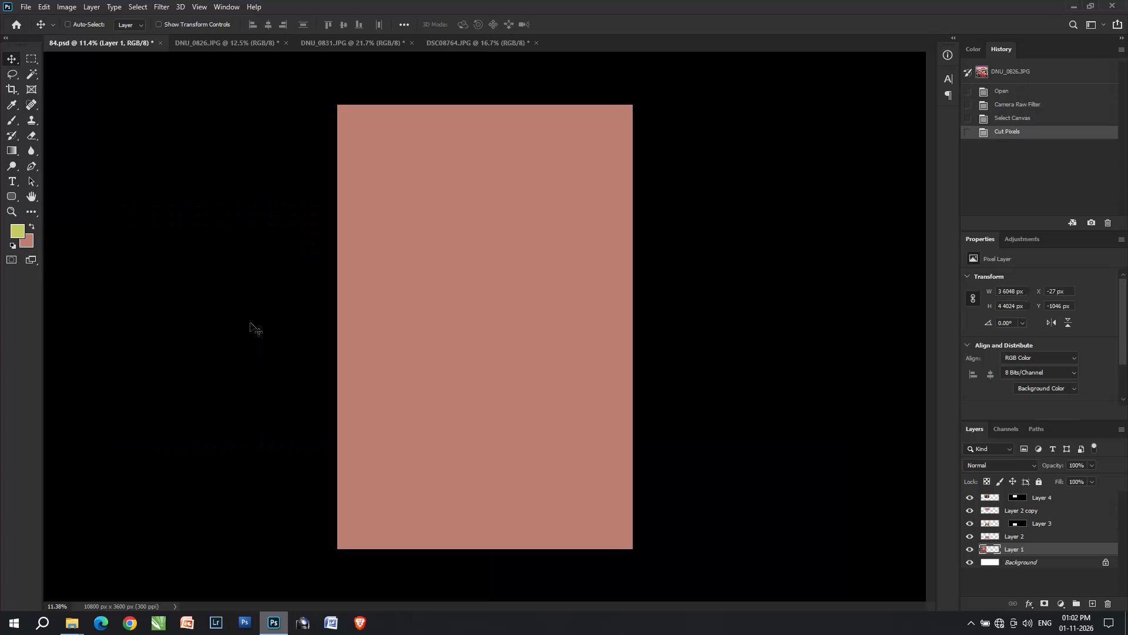
Close the emptied source photos DSC08764.JPG, DNU_0831.JPG and DNU_0826.JPG without saving, keeping 84.psd open.
{"action": "key", "text": "ctrl+Tab"}
{"action": "key", "text": "ctrl+w"}
{"action": "key", "text": "ctrl+Tab"}
{"action": "key", "text": "Return"}
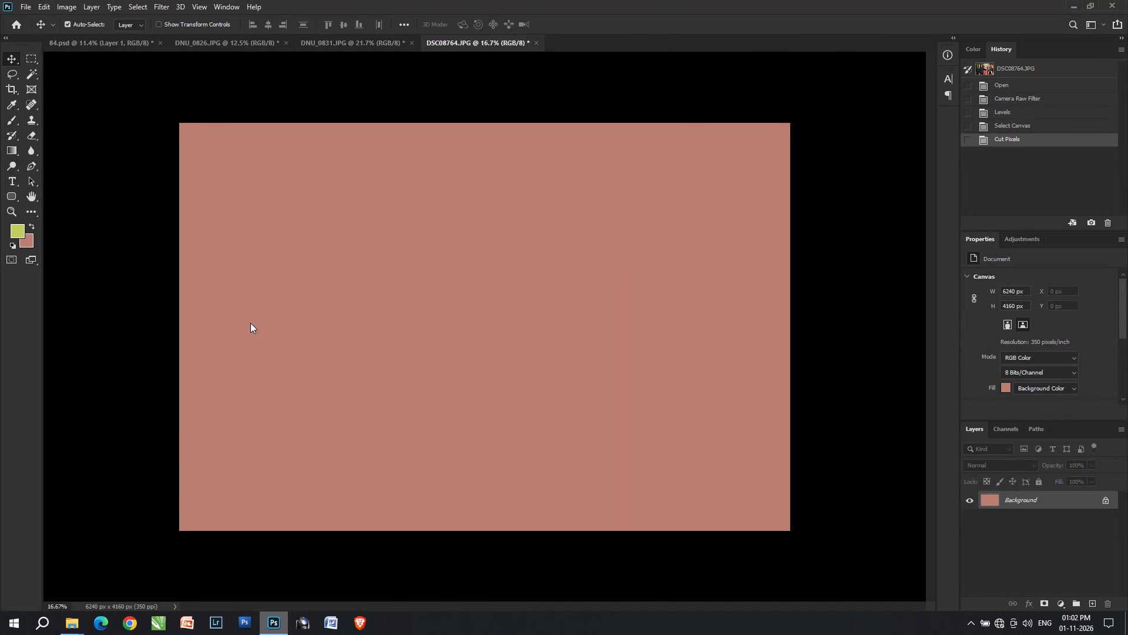
{"action": "key", "text": "ctrl+w"}
{"action": "key", "text": "Tab"}
{"action": "key", "text": "Return"}
{"action": "key", "text": "ctrl+w"}
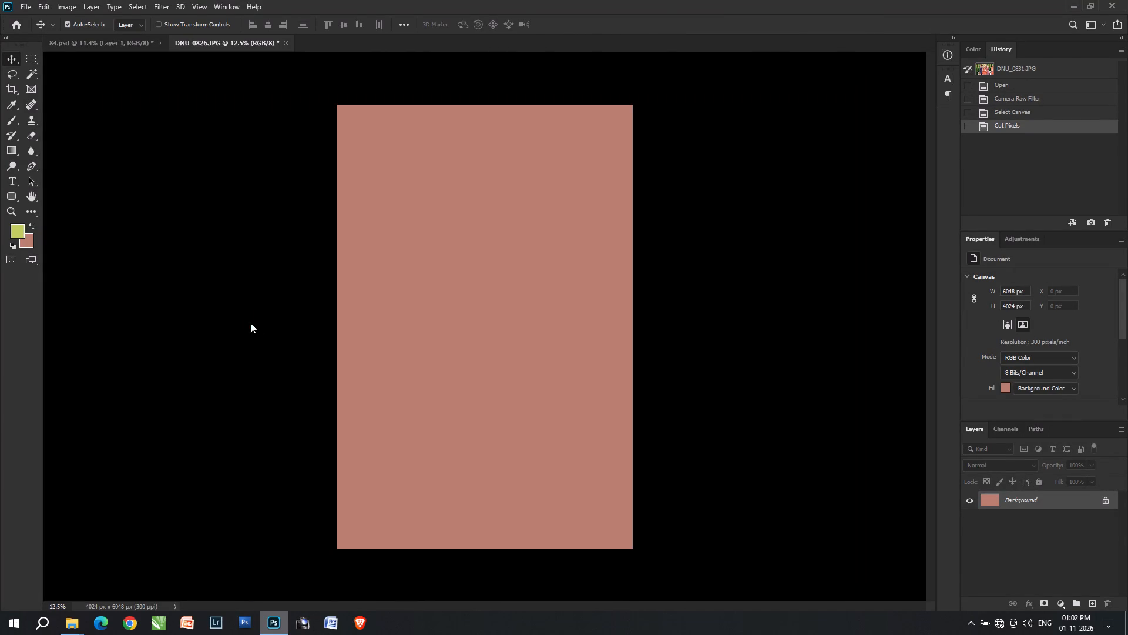
{"action": "key", "text": "Tab"}
{"action": "key", "text": "Return"}
In File Explorer, move DSC08759, DSC08764 and DSC08772 from the Candid folder into its done subfolder.
{"action": "key", "text": "alt+Tab"}
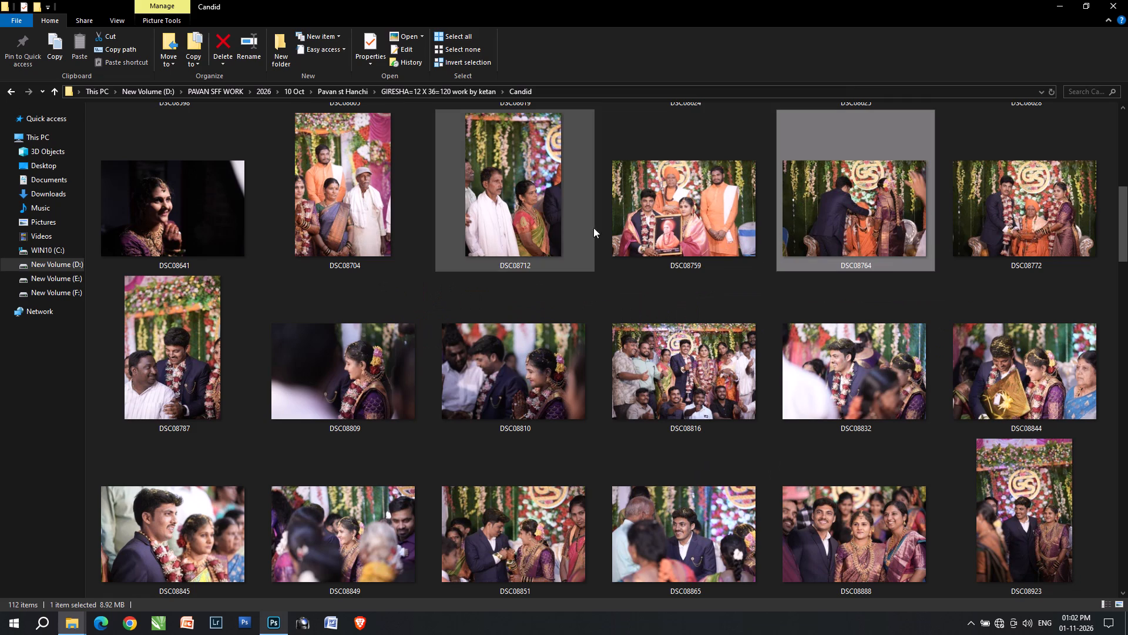
{"action": "scroll", "coordinate": [889, 256], "scroll_direction": "up", "scroll_amount": 1}
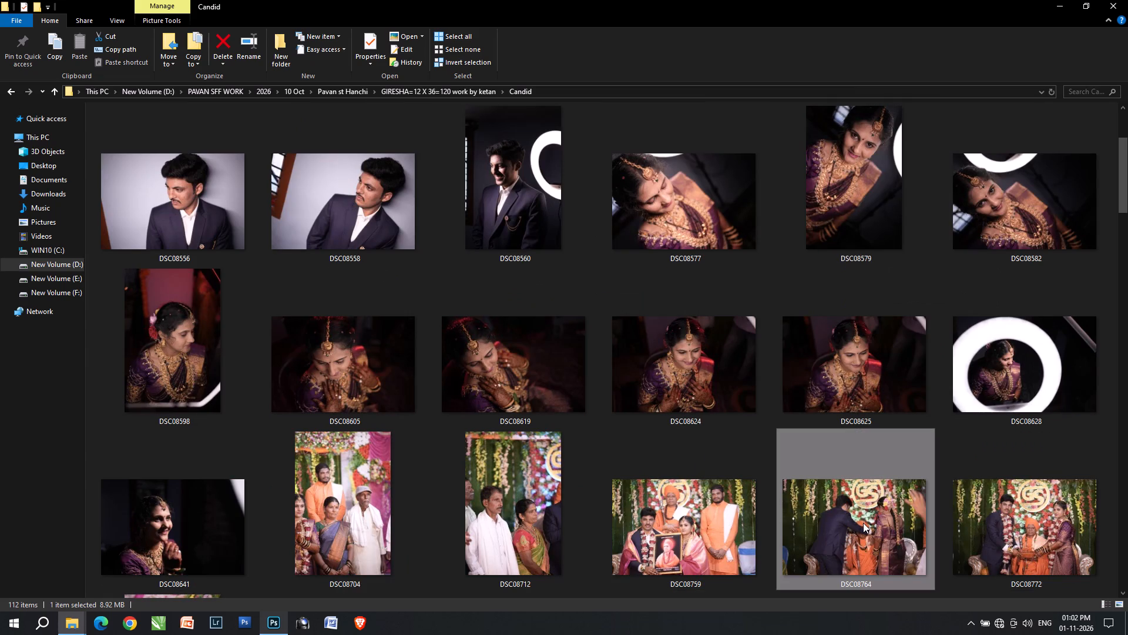
{"action": "left_click", "coordinate": [602, 549], "text": "ctrl"}
{"action": "left_click", "coordinate": [710, 542], "text": "ctrl"}
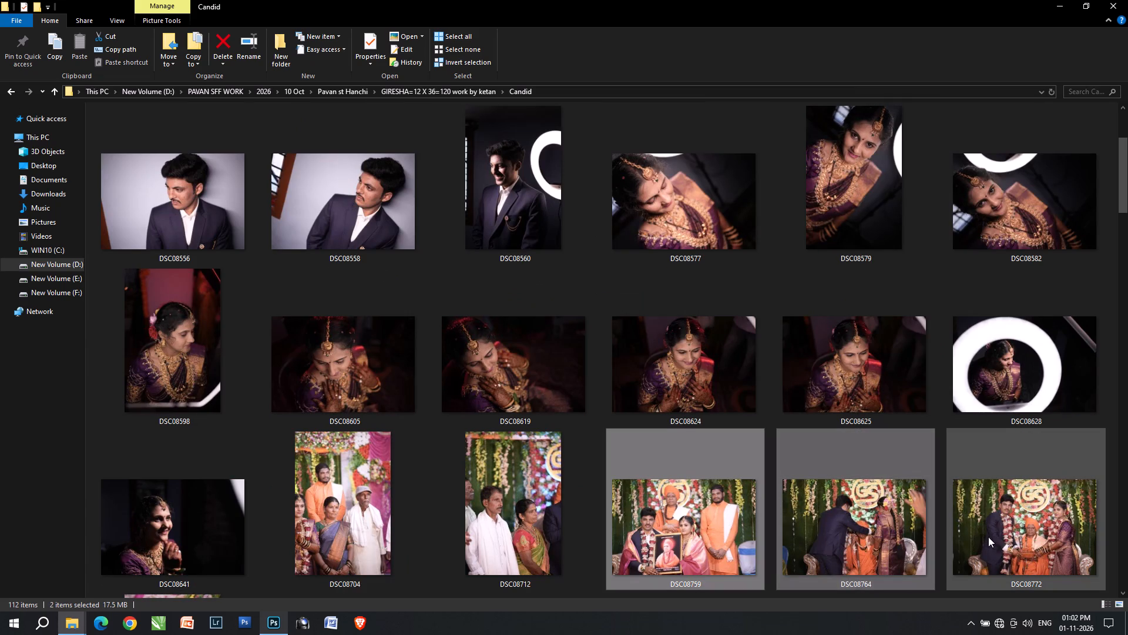
{"action": "left_click", "coordinate": [988, 537], "text": "ctrl"}
{"action": "key", "text": "ctrl+x"}
{"action": "scroll", "coordinate": [314, 255], "scroll_direction": "up", "scroll_amount": 4}
{"action": "scroll", "coordinate": [286, 241], "scroll_direction": "down", "scroll_amount": 1}
{"action": "scroll", "coordinate": [286, 241], "scroll_direction": "up", "scroll_amount": 3}
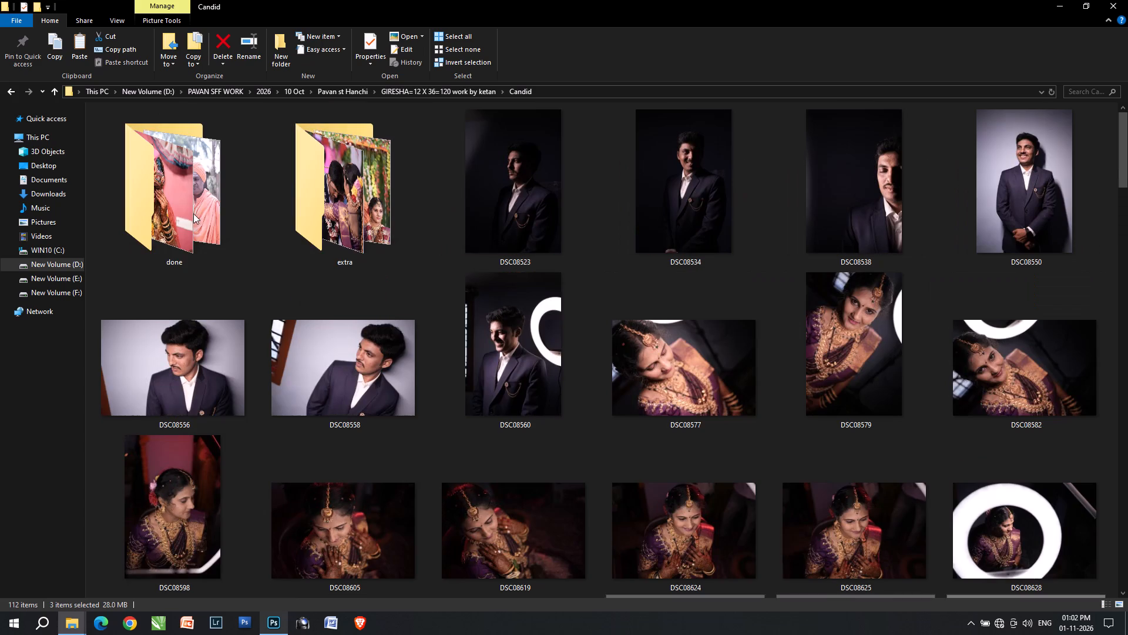
{"action": "double_click", "coordinate": [179, 210]}
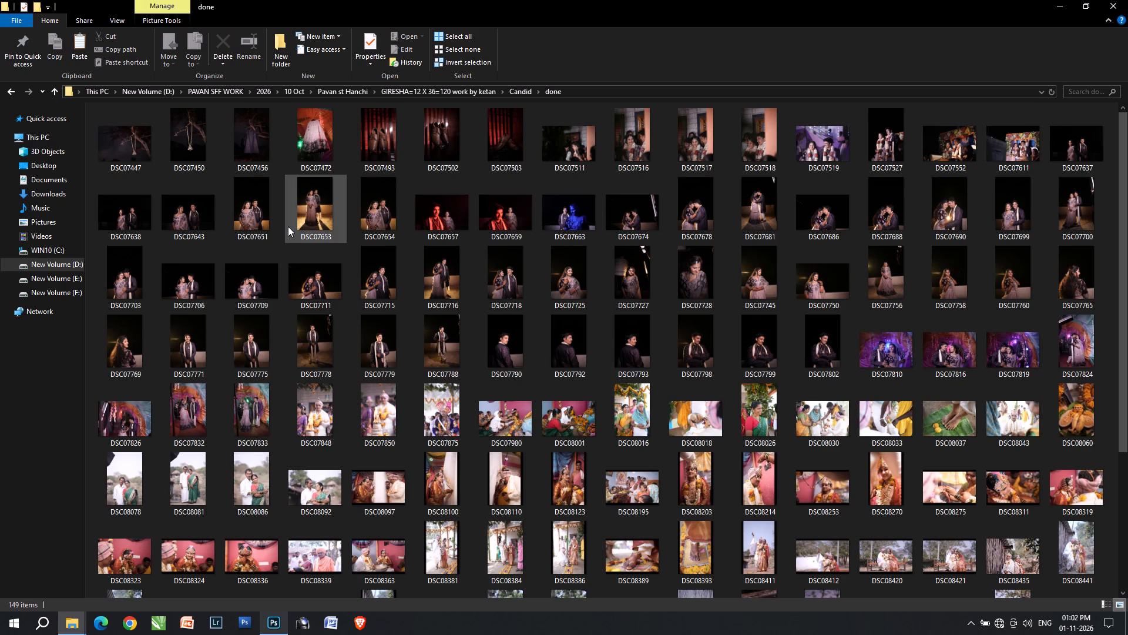
{"action": "scroll", "coordinate": [414, 302], "scroll_direction": "down", "scroll_amount": 14}
{"action": "key", "text": "ctrl+v"}
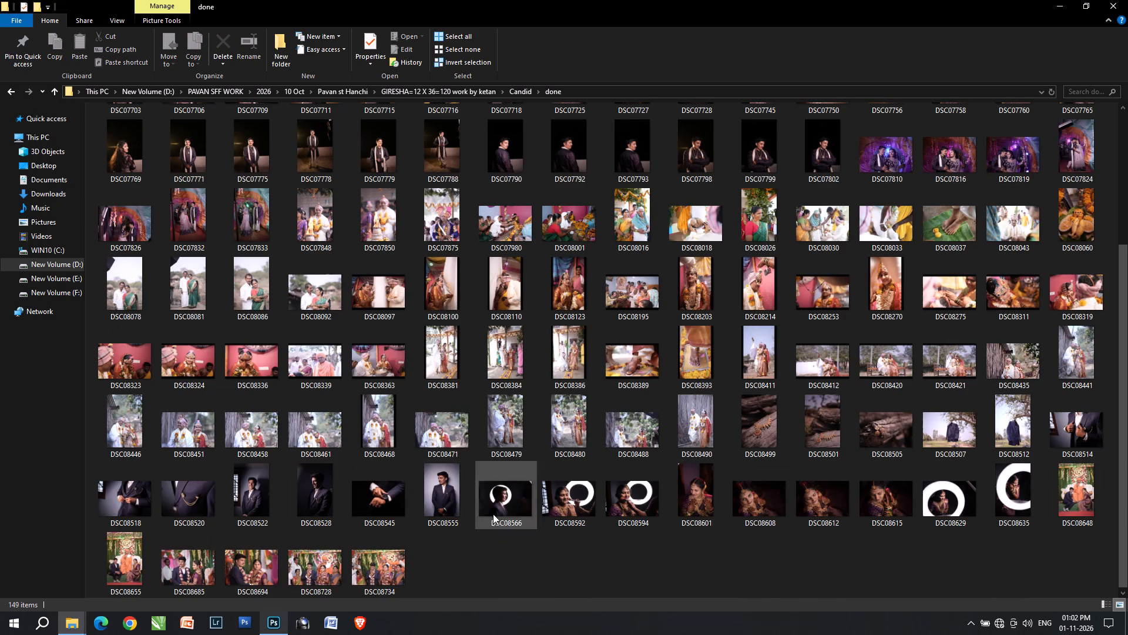
Move the unused photos DSC08759 and DSC08772 from the done folder into Candid's extra folder, and return to Candid.
{"action": "left_click", "coordinate": [442, 574]}
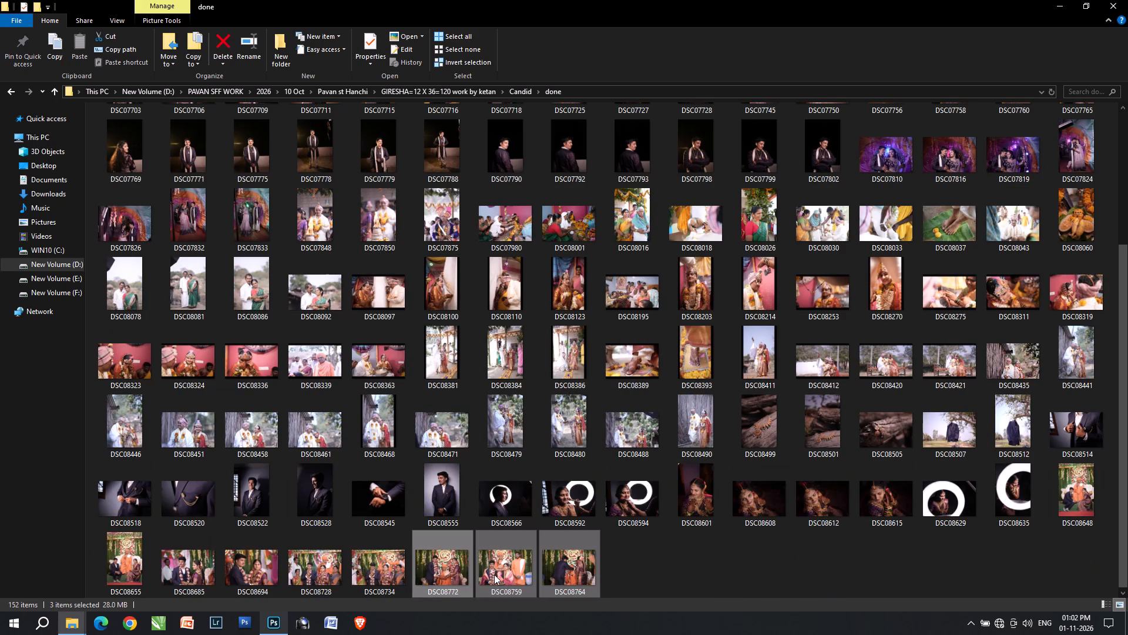
{"action": "left_click", "coordinate": [494, 574], "text": "ctrl"}
{"action": "key", "text": "ctrl+x"}
{"action": "key", "text": "BackSpace"}
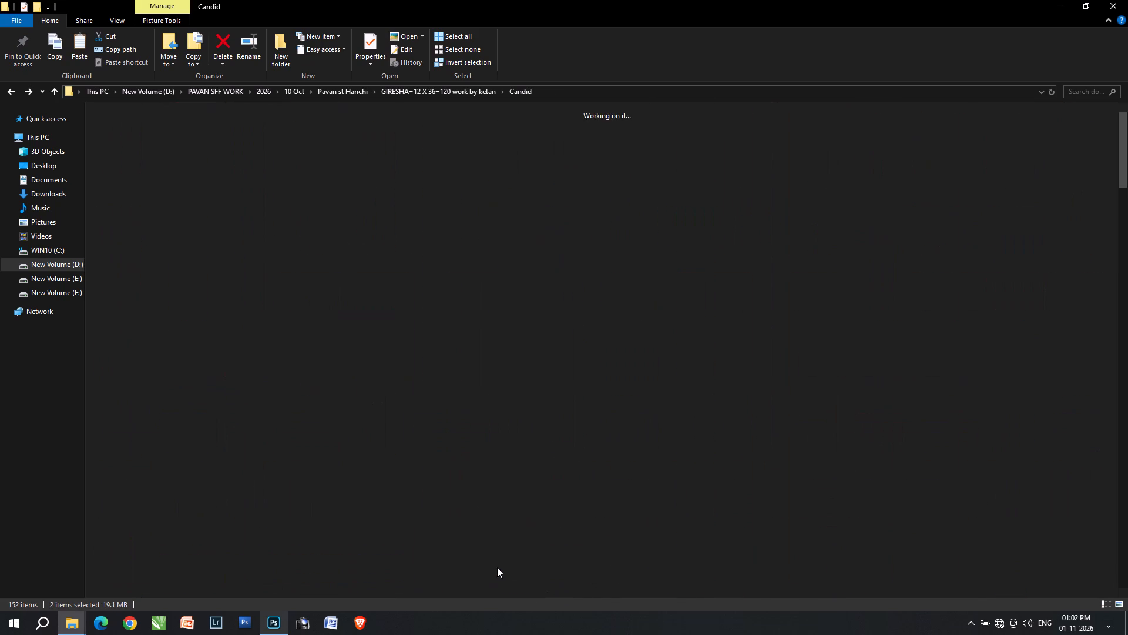
{"action": "double_click", "coordinate": [344, 232]}
{"action": "key", "text": "ctrl+v"}
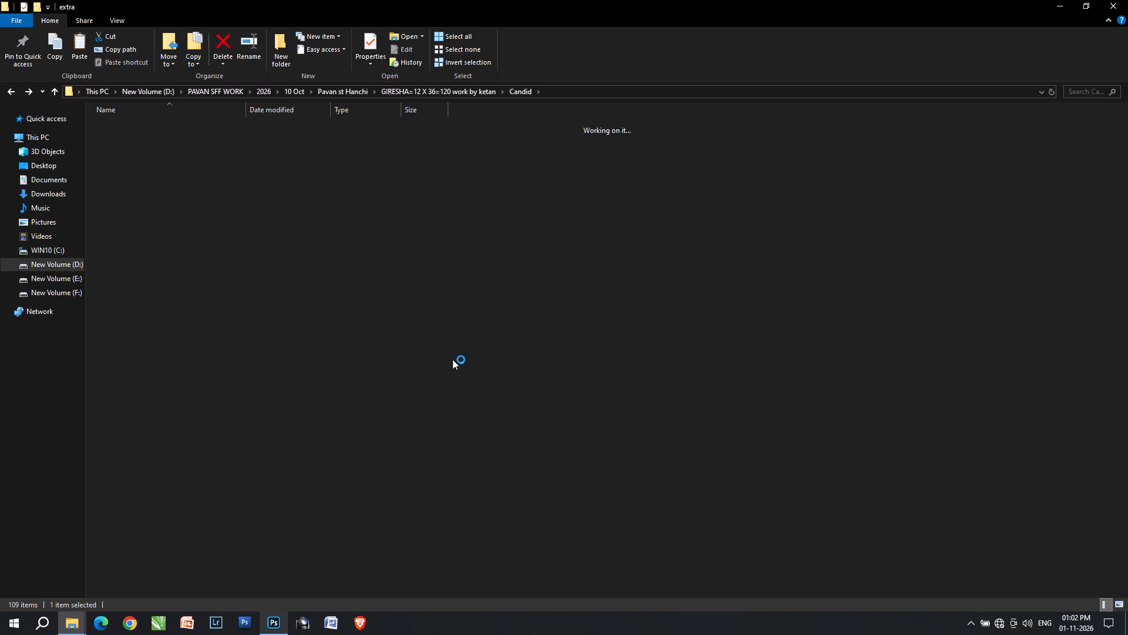
{"action": "key", "text": "BackSpace"}
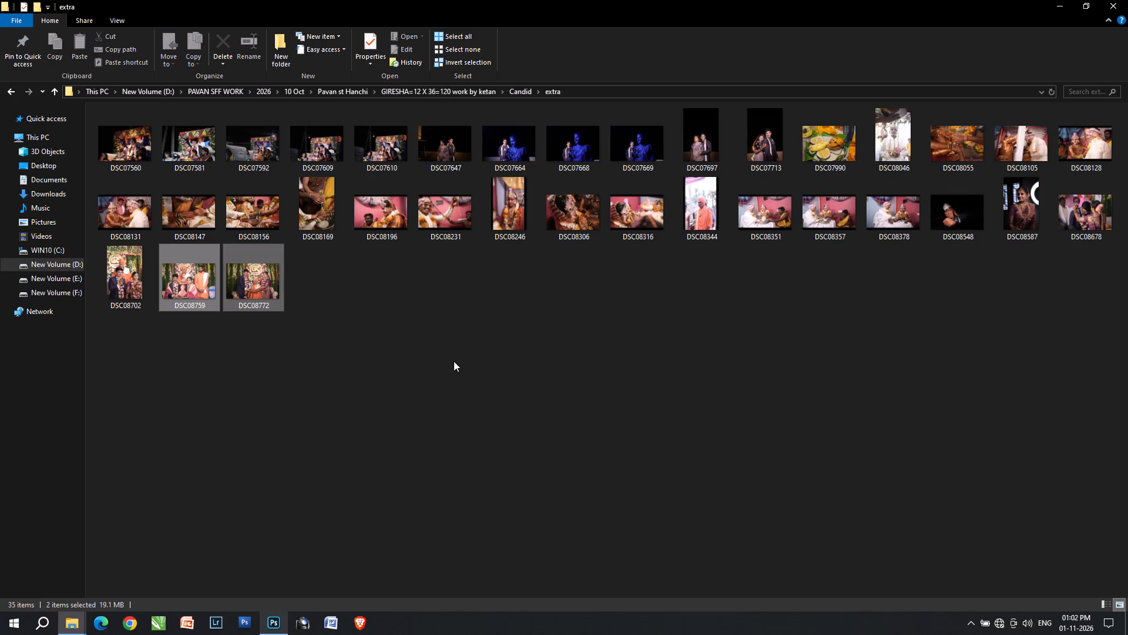
Look through the remaining Candid photos around DSC08712 for candidates to use next.
{"action": "scroll", "coordinate": [372, 334], "scroll_direction": "down", "scroll_amount": 9}
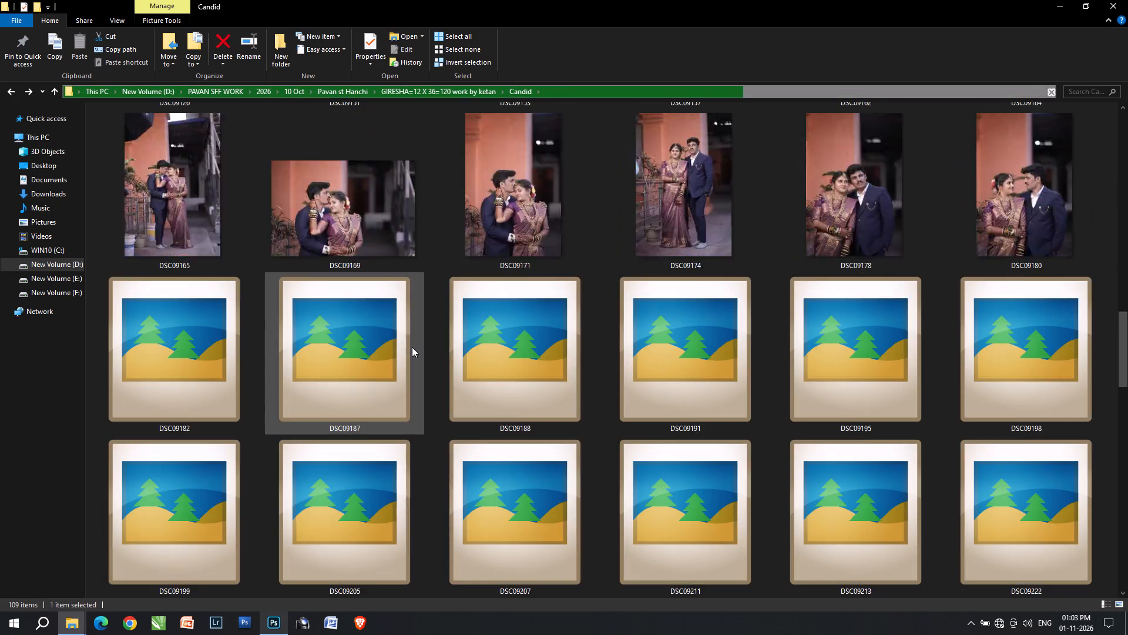
{"action": "scroll", "coordinate": [412, 345], "scroll_direction": "up", "scroll_amount": 7}
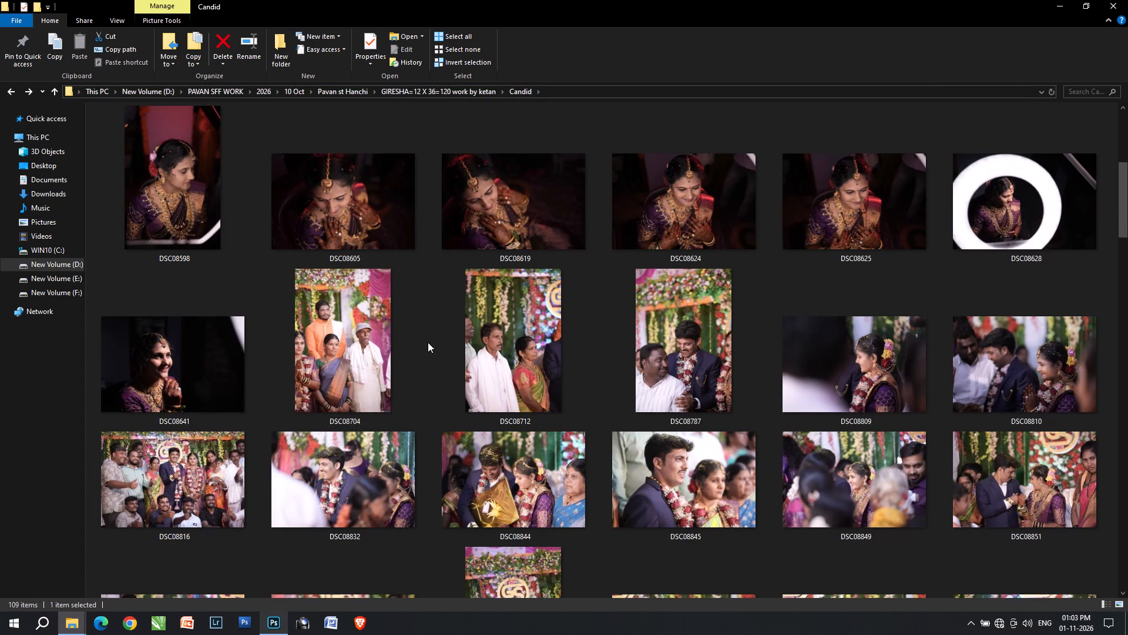
{"action": "left_click", "coordinate": [480, 357]}
{"action": "key", "text": "alt+Tab"}
{"action": "key", "text": "alt+Tab"}
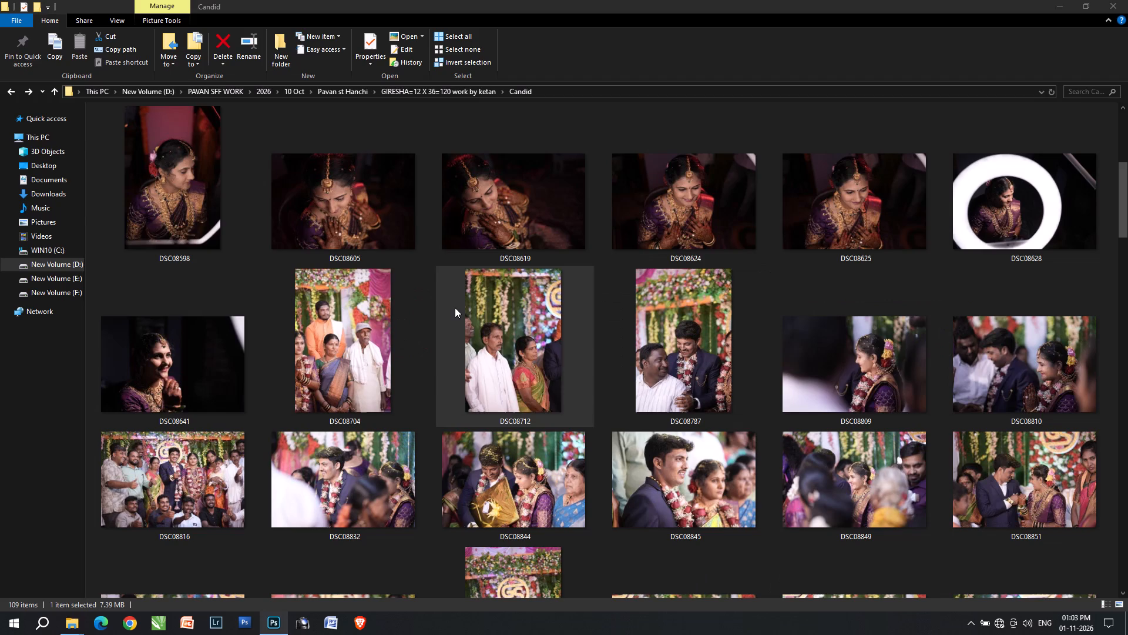
{"action": "key", "text": "alt+Tab"}
{"action": "key", "text": "alt+Tab"}
Move the used photos DNU_0826 and DNU_0831 in the 02 Wedding folder into its done subfolder.
{"action": "key", "text": "BackSpace"}
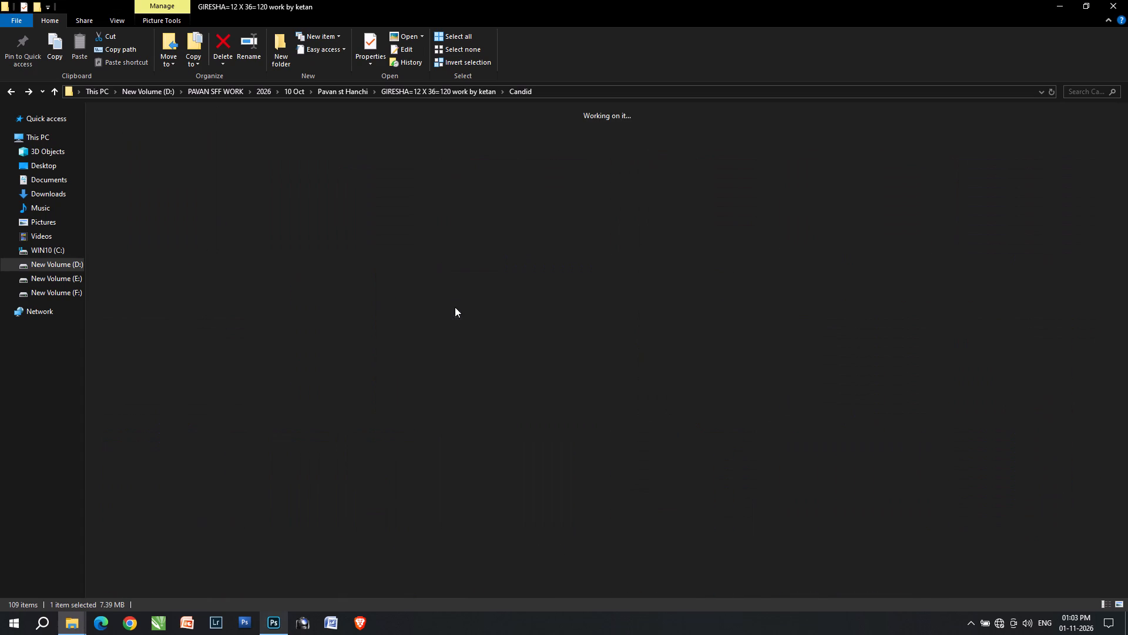
{"action": "double_click", "coordinate": [398, 228]}
{"action": "left_click", "coordinate": [398, 228]}
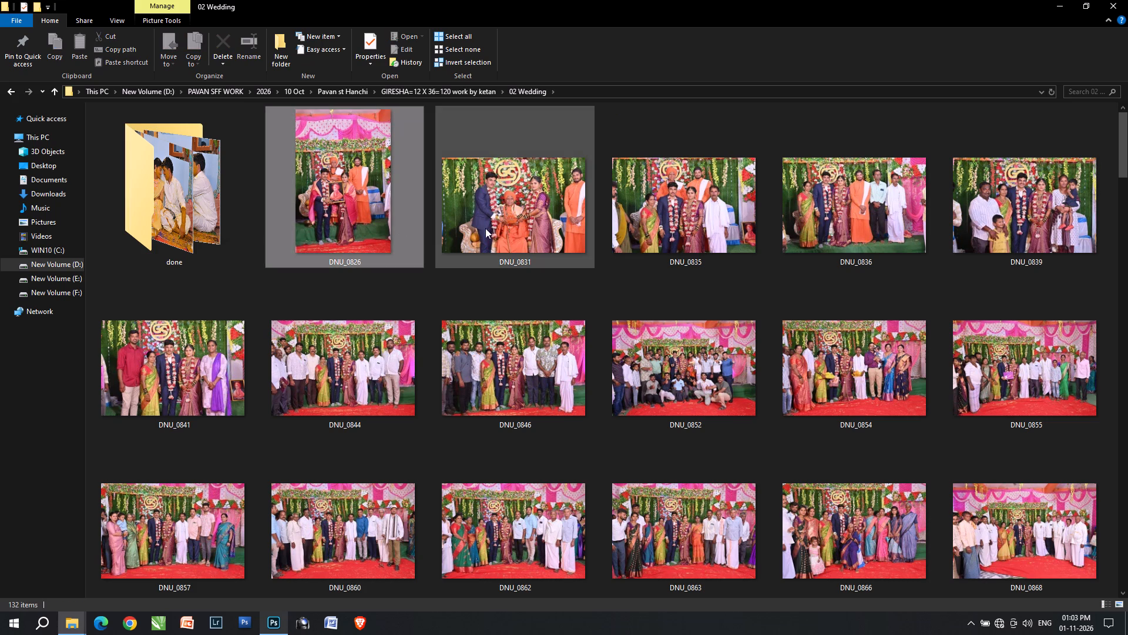
{"action": "left_click", "coordinate": [511, 228]}
{"action": "left_click", "coordinate": [257, 258]}
{"action": "left_click", "coordinate": [372, 243]}
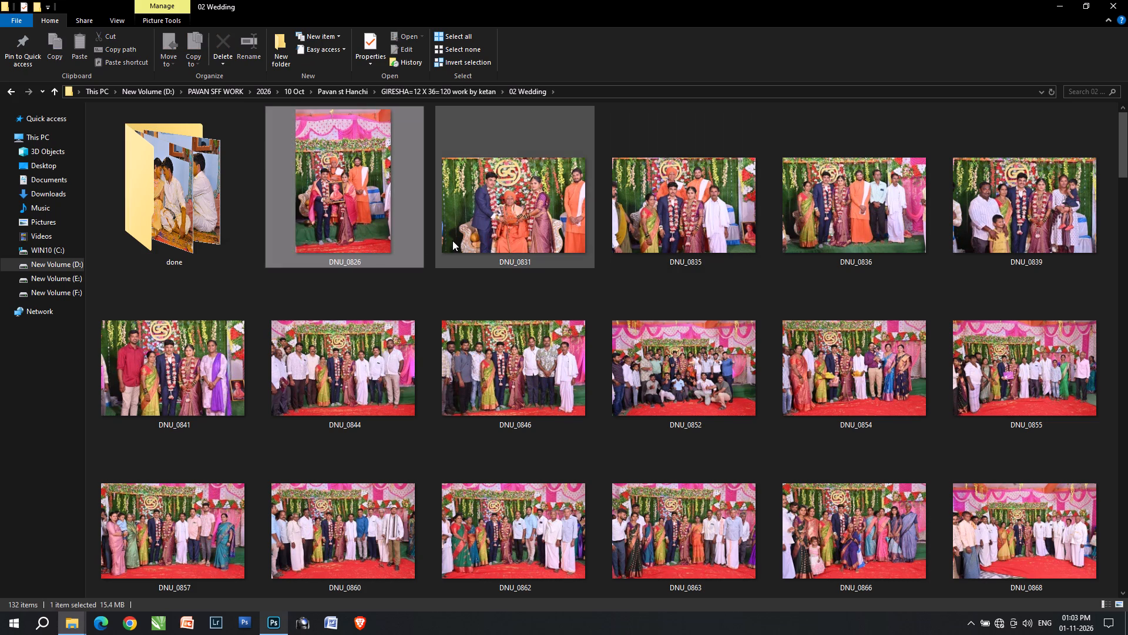
{"action": "left_click", "coordinate": [452, 240], "text": "ctrl"}
{"action": "left_click_drag", "start_coordinate": [329, 230], "coordinate": [163, 193]}
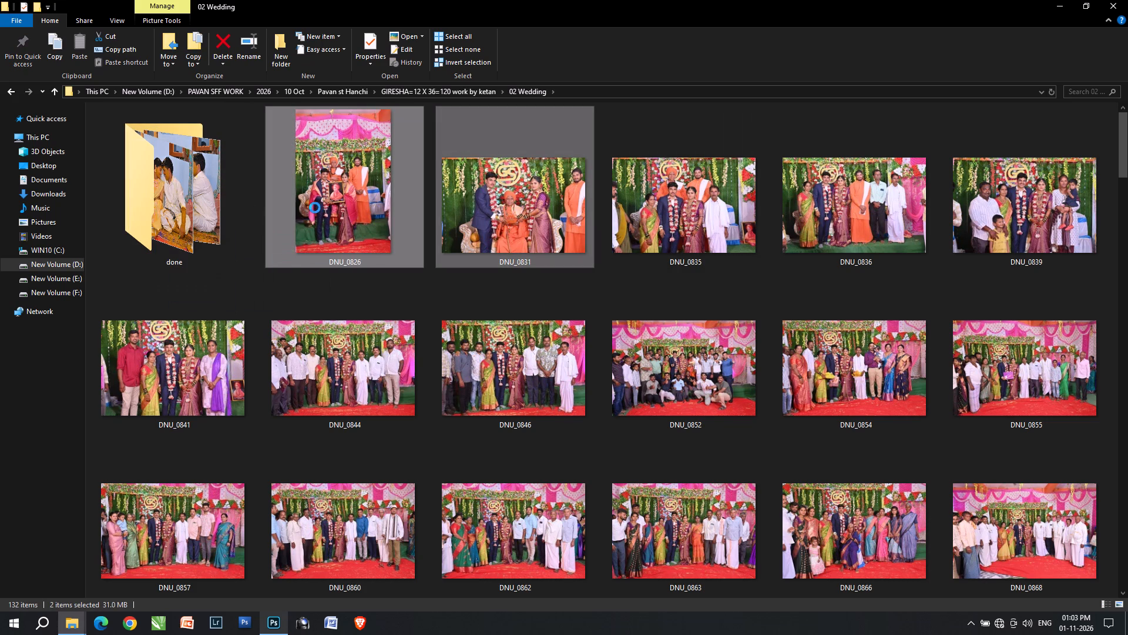
Open the group photos DNU_0835 and DNU_0836 from the 02 Wedding folder in Photoshop and check both.
{"action": "left_click", "coordinate": [330, 210]}
{"action": "left_click", "coordinate": [438, 215], "text": "ctrl"}
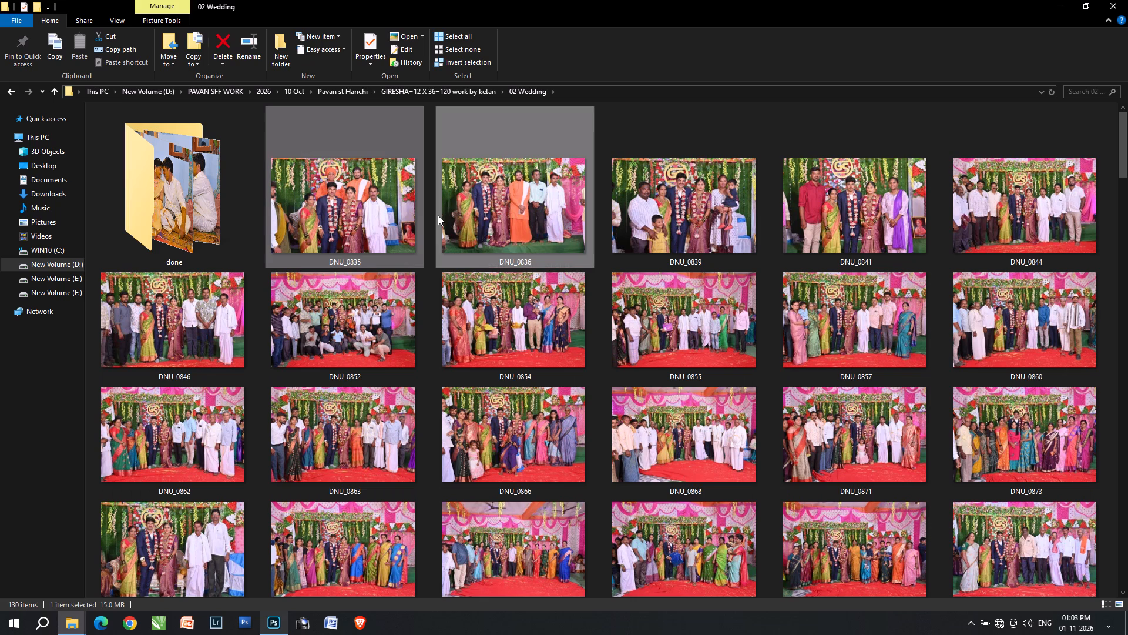
{"action": "left_click_drag", "start_coordinate": [397, 212], "coordinate": [522, 0]}
{"action": "key", "text": "alt+Tab"}
{"action": "left_click", "coordinate": [522, 0]}
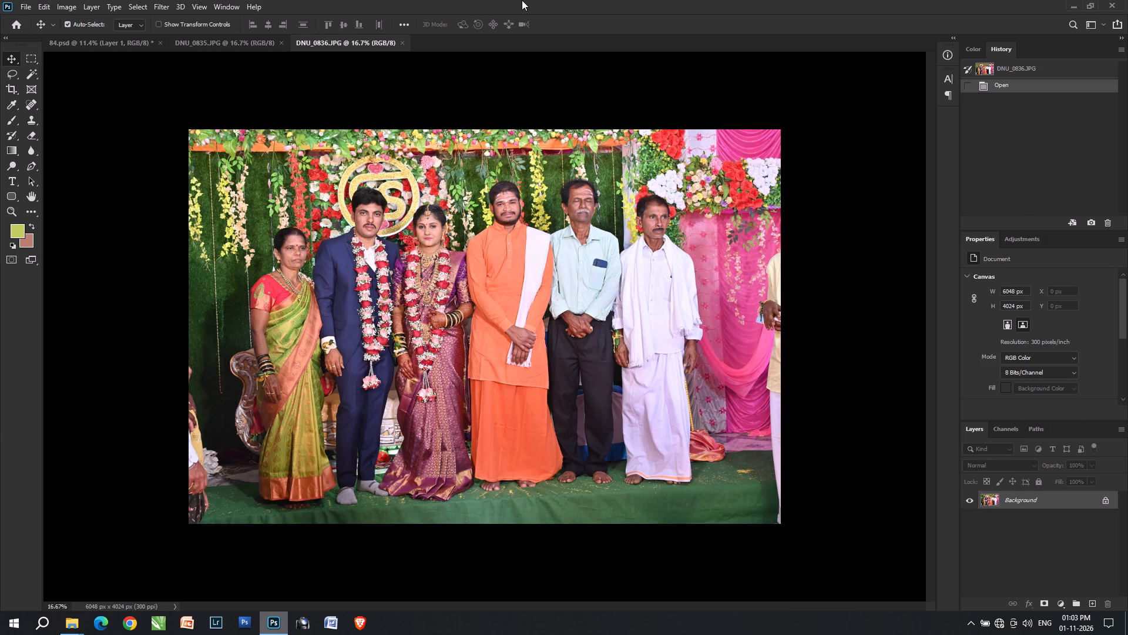
{"action": "key", "text": "ctrl+Tab"}
{"action": "key", "text": "ctrl+Tab"}
Open the portrait photo DSC08712 from the Candid folder in Photoshop alongside the two group photos.
{"action": "key", "text": "alt+Tab"}
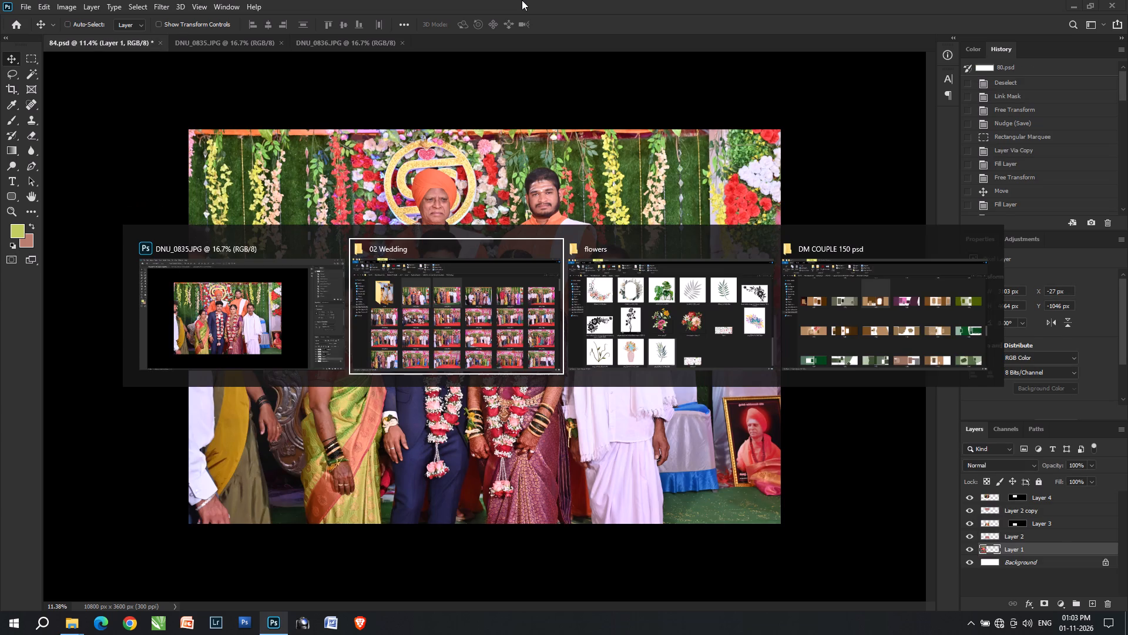
{"action": "key", "text": "BackSpace"}
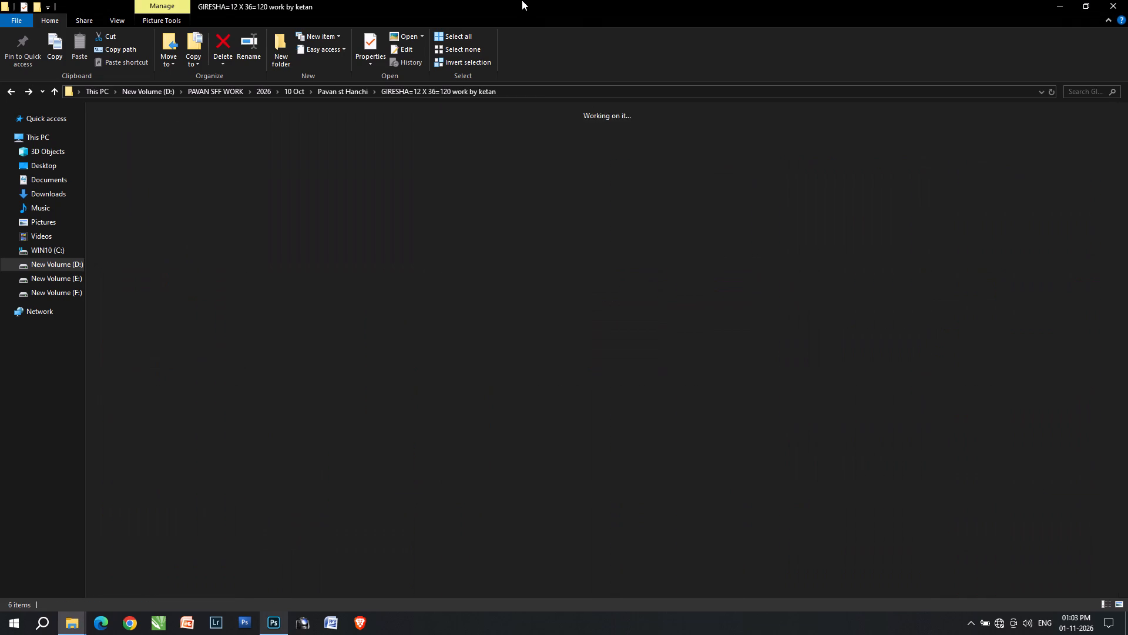
{"action": "key", "text": "Left"}
{"action": "key", "text": "Right"}
{"action": "key", "text": "Right"}
{"action": "key", "text": "Right"}
{"action": "key", "text": "Return"}
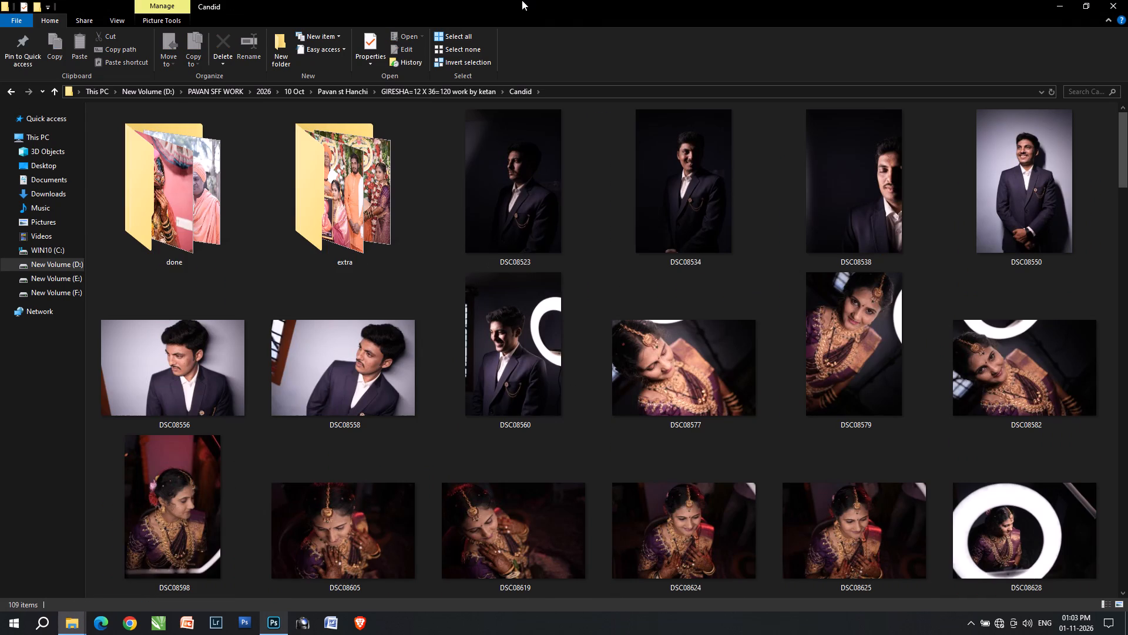
{"action": "key", "text": "Down"}
{"action": "key", "text": "Down"}
{"action": "key", "text": "Down"}
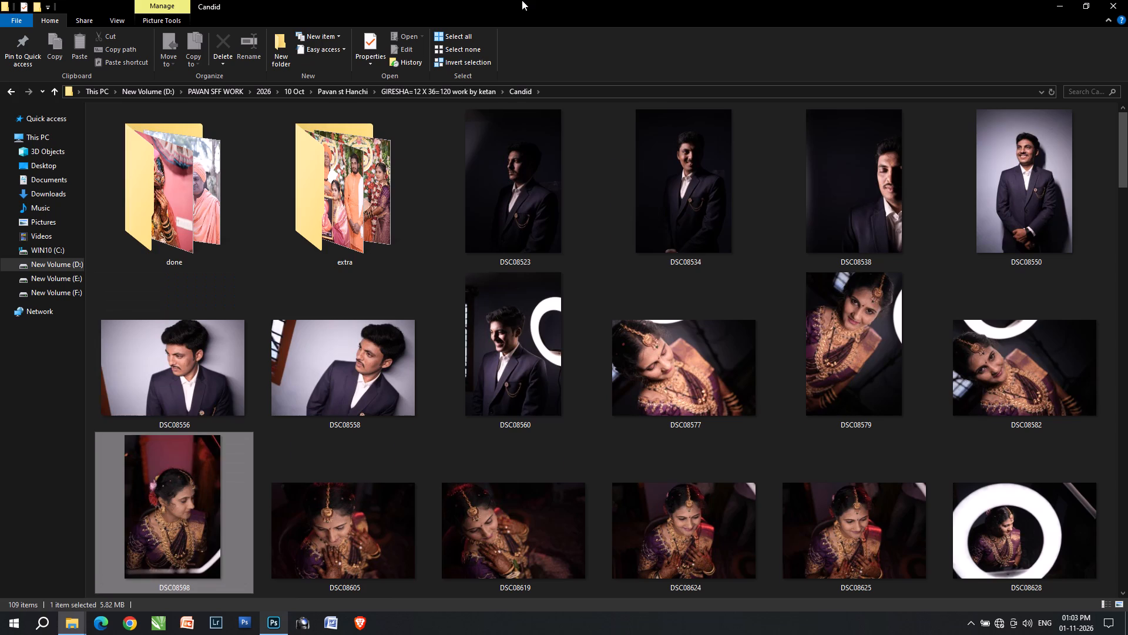
{"action": "left_click_drag", "start_coordinate": [520, 518], "coordinate": [528, 495]}
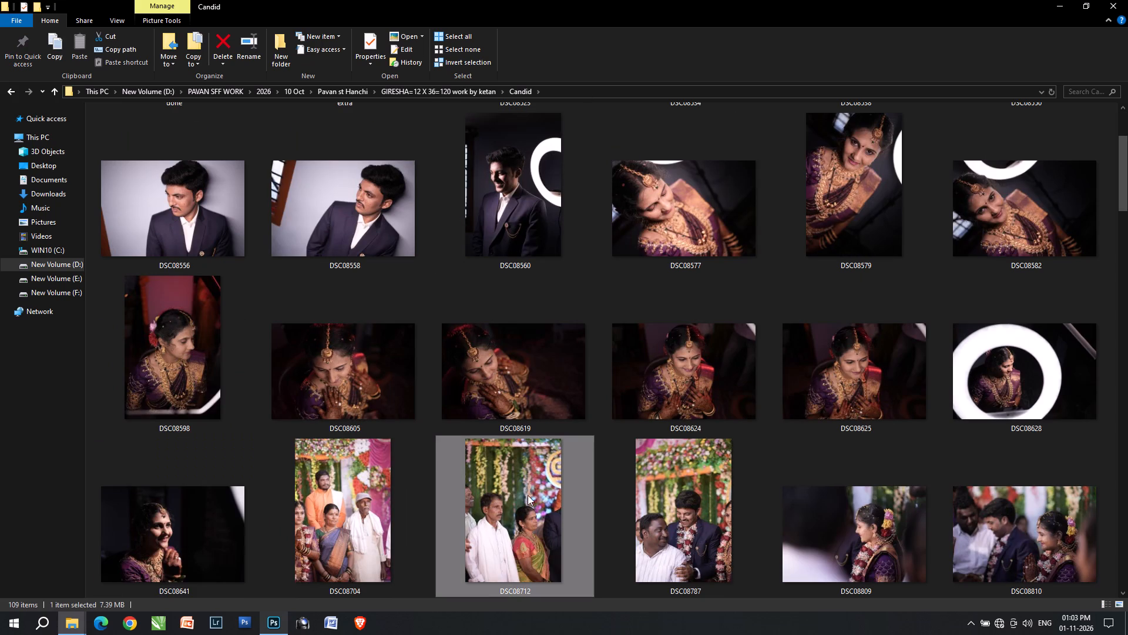
{"action": "left_click_drag", "start_coordinate": [528, 495], "coordinate": [595, 20]}
{"action": "key", "text": "alt+Tab"}
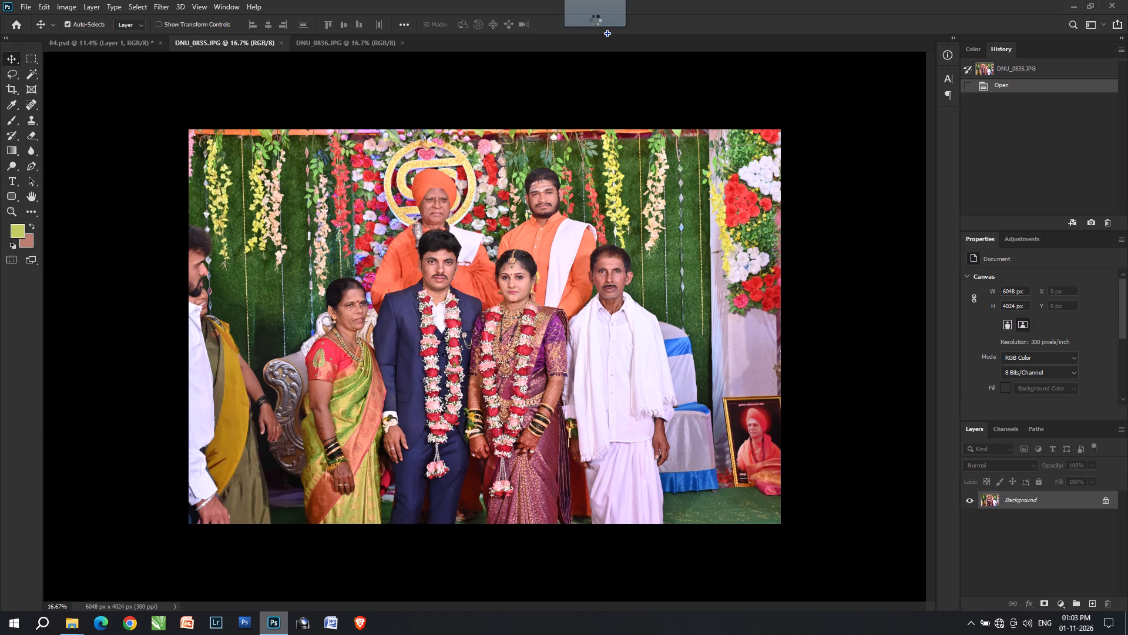
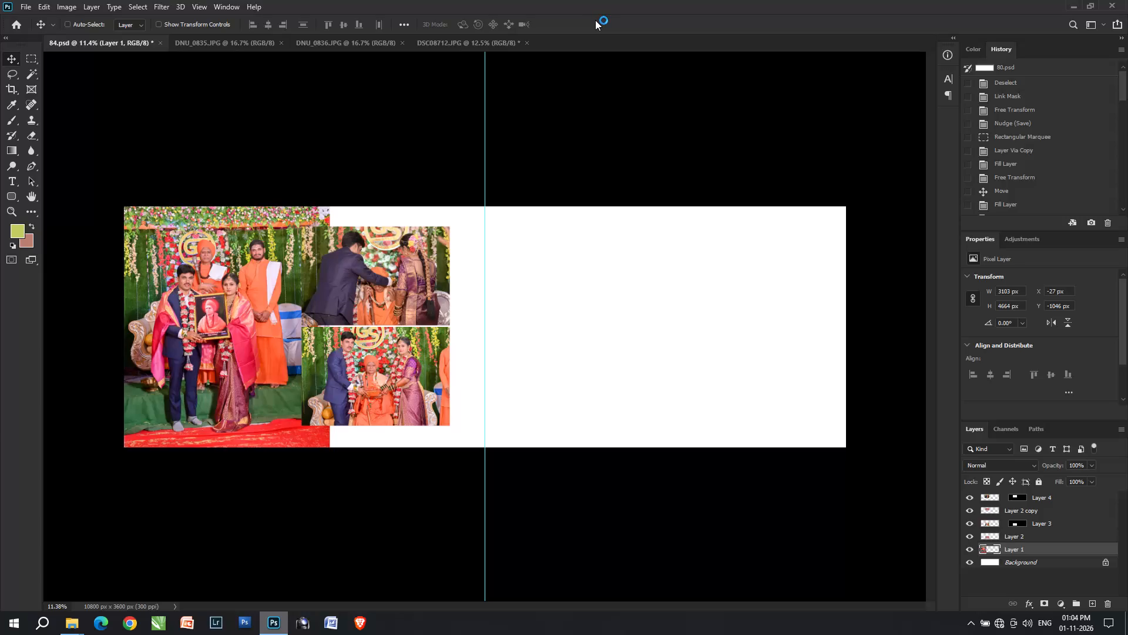
Apply the previously used Camera Raw Filter adjustments to the whole portrait photo DSC08712.
{"action": "key", "text": "ctrl+Tab"}
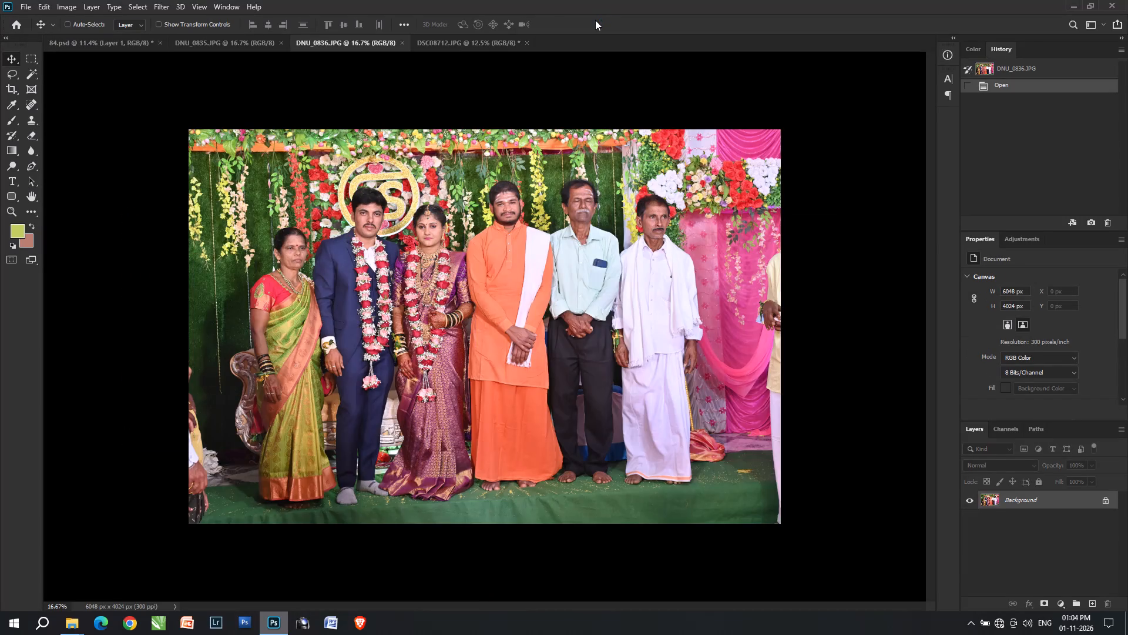
{"action": "key", "text": "ctrl+Tab"}
{"action": "key", "text": "ctrl+shift+a"}
{"action": "key", "text": "ctrl+shift+a"}
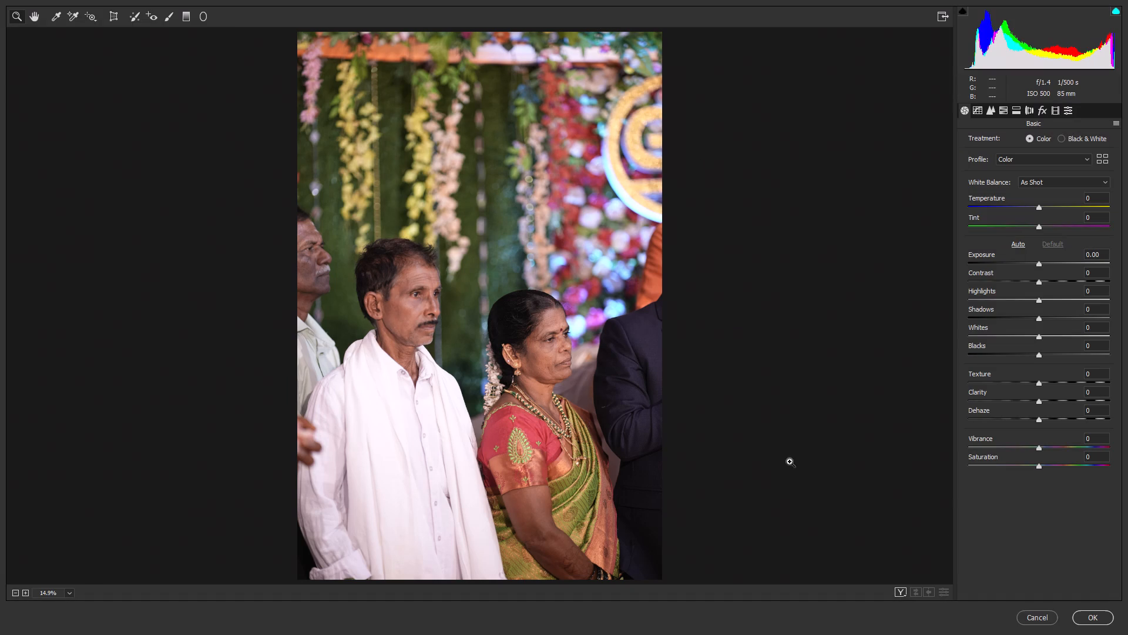
{"action": "left_click", "coordinate": [1117, 122]}
{"action": "left_click", "coordinate": [1094, 159]}
{"action": "left_click_drag", "start_coordinate": [429, 335], "coordinate": [455, 356]}
{"action": "key", "text": "Return"}
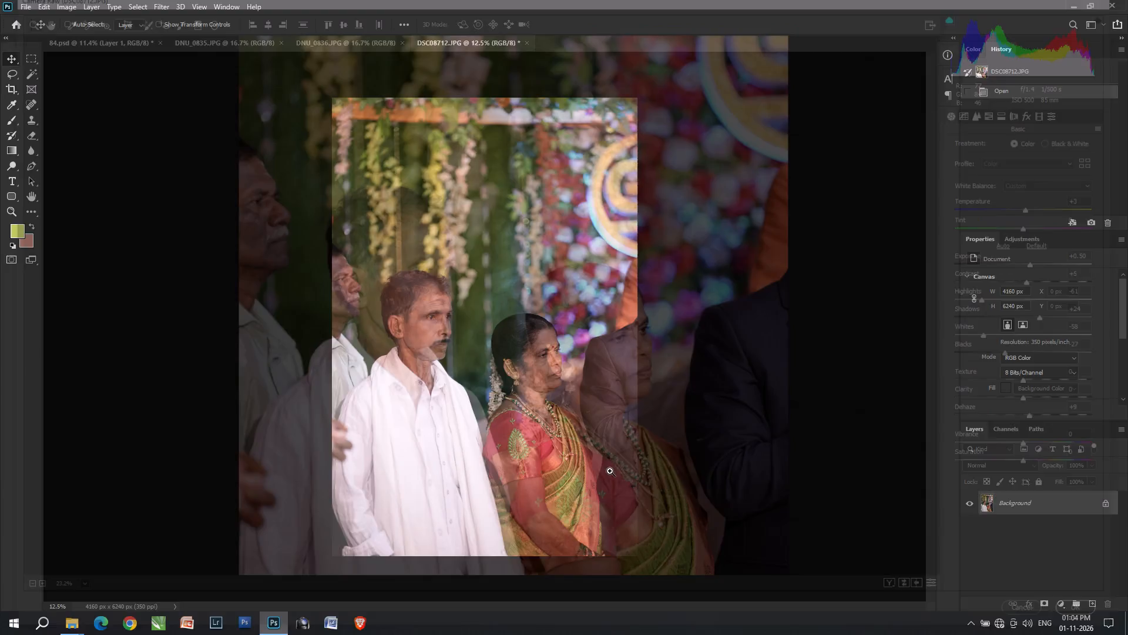
Brighten DSC08712 with Levels, raising the RGB midtone input to 1.15 and adjusting the highlight input.
{"action": "right_click", "coordinate": [1127, 634]}
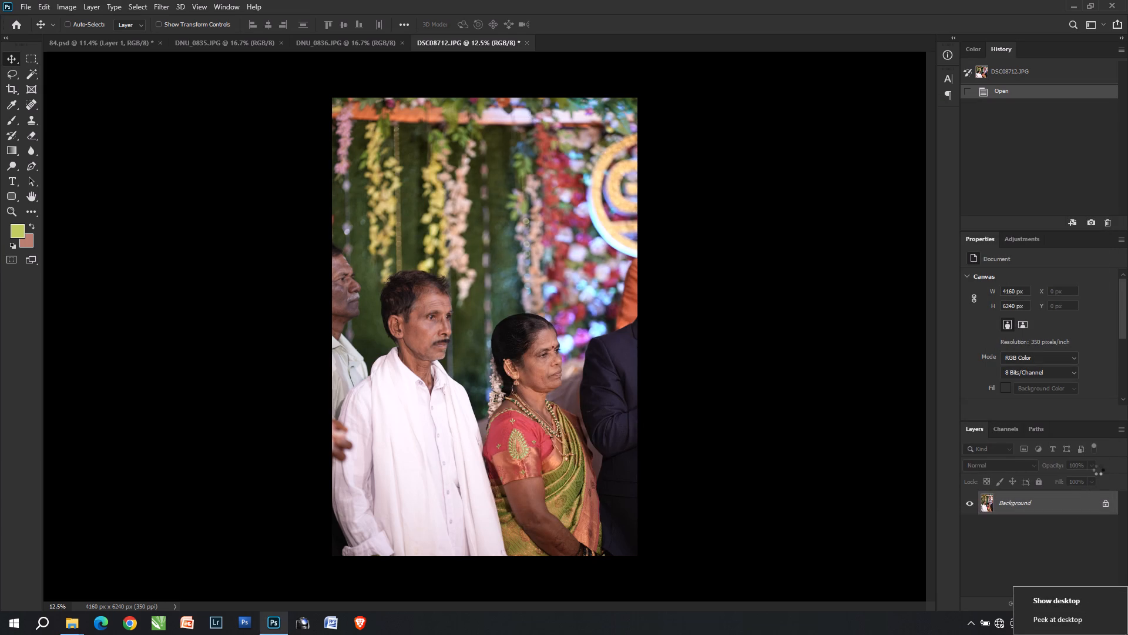
{"action": "key", "text": "ctrl+l"}
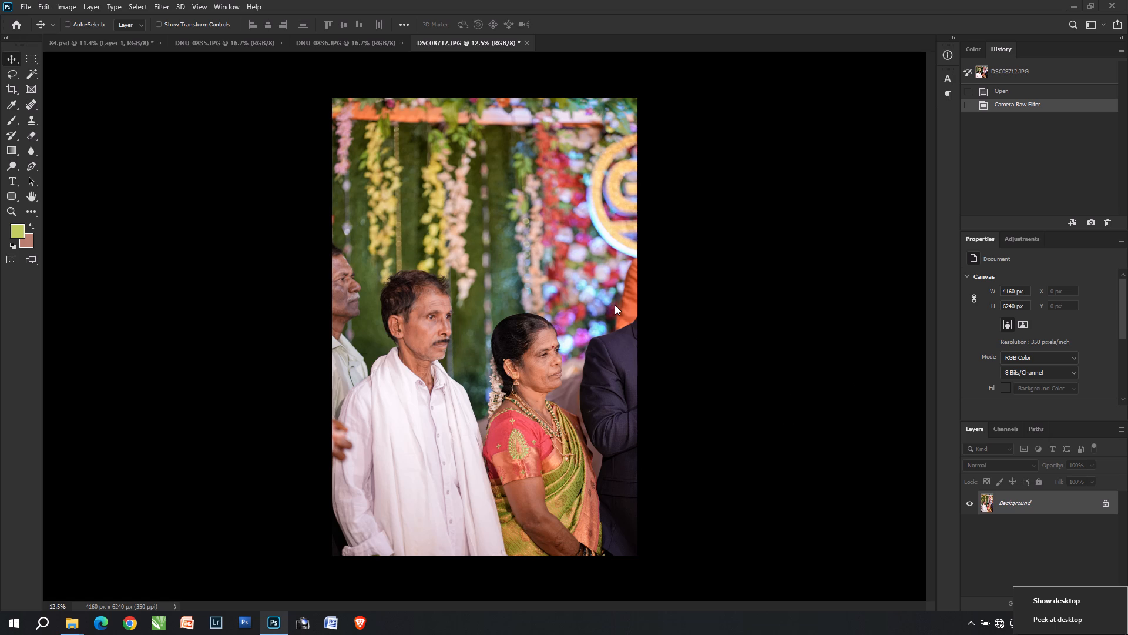
{"action": "key", "text": "ctrl+l"}
{"action": "left_click", "coordinate": [0, 58]}
{"action": "key", "text": "ctrl+l"}
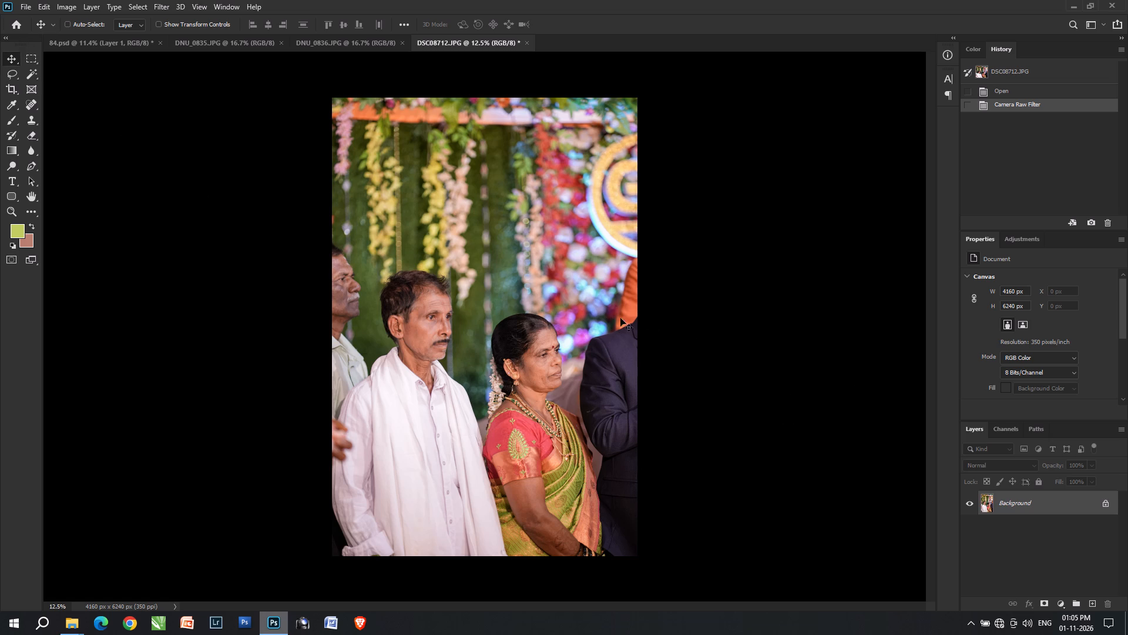
{"action": "left_click", "coordinate": [868, 380]}
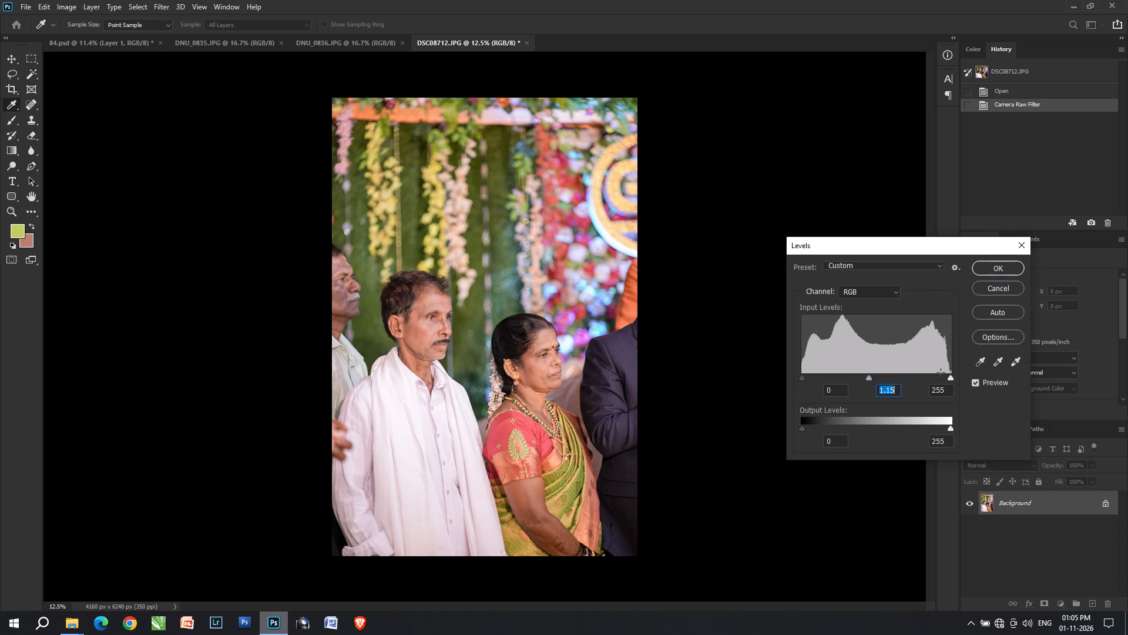
{"action": "left_click", "coordinate": [948, 376]}
{"action": "scroll", "coordinate": [948, 377], "scroll_direction": "down", "scroll_amount": 5}
{"action": "key", "text": "Return"}
Examine the faces of the man in white and the woman in DSC08712 up close.
{"action": "scroll", "coordinate": [395, 286], "scroll_direction": "up", "scroll_amount": 3, "text": "alt"}
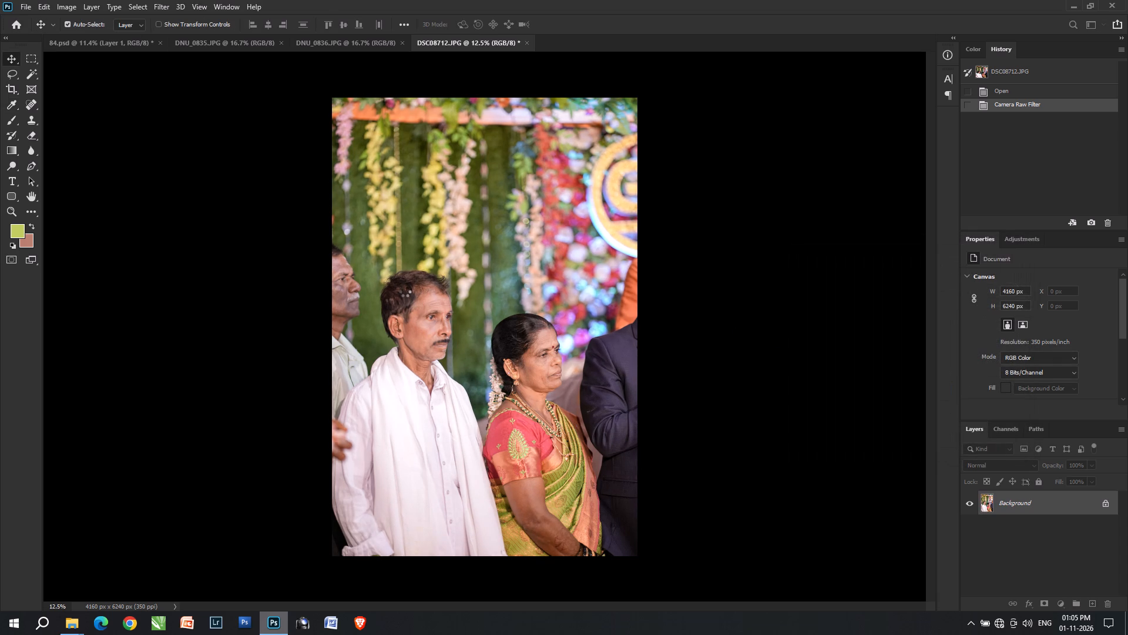
{"action": "scroll", "coordinate": [405, 292], "scroll_direction": "up", "scroll_amount": 12, "text": "alt"}
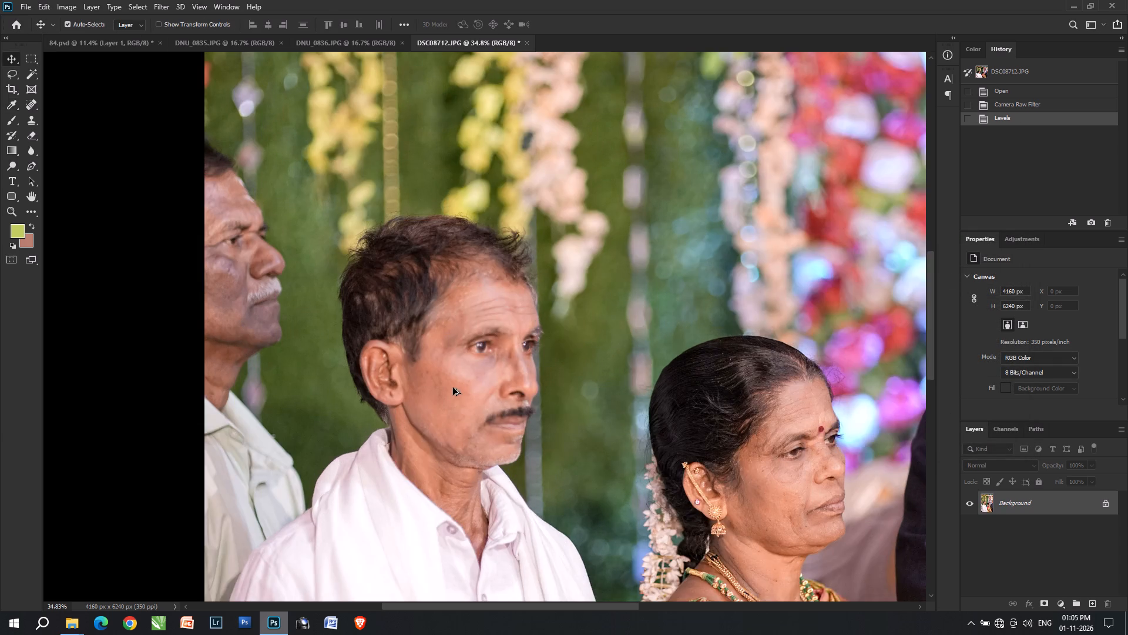
{"action": "key", "text": "space"}
{"action": "key", "text": "space"}
{"action": "key", "text": "space"}
{"action": "key", "text": "space"}
{"action": "key", "text": "space"}
{"action": "key", "text": "space"}
{"action": "key", "text": "space"}
{"action": "key", "text": "space"}
{"action": "key", "text": "space"}
{"action": "key", "text": "space"}
{"action": "left_click_drag", "start_coordinate": [575, 377], "coordinate": [437, 304]}
{"action": "scroll", "coordinate": [494, 308], "scroll_direction": "down", "scroll_amount": 2, "text": "alt"}
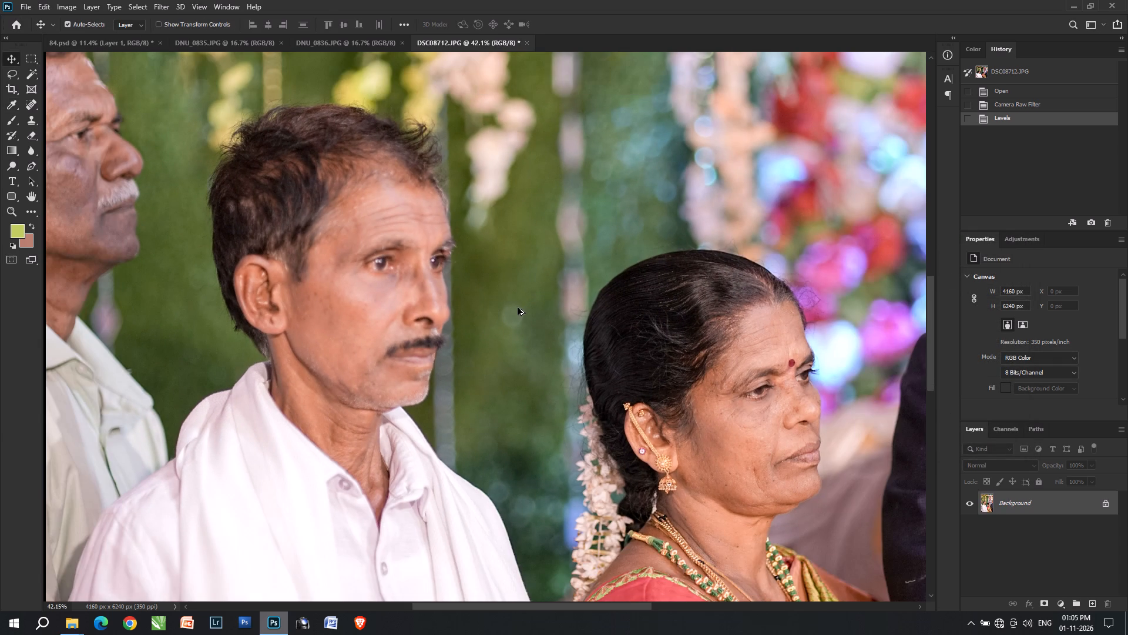
{"action": "scroll", "coordinate": [513, 310], "scroll_direction": "down", "scroll_amount": 4, "text": "alt"}
{"action": "scroll", "coordinate": [630, 344], "scroll_direction": "up", "scroll_amount": 8, "text": "alt"}
{"action": "key", "text": "space"}
{"action": "key", "text": "space"}
{"action": "key", "text": "space"}
{"action": "key", "text": "space"}
{"action": "key", "text": "space"}
{"action": "left_click_drag", "start_coordinate": [608, 353], "coordinate": [633, 362]}
{"action": "scroll", "coordinate": [748, 414], "scroll_direction": "down", "scroll_amount": 13, "text": "alt"}
Cut the entire corrected DSC08712 image and paste it into 84.psd as a new layer above Layer 1.
{"action": "key", "text": "ctrl+a"}
{"action": "key", "text": "ctrl+x"}
{"action": "key", "text": "v"}
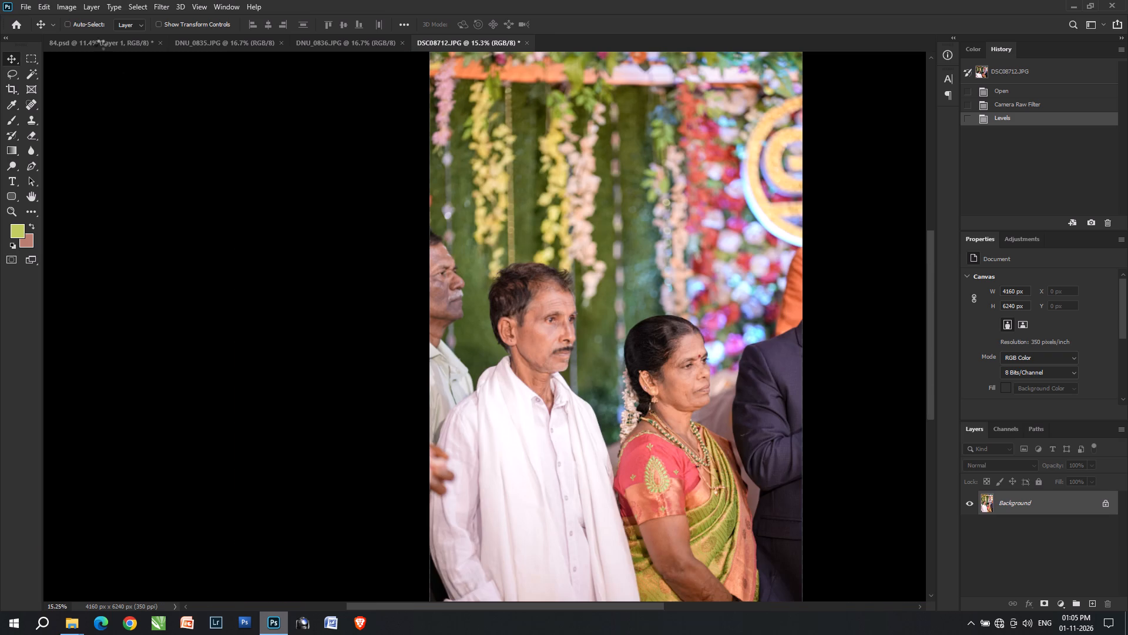
{"action": "key", "text": "v"}
{"action": "left_click", "coordinate": [98, 61]}
{"action": "left_click", "coordinate": [99, 58]}
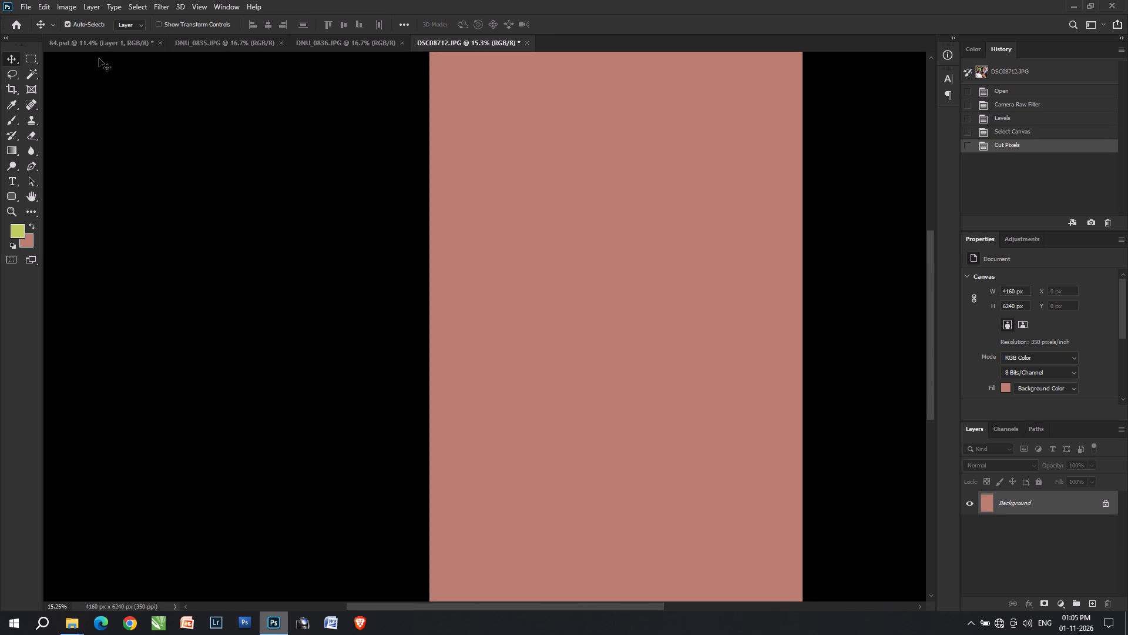
{"action": "double_click", "coordinate": [86, 46]}
{"action": "key", "text": "ctrl+v"}
Scale the pasted portrait to about 74% and place it just overlapping the centre guide, its bottom edge on the spread's bottom edge.
{"action": "key", "text": "ctrl+t"}
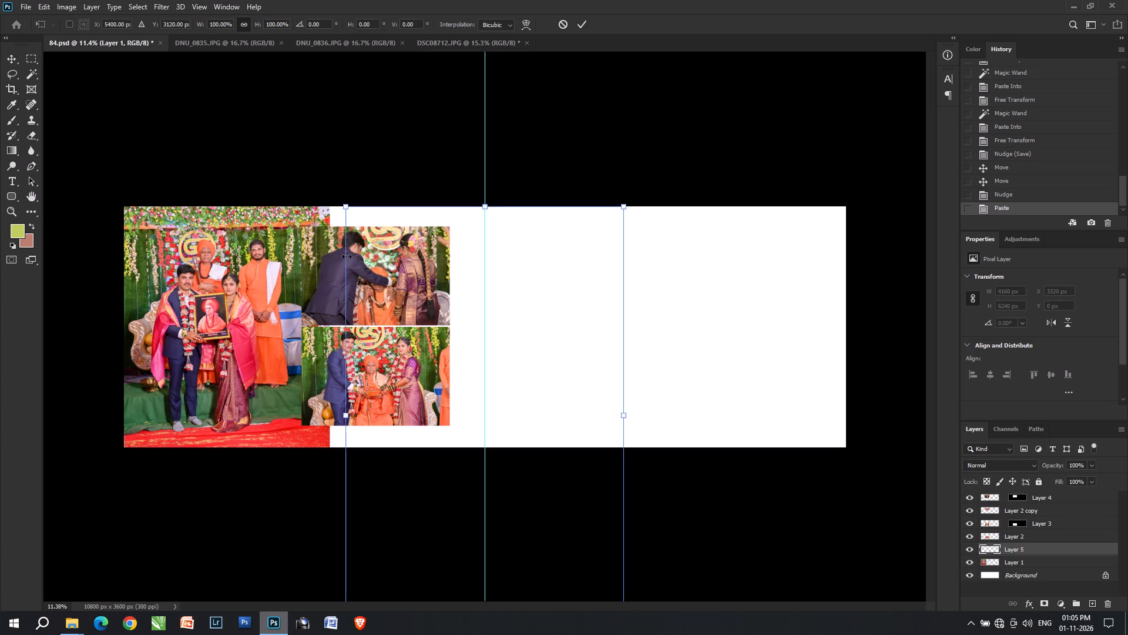
{"action": "left_click_drag", "start_coordinate": [622, 416], "coordinate": [540, 396]}
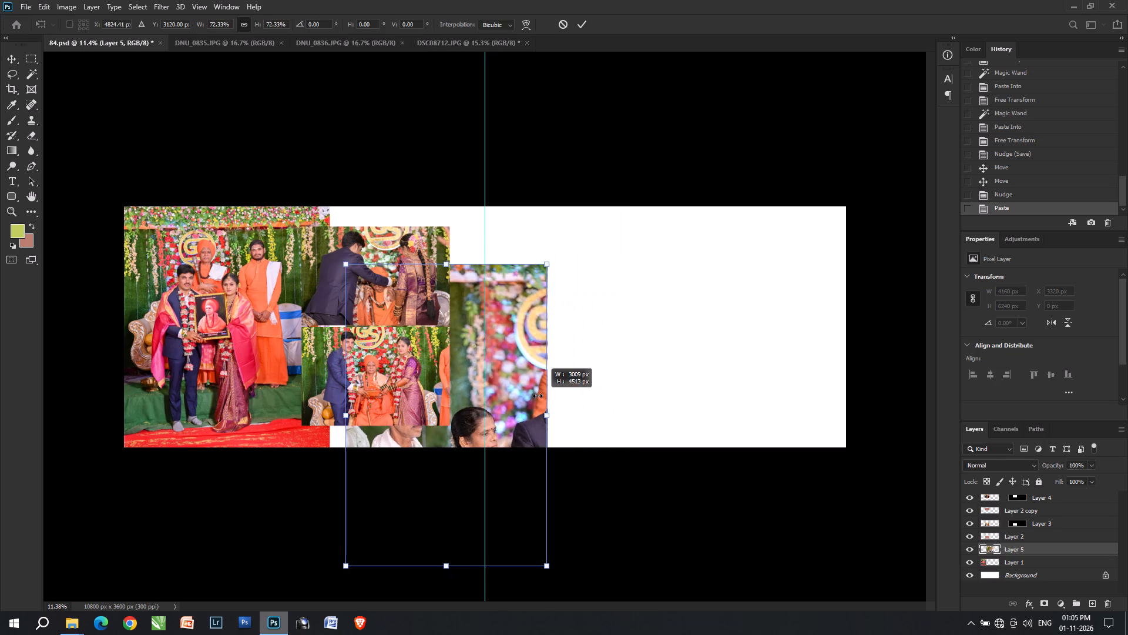
{"action": "left_click_drag", "start_coordinate": [537, 396], "coordinate": [670, 278]}
{"action": "left_click_drag", "start_coordinate": [576, 152], "coordinate": [579, 136]}
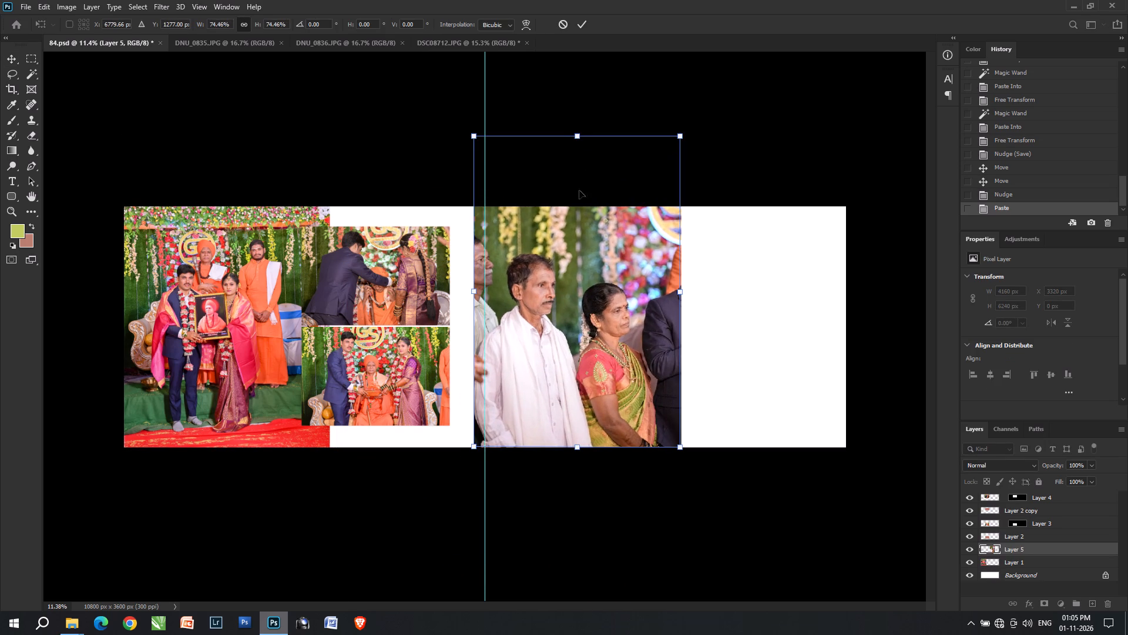
{"action": "key", "text": "Return"}
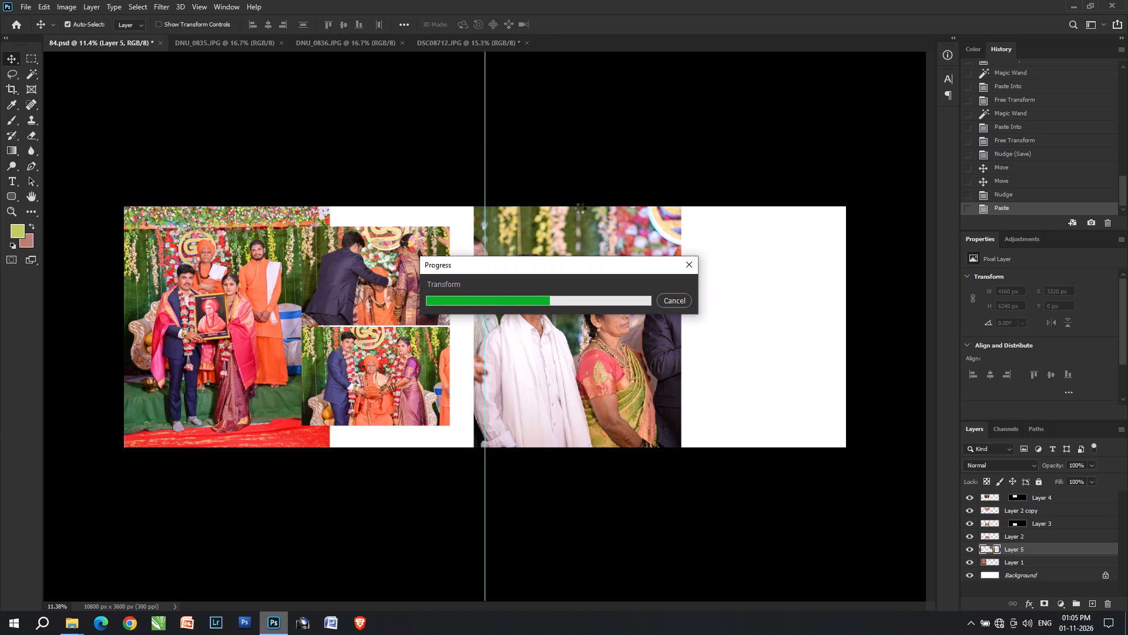
Reapply the last used Camera Raw filter to the group photo DNU_0835.
{"action": "key", "text": "ctrl+Tab"}
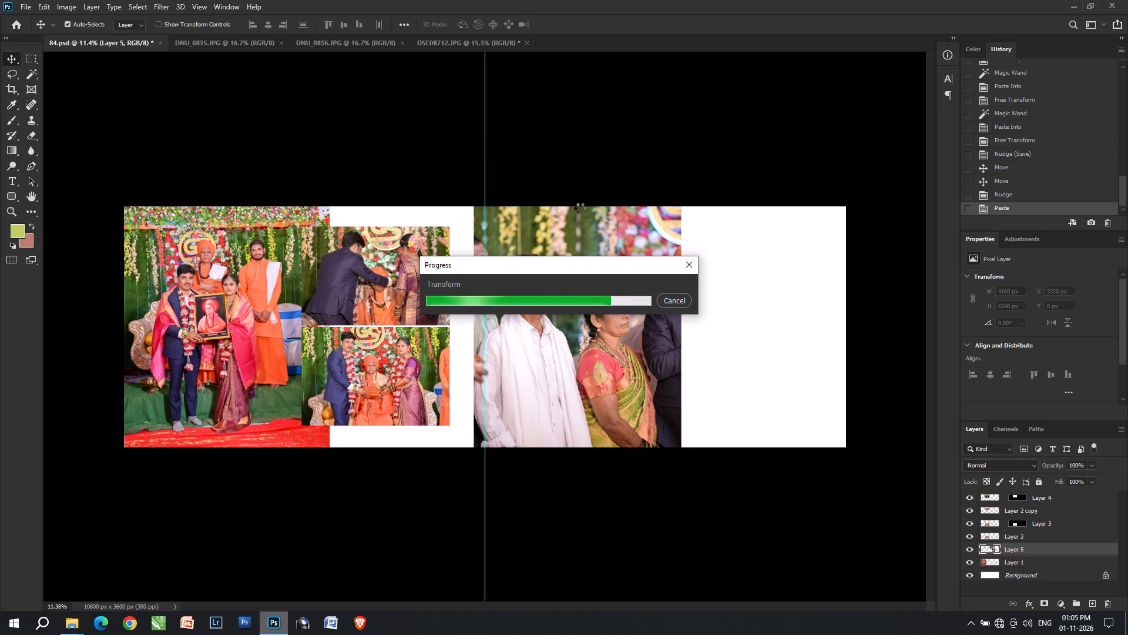
{"action": "key", "text": "ctrl+Tab"}
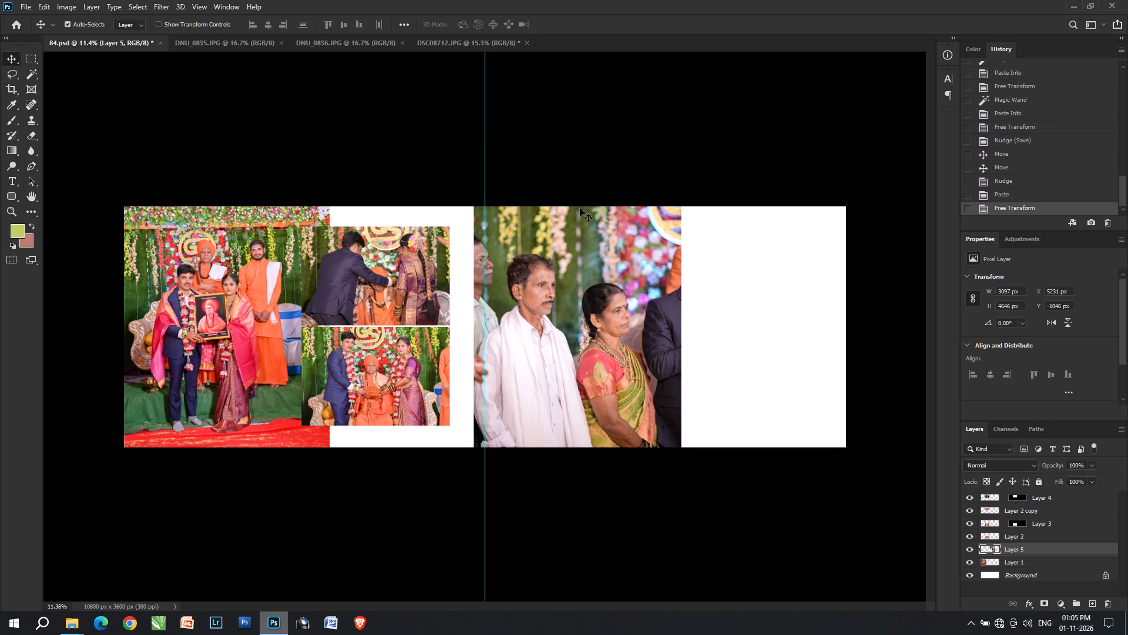
{"action": "key", "text": "ctrl+Tab"}
{"action": "key", "text": "ctrl+Tab"}
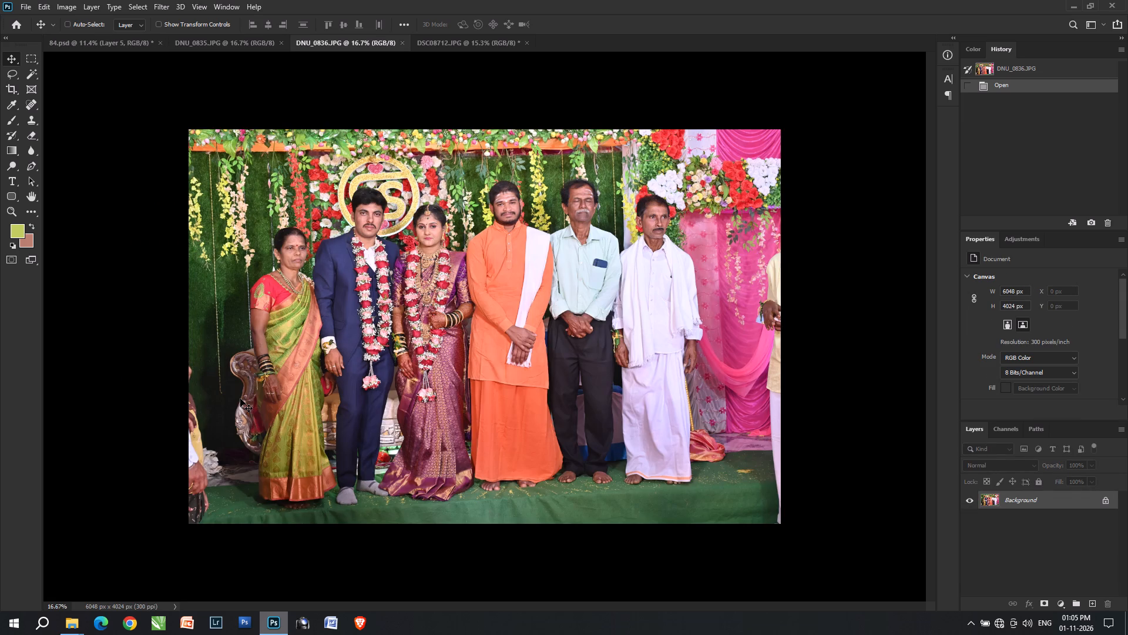
{"action": "key", "text": "ctrl+Tab"}
{"action": "key", "text": "ctrl+shift+Tab"}
{"action": "key", "text": "ctrl+shift+Tab"}
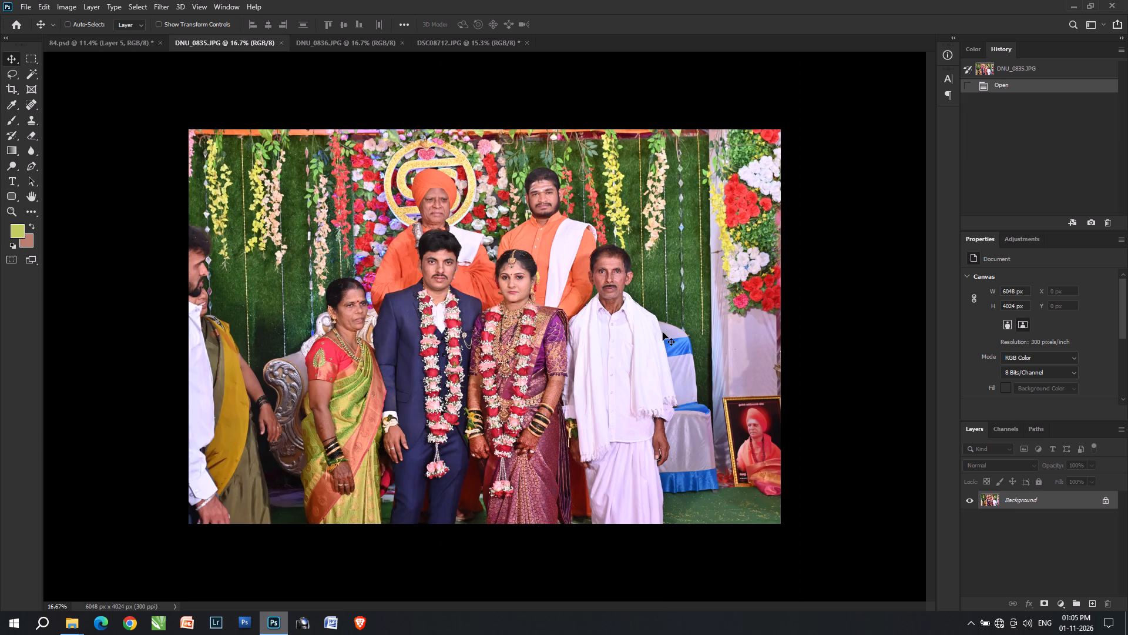
{"action": "key", "text": "ctrl+alt+f"}
{"action": "scroll", "coordinate": [580, 334], "scroll_direction": "down", "scroll_amount": 9, "text": "alt"}
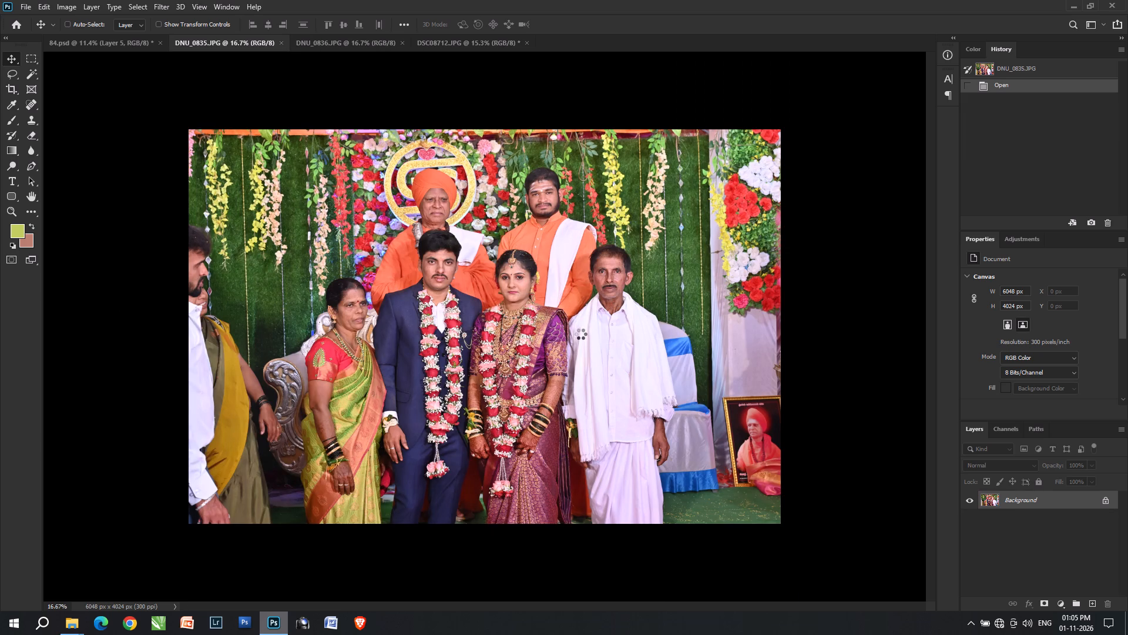
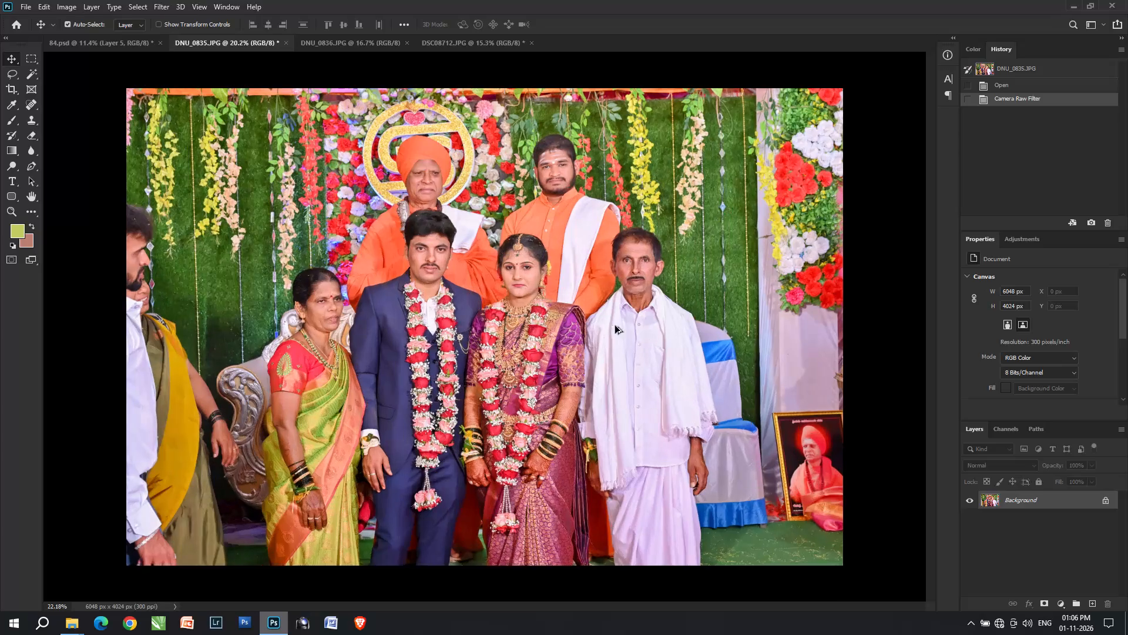
Brighten the group photo DNU_0835 with Levels, setting the midtone input to 1.04 and the white input to 252.
{"action": "key", "text": "ctrl+z"}
{"action": "key", "text": "ctrl+shift+z"}
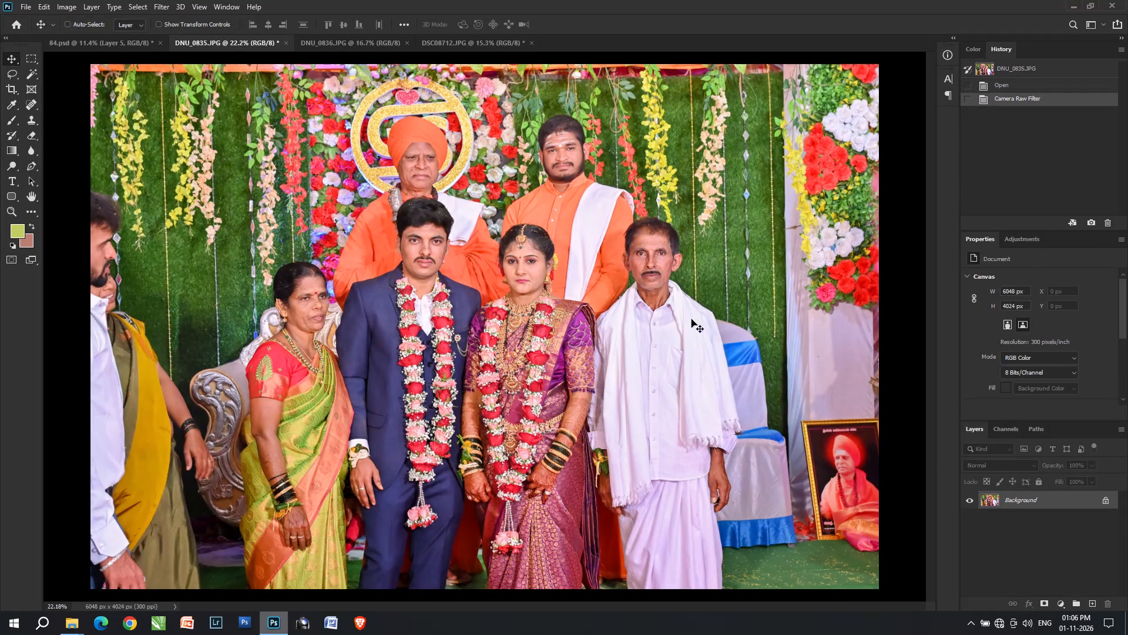
{"action": "key", "text": "ctrl+l"}
{"action": "left_click", "coordinate": [871, 382]}
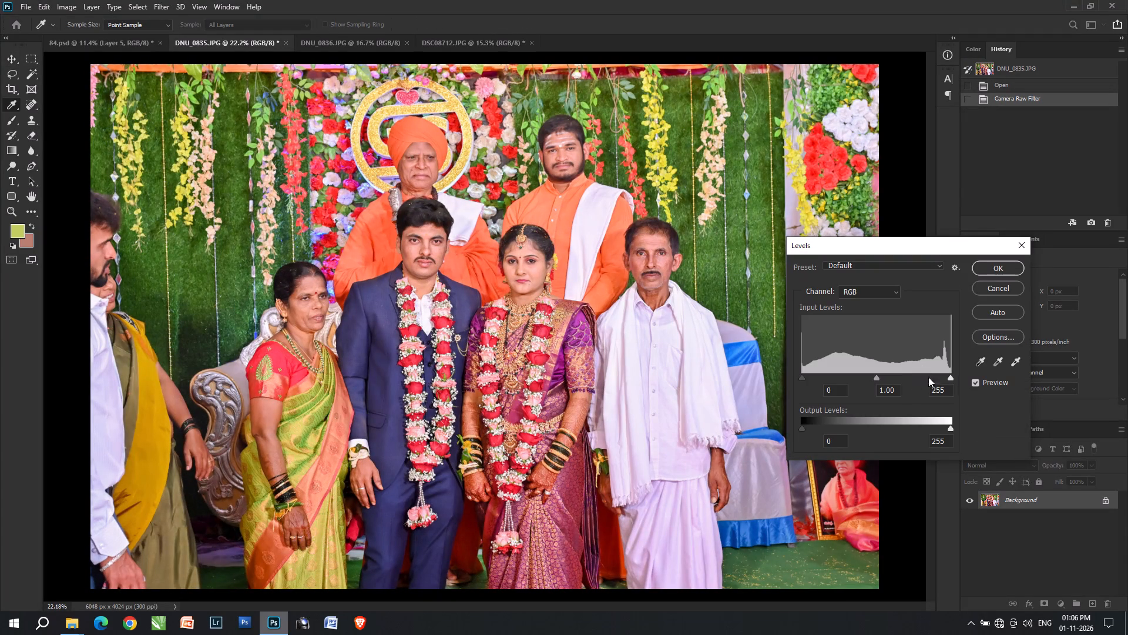
{"action": "scroll", "coordinate": [915, 379], "scroll_direction": "up", "scroll_amount": 1}
{"action": "left_click", "coordinate": [875, 376]}
{"action": "scroll", "coordinate": [942, 375], "scroll_direction": "up", "scroll_amount": 2}
{"action": "left_click", "coordinate": [949, 375]}
{"action": "key", "text": "Return"}
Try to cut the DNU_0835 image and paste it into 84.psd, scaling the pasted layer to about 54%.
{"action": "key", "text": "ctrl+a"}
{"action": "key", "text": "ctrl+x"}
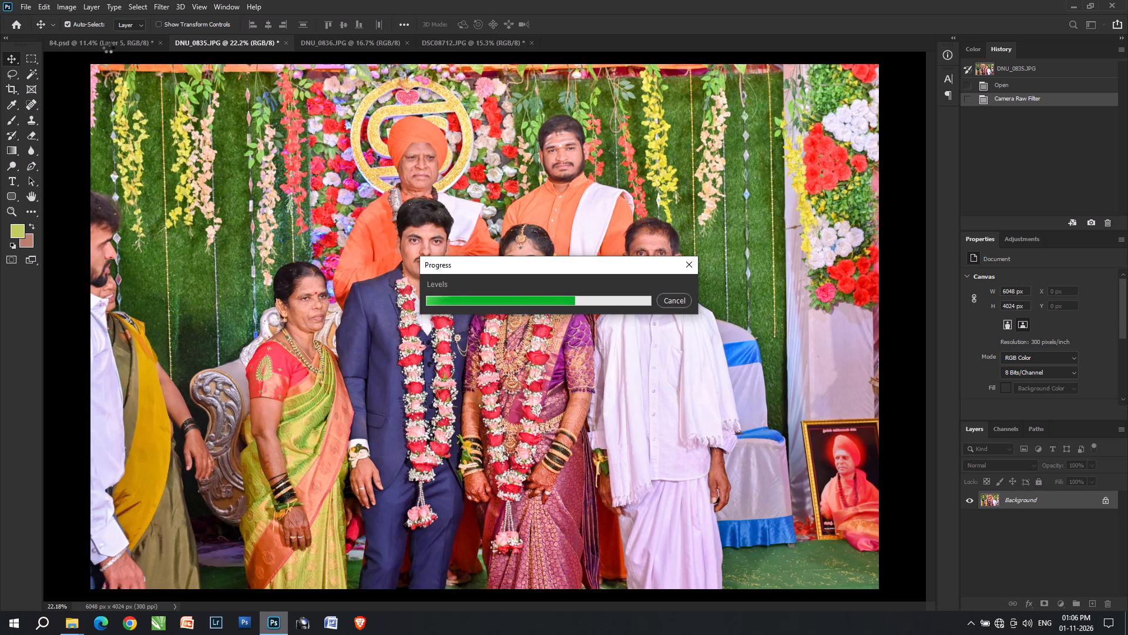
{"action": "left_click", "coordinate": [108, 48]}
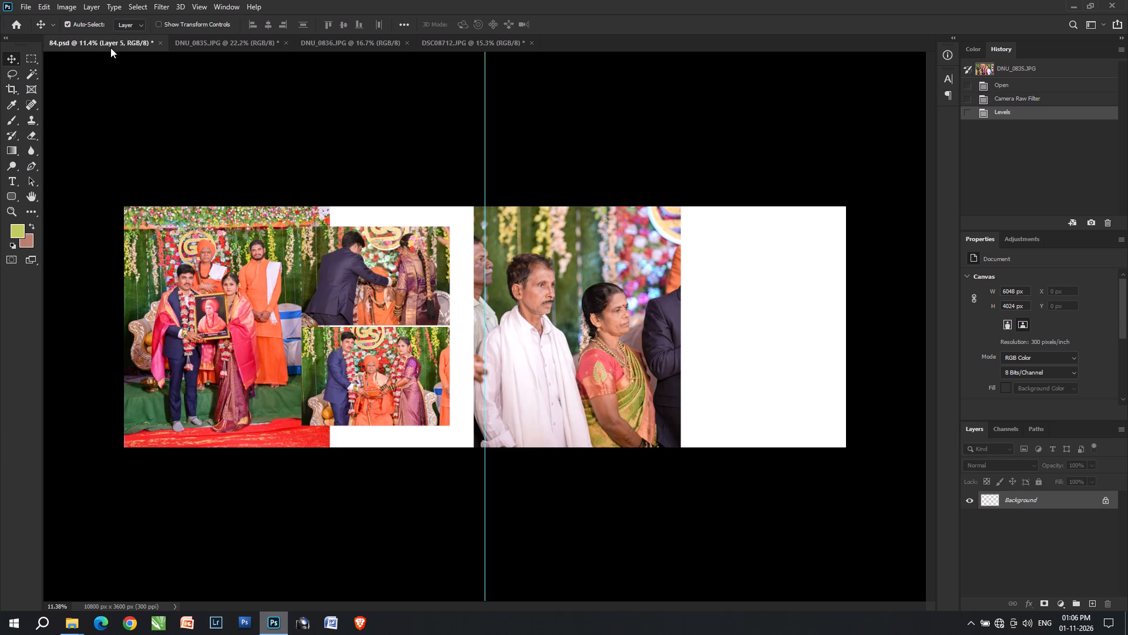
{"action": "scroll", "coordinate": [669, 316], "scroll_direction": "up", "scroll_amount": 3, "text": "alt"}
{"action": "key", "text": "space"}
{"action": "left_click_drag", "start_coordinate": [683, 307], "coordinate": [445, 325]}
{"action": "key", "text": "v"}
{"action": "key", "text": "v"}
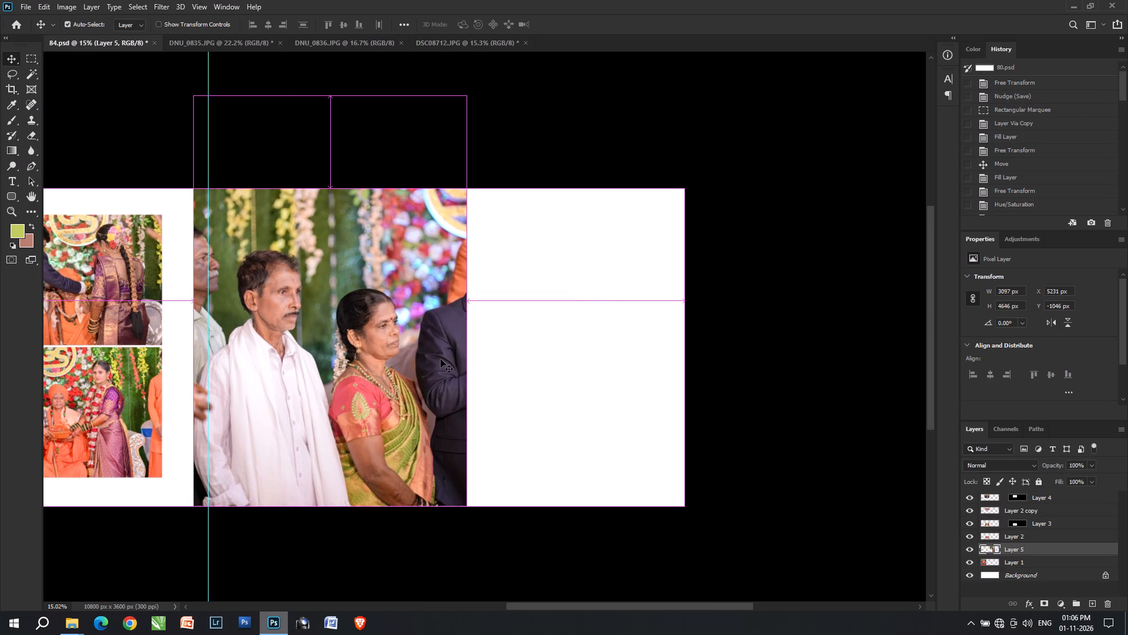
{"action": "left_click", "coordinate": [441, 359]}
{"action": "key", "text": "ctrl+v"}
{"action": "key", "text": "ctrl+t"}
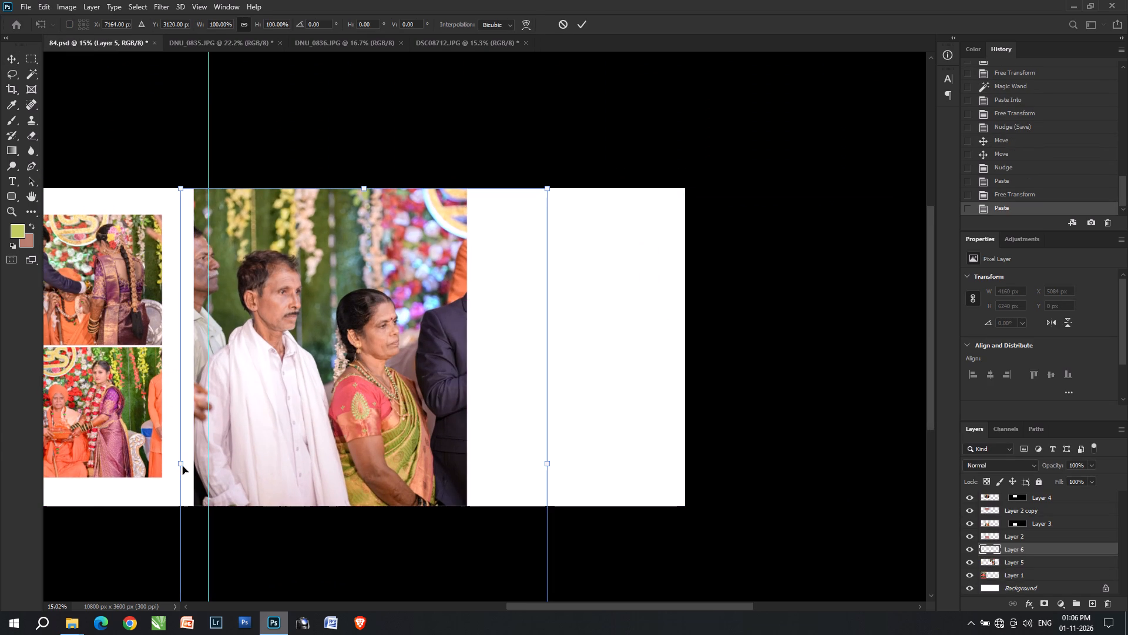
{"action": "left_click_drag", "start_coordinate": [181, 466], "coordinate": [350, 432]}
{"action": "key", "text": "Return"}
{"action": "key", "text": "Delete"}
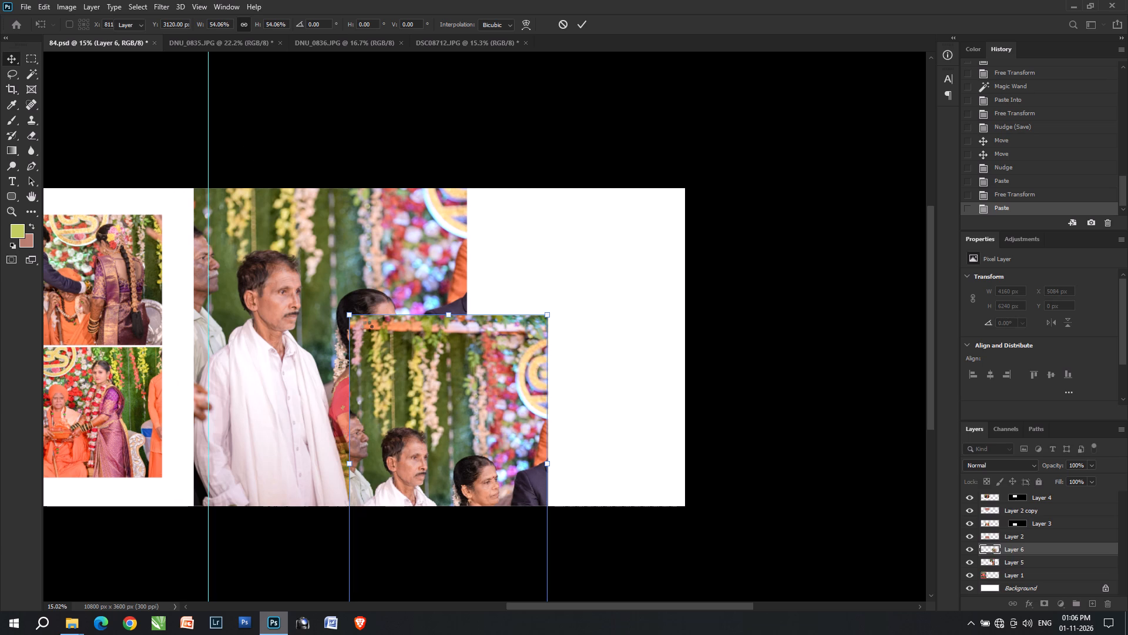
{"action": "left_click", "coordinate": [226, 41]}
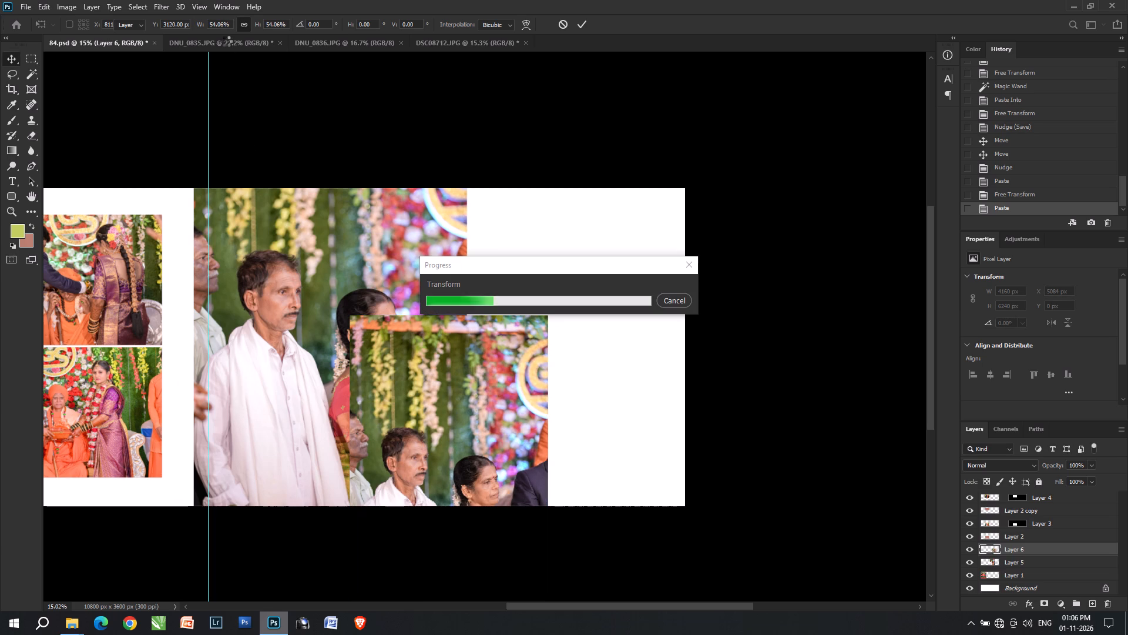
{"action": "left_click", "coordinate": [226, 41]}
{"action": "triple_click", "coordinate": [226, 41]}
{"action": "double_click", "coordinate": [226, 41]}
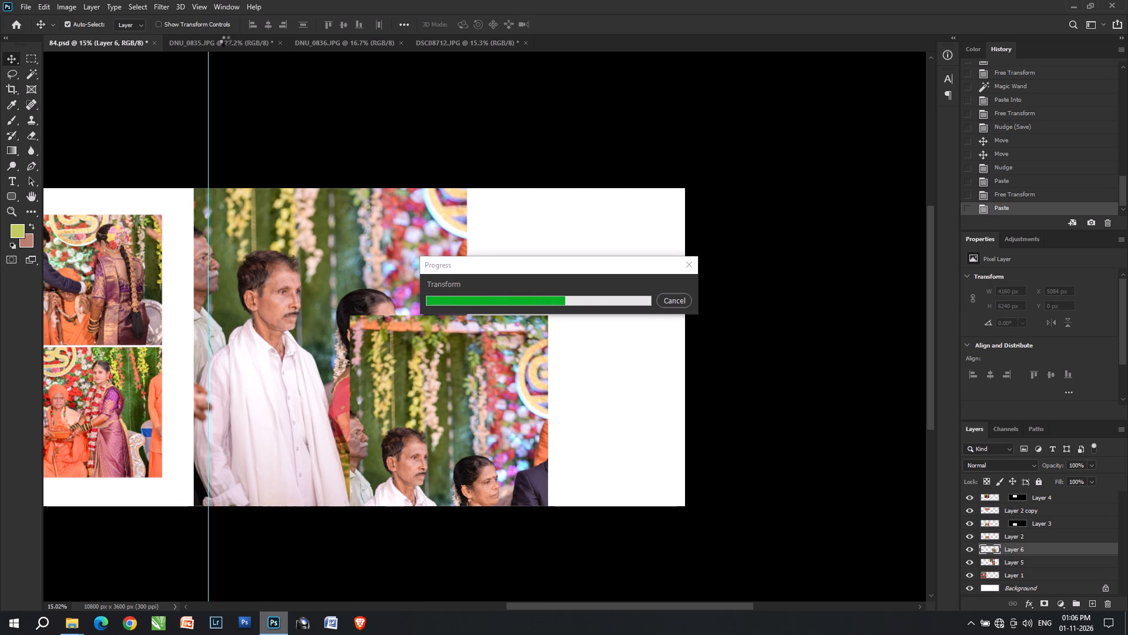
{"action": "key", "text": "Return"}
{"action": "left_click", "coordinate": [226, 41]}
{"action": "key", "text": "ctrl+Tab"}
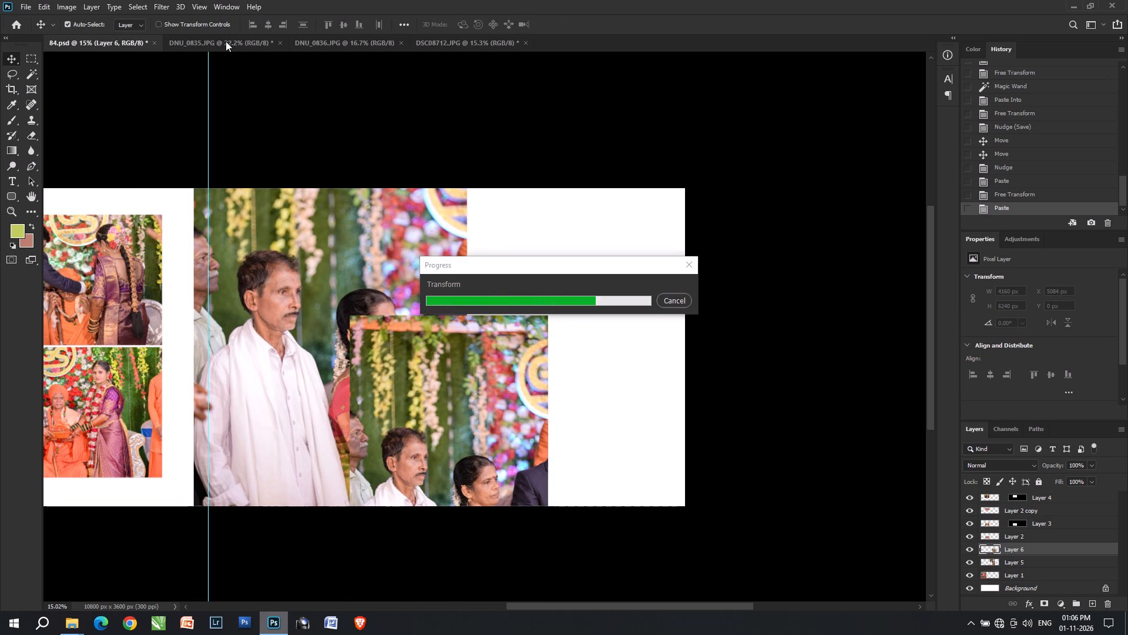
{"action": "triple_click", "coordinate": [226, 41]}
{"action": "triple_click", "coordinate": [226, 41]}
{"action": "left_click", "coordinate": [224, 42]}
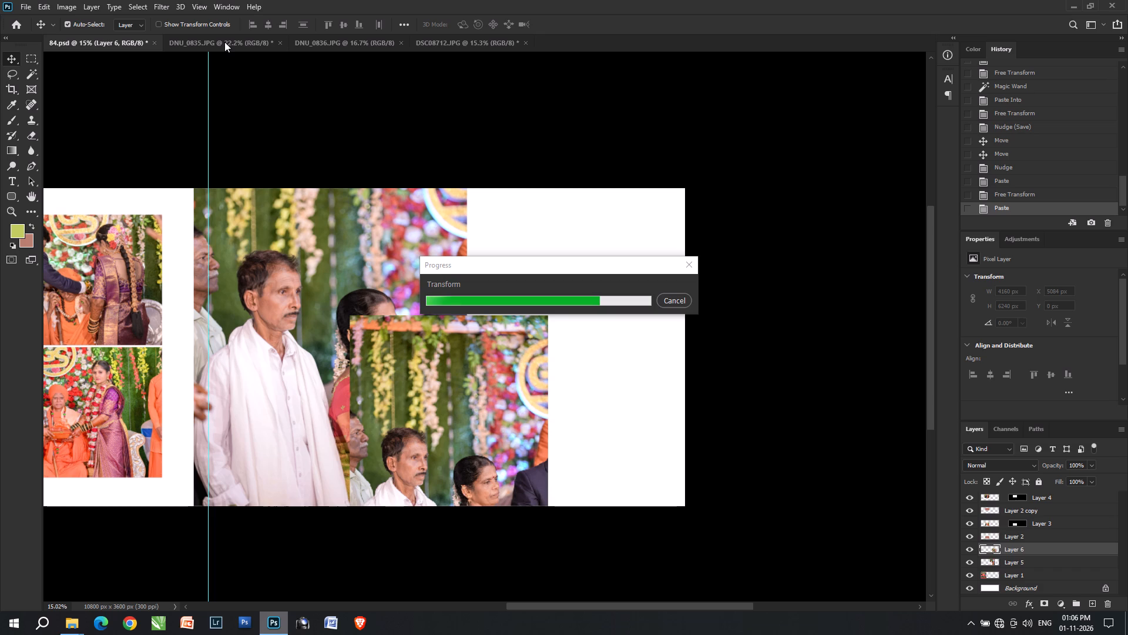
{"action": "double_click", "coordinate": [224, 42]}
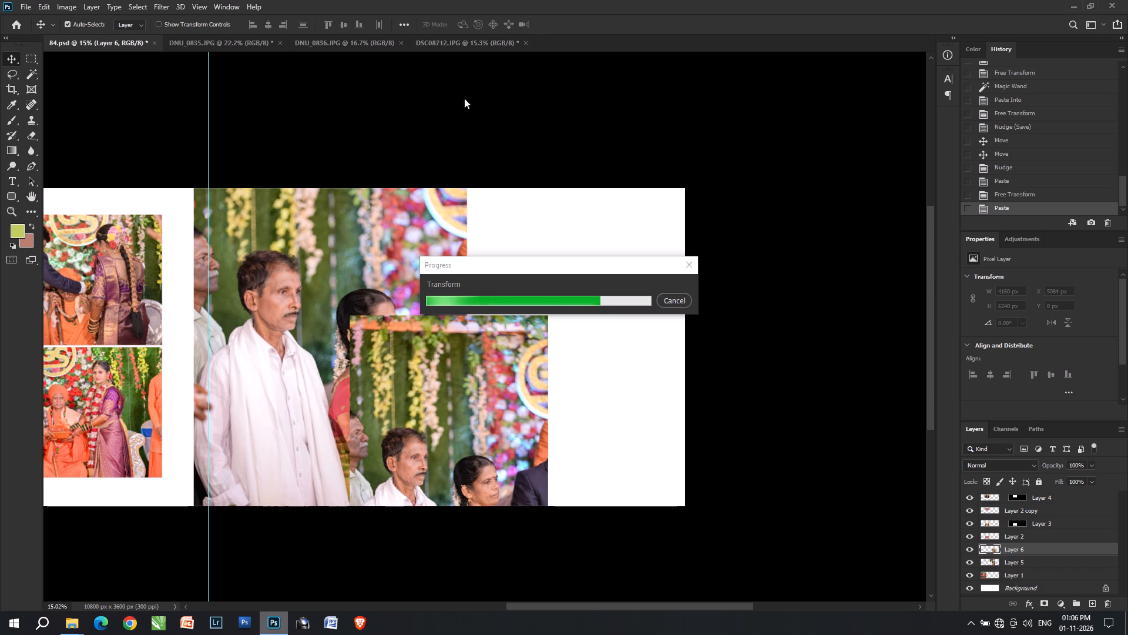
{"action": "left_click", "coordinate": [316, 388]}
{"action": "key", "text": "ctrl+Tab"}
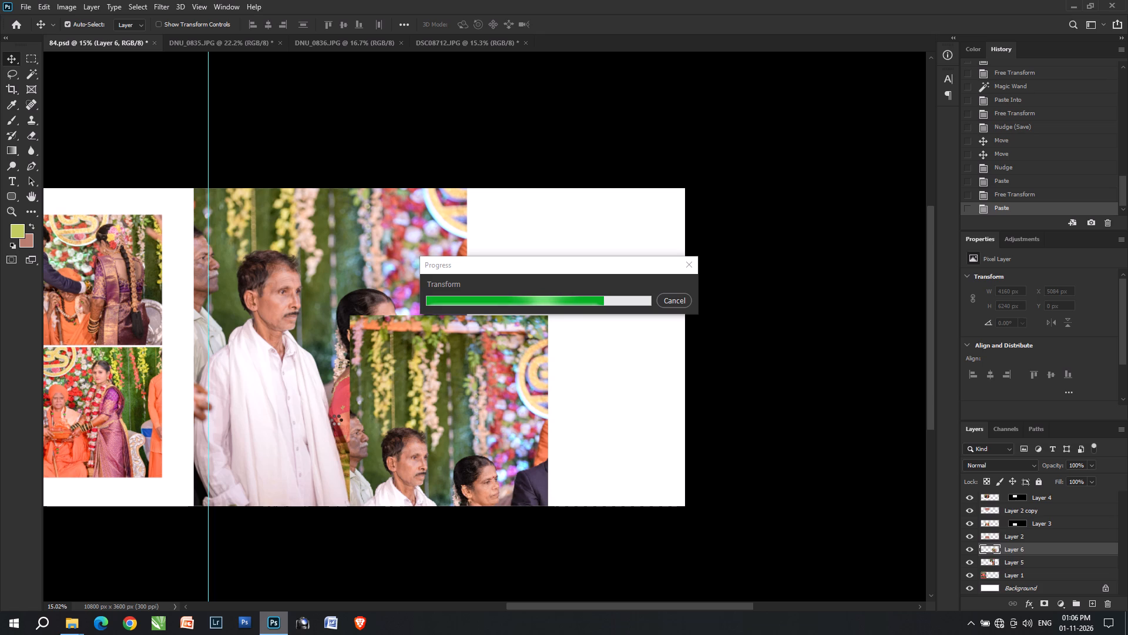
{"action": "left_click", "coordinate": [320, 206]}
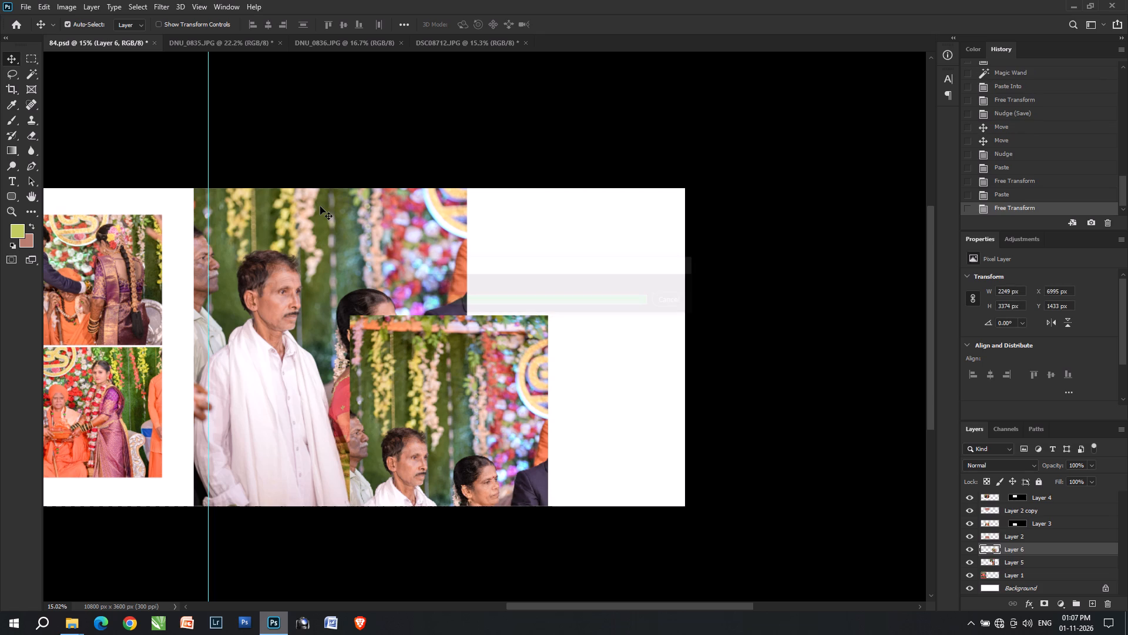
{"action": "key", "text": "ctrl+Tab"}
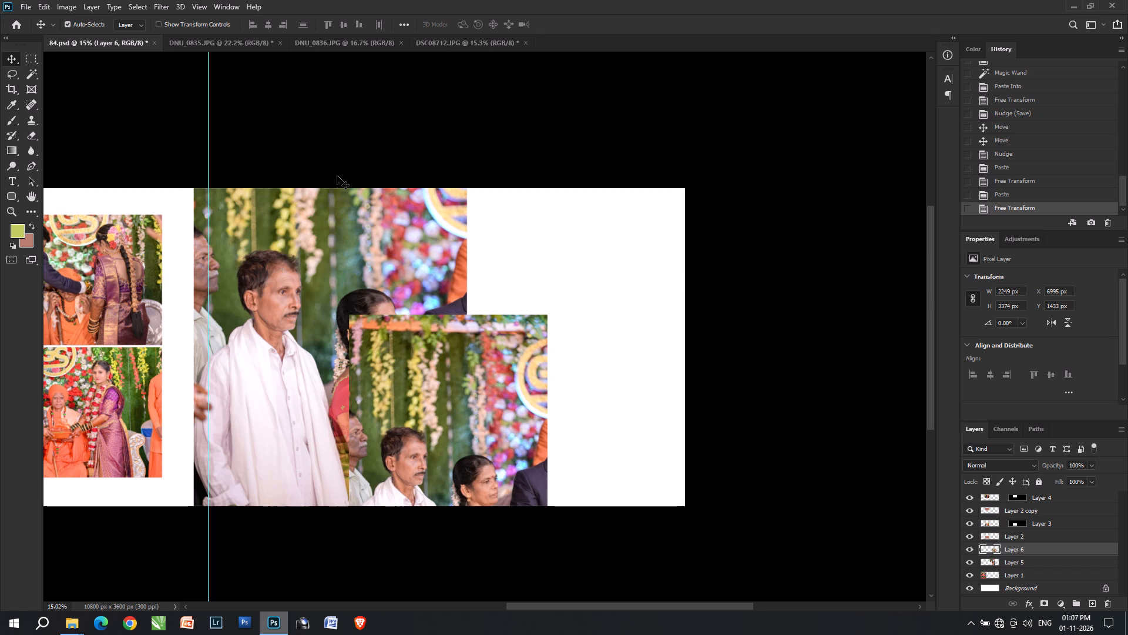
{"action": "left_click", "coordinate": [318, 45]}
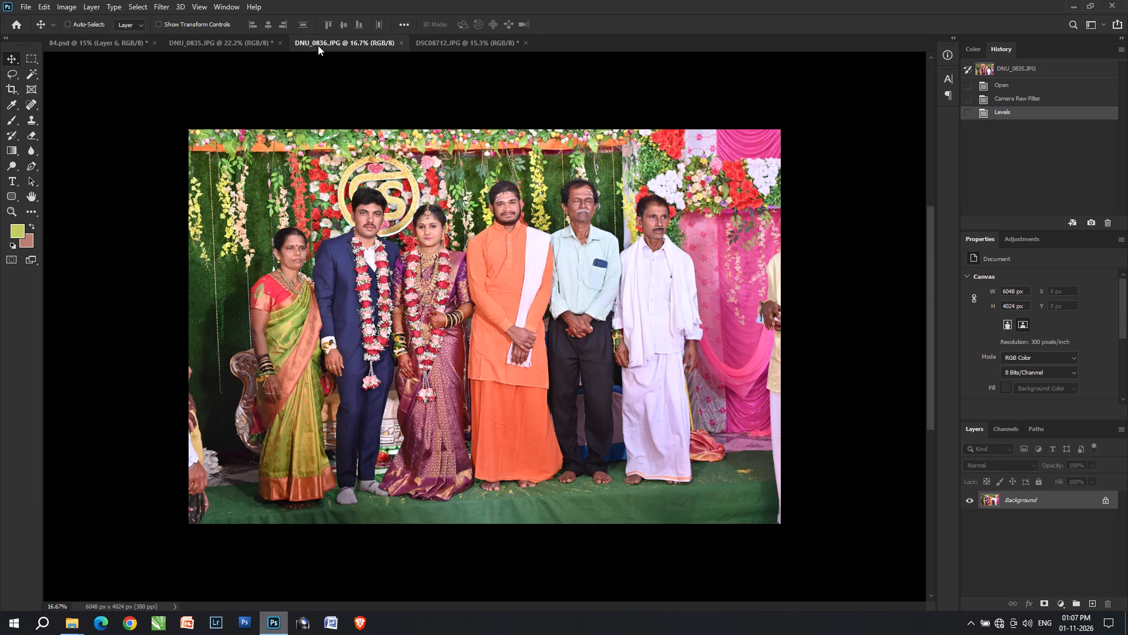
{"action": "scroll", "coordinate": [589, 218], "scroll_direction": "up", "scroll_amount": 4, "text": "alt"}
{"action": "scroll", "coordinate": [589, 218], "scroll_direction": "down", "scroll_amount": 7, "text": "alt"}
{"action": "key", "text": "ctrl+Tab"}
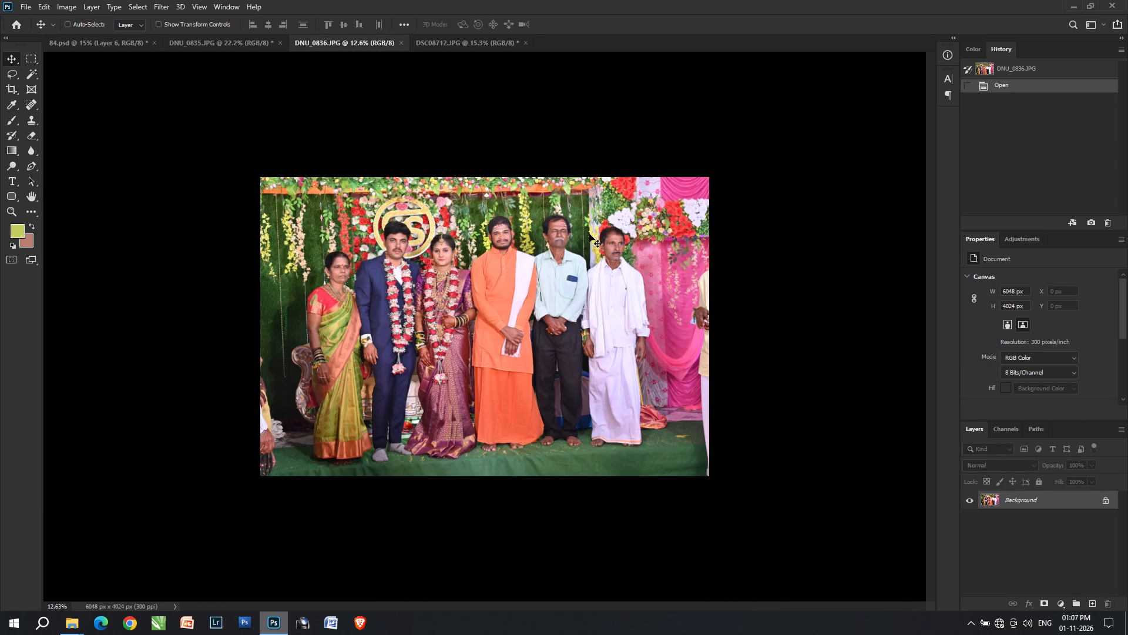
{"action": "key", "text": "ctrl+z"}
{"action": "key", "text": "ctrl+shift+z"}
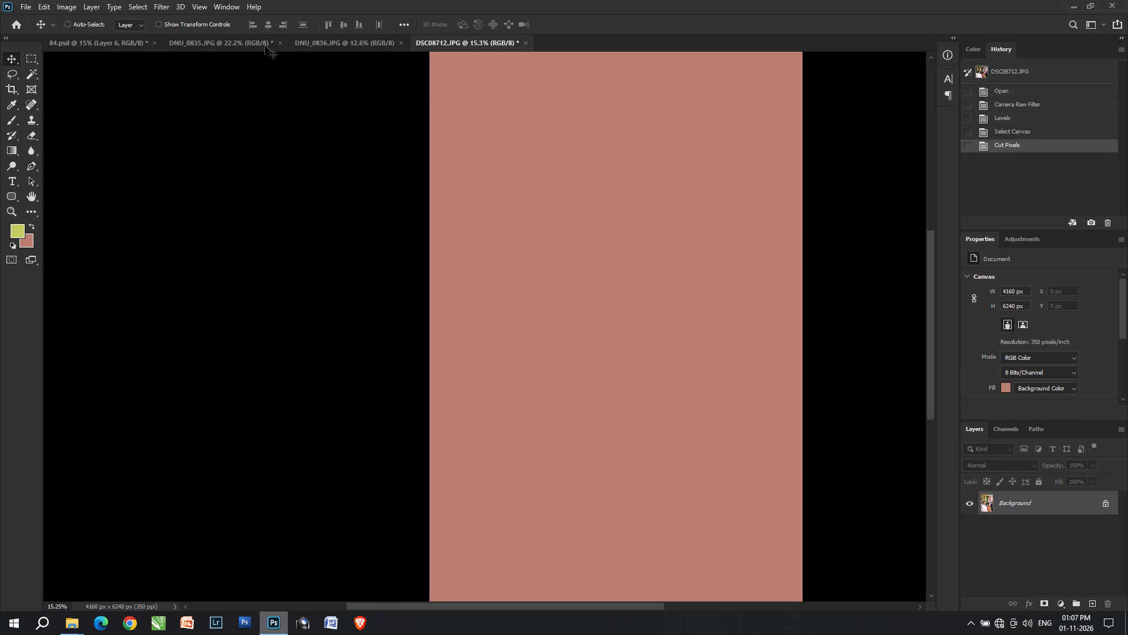
Compare DNU_0835 before and after Levels, keep the correction, and cut the entire image.
{"action": "left_click", "coordinate": [237, 51]}
{"action": "left_click", "coordinate": [234, 44]}
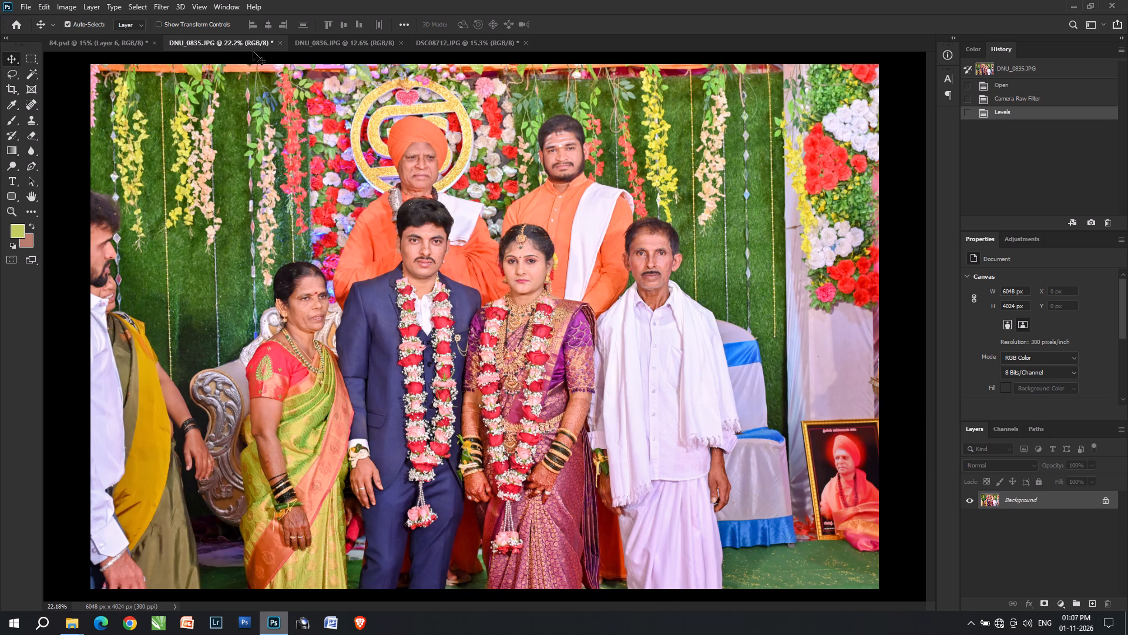
{"action": "key", "text": "ctrl+Tab"}
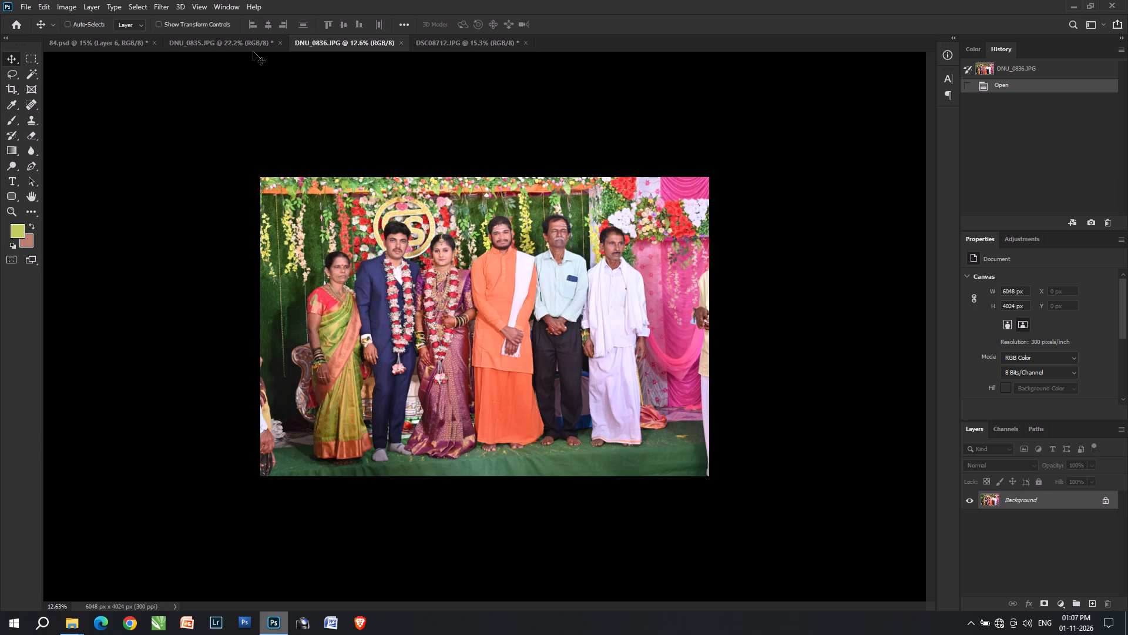
{"action": "key", "text": "ctrl+shift+Tab"}
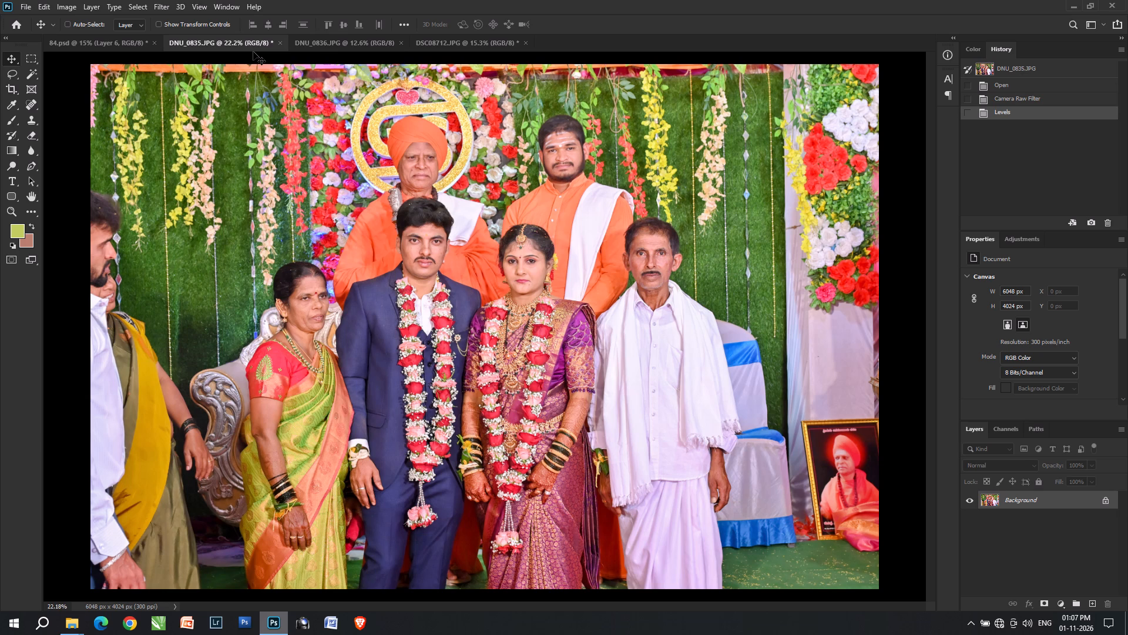
{"action": "key", "text": "ctrl+z"}
{"action": "key", "text": "ctrl+shift+z"}
{"action": "key", "text": "ctrl+a"}
{"action": "key", "text": "ctrl+x"}
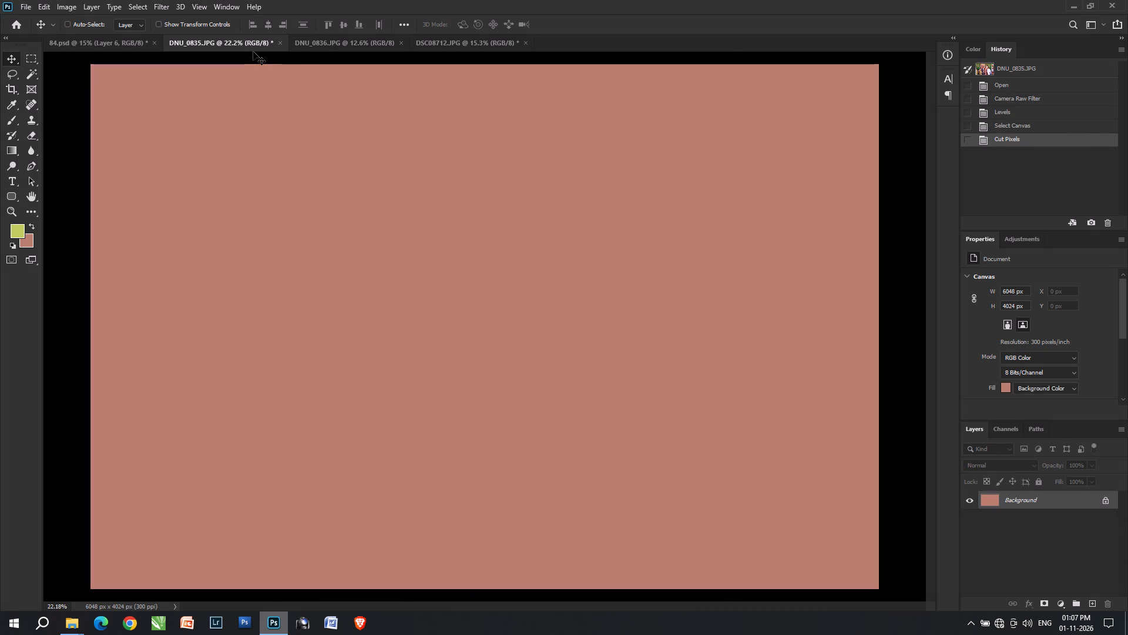
Delete the smaller duplicate of the DSC08712 portrait, Layer 6, from 84.psd.
{"action": "key", "text": "ctrl+shift+Tab"}
{"action": "left_click", "coordinate": [649, 389]}
{"action": "key", "text": "Delete"}
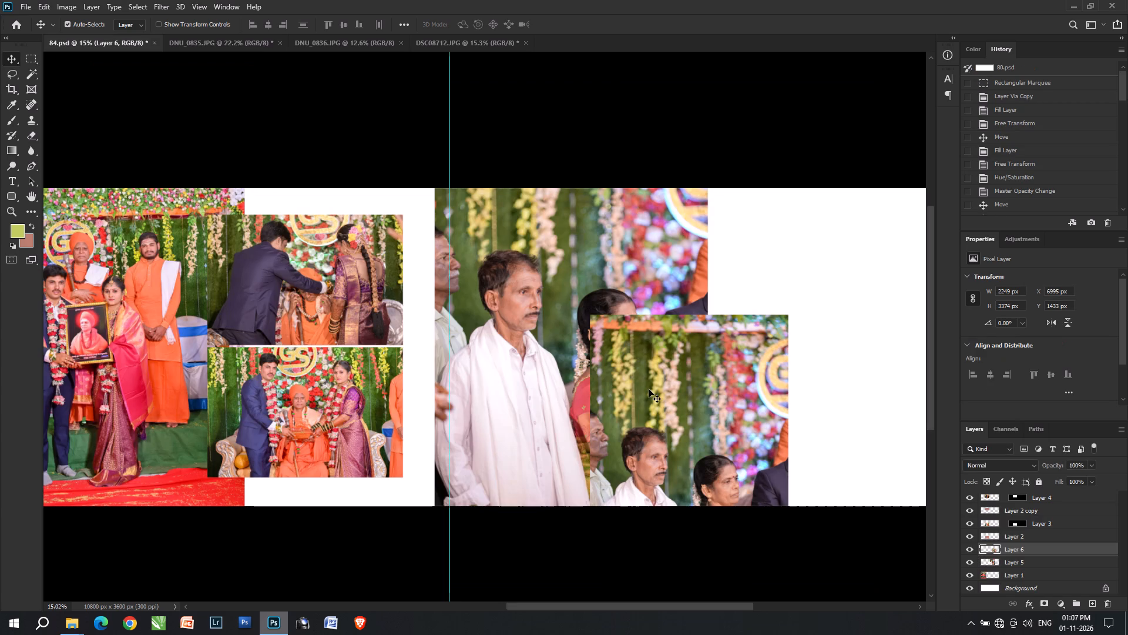
Paste the cut DNU_0835 group photo into 84.psd as a new layer above Layer 5.
{"action": "key", "text": "space"}
{"action": "key", "text": "space"}
{"action": "key", "text": "space"}
{"action": "key", "text": "space"}
{"action": "left_click_drag", "start_coordinate": [658, 371], "coordinate": [485, 373]}
{"action": "key", "text": "ctrl+v"}
Scale the pasted group photo to about 36% and place it in the spread's upper right area, slightly overlapping the large portrait's right edge.
{"action": "key", "text": "ctrl+t"}
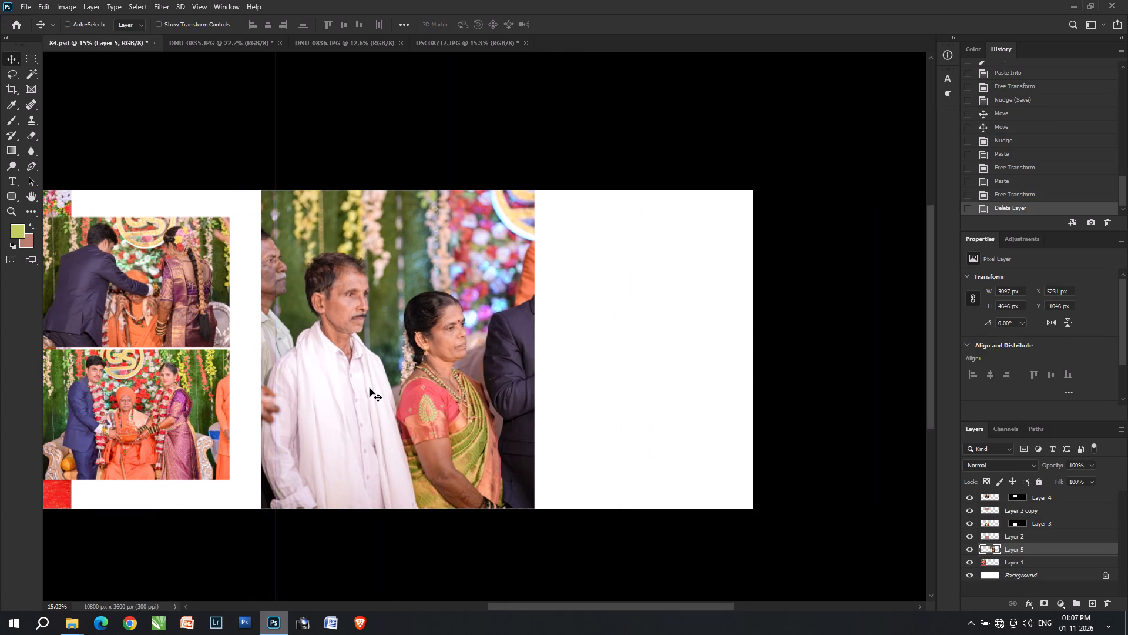
{"action": "left_click_drag", "start_coordinate": [133, 371], "coordinate": [136, 371]}
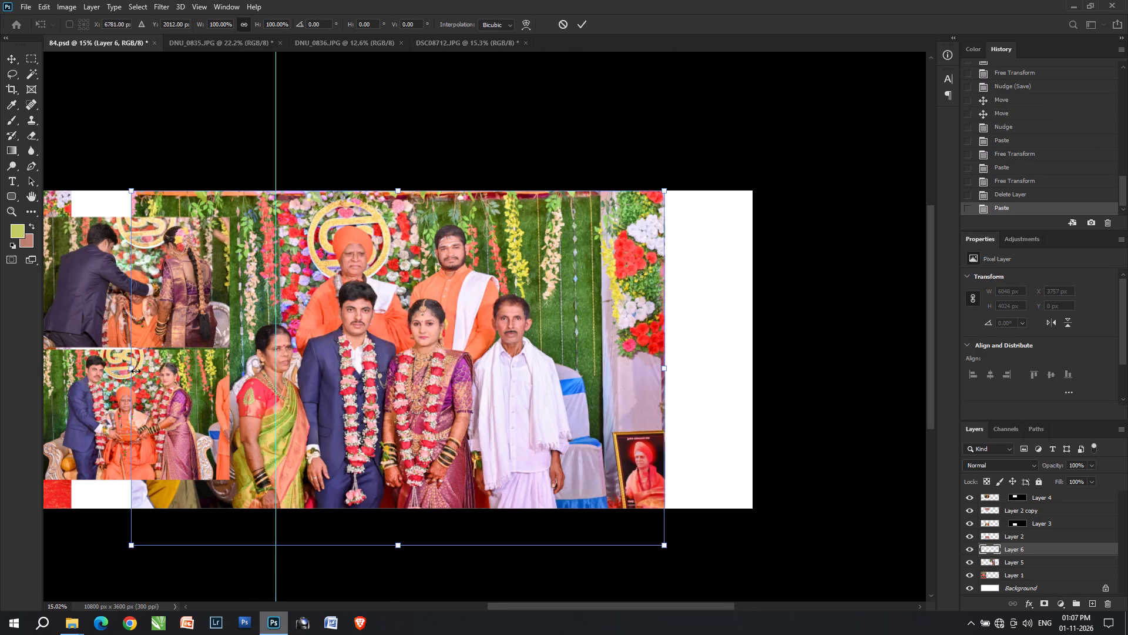
{"action": "left_click_drag", "start_coordinate": [136, 371], "coordinate": [428, 341]}
{"action": "left_click_drag", "start_coordinate": [517, 395], "coordinate": [596, 308]}
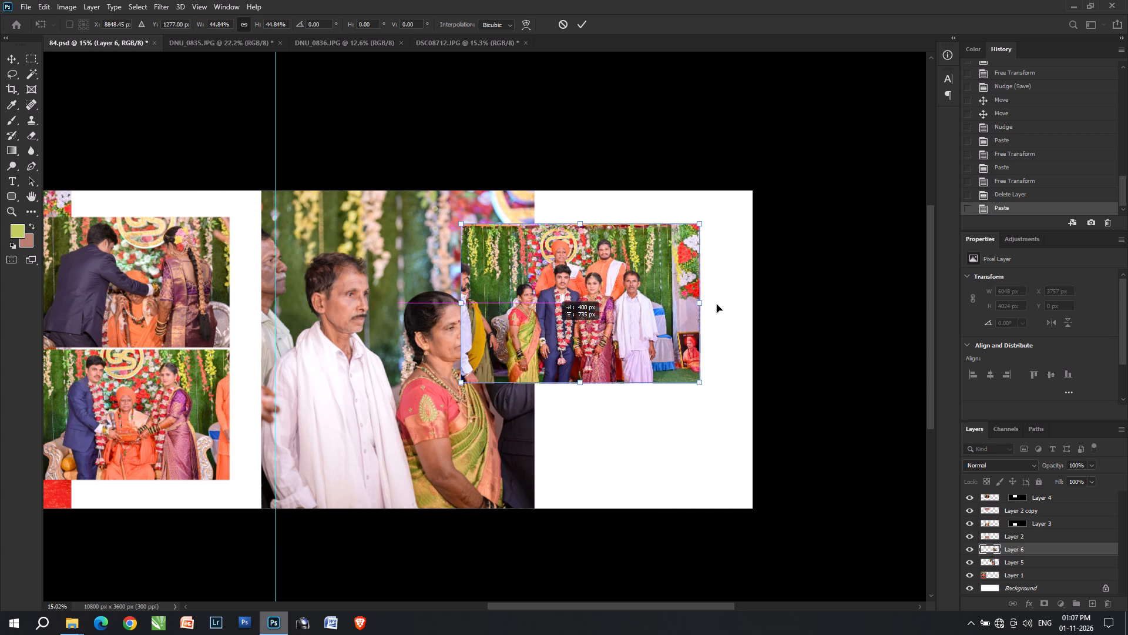
{"action": "left_click_drag", "start_coordinate": [701, 300], "coordinate": [655, 299]}
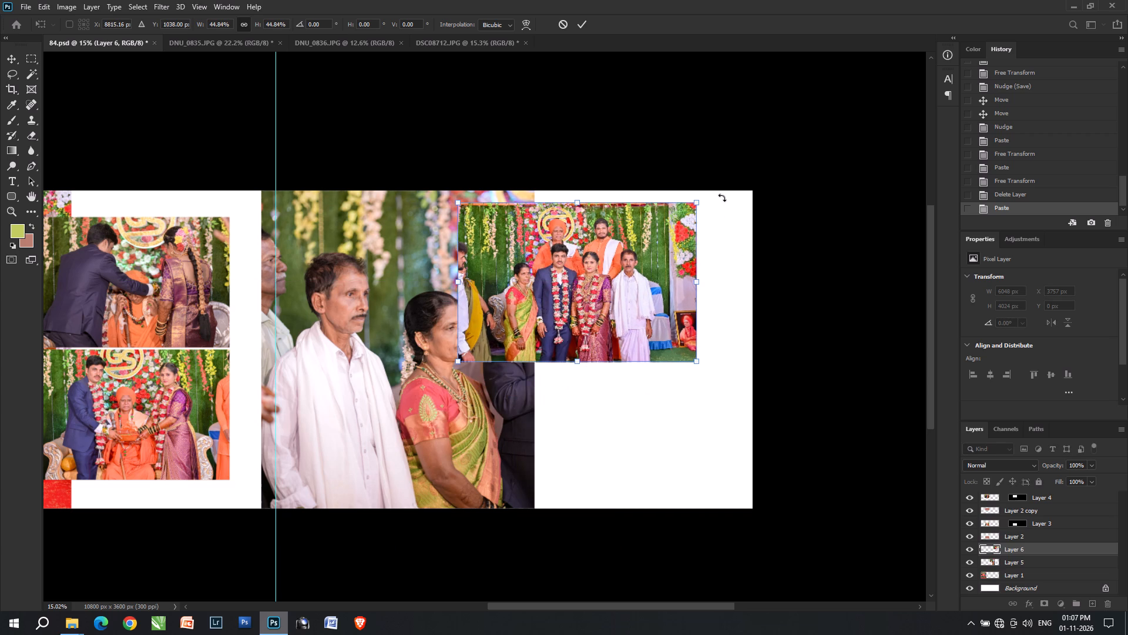
{"action": "left_click_drag", "start_coordinate": [585, 199], "coordinate": [590, 218]}
{"action": "left_click_drag", "start_coordinate": [590, 218], "coordinate": [597, 230]}
{"action": "left_click_drag", "start_coordinate": [606, 283], "coordinate": [634, 278]}
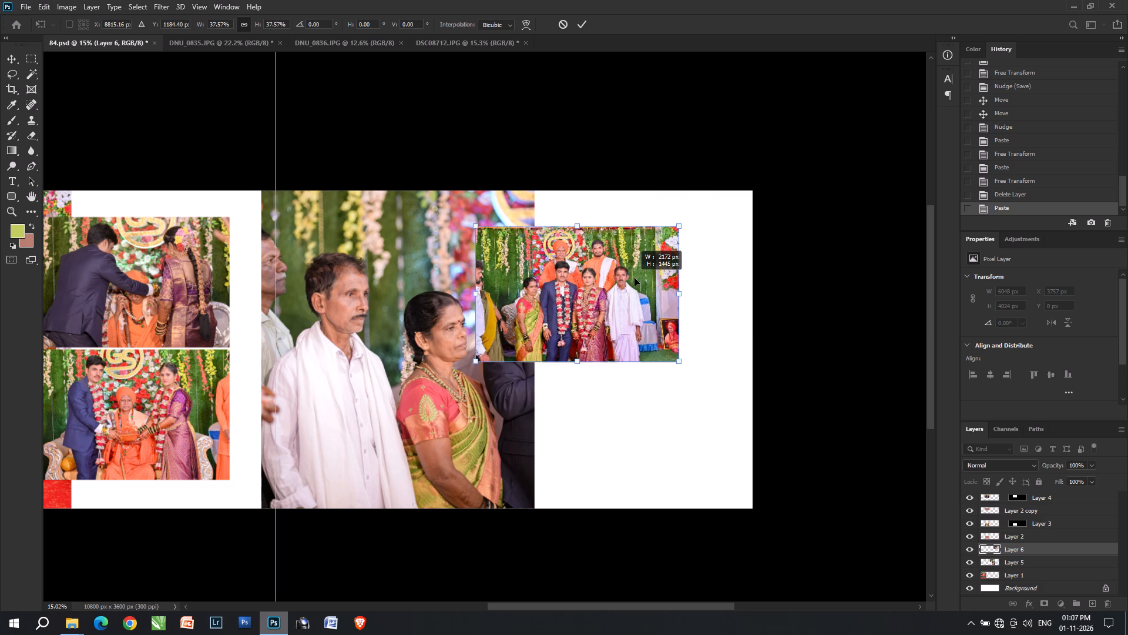
{"action": "left_click_drag", "start_coordinate": [634, 278], "coordinate": [642, 277]}
{"action": "key", "text": "Return"}
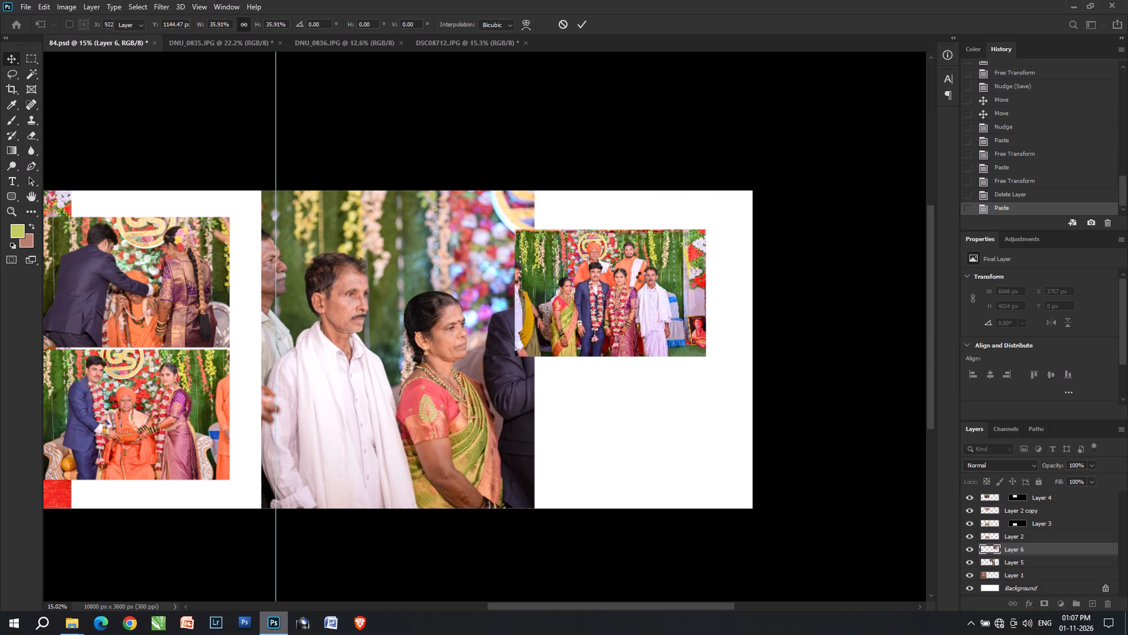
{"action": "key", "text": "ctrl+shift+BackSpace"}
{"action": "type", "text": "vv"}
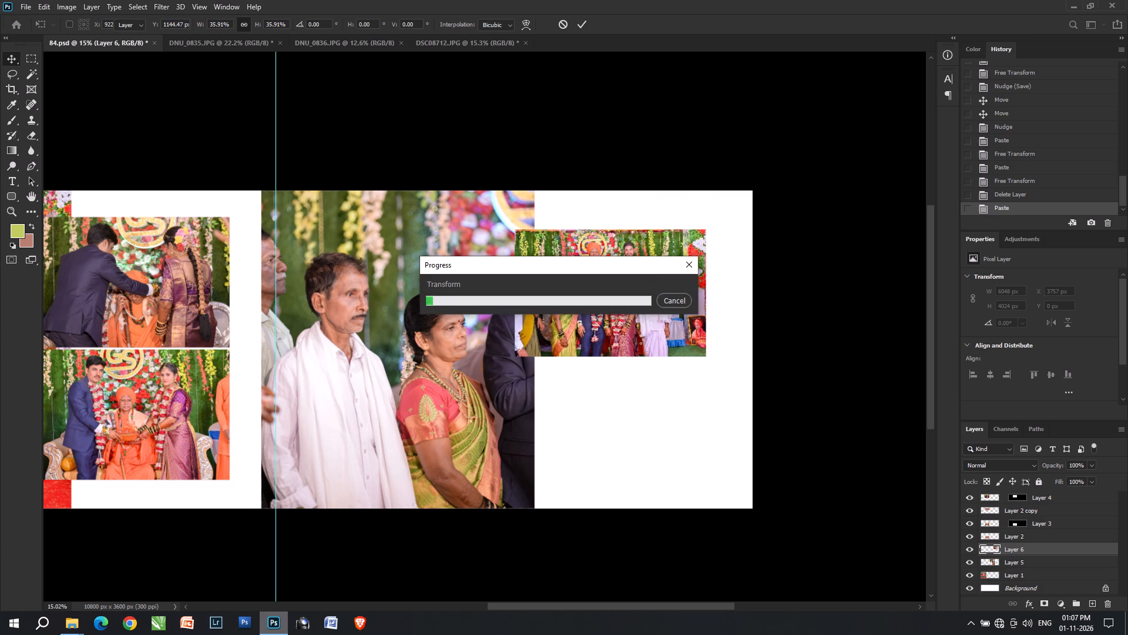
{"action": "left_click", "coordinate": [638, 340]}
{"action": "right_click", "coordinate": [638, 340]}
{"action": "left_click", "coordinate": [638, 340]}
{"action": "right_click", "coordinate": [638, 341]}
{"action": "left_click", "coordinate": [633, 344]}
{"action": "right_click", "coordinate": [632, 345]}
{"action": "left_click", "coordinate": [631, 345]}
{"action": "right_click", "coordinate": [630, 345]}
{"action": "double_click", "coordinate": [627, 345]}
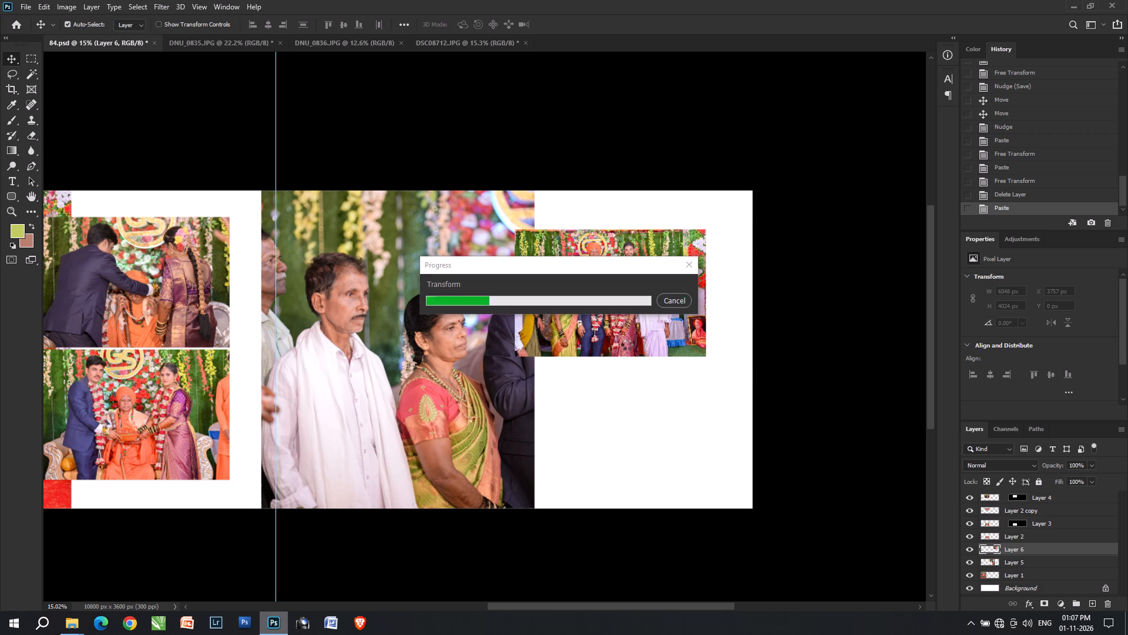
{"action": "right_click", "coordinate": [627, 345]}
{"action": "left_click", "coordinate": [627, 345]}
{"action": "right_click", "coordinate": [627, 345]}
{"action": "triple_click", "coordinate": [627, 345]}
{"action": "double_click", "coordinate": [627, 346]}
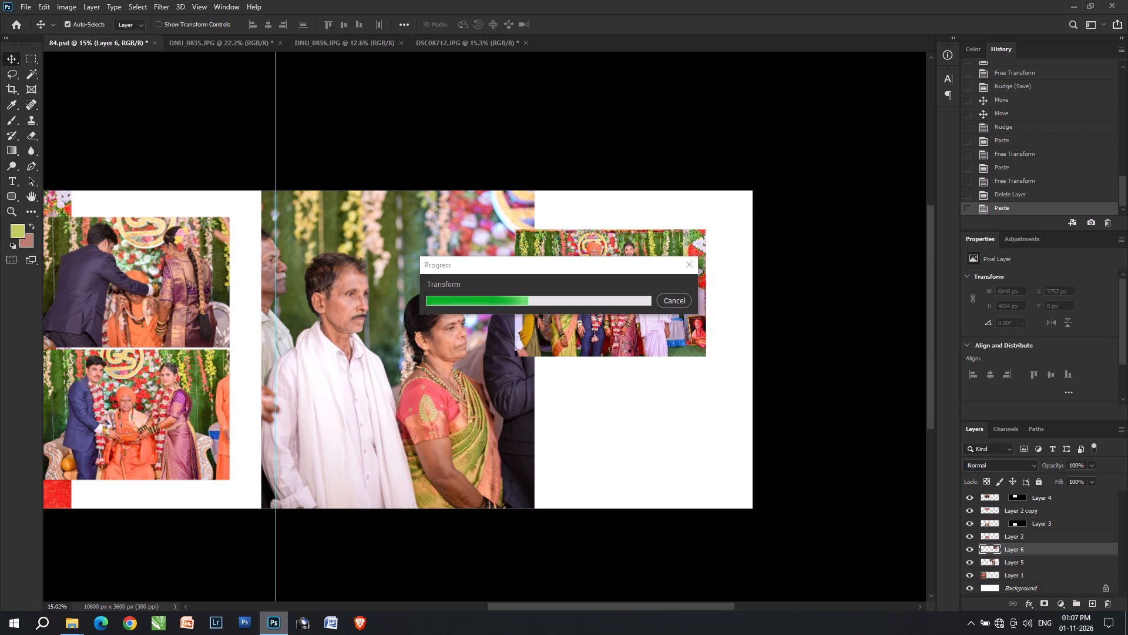
Fill the pasted group photo on Layer 6 with the reddish-brown background colour, preserving the layer's transparent area.
{"action": "triple_click", "coordinate": [627, 347]}
{"action": "double_click", "coordinate": [627, 347]}
{"action": "key", "text": "v"}
{"action": "left_click", "coordinate": [627, 347]}
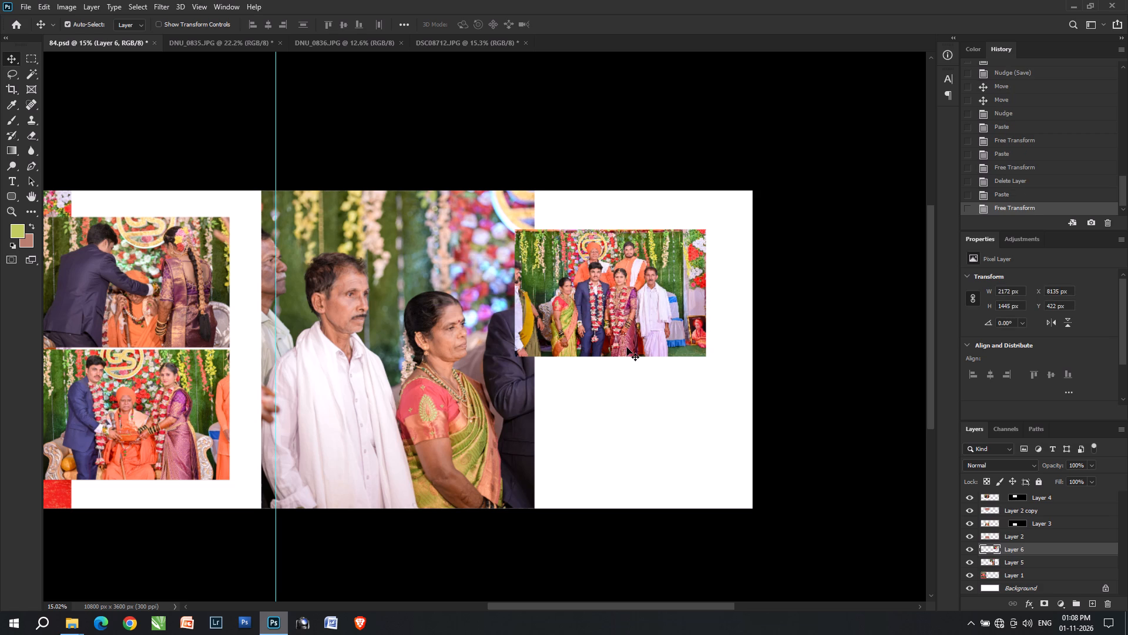
{"action": "key", "text": "ctrl+shift+BackSpace"}
{"action": "key", "text": "ctrl+shift+backslash"}
Try to move the filled Layer 6 rectangle straight down into the empty white area beneath it, beside the large portrait.
{"action": "left_click", "coordinate": [605, 303]}
{"action": "left_click_drag", "start_coordinate": [605, 317], "coordinate": [592, 420], "text": "alt+shift"}
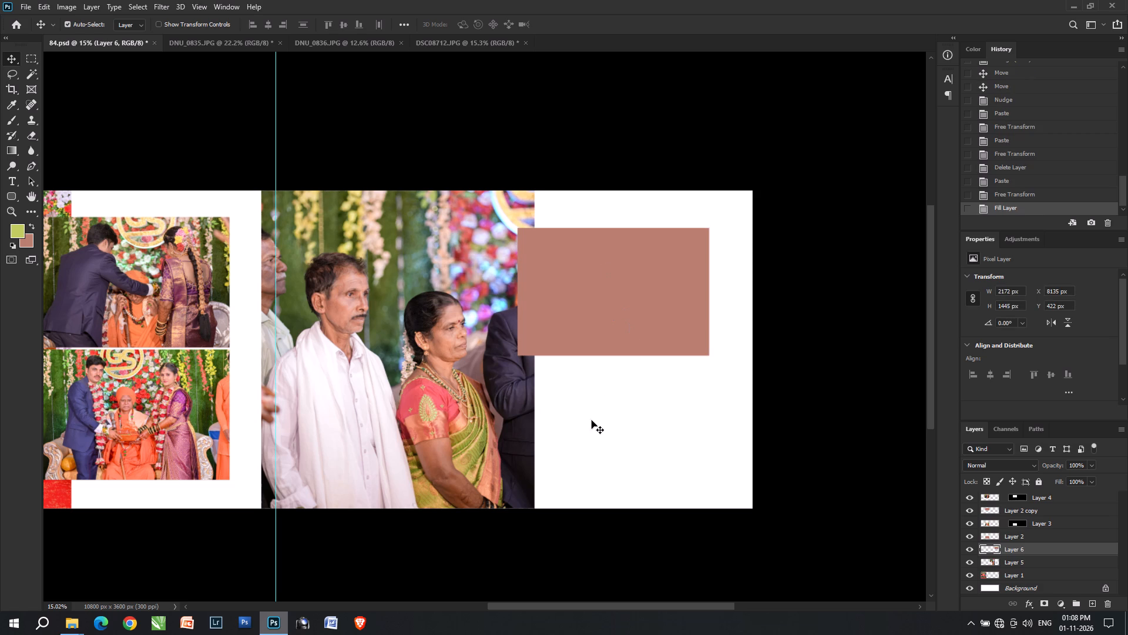
{"action": "left_click_drag", "start_coordinate": [592, 420], "coordinate": [587, 442], "text": "alt+shift"}
{"action": "type", "text": "vv"}
{"action": "right_click", "coordinate": [563, 303]}
{"action": "left_click", "coordinate": [569, 308]}
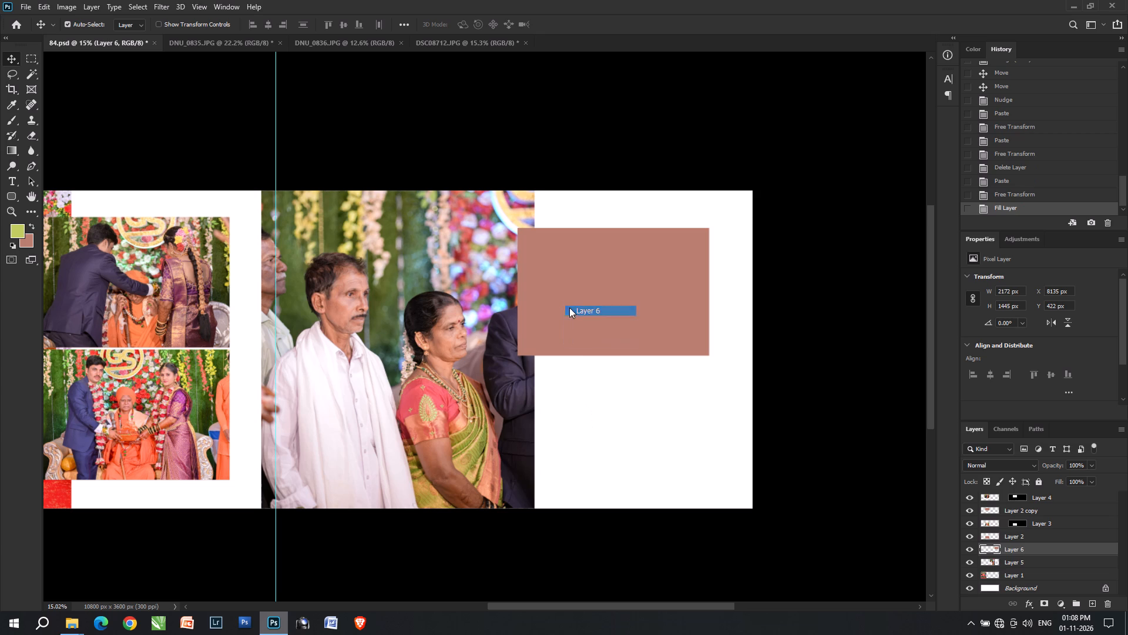
{"action": "left_click_drag", "start_coordinate": [574, 307], "coordinate": [576, 442], "text": "alt+shift"}
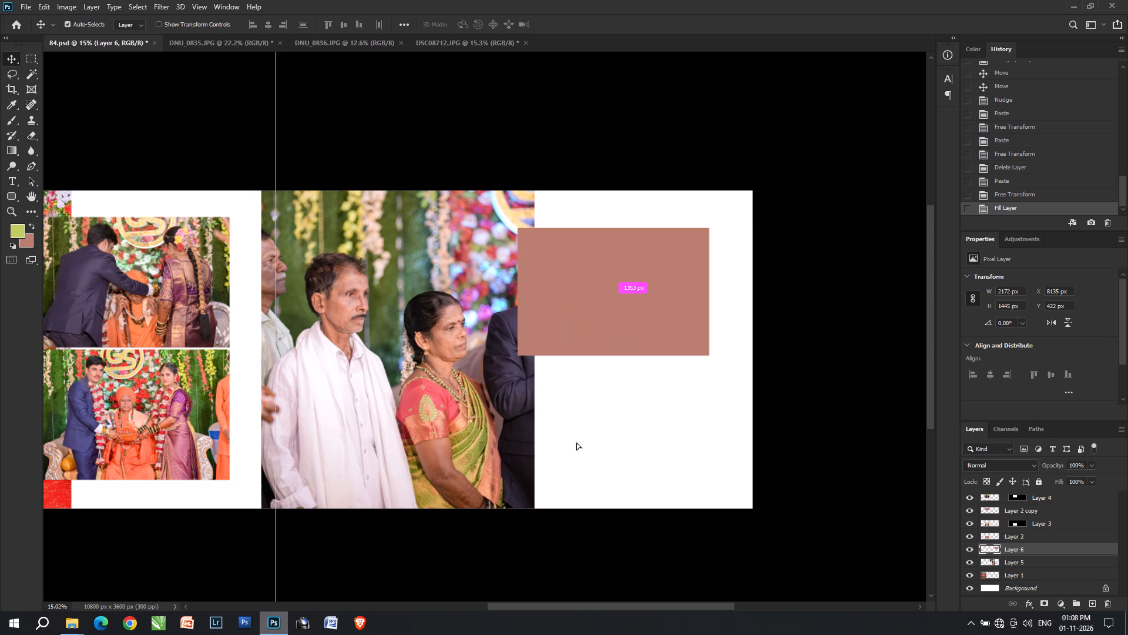
{"action": "left_click_drag", "start_coordinate": [576, 442], "coordinate": [578, 439], "text": "alt+shift"}
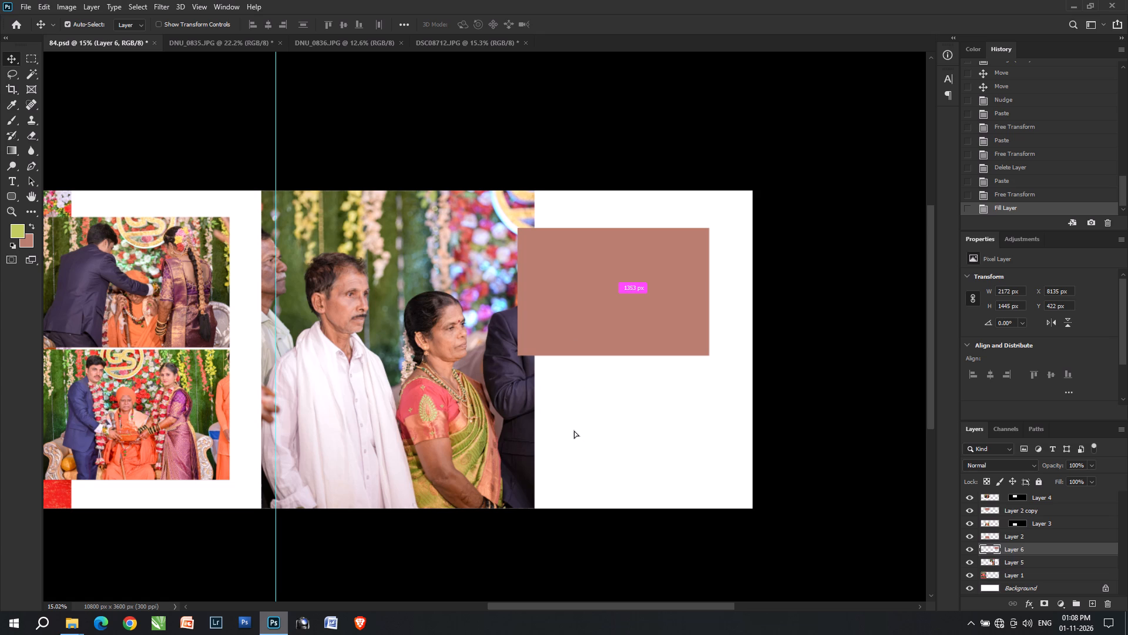
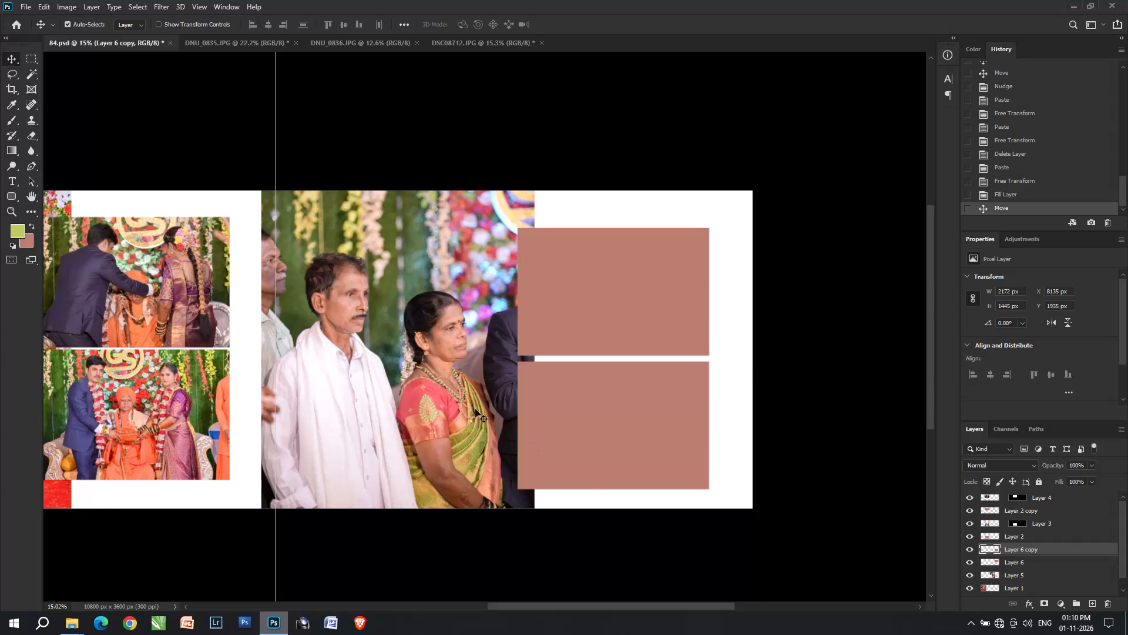
Nudge the lower reddish-brown rectangle, Layer 6 copy, up to about Y 1914 px, narrowing the gap beneath Layer 6.
{"action": "right_click", "coordinate": [516, 442]}
{"action": "right_click", "coordinate": [555, 437]}
{"action": "left_click", "coordinate": [562, 444]}
{"action": "key", "text": "Up"}
{"action": "key", "text": "Up"}
{"action": "key", "text": "Up"}
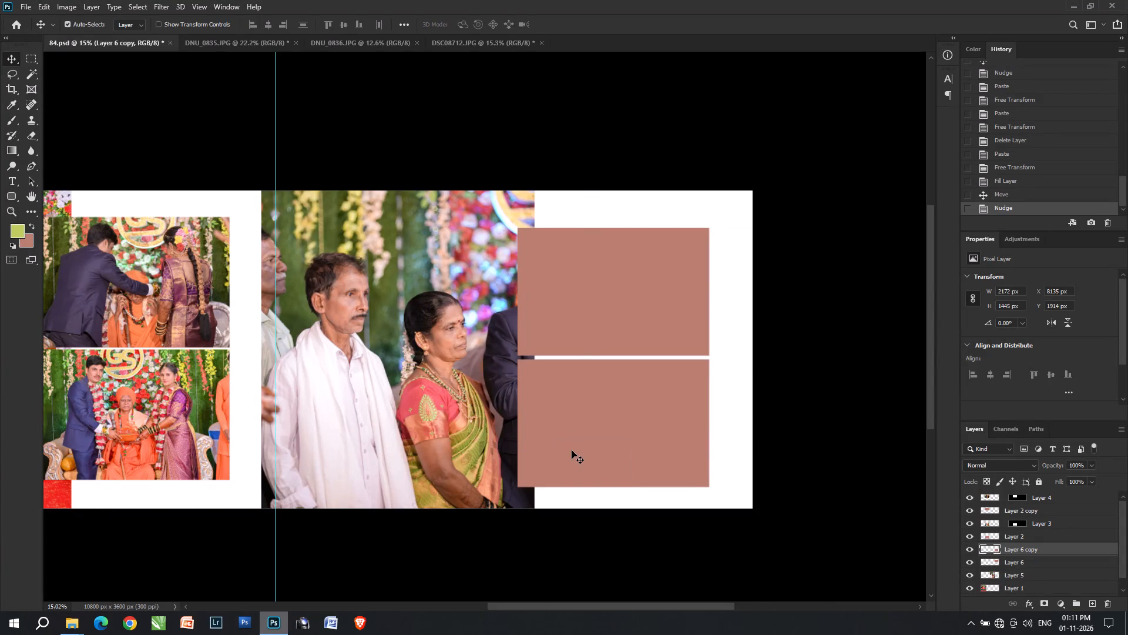
{"action": "key", "text": "Up"}
{"action": "key", "text": "Down"}
Select both reddish-brown rectangles, Layer 6 and Layer 6 copy, and move them up together to Y 399 px.
{"action": "left_click_drag", "start_coordinate": [625, 517], "coordinate": [639, 346]}
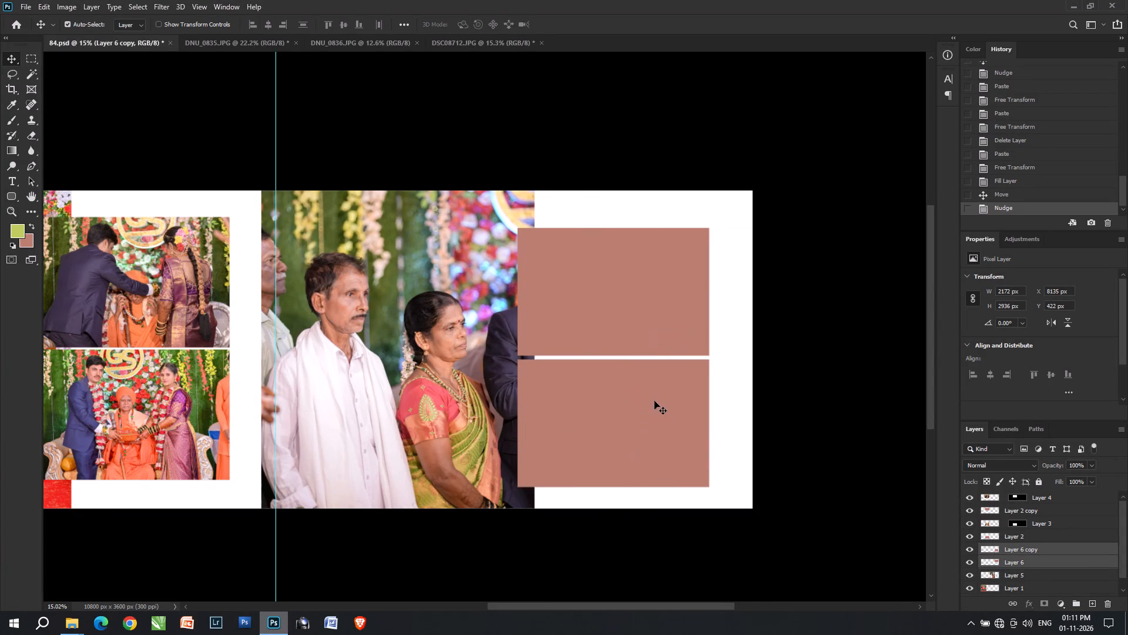
{"action": "left_click", "coordinate": [661, 410]}
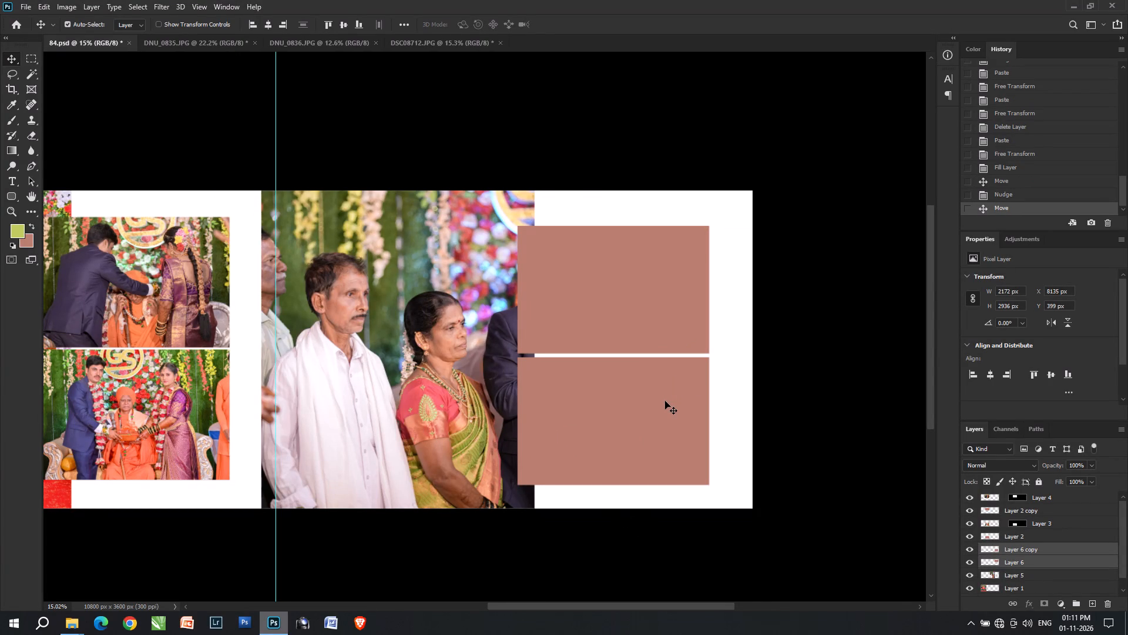
Select only the lower rectangle, Layer 6 copy, and nudge it up slightly closer to Layer 6.
{"action": "right_click", "coordinate": [629, 402]}
{"action": "left_click", "coordinate": [630, 402]}
{"action": "right_click", "coordinate": [637, 406]}
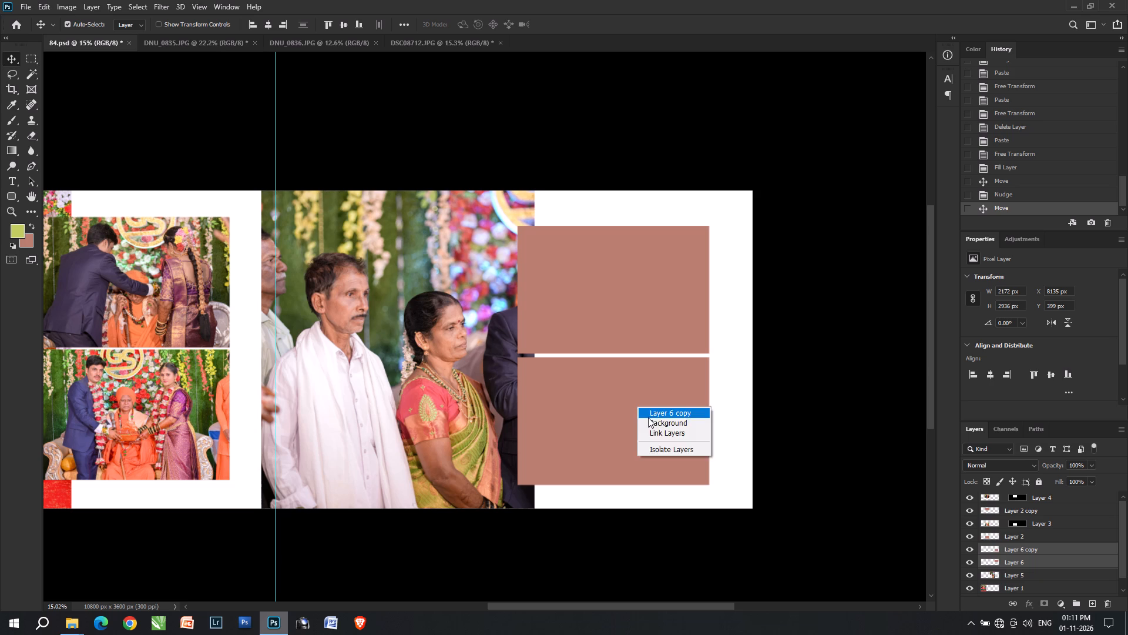
{"action": "left_click", "coordinate": [648, 417]}
{"action": "key", "text": "Up"}
Move both rectangles up together to Y 335 px, roughly level with the two stacked photos on the other page.
{"action": "left_click_drag", "start_coordinate": [667, 513], "coordinate": [623, 250]}
{"action": "left_click_drag", "start_coordinate": [639, 409], "coordinate": [644, 409]}
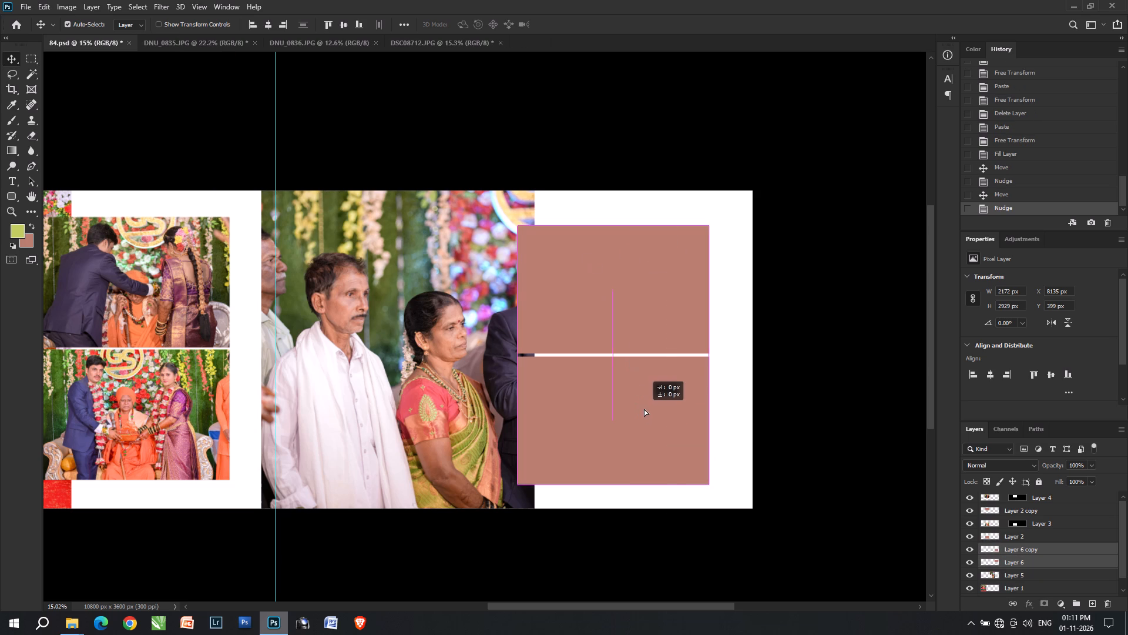
{"action": "left_click_drag", "start_coordinate": [644, 409], "coordinate": [643, 402]}
{"action": "key", "text": "Down"}
{"action": "key", "text": "Down"}
{"action": "key", "text": "Down"}
{"action": "key", "text": "Down"}
Make Layer 6 active and select the upper rectangle's filled area with the Magic Wand.
{"action": "right_click", "coordinate": [602, 286]}
{"action": "double_click", "coordinate": [622, 299]}
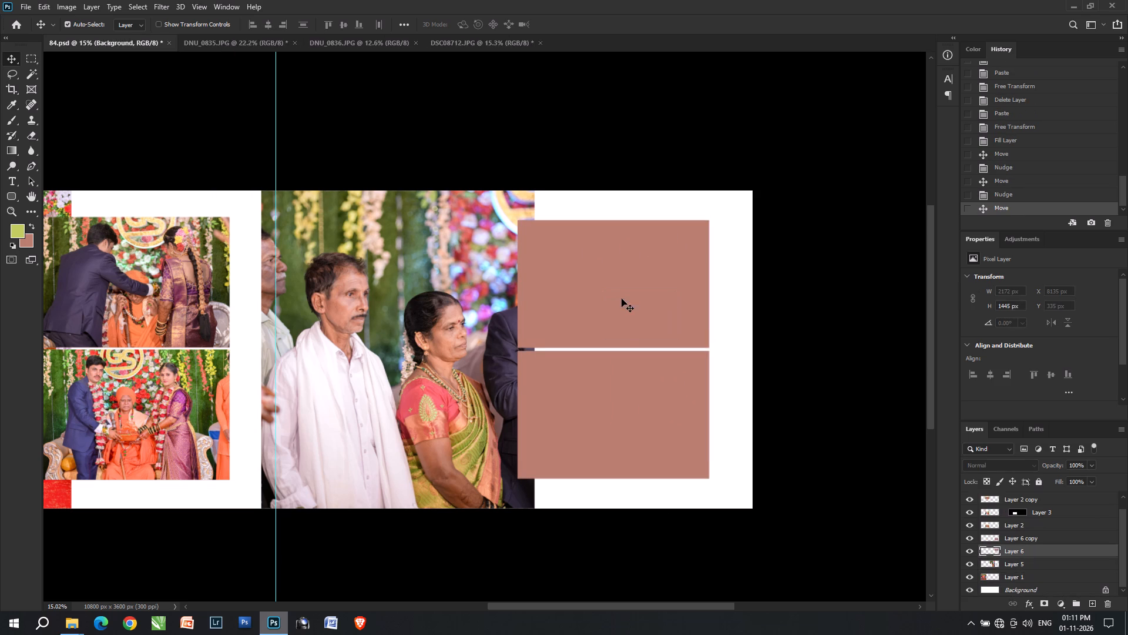
{"action": "key", "text": "w"}
{"action": "left_click", "coordinate": [622, 299]}
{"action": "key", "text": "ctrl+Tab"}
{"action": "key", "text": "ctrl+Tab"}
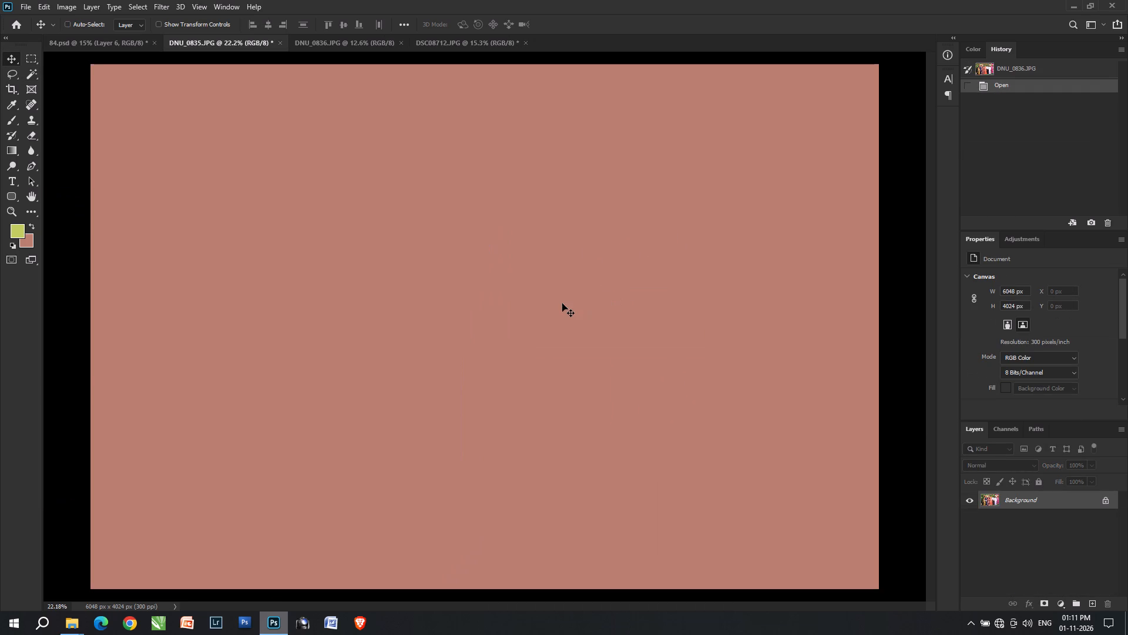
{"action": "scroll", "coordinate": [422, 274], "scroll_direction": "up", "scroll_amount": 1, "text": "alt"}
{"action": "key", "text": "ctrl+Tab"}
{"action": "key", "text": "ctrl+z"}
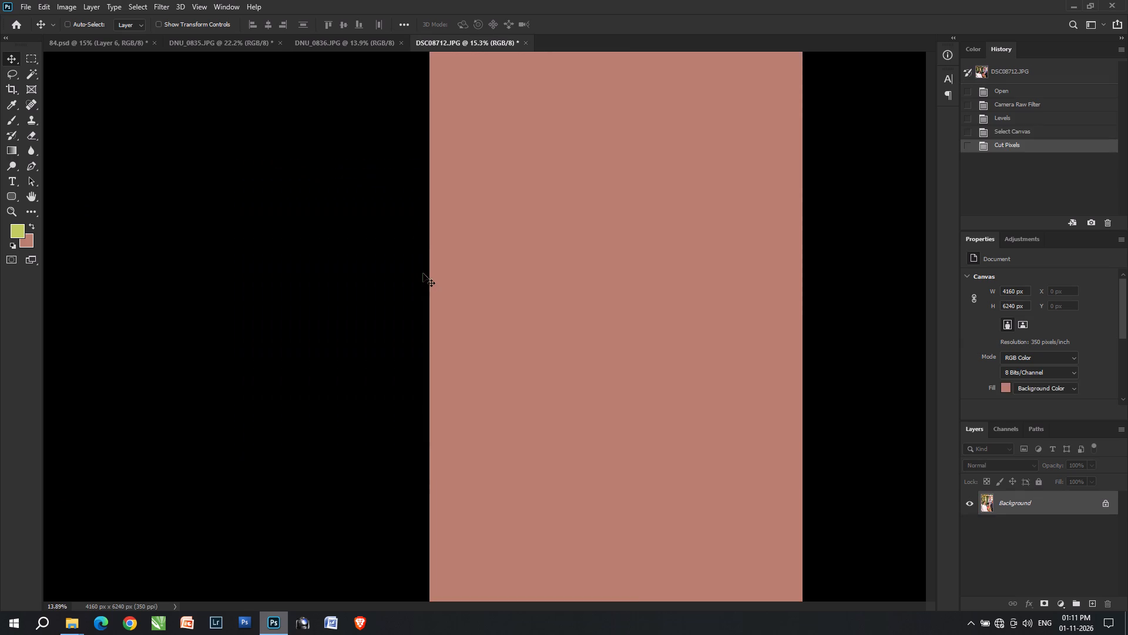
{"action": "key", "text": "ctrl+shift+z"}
Switch to DNU_0835.JPG, undo its pixel cut and cut the whole group photo again.
{"action": "key", "text": "ctrl+shift+Tab"}
{"action": "key", "text": "ctrl+shift+Tab"}
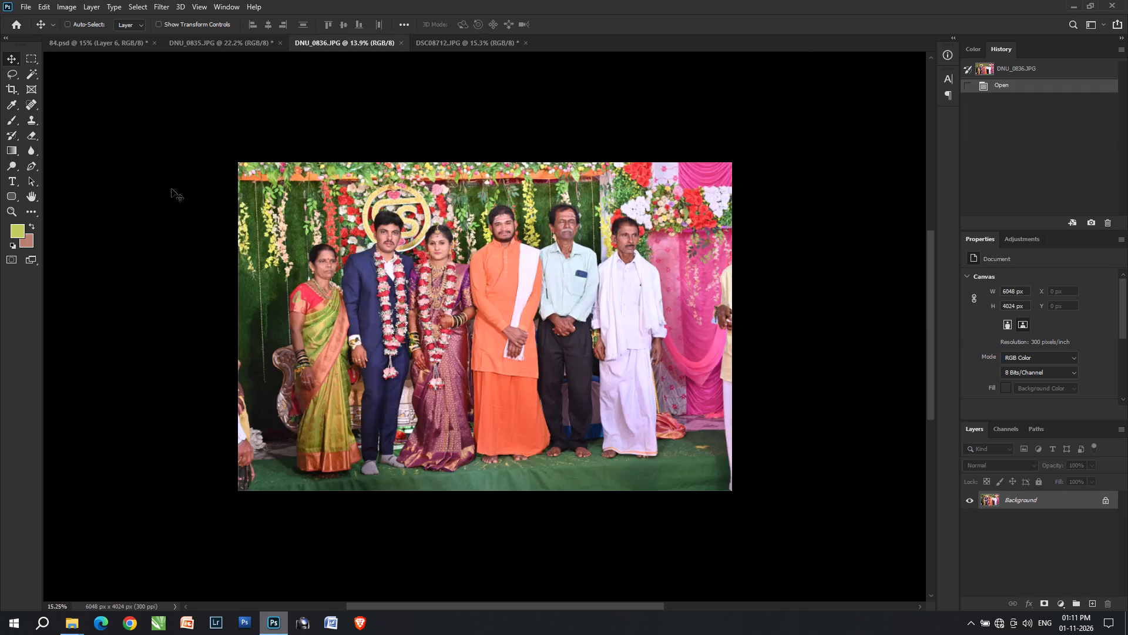
{"action": "key", "text": "ctrl+z"}
{"action": "key", "text": "ctrl+x"}
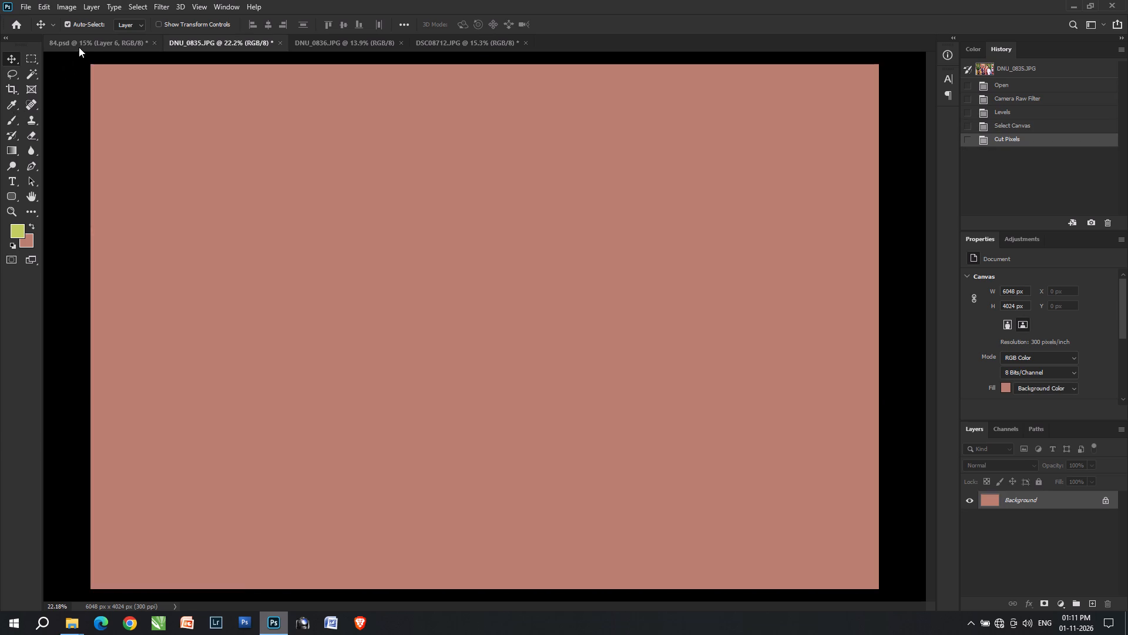
Paste the cut photo into the selected upper rectangle of 84.psd as a masked layer, keeping the RGB view and showing the rulers.
{"action": "left_click", "coordinate": [79, 47]}
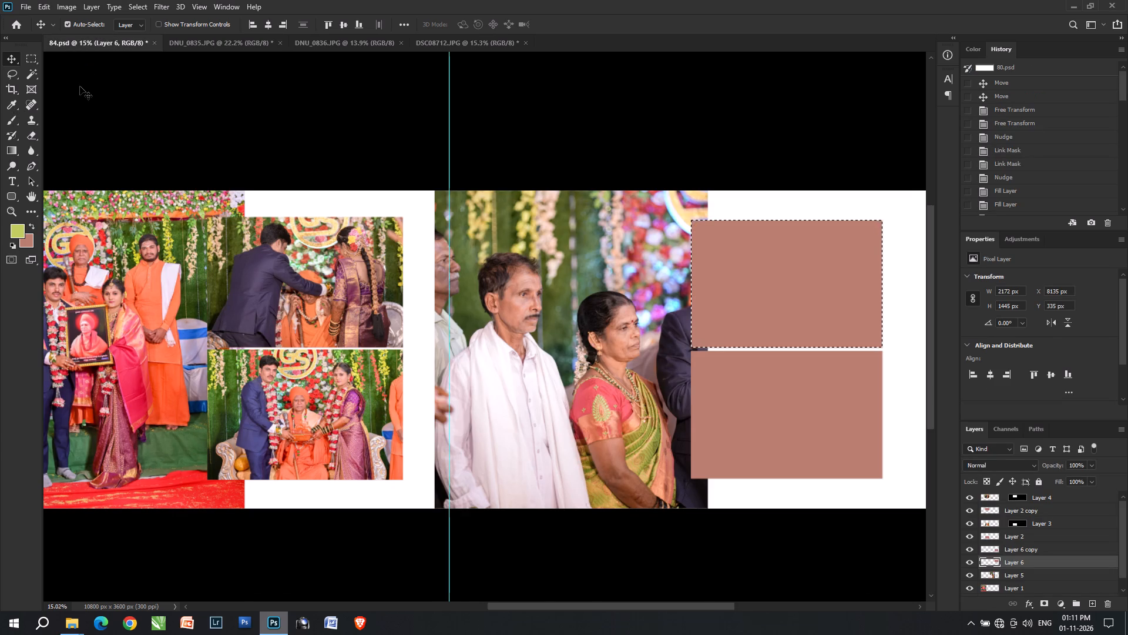
{"action": "key", "text": "ctrl+alt+shift+v"}
{"action": "key", "text": "ctrl+5"}
{"action": "key", "text": "ctrl+r"}
{"action": "key", "text": "ctrl+r"}
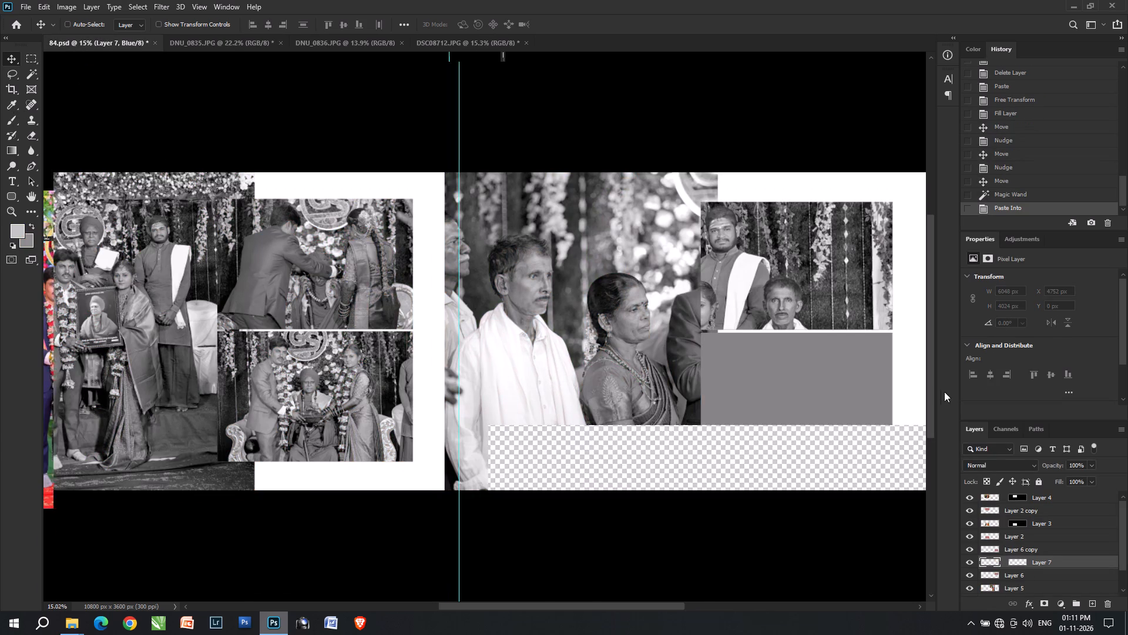
{"action": "key", "text": "ctrl+2"}
{"action": "key", "text": "ctrl+r"}
Scale the pasted group photo to about 39% and position it to fill the upper rectangle at about X 9299, Y 1030 px.
{"action": "key", "text": "ctrl+t"}
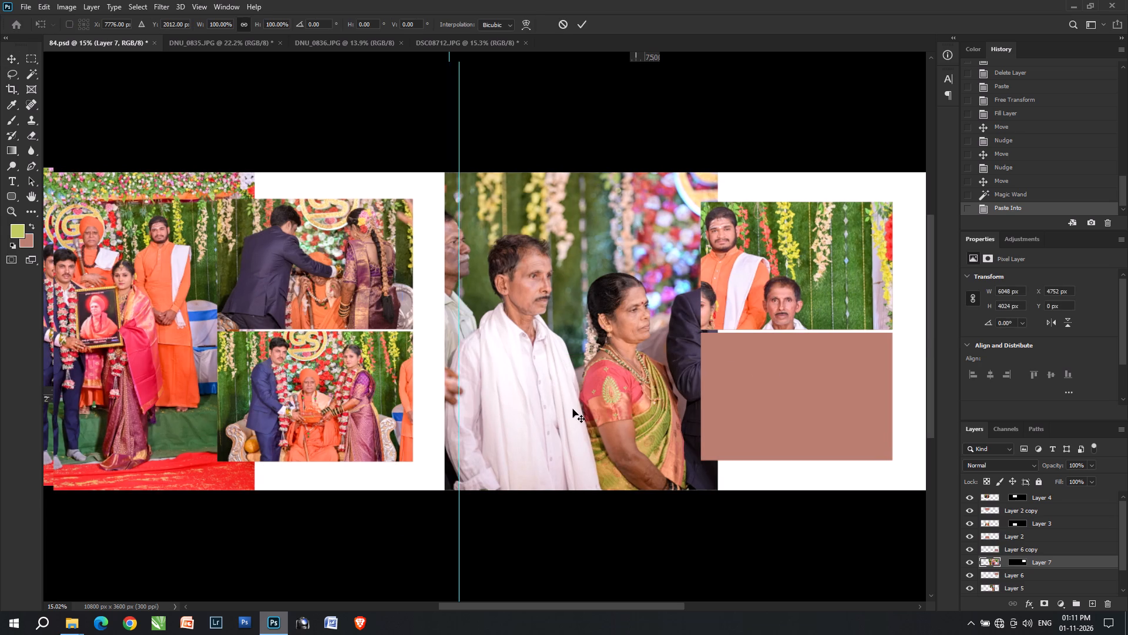
{"action": "key", "text": "ctrl+shift+t"}
{"action": "left_click_drag", "start_coordinate": [797, 263], "coordinate": [778, 260]}
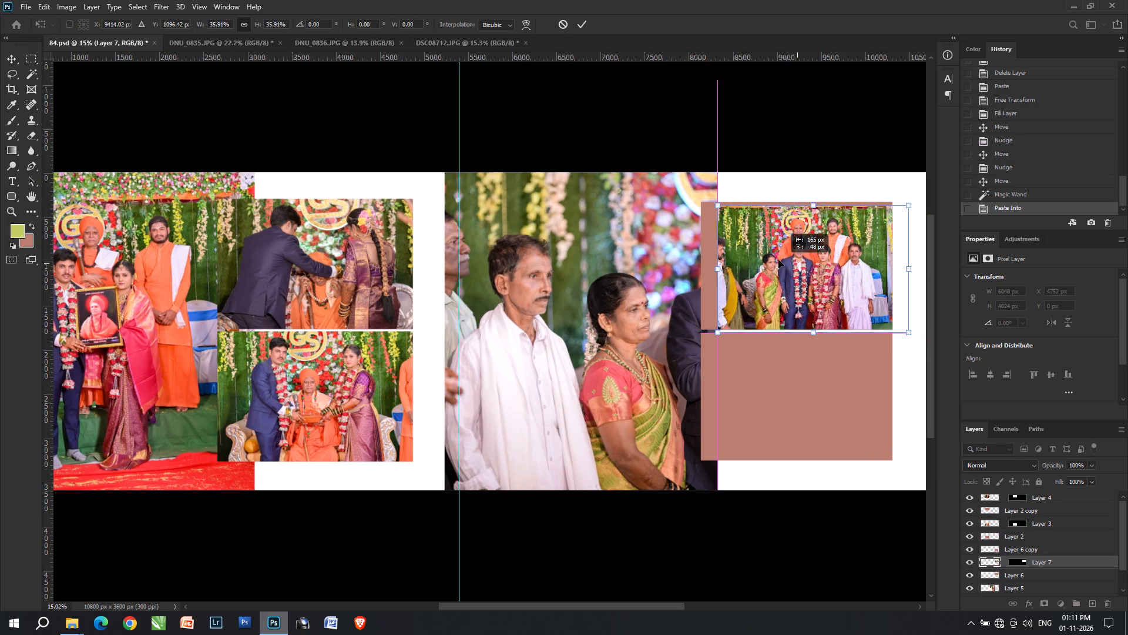
{"action": "left_click_drag", "start_coordinate": [778, 260], "coordinate": [773, 259]}
{"action": "left_click_drag", "start_coordinate": [803, 200], "coordinate": [808, 189]}
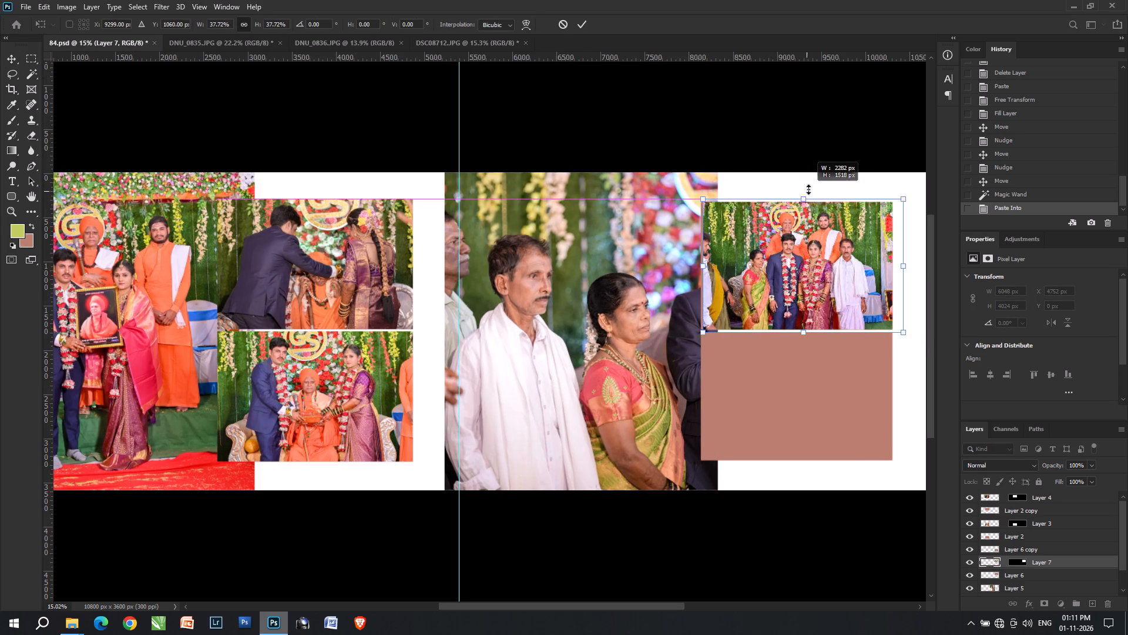
{"action": "left_click_drag", "start_coordinate": [808, 189], "coordinate": [810, 189]}
{"action": "left_click", "coordinate": [908, 336]}
{"action": "key", "text": "Return"}
{"action": "key", "text": "backslash"}
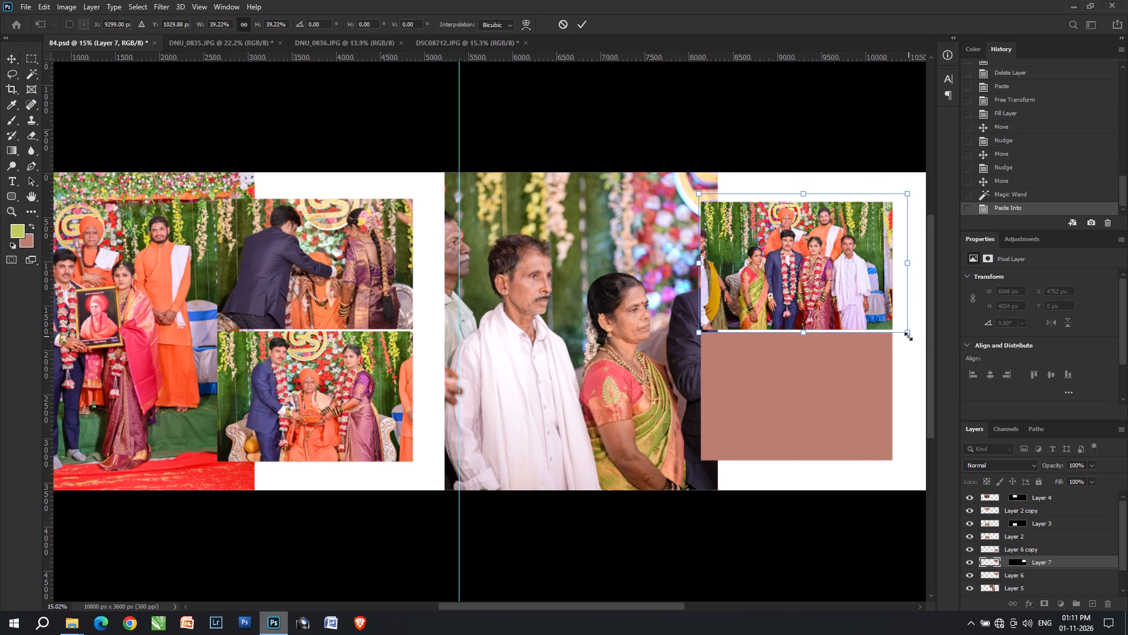
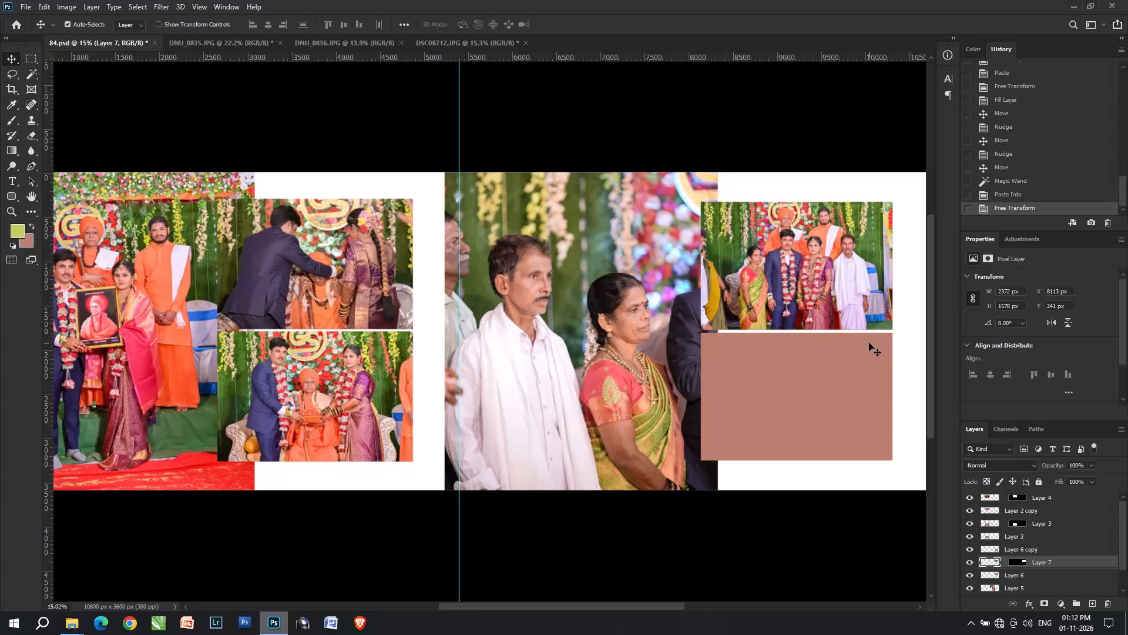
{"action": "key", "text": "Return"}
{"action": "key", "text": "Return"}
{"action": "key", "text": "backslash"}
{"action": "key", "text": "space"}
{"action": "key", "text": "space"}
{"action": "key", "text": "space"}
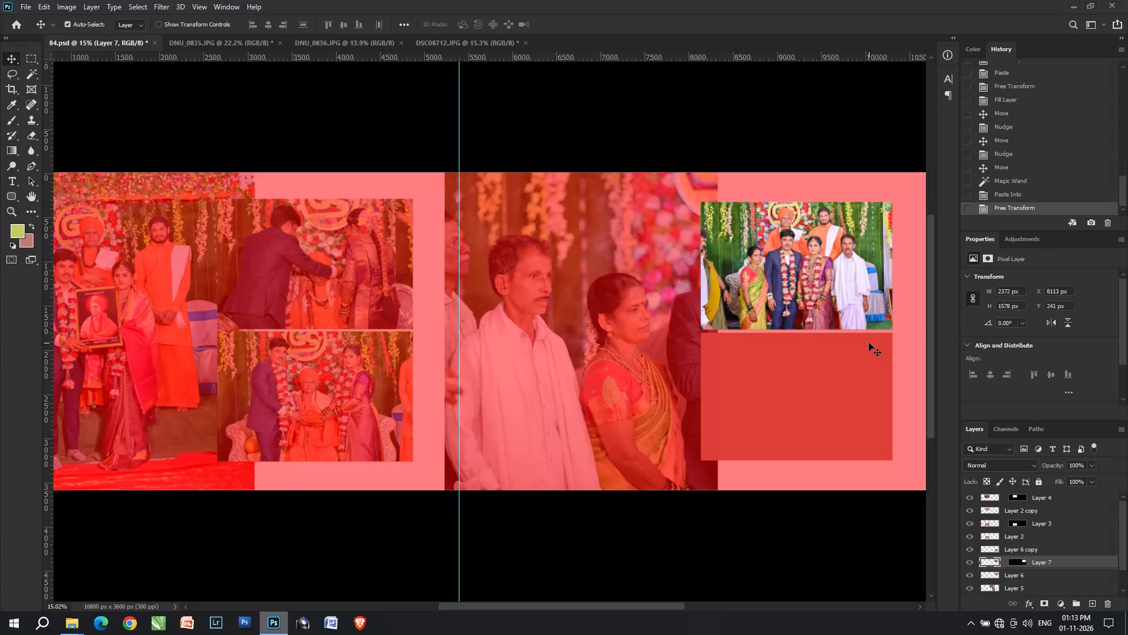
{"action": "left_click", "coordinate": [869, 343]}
Make Layer 6 copy active and select the lower rectangle's filled area with the Magic Wand.
{"action": "left_click", "coordinate": [788, 416]}
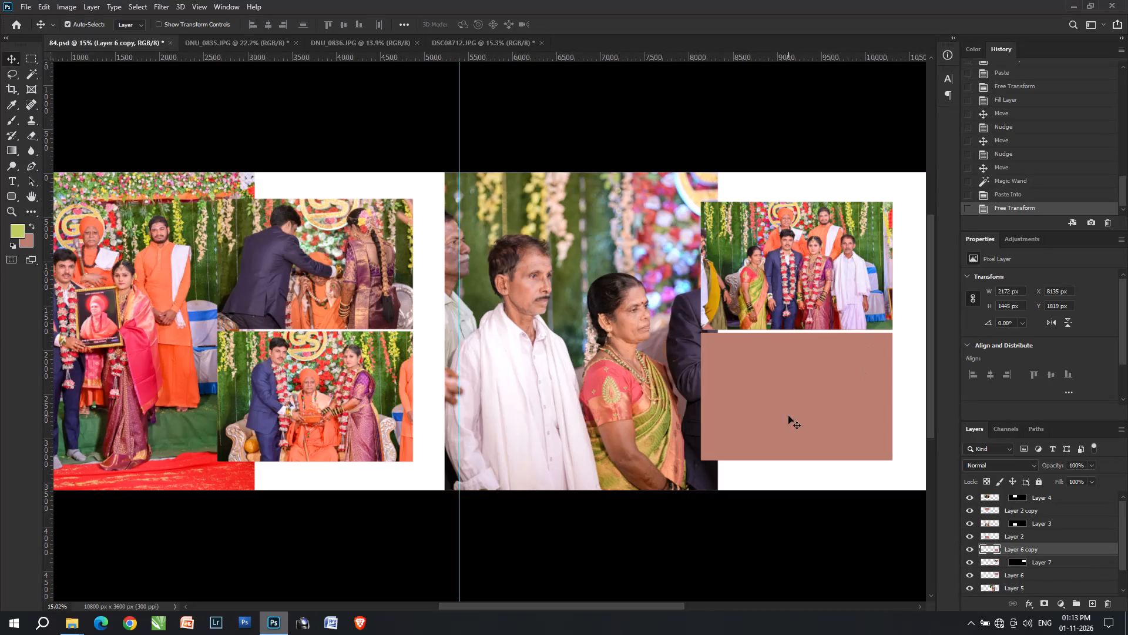
{"action": "key", "text": "w"}
{"action": "left_click", "coordinate": [788, 416]}
Switch to DNU_0836.JPG and reapply the last Camera Raw Filter correction to the group photo.
{"action": "key", "text": "ctrl+Tab"}
{"action": "key", "text": "ctrl+Tab"}
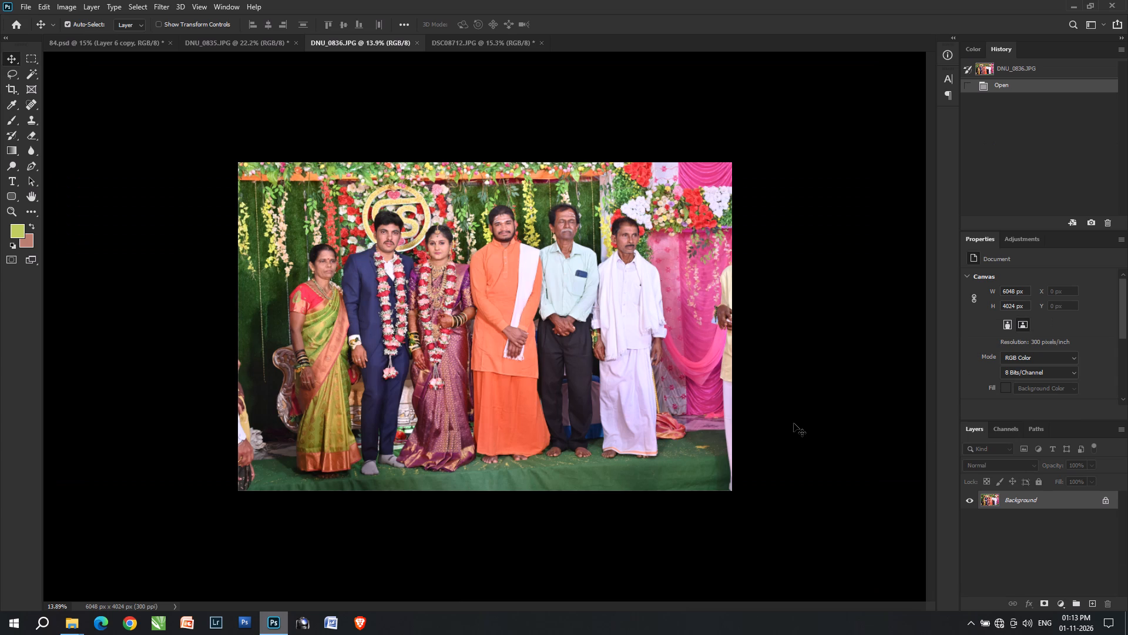
{"action": "scroll", "coordinate": [442, 378], "scroll_direction": "up", "scroll_amount": 3, "text": "alt"}
{"action": "scroll", "coordinate": [445, 252], "scroll_direction": "up", "scroll_amount": 4, "text": "alt"}
{"action": "scroll", "coordinate": [399, 230], "scroll_direction": "down", "scroll_amount": 3, "text": "alt"}
{"action": "key", "text": "ctrl+alt+f"}
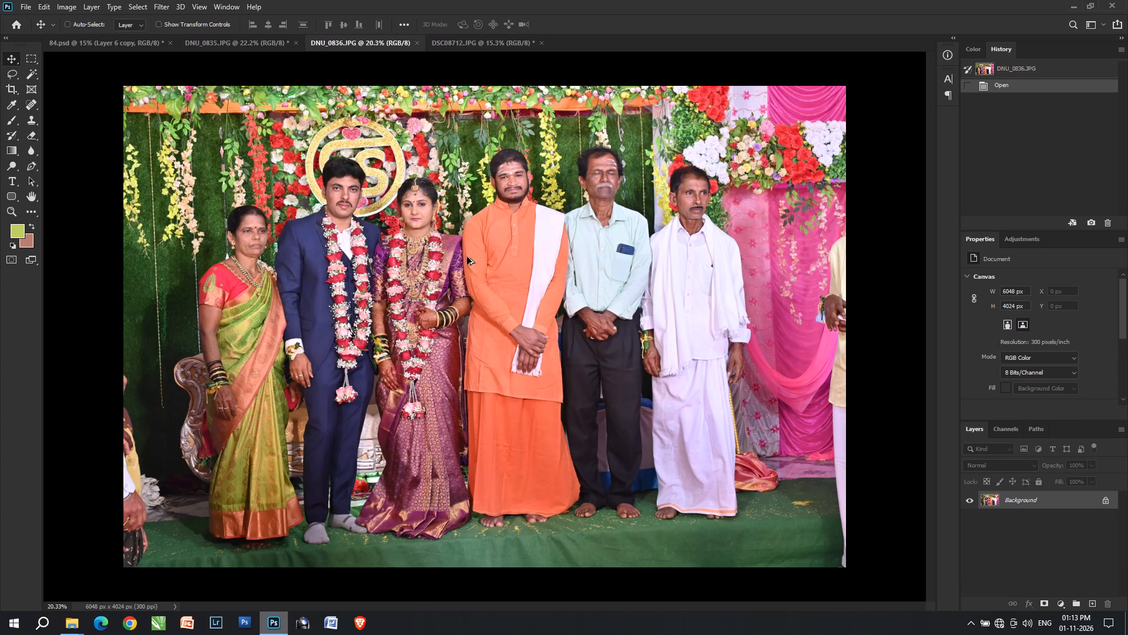
{"action": "left_click", "coordinate": [467, 257]}
{"action": "triple_click", "coordinate": [467, 257]}
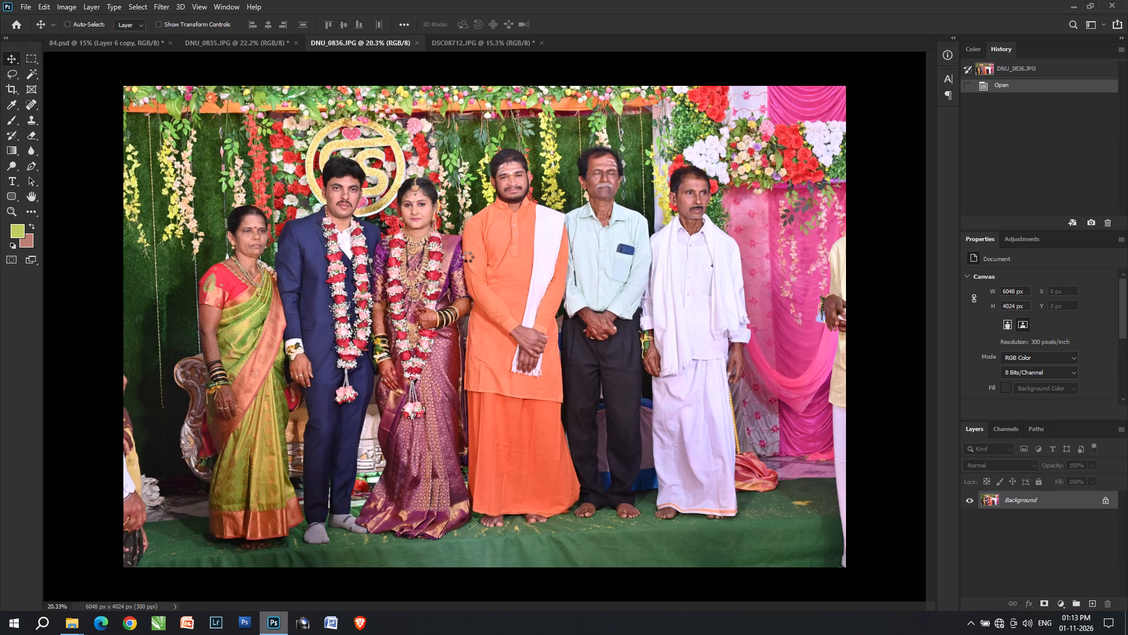
{"action": "triple_click", "coordinate": [468, 257]}
{"action": "right_click", "coordinate": [468, 257], "text": "alt"}
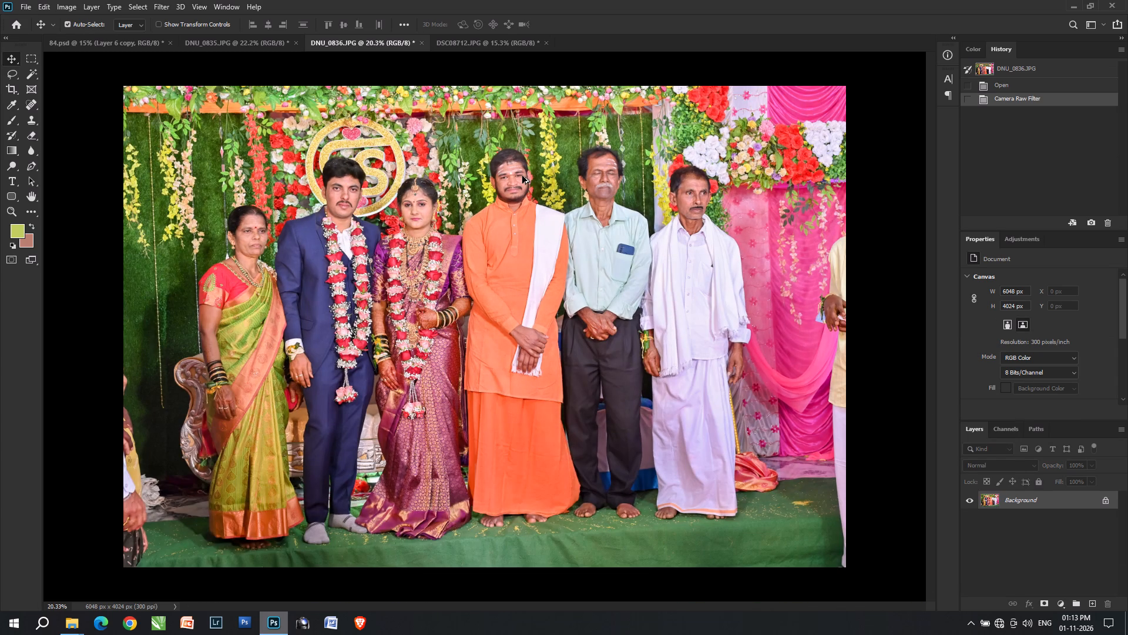
Select the whole corrected group photo in DNU_0836.JPG and cut it.
{"action": "scroll", "coordinate": [522, 176], "scroll_direction": "up", "scroll_amount": 1, "text": "alt"}
{"action": "scroll", "coordinate": [522, 176], "scroll_direction": "down", "scroll_amount": 4, "text": "alt"}
{"action": "key", "text": "ctrl+a"}
{"action": "key", "text": "ctrl+x"}
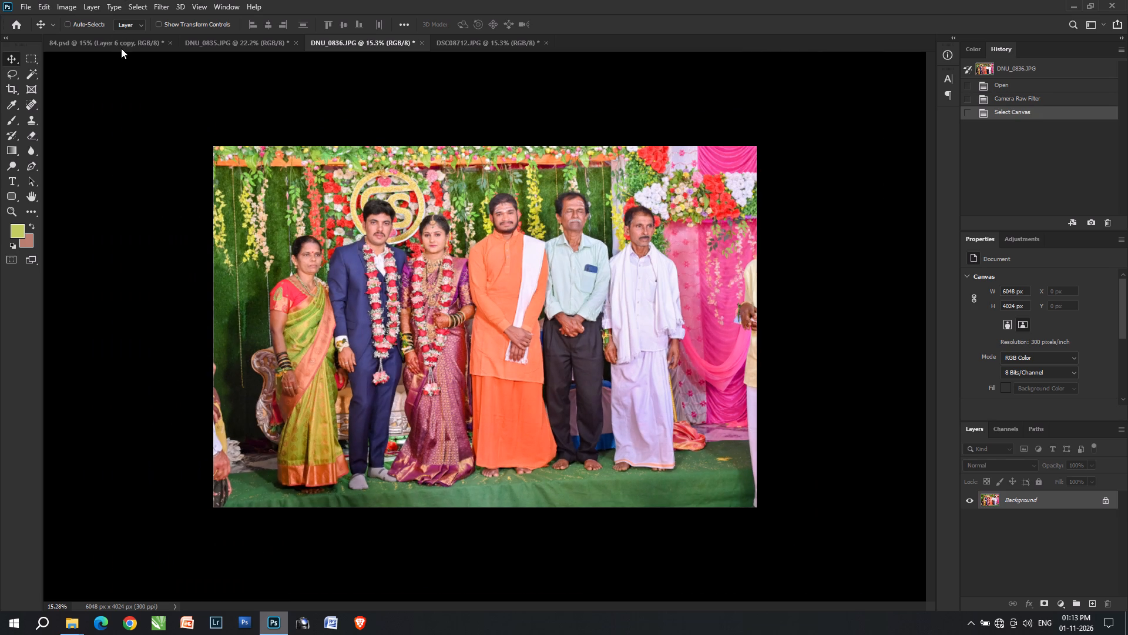
Return to 84.psd and paste the cut photo into the selected lower rectangle as a masked layer.
{"action": "left_click", "coordinate": [121, 48]}
{"action": "scroll", "coordinate": [631, 262], "scroll_direction": "up", "scroll_amount": 3, "text": "alt"}
{"action": "key", "text": "space"}
{"action": "key", "text": "space"}
{"action": "key", "text": "space"}
{"action": "left_click_drag", "start_coordinate": [644, 263], "coordinate": [479, 263]}
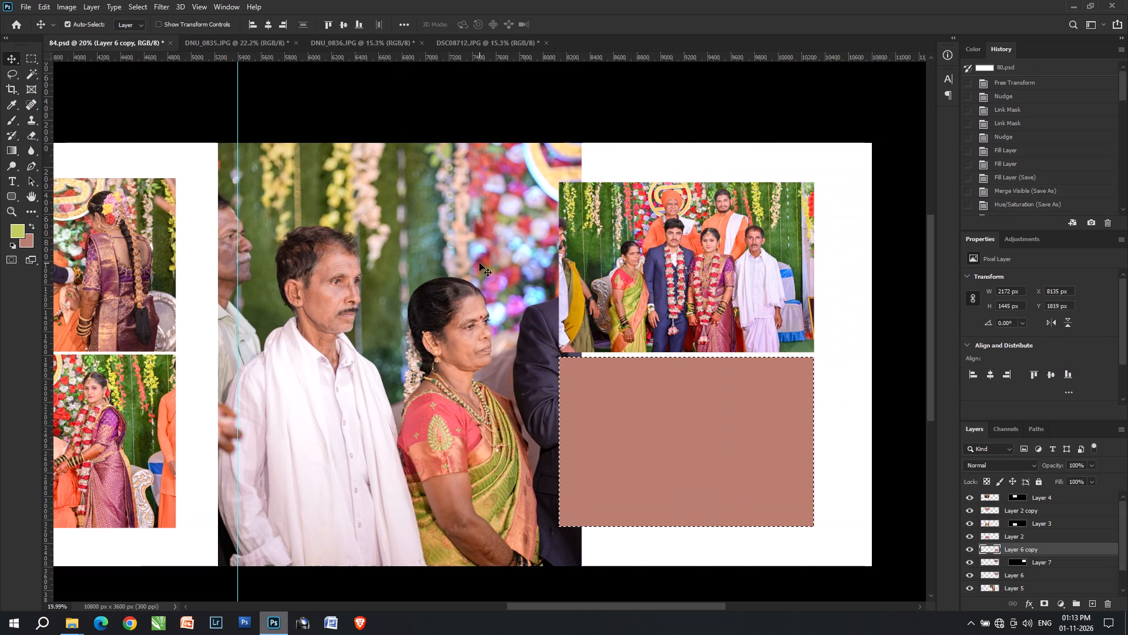
{"action": "key", "text": "ctrl+alt+shift+v"}
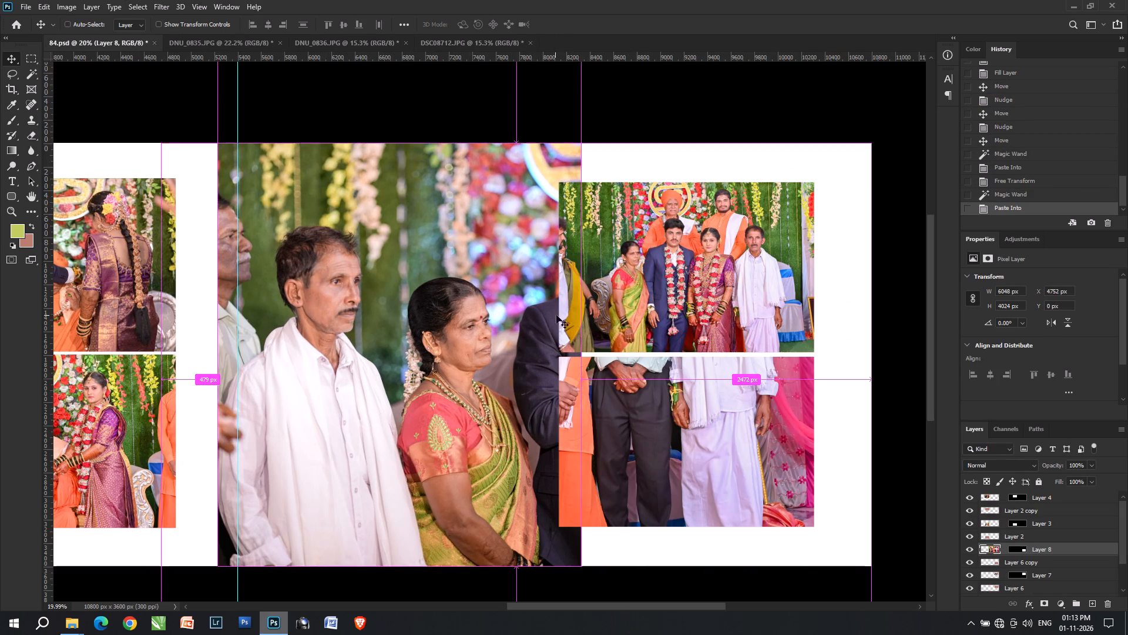
Scale the pasted group photo to about 41%, rotate it slightly and position it to fill the lower rectangle.
{"action": "key", "text": "ctrl+t"}
{"action": "key", "text": "ctrl+shift+t"}
{"action": "left_click_drag", "start_coordinate": [701, 302], "coordinate": [709, 462], "text": "shift"}
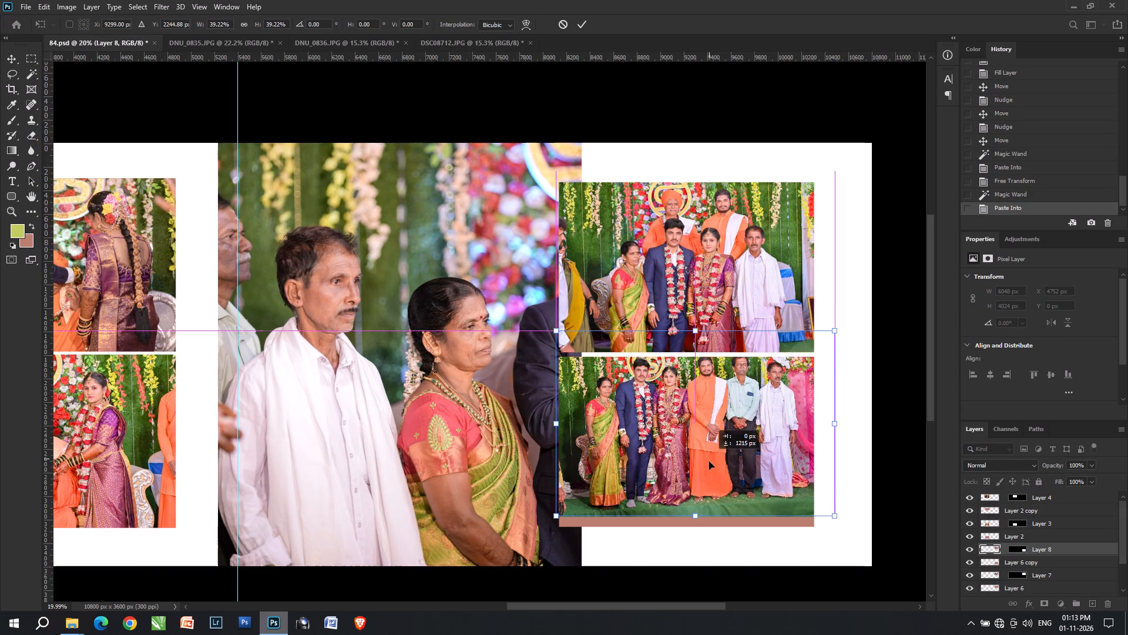
{"action": "left_click_drag", "start_coordinate": [709, 462], "coordinate": [711, 479], "text": "shift"}
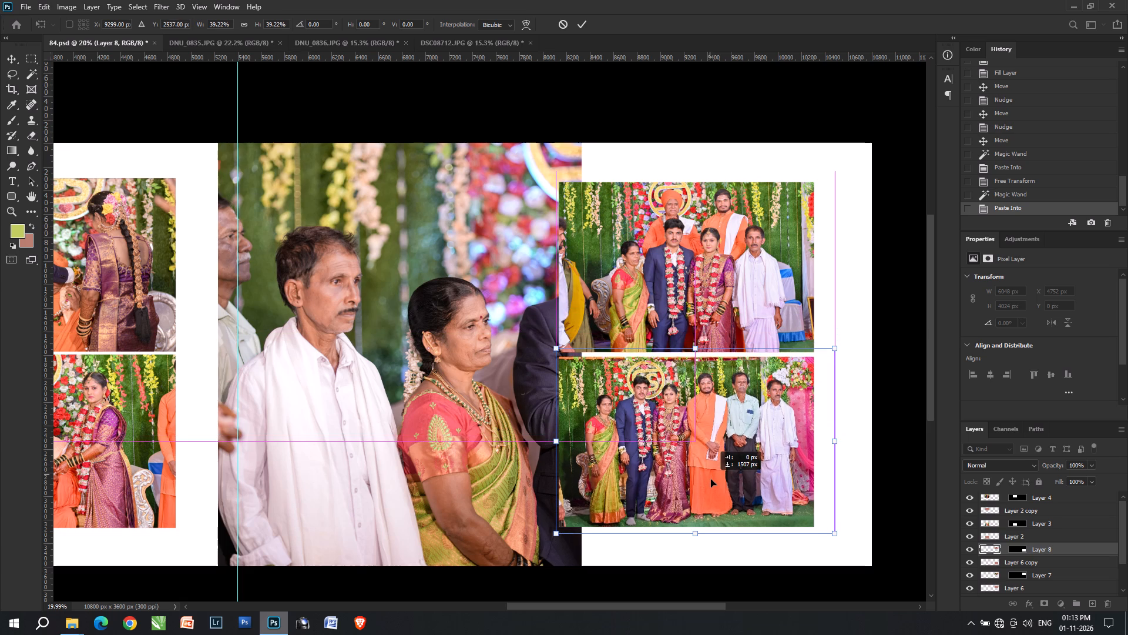
{"action": "left_click_drag", "start_coordinate": [711, 479], "coordinate": [710, 477], "text": "shift"}
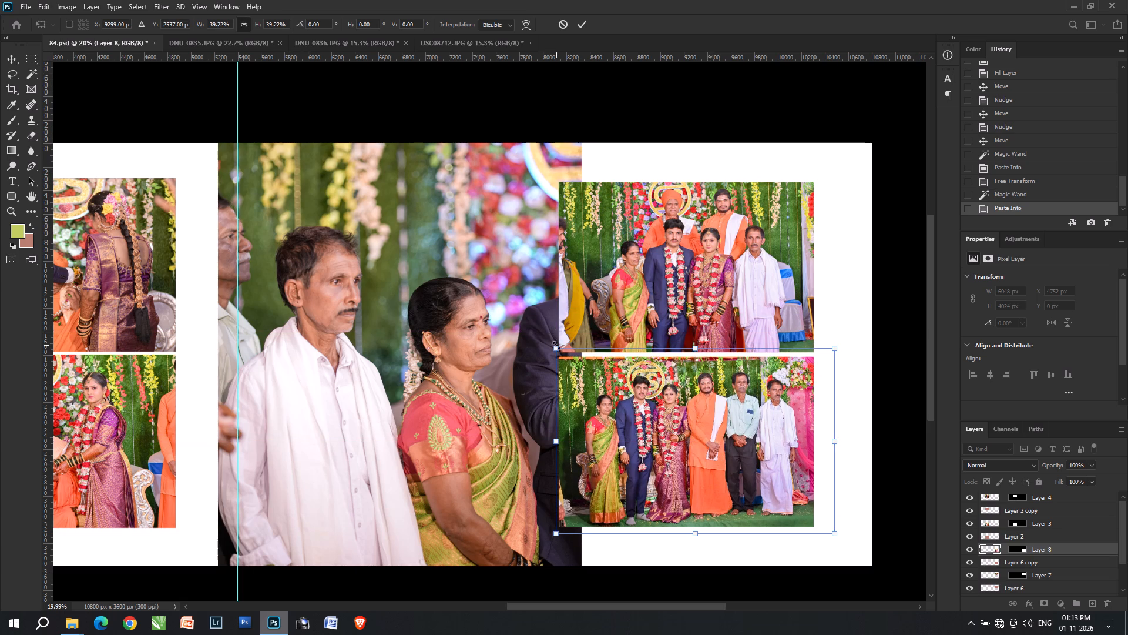
{"action": "left_click_drag", "start_coordinate": [556, 345], "coordinate": [545, 332]}
{"action": "key", "text": "Right"}
{"action": "key", "text": "Right"}
{"action": "key", "text": "Right"}
{"action": "left_click", "coordinate": [713, 559]}
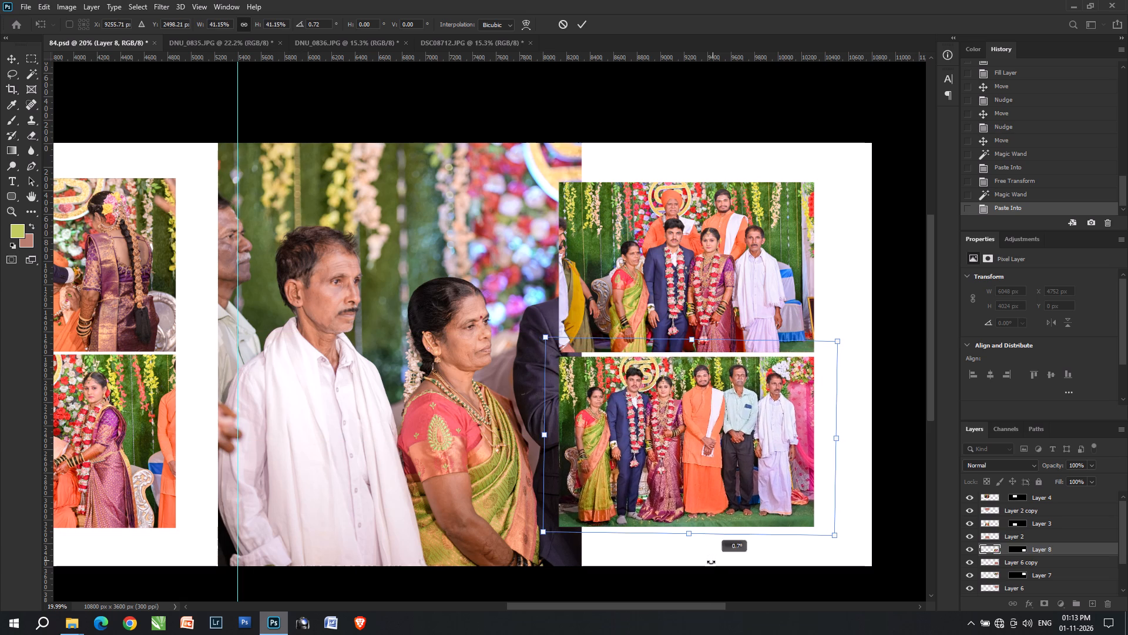
{"action": "key", "text": "Return"}
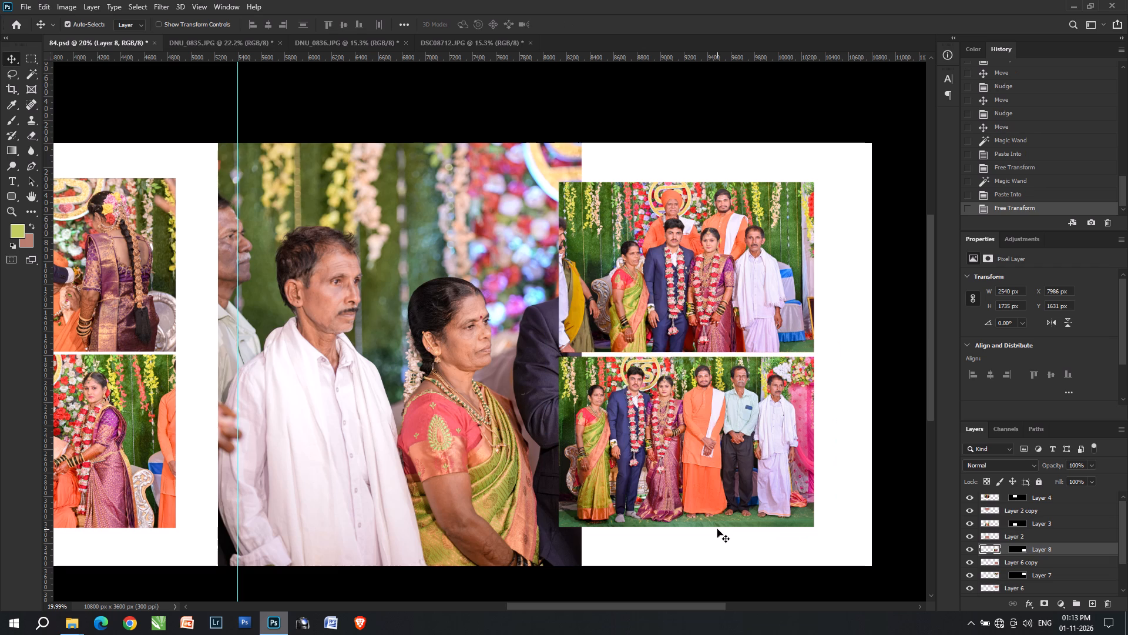
Select the lower photo together with Layer 6 copy, link Layer 8 to its mask, and nudge both layers slightly upward.
{"action": "scroll", "coordinate": [717, 515], "scroll_direction": "down", "scroll_amount": 3}
{"action": "scroll", "coordinate": [683, 422], "scroll_direction": "up", "scroll_amount": 3, "text": "alt"}
{"action": "key", "text": "space"}
{"action": "left_click_drag", "start_coordinate": [678, 416], "coordinate": [622, 408]}
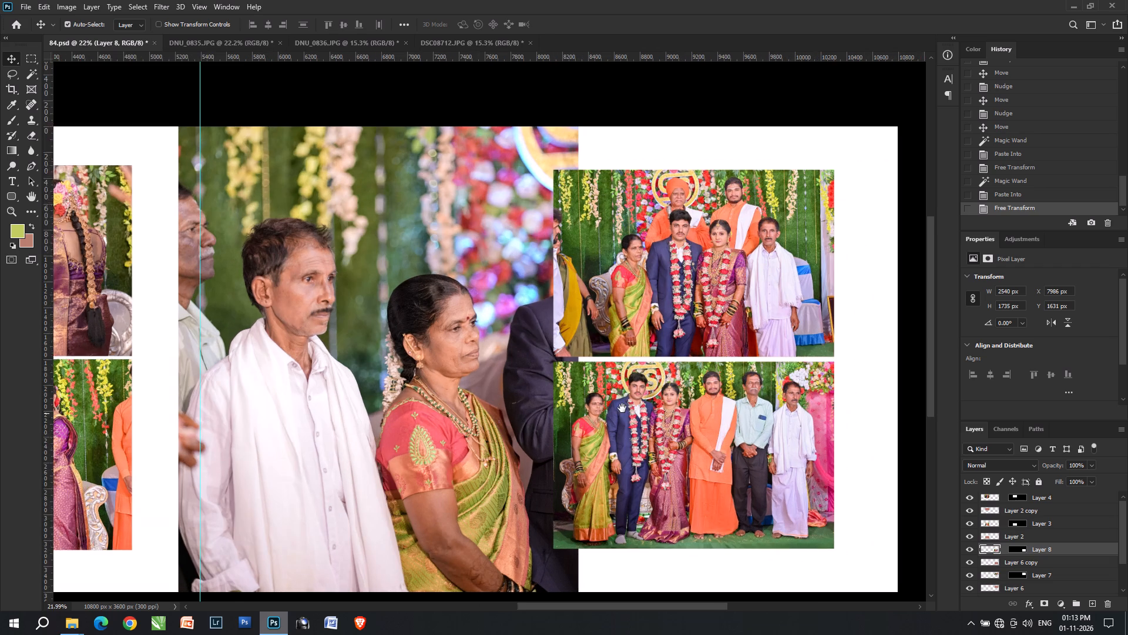
{"action": "left_click_drag", "start_coordinate": [622, 408], "coordinate": [608, 405]}
{"action": "key", "text": "v"}
{"action": "key", "text": "v"}
{"action": "left_click_drag", "start_coordinate": [643, 545], "coordinate": [660, 425]}
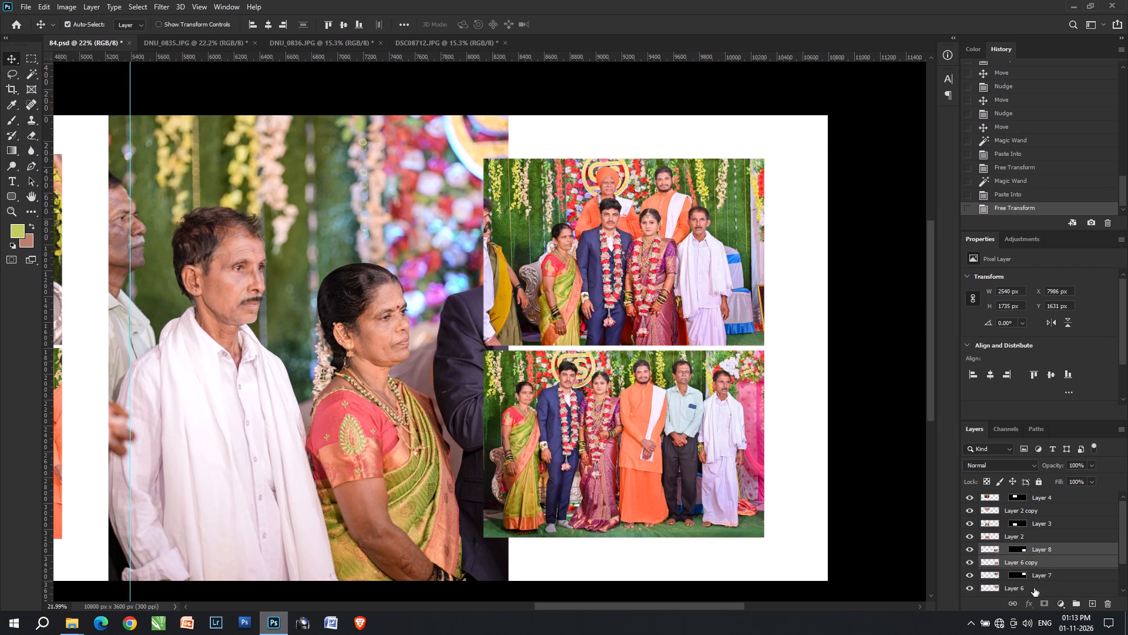
{"action": "left_click", "coordinate": [1005, 549]}
{"action": "key", "text": "Up"}
{"action": "key", "text": "Up"}
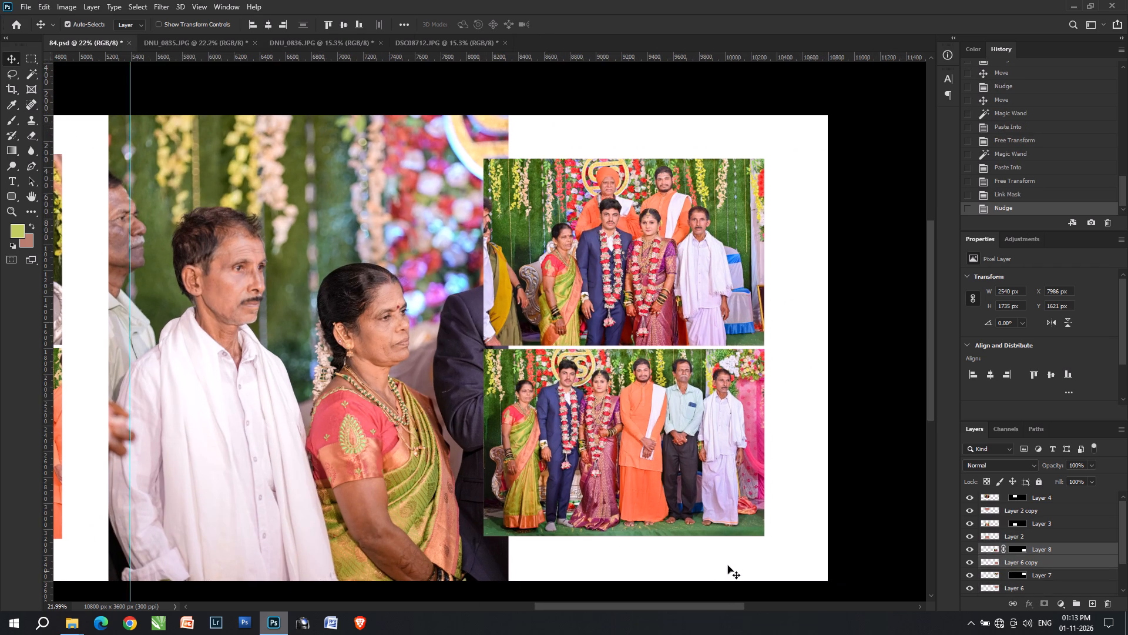
{"action": "key", "text": "Up"}
Select both group photos with their rectangle layers and nudge them slightly down and right to about X 7994, Y 249 px.
{"action": "left_click_drag", "start_coordinate": [720, 563], "coordinate": [720, 265]}
{"action": "key", "text": "Down"}
{"action": "key", "text": "Down"}
{"action": "key", "text": "Right"}
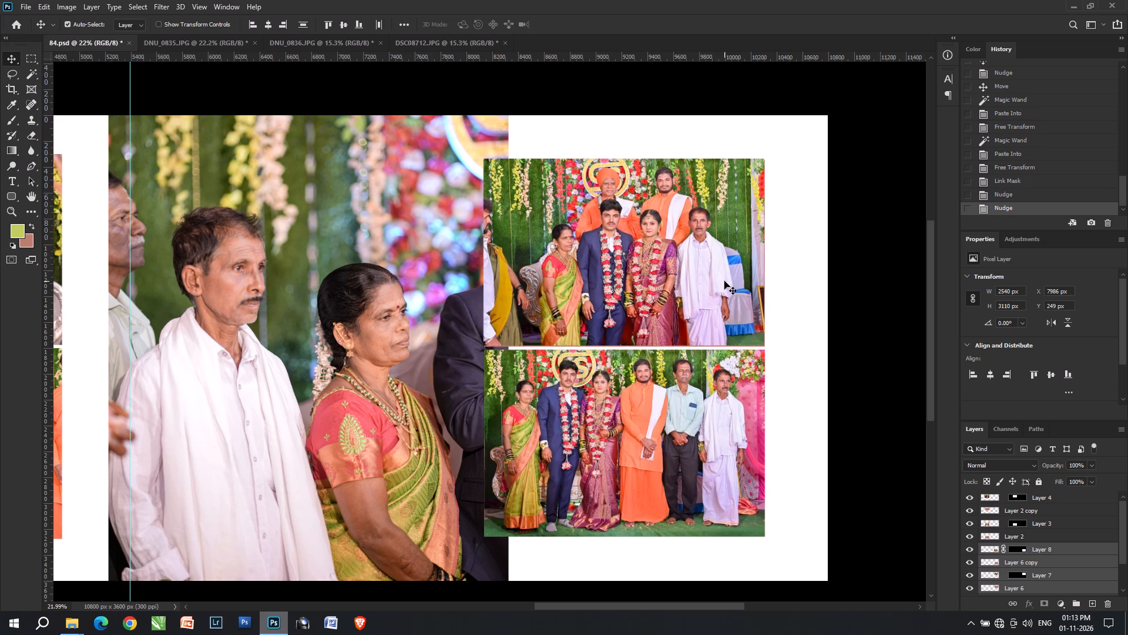
{"action": "key", "text": "Right"}
Scale the selected photo frames together to about 101% and shift them right to about X 8048 px.
{"action": "scroll", "coordinate": [696, 335], "scroll_direction": "down", "scroll_amount": 2, "text": "alt"}
{"action": "key", "text": "ctrl+t"}
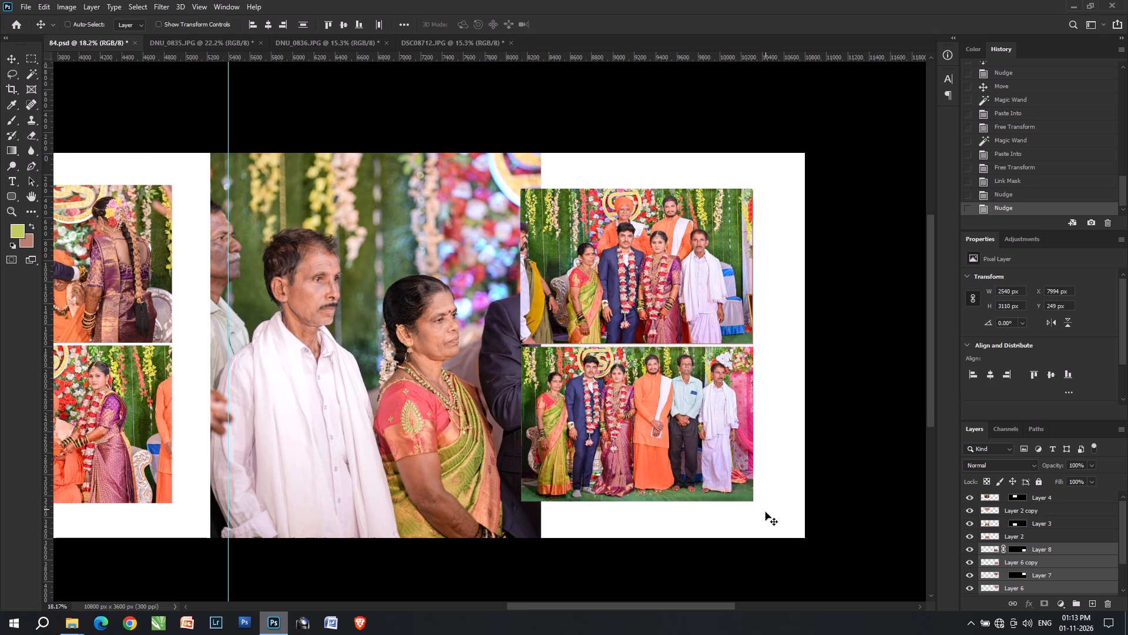
{"action": "left_click", "coordinate": [775, 509]}
{"action": "key", "text": "Return"}
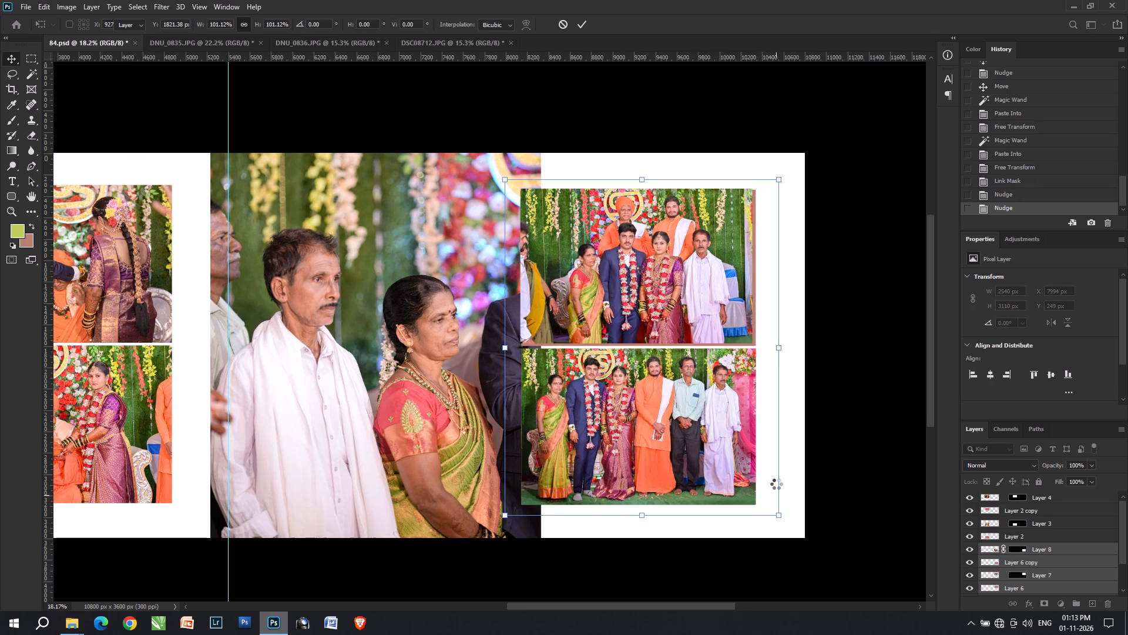
{"action": "key", "text": "Right"}
{"action": "key", "text": "Right"}
{"action": "key", "text": "Right"}
{"action": "scroll", "coordinate": [586, 400], "scroll_direction": "up", "scroll_amount": 3, "text": "alt"}
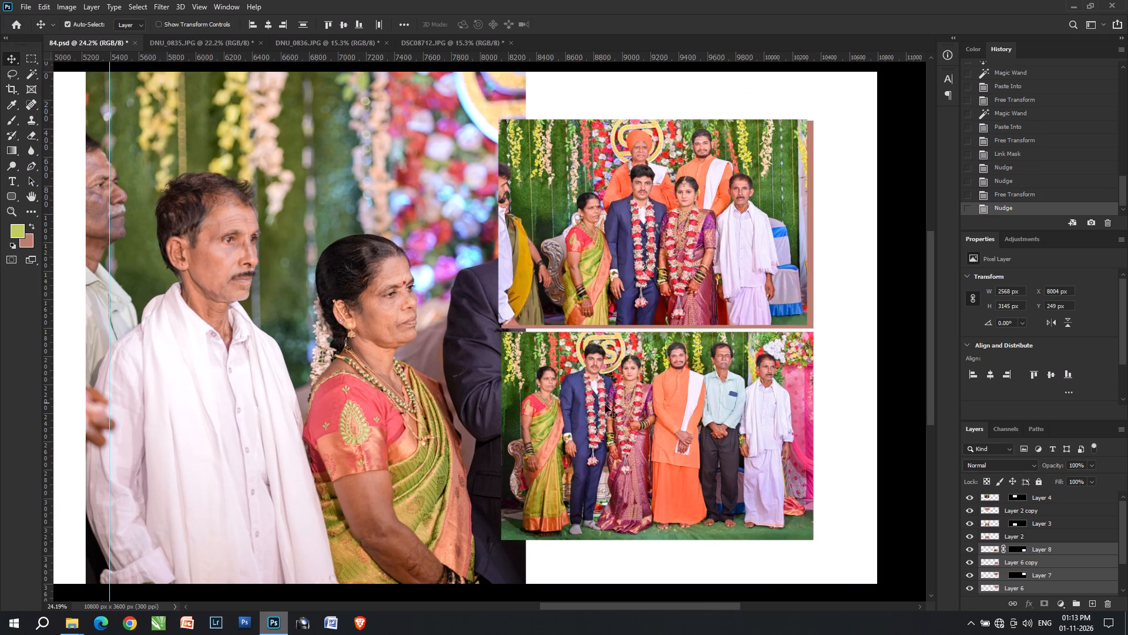
{"action": "left_click_drag", "start_coordinate": [694, 421], "coordinate": [699, 420]}
Marquee an area about 1438 by 3169 px around the frames' inner half and copy it from Background to a new layer.
{"action": "scroll", "coordinate": [656, 397], "scroll_direction": "down", "scroll_amount": 1, "text": "alt"}
{"action": "key", "text": "space"}
{"action": "left_click_drag", "start_coordinate": [634, 367], "coordinate": [578, 364]}
{"action": "key", "text": "m"}
{"action": "key", "text": "m"}
{"action": "left_click_drag", "start_coordinate": [449, 127], "coordinate": [515, 249]}
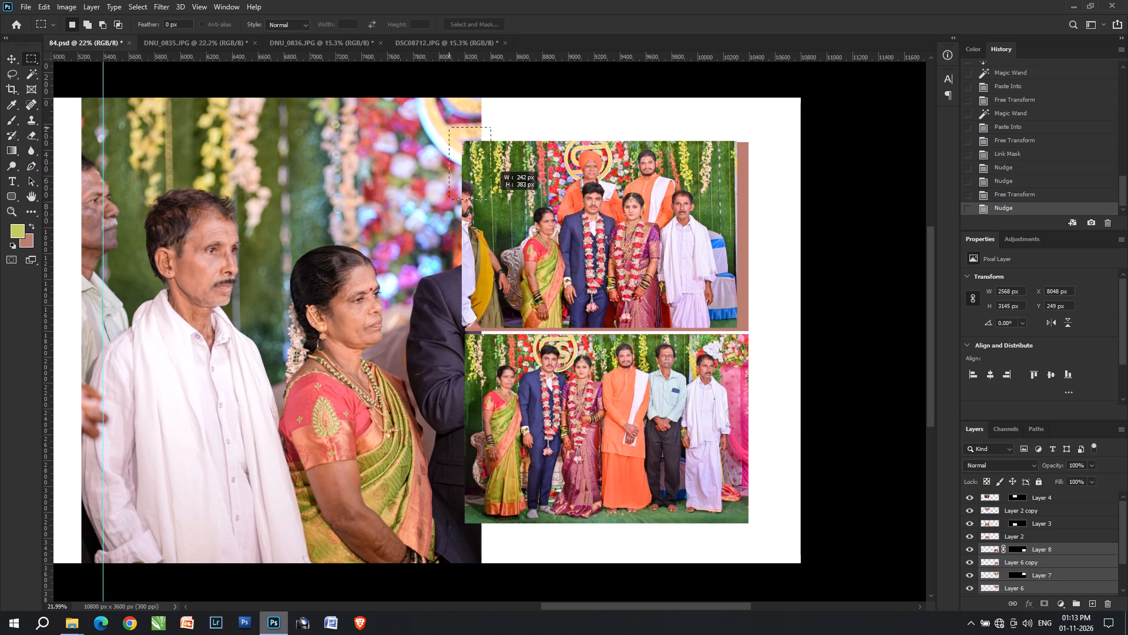
{"action": "left_click_drag", "start_coordinate": [515, 249], "coordinate": [634, 536]}
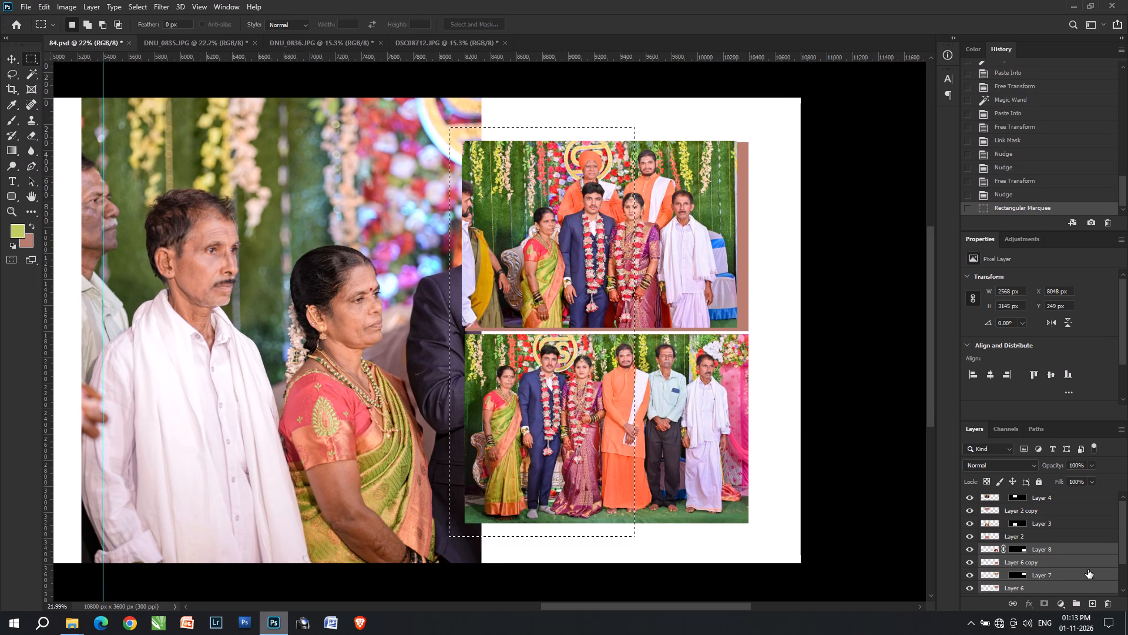
{"action": "scroll", "coordinate": [1099, 574], "scroll_direction": "down", "scroll_amount": 5}
{"action": "left_click", "coordinate": [1016, 588]}
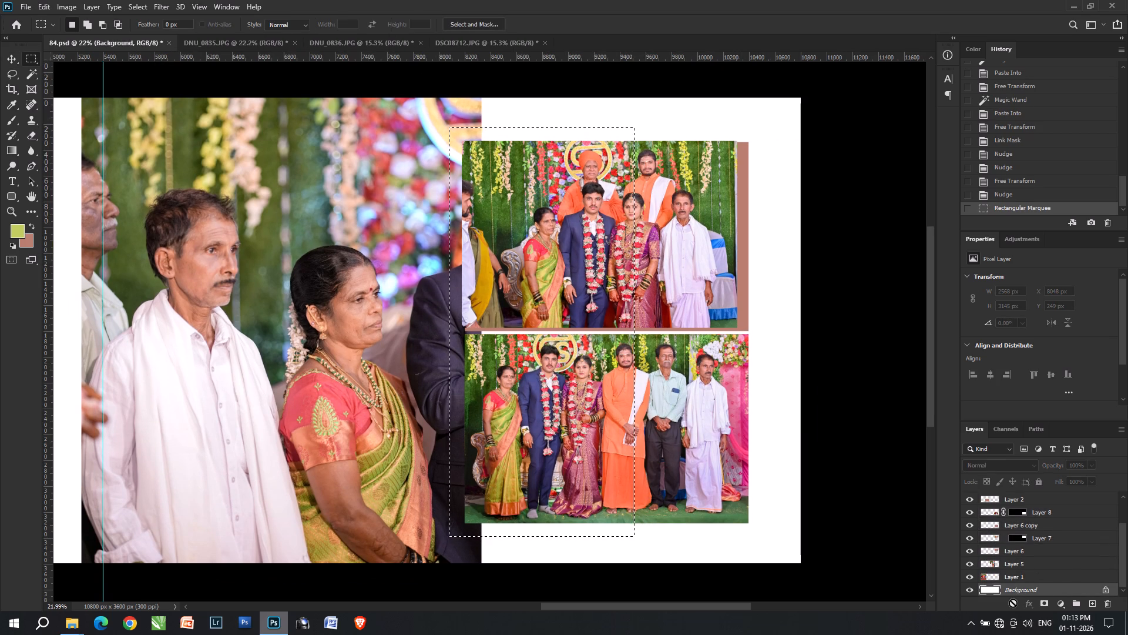
{"action": "key", "text": "ctrl+j"}
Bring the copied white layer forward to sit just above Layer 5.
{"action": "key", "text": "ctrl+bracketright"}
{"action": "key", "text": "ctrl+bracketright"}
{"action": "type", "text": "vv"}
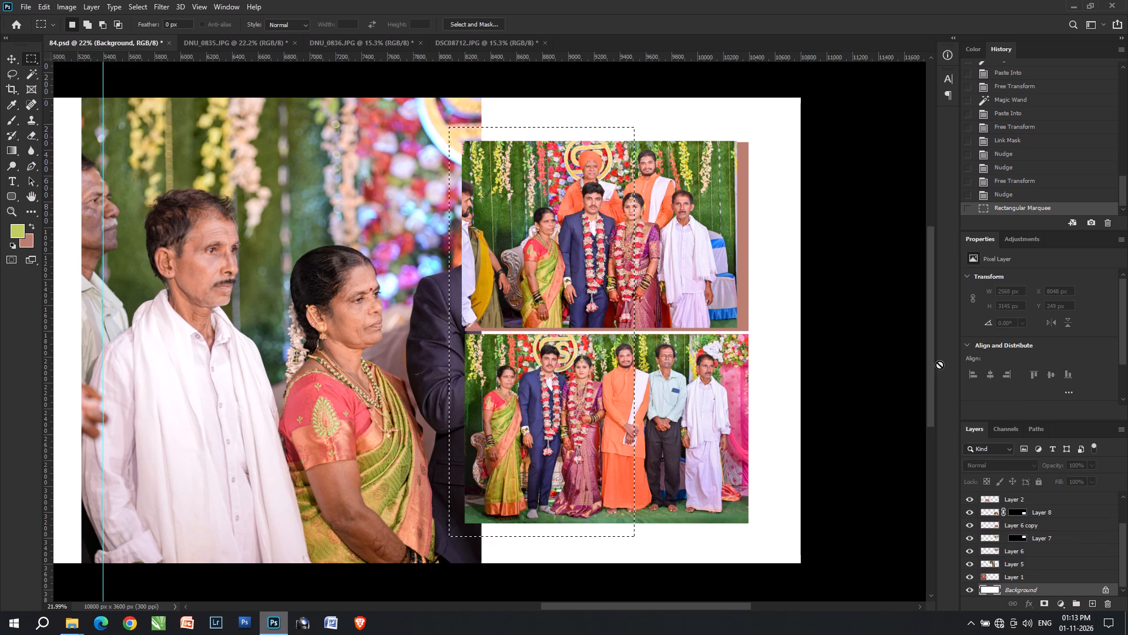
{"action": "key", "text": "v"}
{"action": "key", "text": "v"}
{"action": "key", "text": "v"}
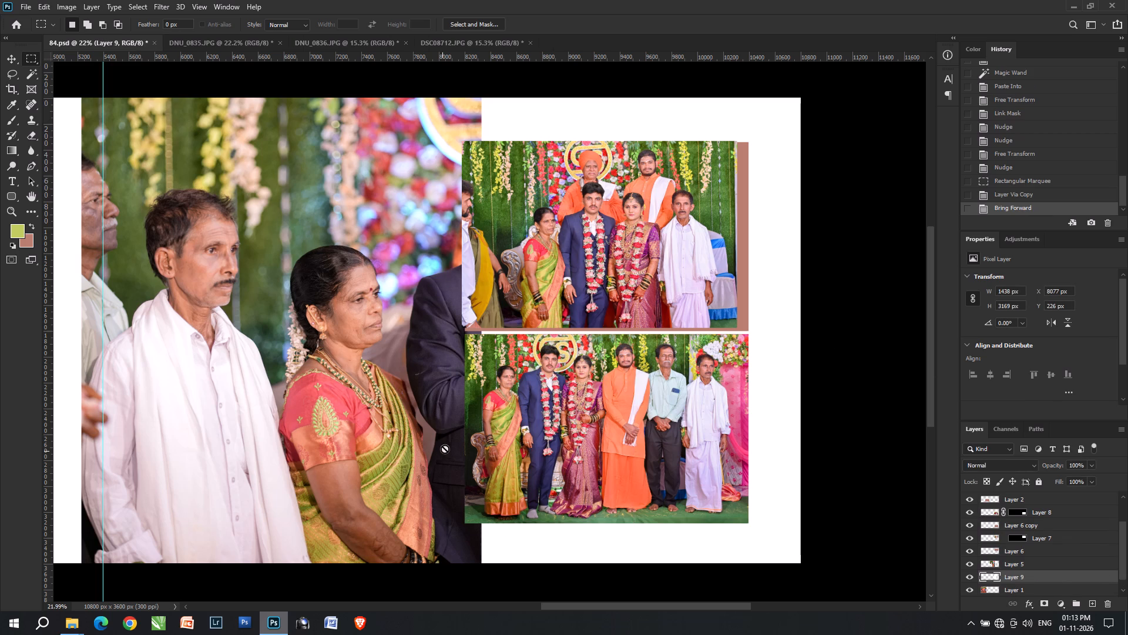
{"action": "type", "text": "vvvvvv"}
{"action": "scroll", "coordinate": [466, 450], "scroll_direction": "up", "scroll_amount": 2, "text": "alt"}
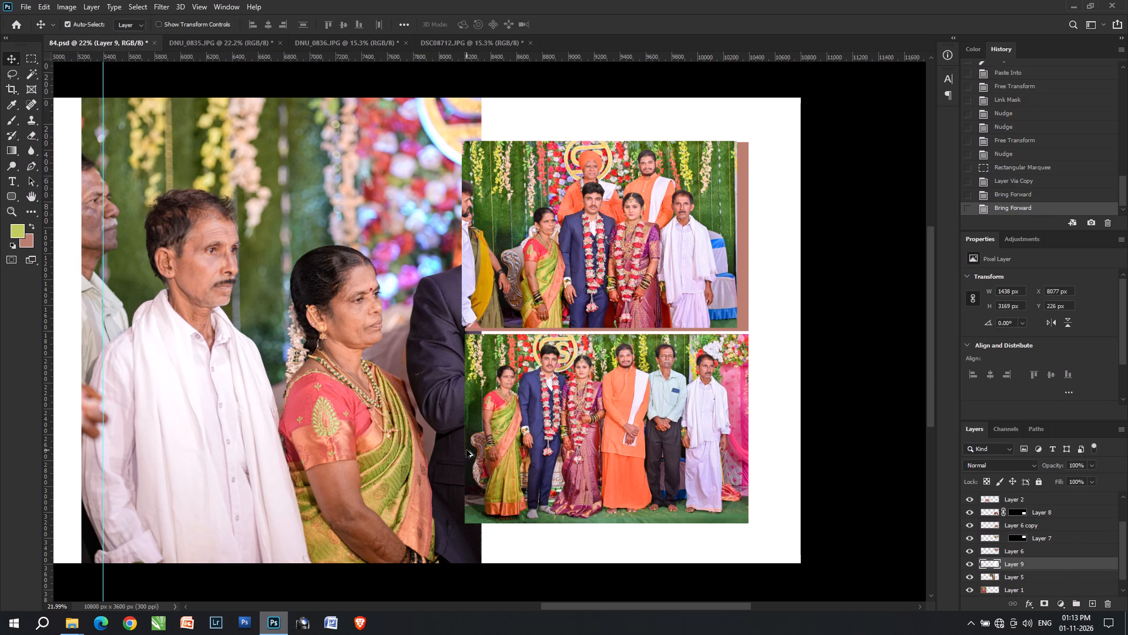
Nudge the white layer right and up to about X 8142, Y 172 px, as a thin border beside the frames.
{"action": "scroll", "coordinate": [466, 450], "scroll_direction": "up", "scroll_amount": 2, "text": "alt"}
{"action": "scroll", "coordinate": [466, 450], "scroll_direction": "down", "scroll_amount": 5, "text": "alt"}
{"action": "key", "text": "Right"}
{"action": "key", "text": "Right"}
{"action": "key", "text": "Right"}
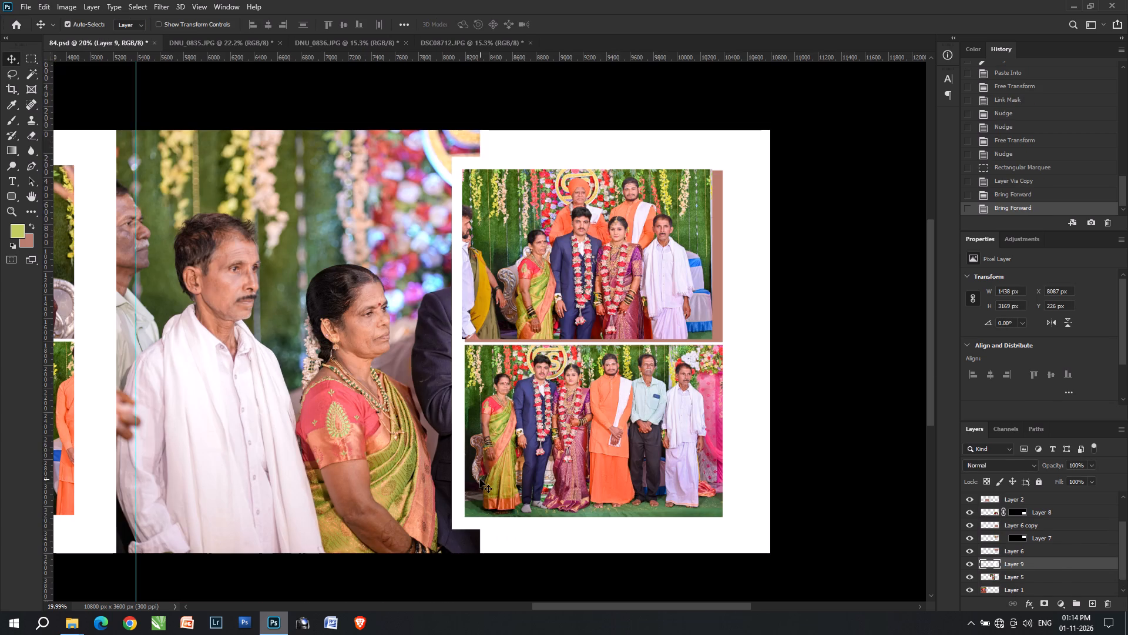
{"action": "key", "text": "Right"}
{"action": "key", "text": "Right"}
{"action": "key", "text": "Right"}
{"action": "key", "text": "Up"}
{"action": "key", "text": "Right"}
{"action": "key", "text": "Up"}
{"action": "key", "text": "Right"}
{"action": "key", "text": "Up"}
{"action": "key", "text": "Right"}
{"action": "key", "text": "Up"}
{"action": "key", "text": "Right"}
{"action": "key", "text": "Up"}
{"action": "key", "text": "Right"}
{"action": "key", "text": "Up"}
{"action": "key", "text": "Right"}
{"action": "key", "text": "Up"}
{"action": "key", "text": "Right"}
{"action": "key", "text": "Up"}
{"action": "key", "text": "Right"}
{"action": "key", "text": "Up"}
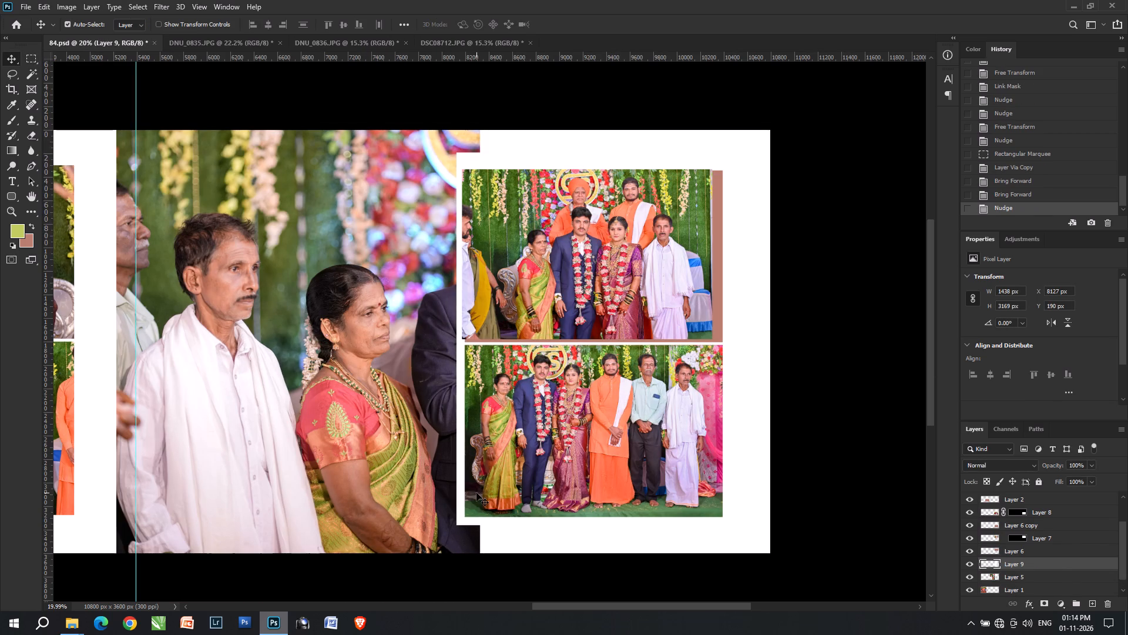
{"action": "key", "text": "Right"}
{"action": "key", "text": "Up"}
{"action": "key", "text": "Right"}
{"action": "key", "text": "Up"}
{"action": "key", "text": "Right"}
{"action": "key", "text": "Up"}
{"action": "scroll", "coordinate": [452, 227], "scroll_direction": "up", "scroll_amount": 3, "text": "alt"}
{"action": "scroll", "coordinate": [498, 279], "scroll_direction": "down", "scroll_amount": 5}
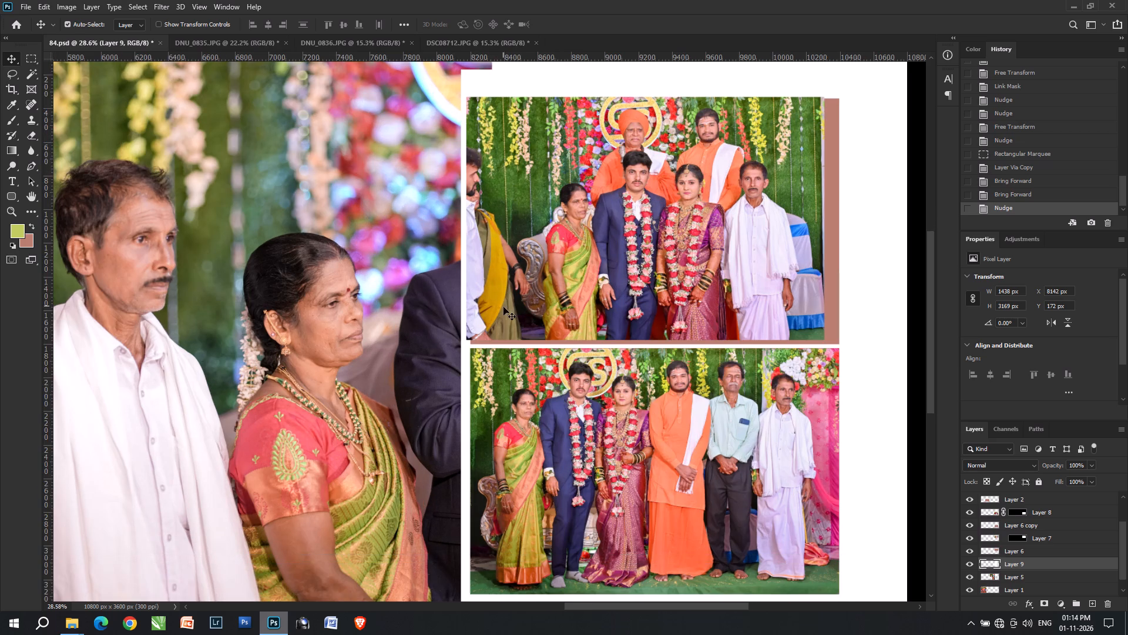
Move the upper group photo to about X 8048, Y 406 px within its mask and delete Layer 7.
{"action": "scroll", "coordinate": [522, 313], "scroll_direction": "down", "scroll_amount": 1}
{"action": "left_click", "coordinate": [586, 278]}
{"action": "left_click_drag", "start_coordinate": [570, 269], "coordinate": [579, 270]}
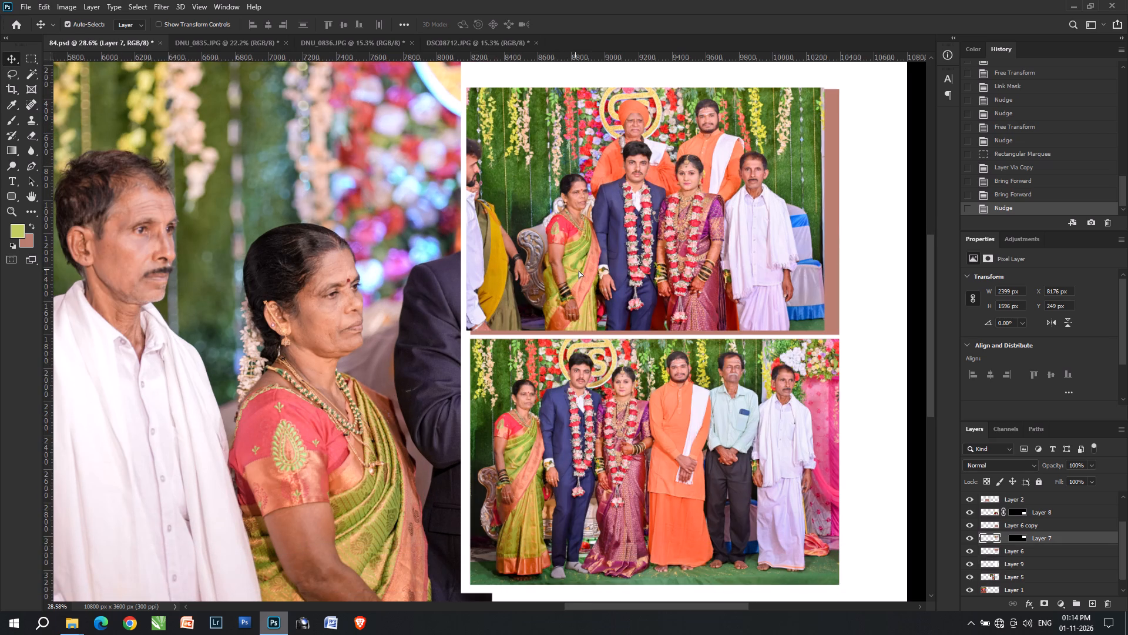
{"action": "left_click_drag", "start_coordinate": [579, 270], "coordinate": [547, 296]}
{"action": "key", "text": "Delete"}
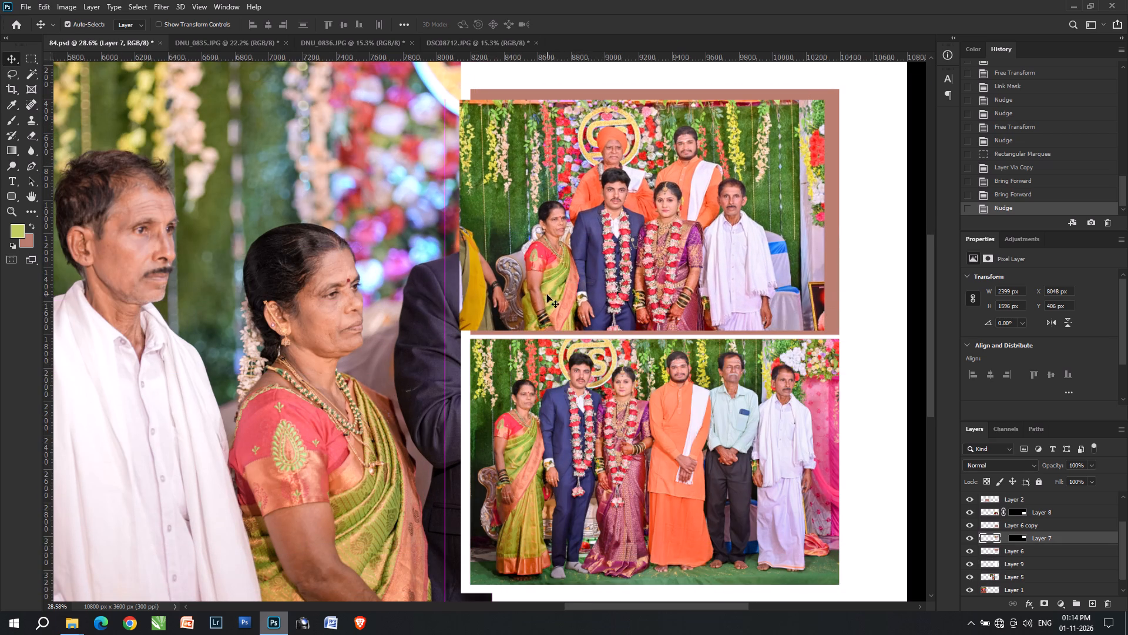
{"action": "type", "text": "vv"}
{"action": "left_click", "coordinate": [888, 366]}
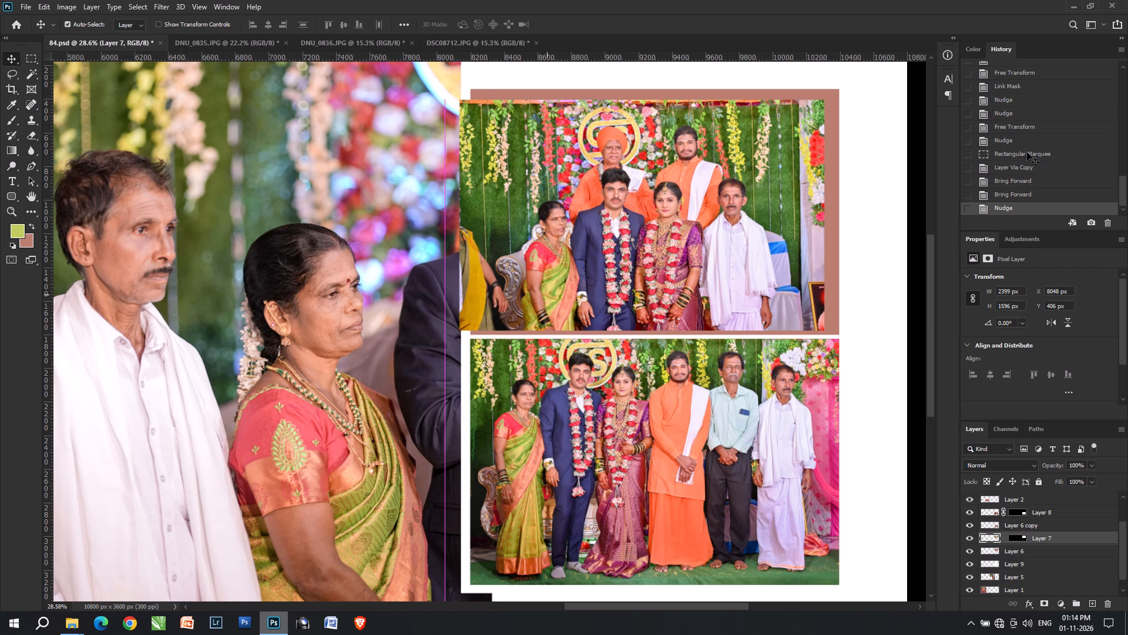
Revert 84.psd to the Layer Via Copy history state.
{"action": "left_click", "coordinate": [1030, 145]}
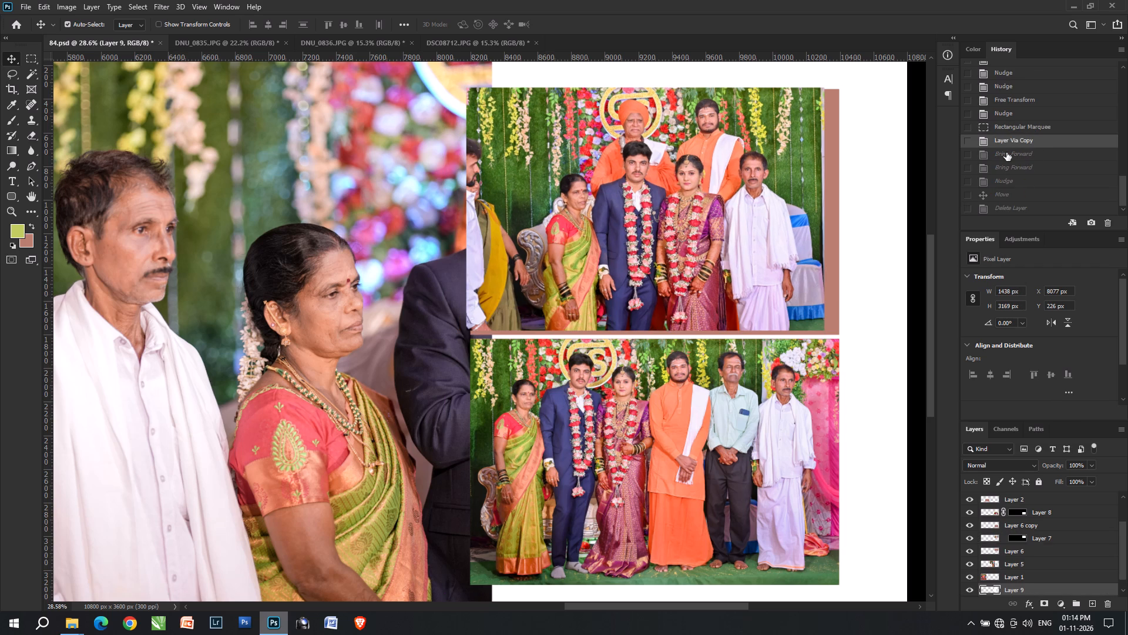
Step 84.psd back in history to the Nudge state just before the Free Transform.
{"action": "scroll", "coordinate": [979, 88], "scroll_direction": "up", "scroll_amount": 1}
{"action": "left_click", "coordinate": [1008, 125]}
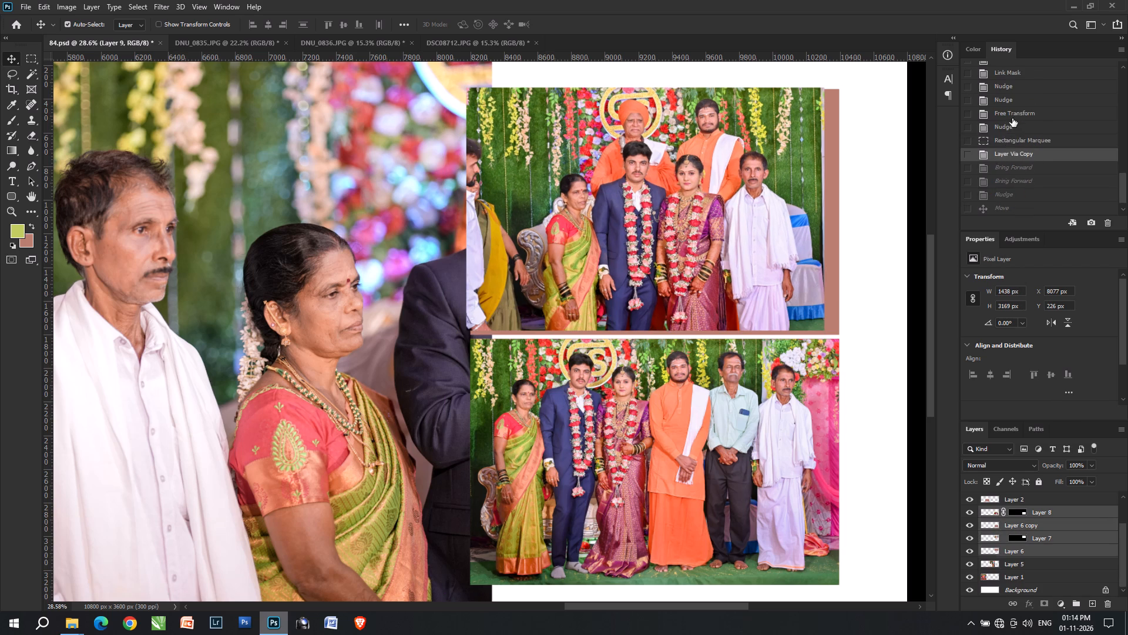
{"action": "left_click", "coordinate": [1016, 111]}
{"action": "left_click", "coordinate": [1031, 97]}
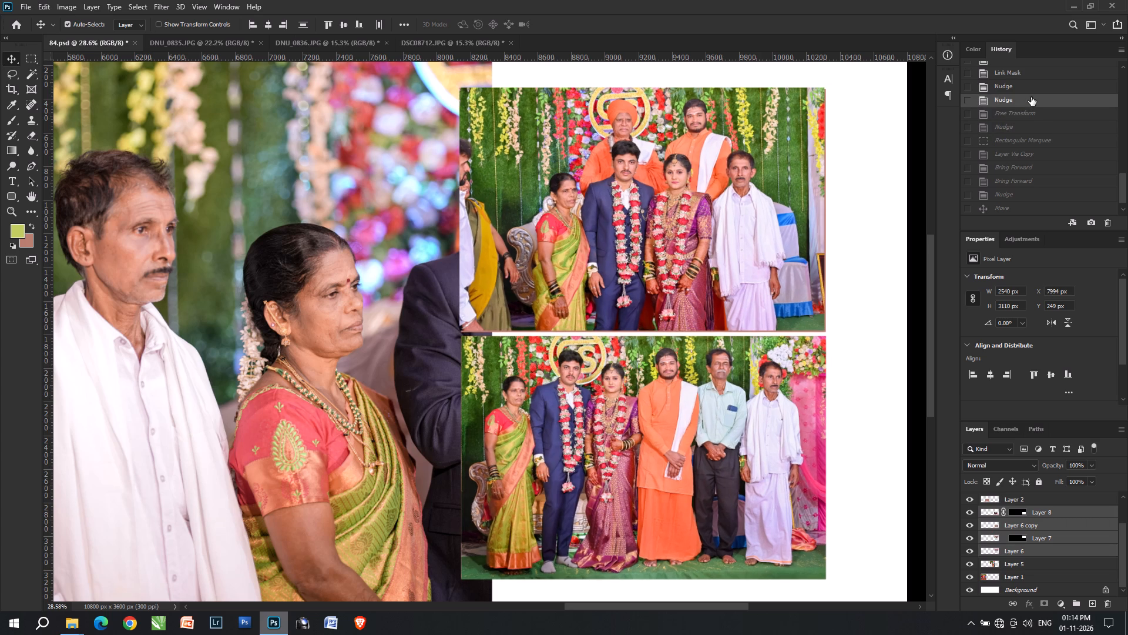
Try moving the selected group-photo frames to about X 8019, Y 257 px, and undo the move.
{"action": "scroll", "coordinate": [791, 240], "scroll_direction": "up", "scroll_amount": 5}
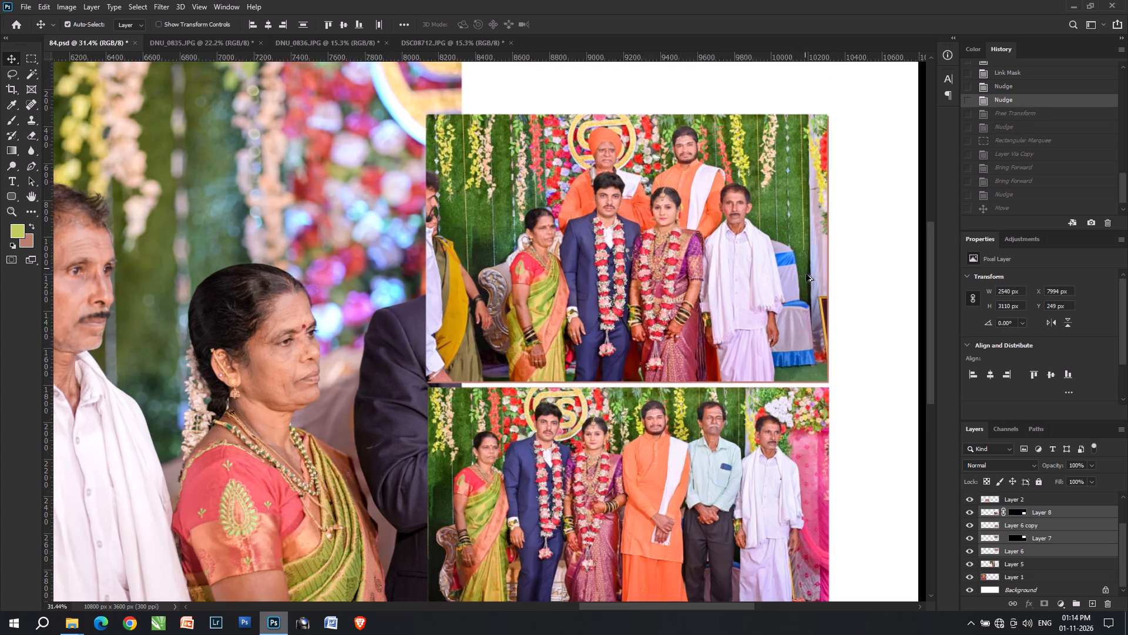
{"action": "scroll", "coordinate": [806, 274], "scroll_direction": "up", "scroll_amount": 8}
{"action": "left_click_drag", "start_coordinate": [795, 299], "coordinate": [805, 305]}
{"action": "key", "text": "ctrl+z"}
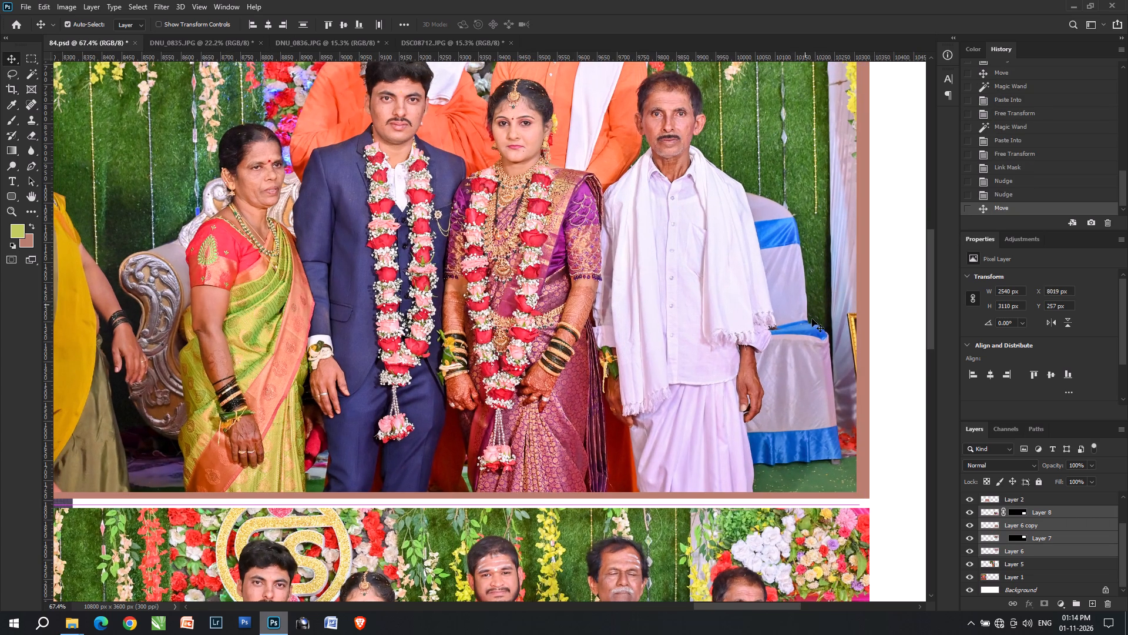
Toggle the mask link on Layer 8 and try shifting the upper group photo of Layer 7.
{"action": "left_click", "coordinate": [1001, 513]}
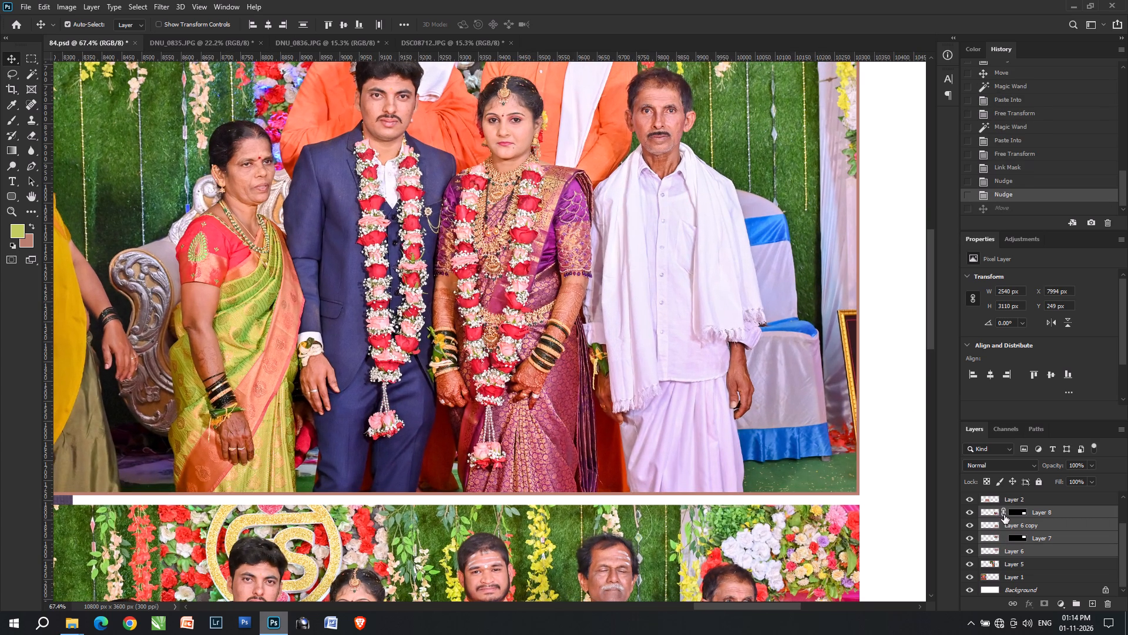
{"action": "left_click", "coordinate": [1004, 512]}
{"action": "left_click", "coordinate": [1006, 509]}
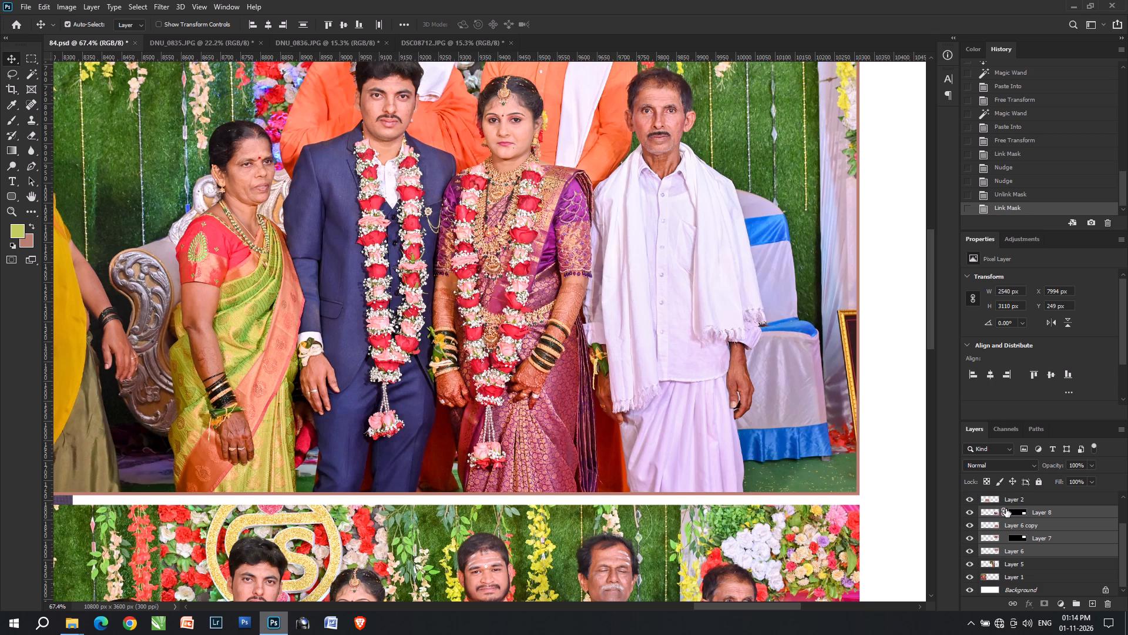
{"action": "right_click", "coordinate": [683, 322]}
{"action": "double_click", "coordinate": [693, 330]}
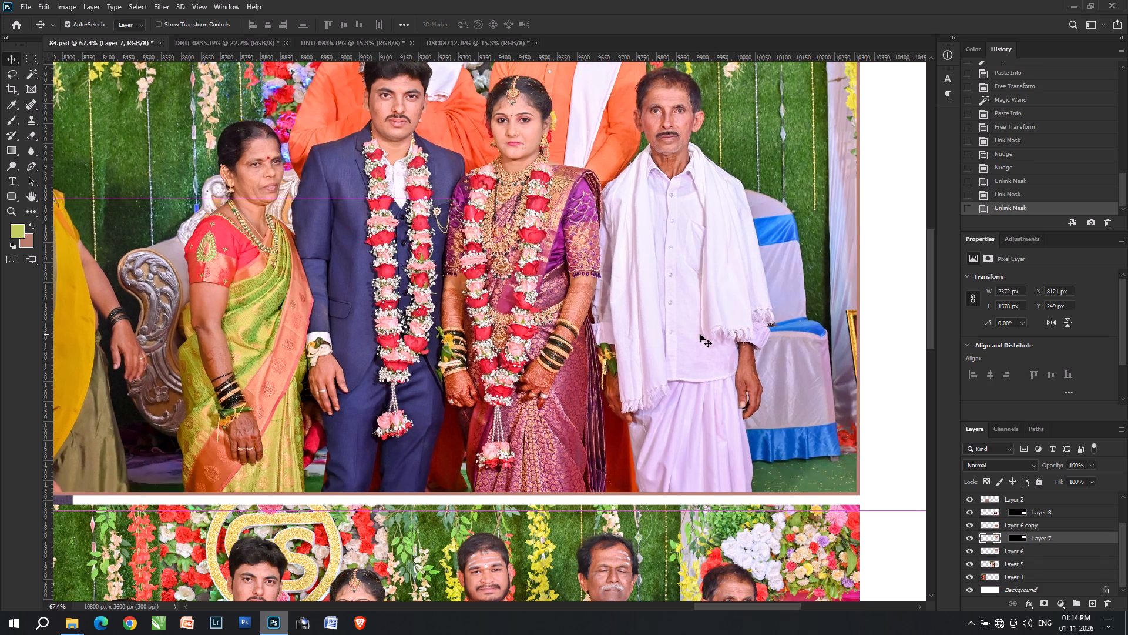
Revert 84.psd to the first Nudge history state after Link Mask.
{"action": "scroll", "coordinate": [703, 340], "scroll_direction": "down", "scroll_amount": 12, "text": "alt"}
{"action": "left_click", "coordinate": [1042, 178]}
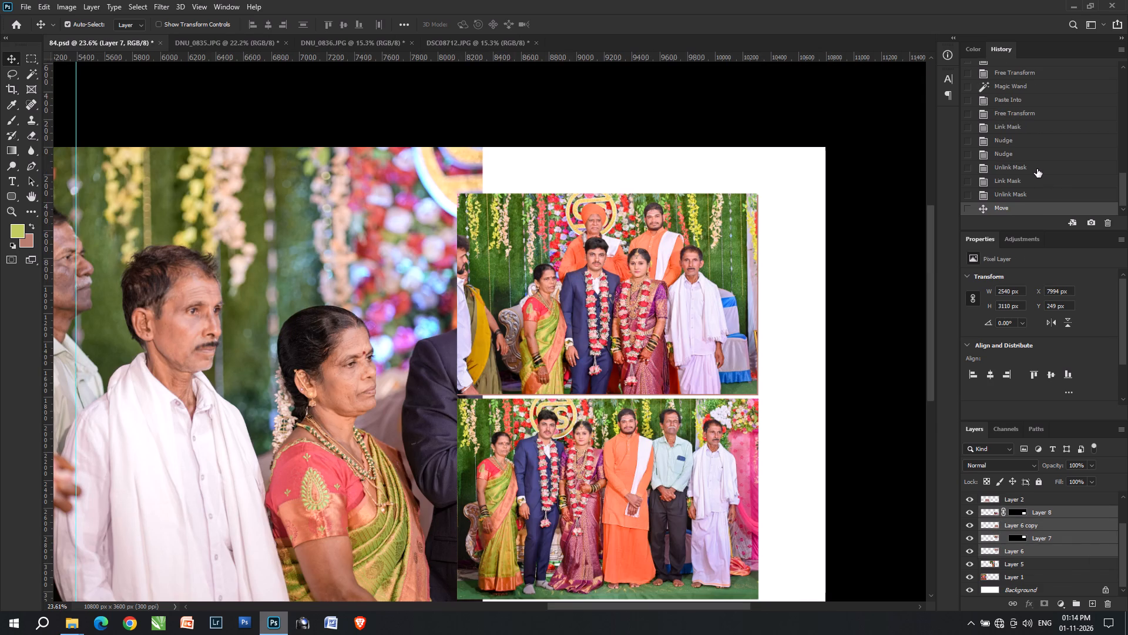
{"action": "left_click", "coordinate": [1037, 169]}
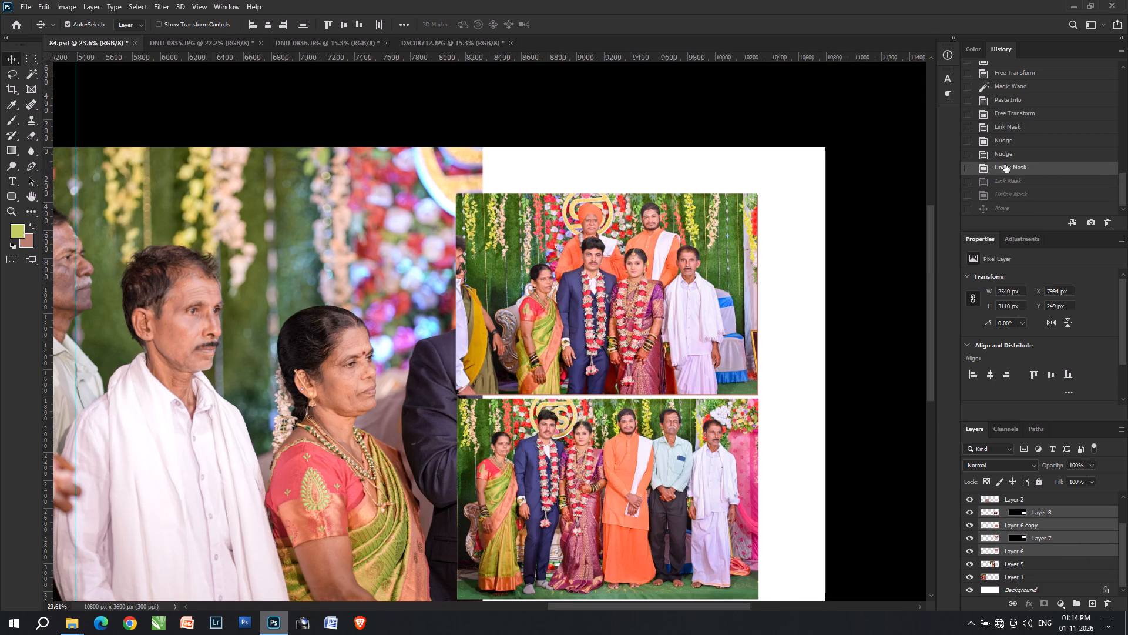
{"action": "left_click", "coordinate": [1005, 164]}
{"action": "left_click", "coordinate": [1012, 155]}
{"action": "left_click", "coordinate": [1014, 142]}
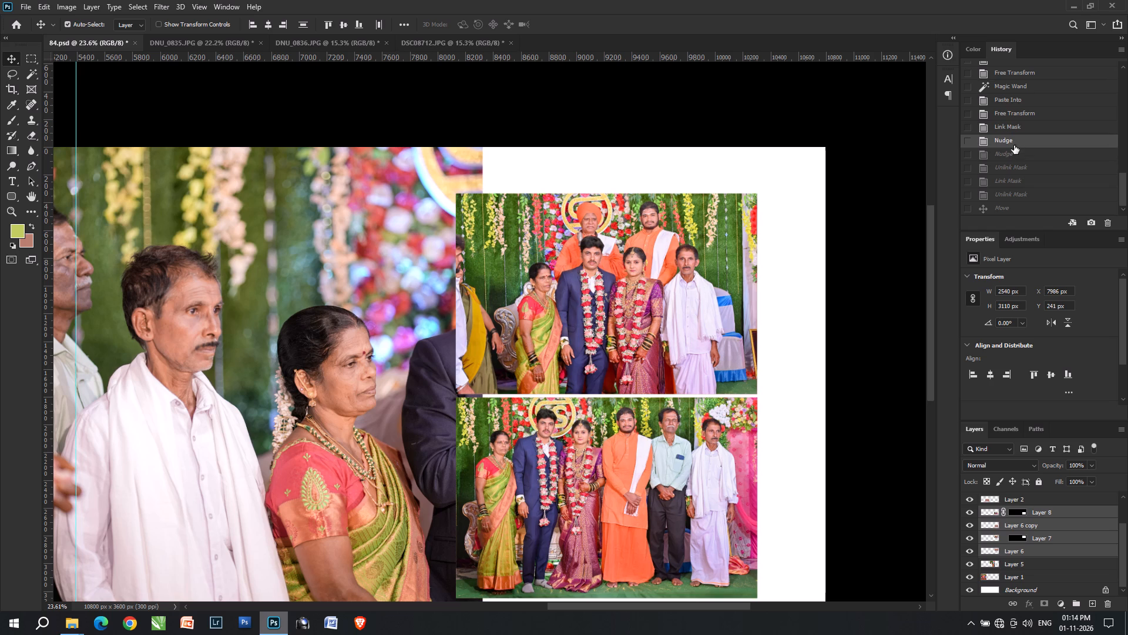
{"action": "left_click", "coordinate": [1021, 129]}
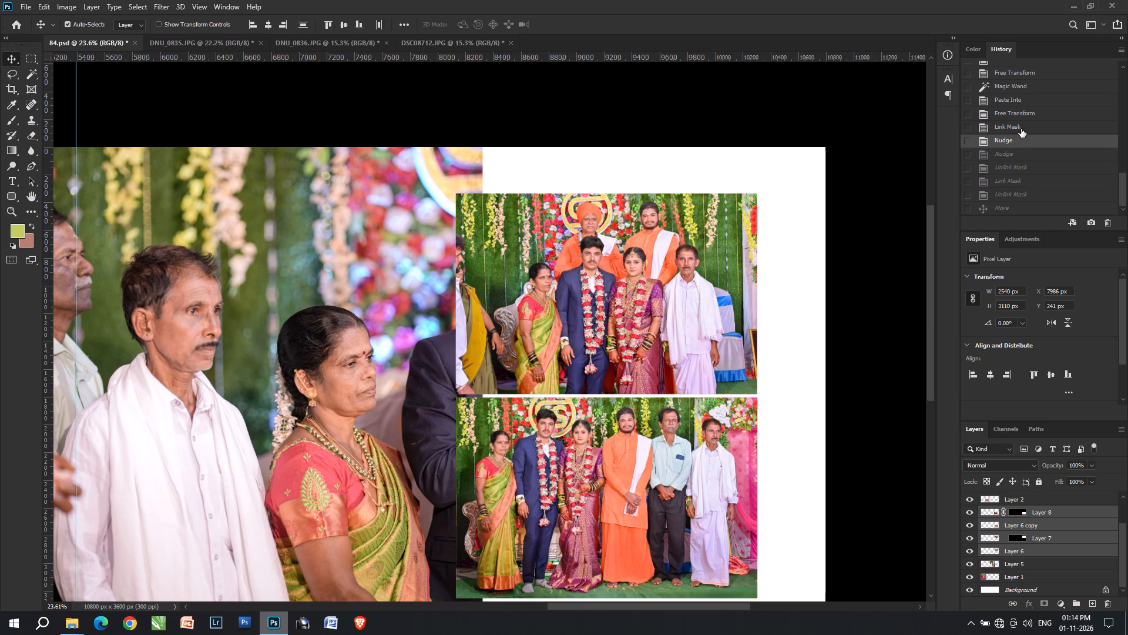
{"action": "left_click", "coordinate": [1022, 134]}
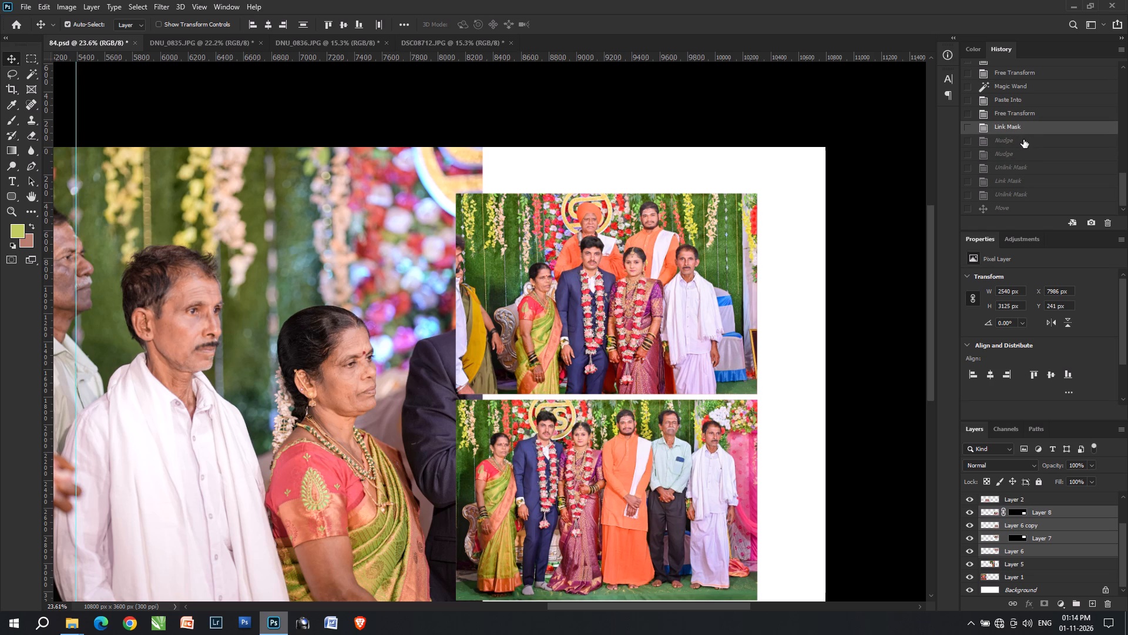
{"action": "left_click", "coordinate": [1023, 139]}
Link Layer 7's mask to its photo, keeping both frames and their group photos selected.
{"action": "left_click_drag", "start_coordinate": [777, 457], "coordinate": [730, 367]}
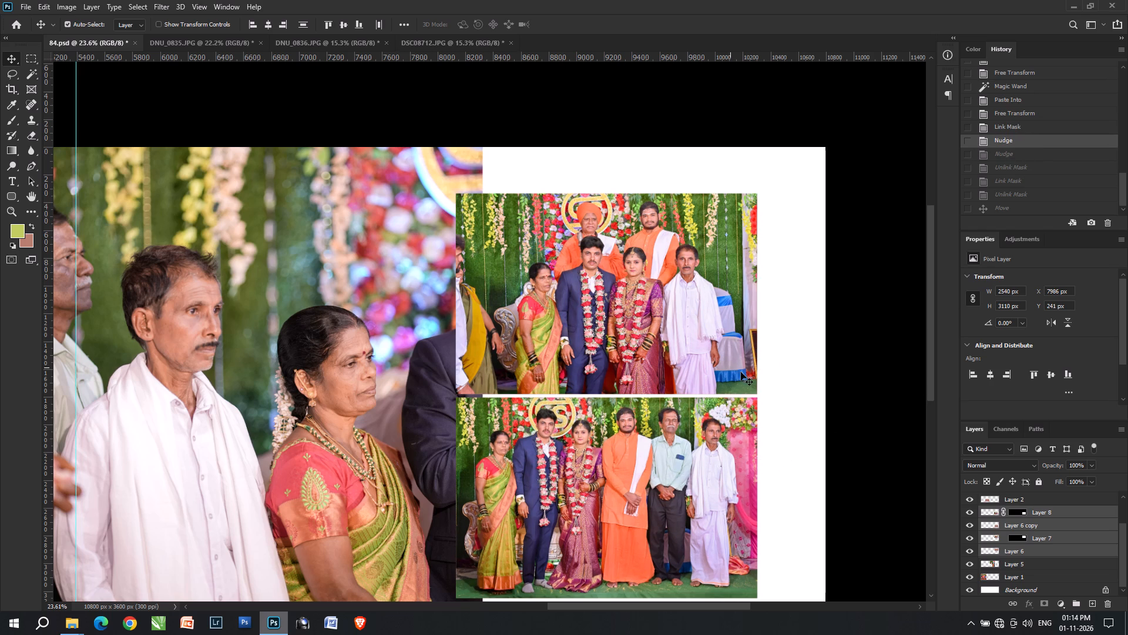
{"action": "left_click", "coordinate": [1004, 536]}
{"action": "key", "text": "space"}
{"action": "key", "text": "space"}
{"action": "key", "text": "space"}
{"action": "key", "text": "space"}
{"action": "key", "text": "space"}
{"action": "key", "text": "space"}
{"action": "key", "text": "space"}
{"action": "key", "text": "space"}
{"action": "key", "text": "space"}
{"action": "left_click_drag", "start_coordinate": [687, 459], "coordinate": [663, 429]}
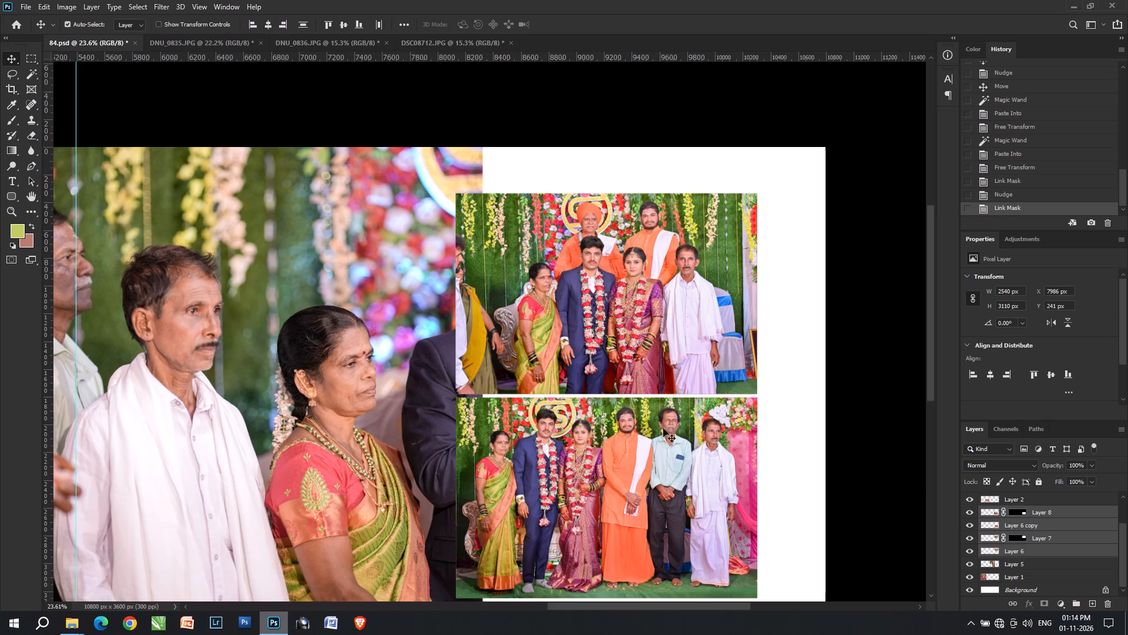
{"action": "left_click_drag", "start_coordinate": [663, 429], "coordinate": [651, 406]}
Scale the two frames and their group photos together to about 103% with Free Transform.
{"action": "key", "text": "ctrl+t"}
{"action": "scroll", "coordinate": [680, 422], "scroll_direction": "down", "scroll_amount": 3}
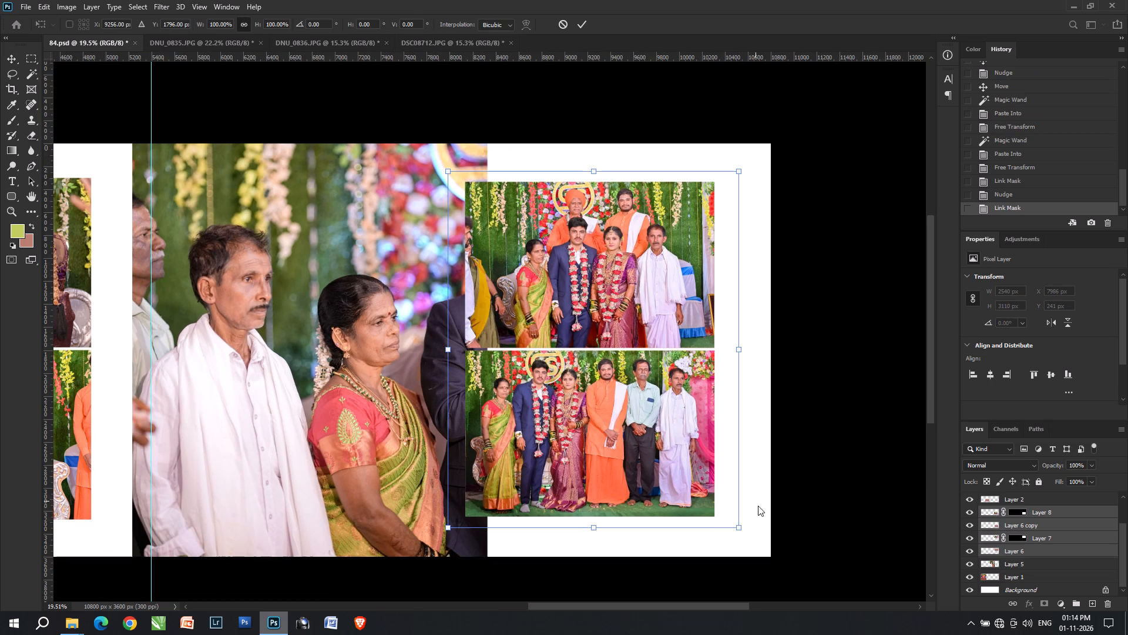
{"action": "left_click", "coordinate": [743, 524]}
{"action": "left_click_drag", "start_coordinate": [740, 526], "coordinate": [756, 532]}
{"action": "key", "text": "Return"}
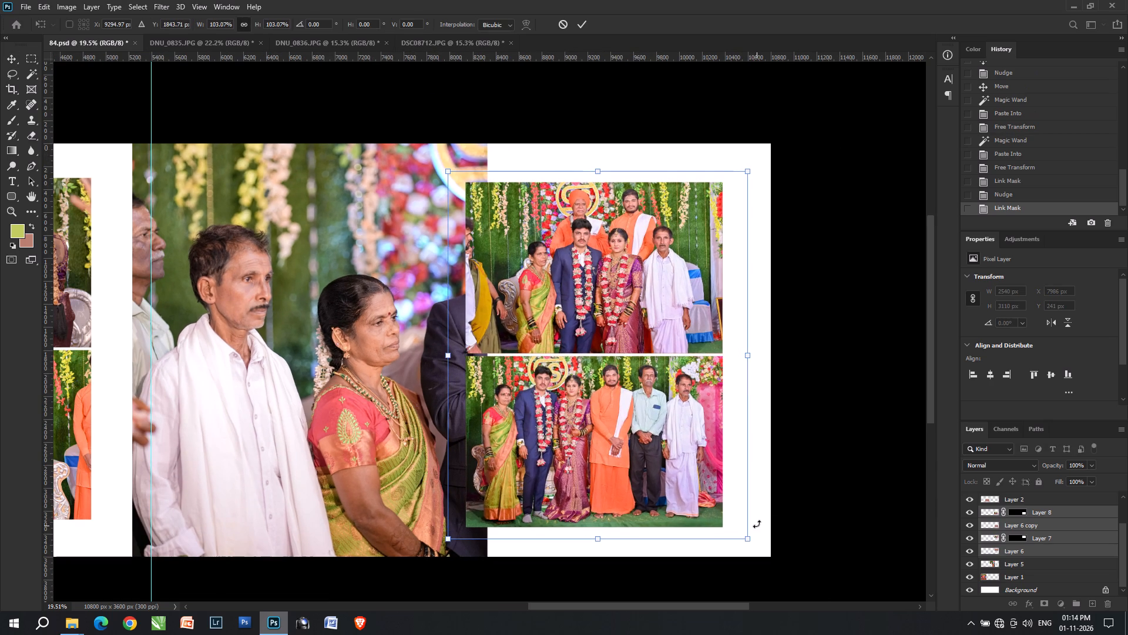
Nudge the enlarged frames and group photos right and up to about X 8026, Y 219 px.
{"action": "key", "text": "Right"}
{"action": "key", "text": "Right"}
{"action": "key", "text": "Right"}
{"action": "key", "text": "Up"}
{"action": "key", "text": "Right"}
{"action": "key", "text": "Up"}
{"action": "key", "text": "Right"}
{"action": "key", "text": "Up"}
{"action": "key", "text": "Right"}
{"action": "key", "text": "Up"}
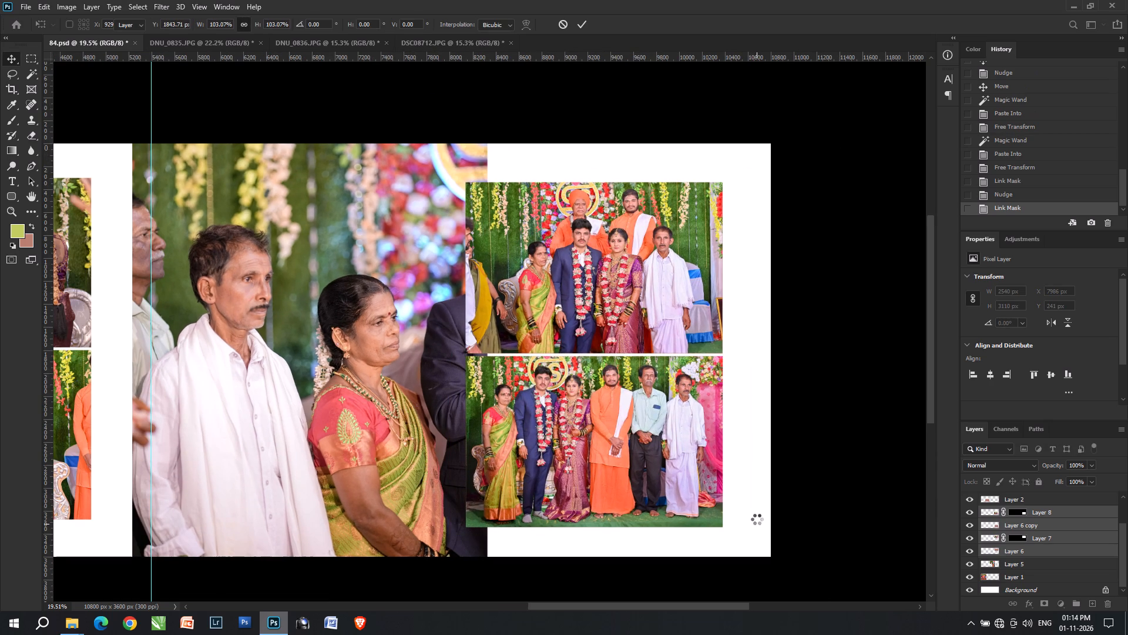
{"action": "key", "text": "Right"}
{"action": "key", "text": "Right"}
{"action": "key", "text": "Right"}
{"action": "key", "text": "Right"}
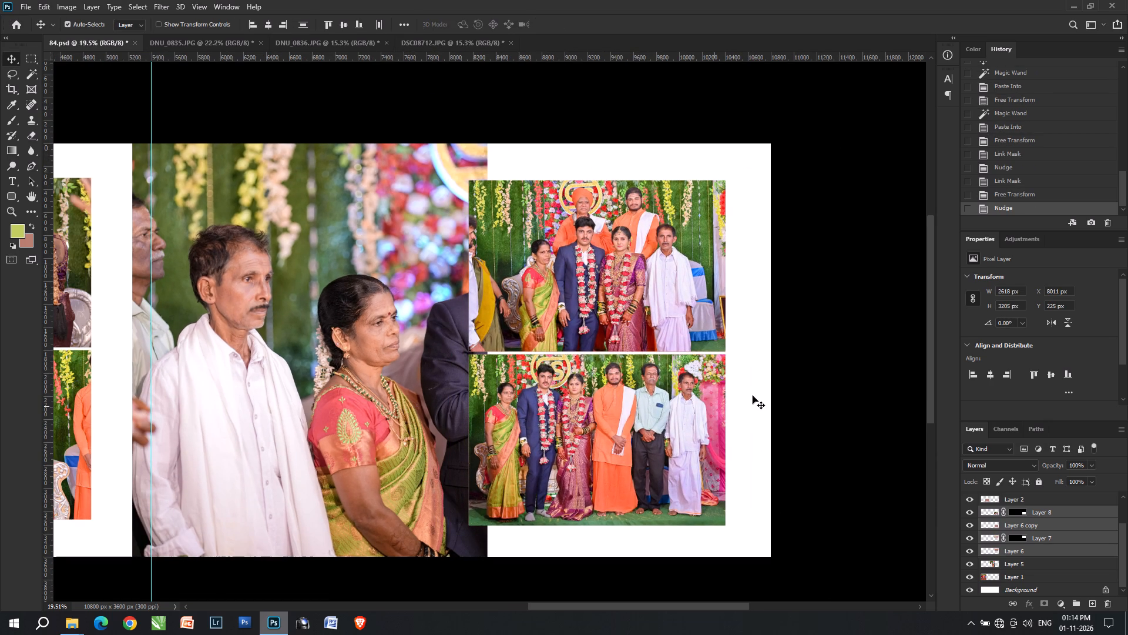
{"action": "key", "text": "Right"}
{"action": "key", "text": "Up"}
{"action": "key", "text": "Right"}
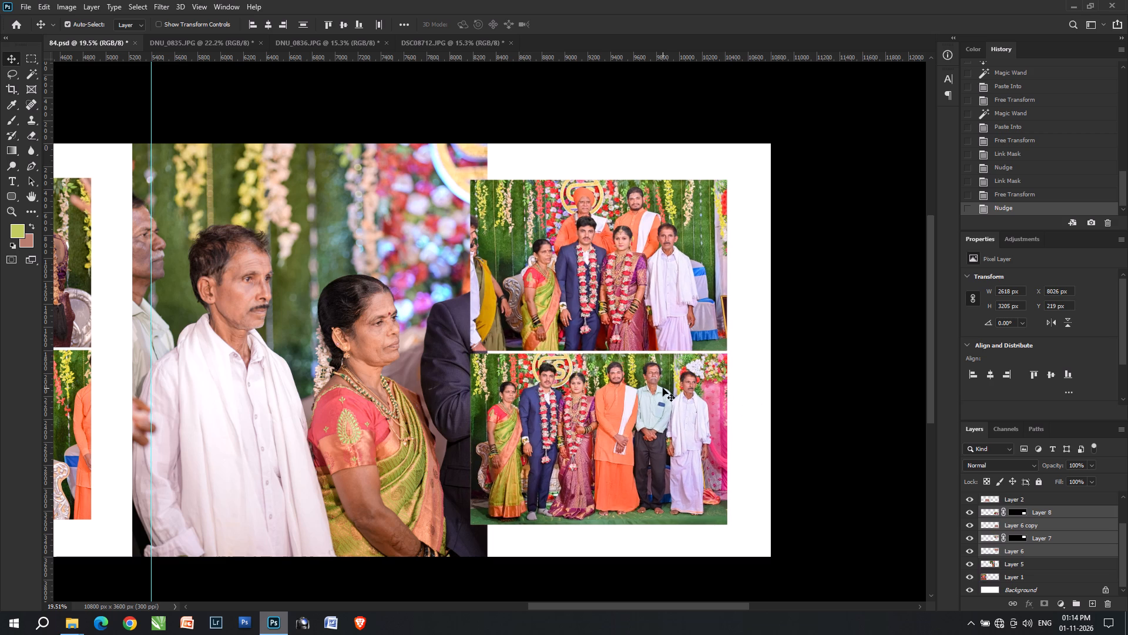
Copy an area of about 1636 × 3130 px around the inner side of the frames from Background to a new layer.
{"action": "key", "text": "m"}
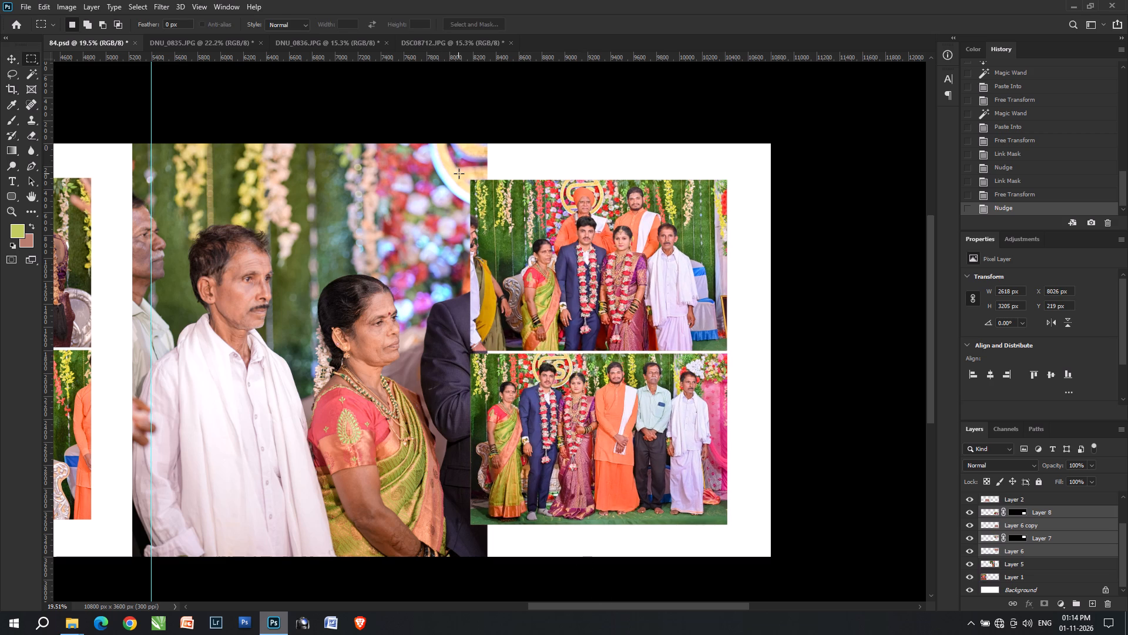
{"action": "left_click_drag", "start_coordinate": [462, 172], "coordinate": [645, 519]}
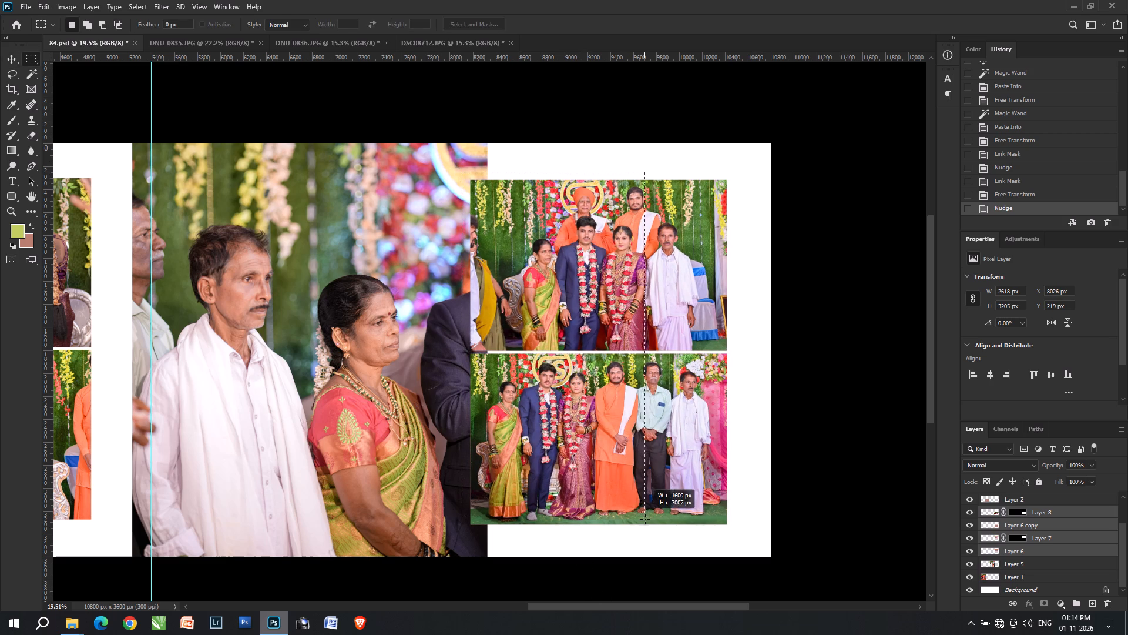
{"action": "left_click_drag", "start_coordinate": [645, 519], "coordinate": [649, 530]}
{"action": "scroll", "coordinate": [1019, 545], "scroll_direction": "down", "scroll_amount": 4}
{"action": "left_click", "coordinate": [1015, 594]}
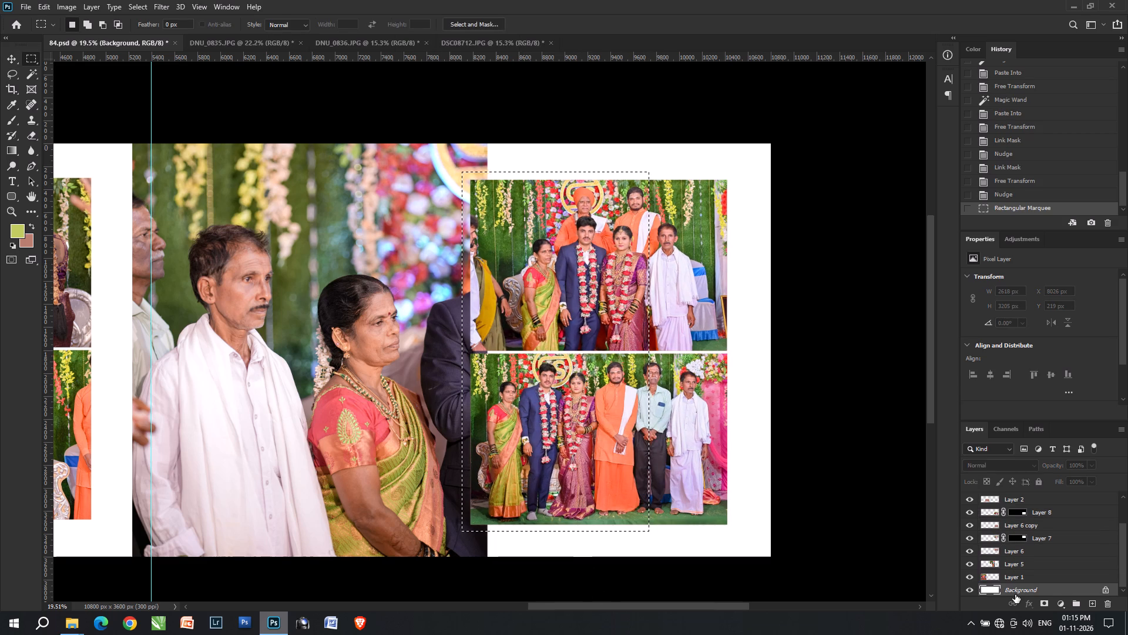
{"action": "key", "text": "ctrl+h"}
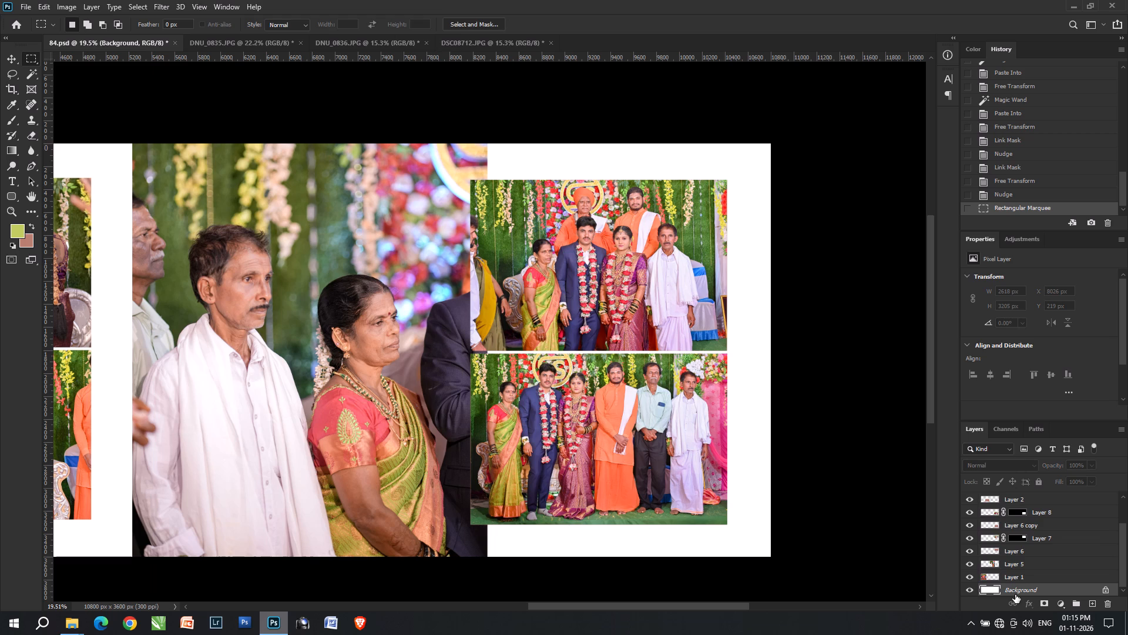
{"action": "key", "text": "ctrl+h"}
{"action": "key", "text": "ctrl+j"}
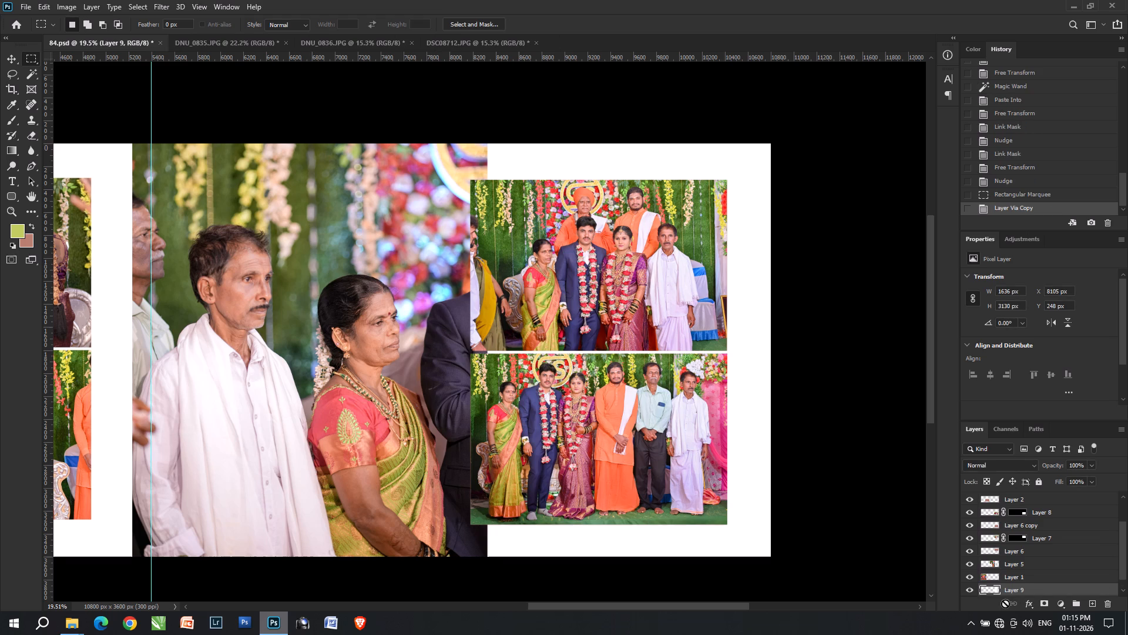
Bring the copied white layer forward to sit just above Layer 5.
{"action": "key", "text": "ctrl+bracketright"}
{"action": "key", "text": "ctrl+bracketright"}
Nudge the white layer to about X 8130, Y 241 px as a border beside the frames.
{"action": "key", "text": "v"}
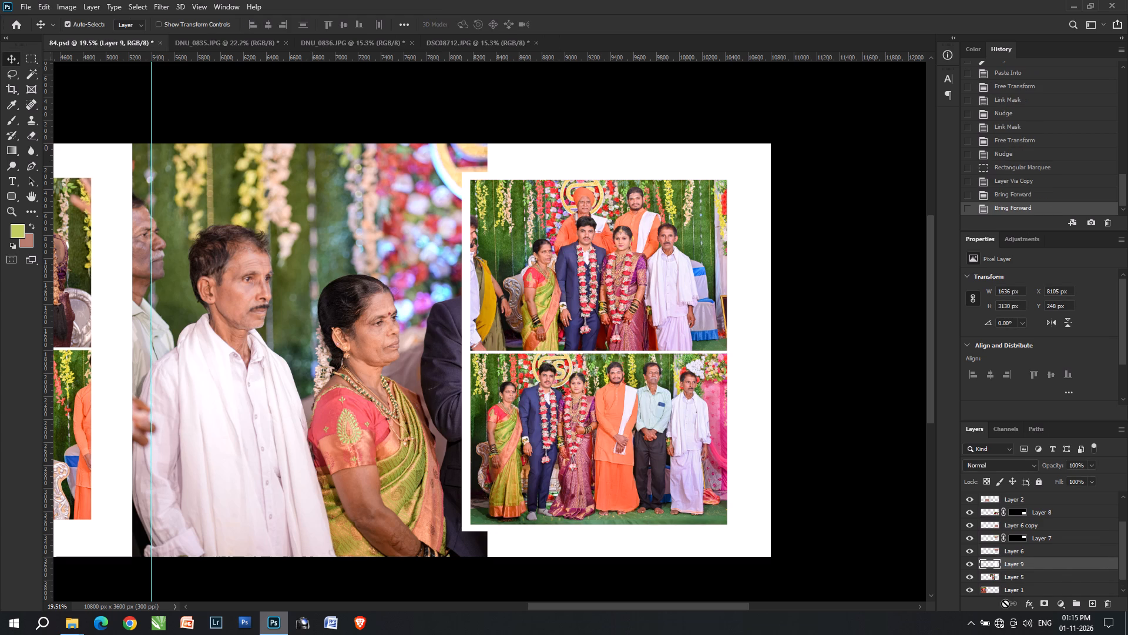
{"action": "key", "text": "Up"}
{"action": "key", "text": "Right"}
{"action": "key", "text": "Down"}
{"action": "key", "text": "Right"}
{"action": "key", "text": "Right"}
{"action": "key", "text": "Right"}
{"action": "key", "text": "Up"}
{"action": "key", "text": "Right"}
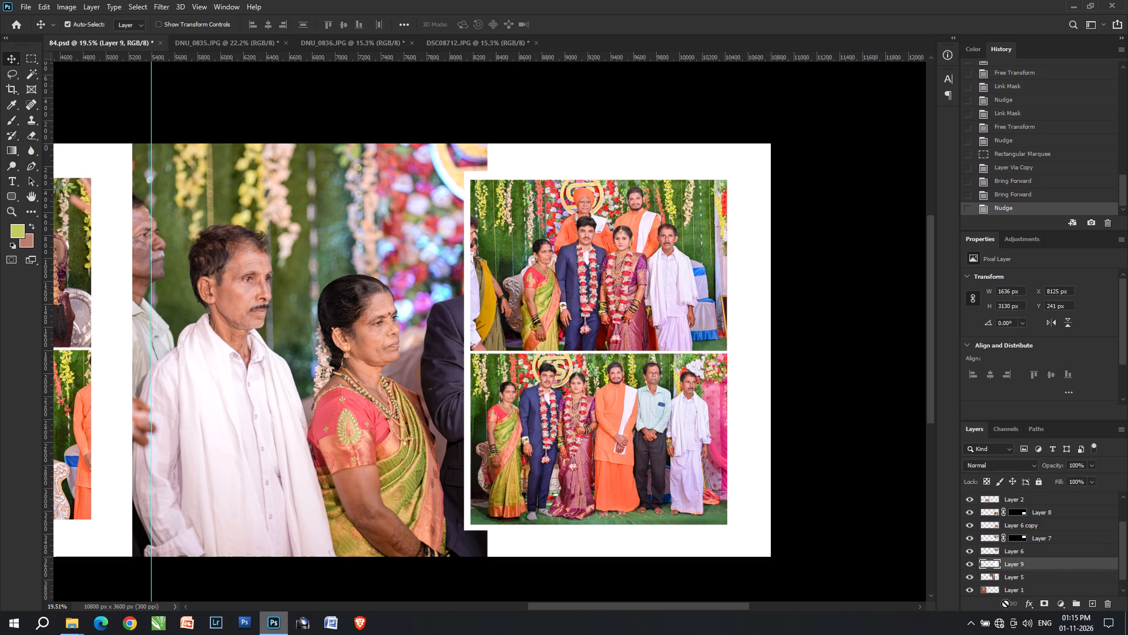
Lower the white layer's top edge with Free Transform to make it about 3108 px high.
{"action": "scroll", "coordinate": [354, 118], "scroll_direction": "up", "scroll_amount": 18, "text": "alt"}
{"action": "middle_click", "coordinate": [437, 241], "text": "alt"}
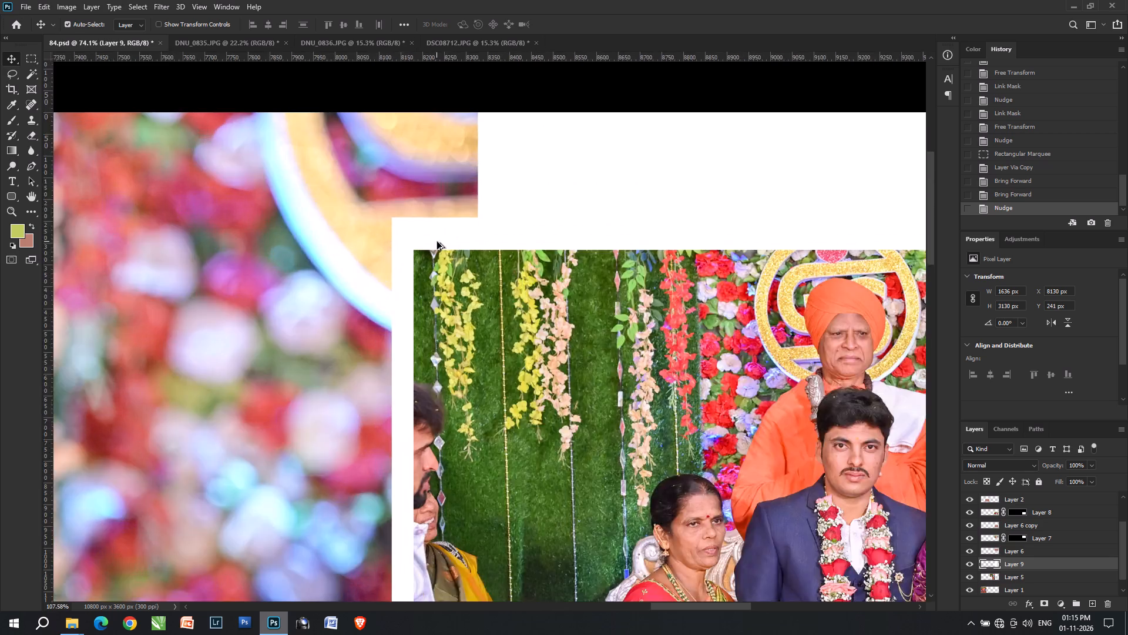
{"action": "scroll", "coordinate": [437, 242], "scroll_direction": "up", "scroll_amount": 2, "text": "alt"}
{"action": "key", "text": "ctrl+t"}
{"action": "left_click_drag", "start_coordinate": [442, 195], "coordinate": [442, 202], "text": "shift"}
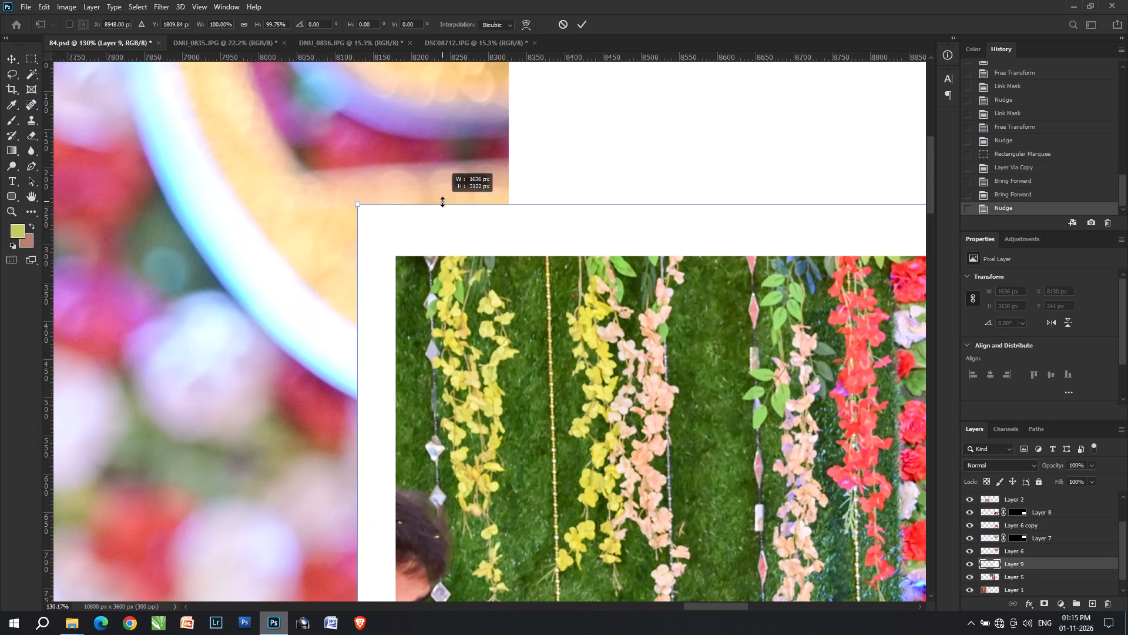
{"action": "left_click_drag", "start_coordinate": [442, 202], "coordinate": [444, 210], "text": "shift"}
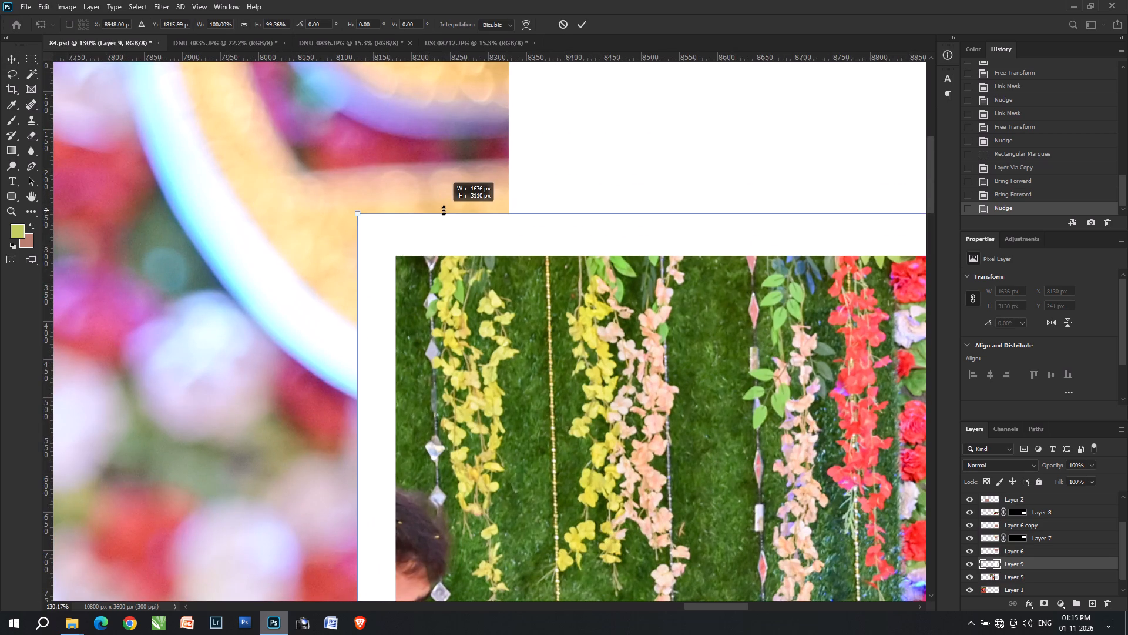
{"action": "left_click_drag", "start_coordinate": [444, 210], "coordinate": [444, 212], "text": "shift"}
{"action": "left_click", "coordinate": [480, 278]}
{"action": "key", "text": "Return"}
Move the large photo on Layer 5 right to about X 5306, Y -1046 px.
{"action": "scroll", "coordinate": [509, 259], "scroll_direction": "down", "scroll_amount": 9}
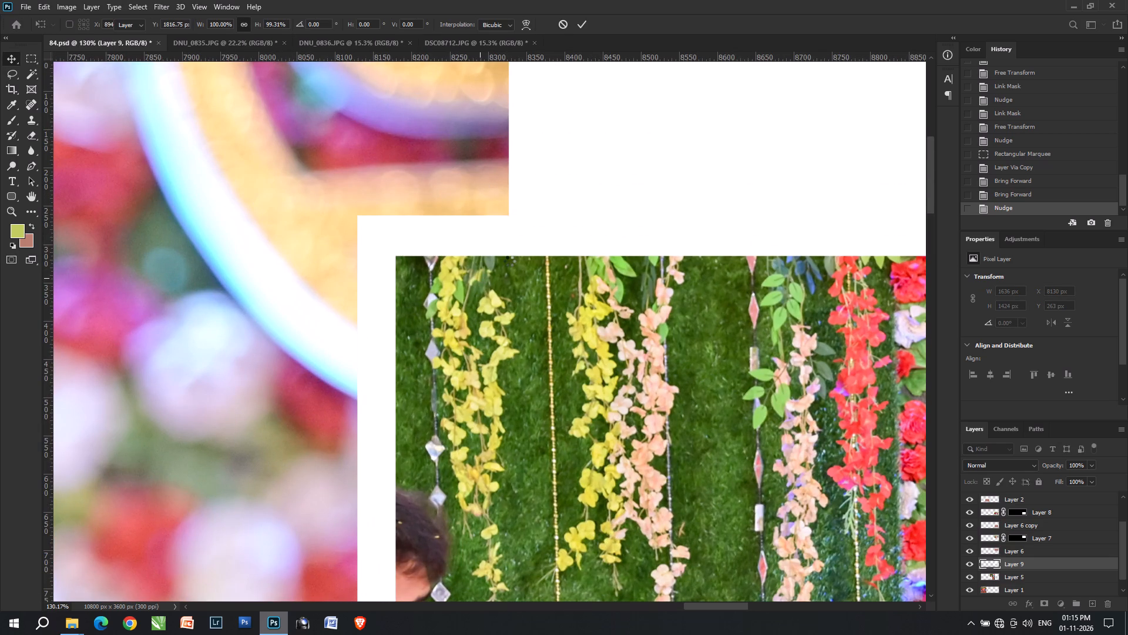
{"action": "scroll", "coordinate": [509, 261], "scroll_direction": "down", "scroll_amount": 20}
{"action": "scroll", "coordinate": [509, 261], "scroll_direction": "down", "scroll_amount": 2}
{"action": "scroll", "coordinate": [674, 360], "scroll_direction": "up", "scroll_amount": 7, "text": "alt"}
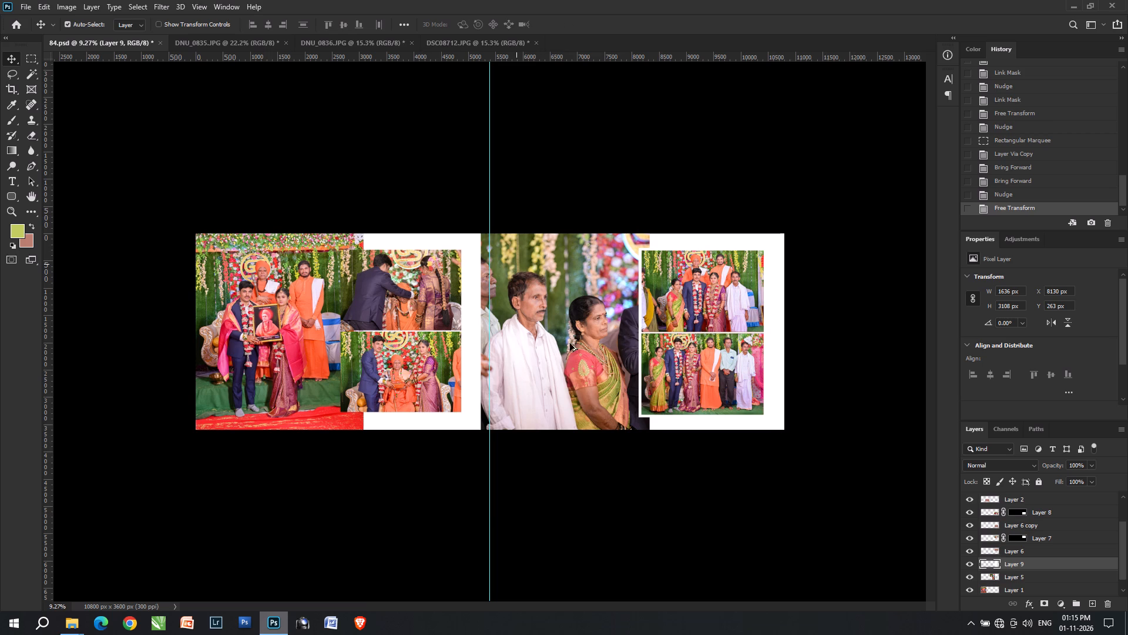
{"action": "right_click", "coordinate": [543, 340]}
{"action": "left_click", "coordinate": [573, 350]}
{"action": "scroll", "coordinate": [575, 350], "scroll_direction": "up", "scroll_amount": 9, "text": "alt"}
{"action": "left_click_drag", "start_coordinate": [600, 373], "coordinate": [610, 372], "text": "shift"}
Delete the strip of Layer 5's photo left of the centre guide using a marquee of about 920 × 3600 px, and deselect.
{"action": "scroll", "coordinate": [563, 296], "scroll_direction": "up", "scroll_amount": 3}
{"action": "key", "text": "m"}
{"action": "key", "text": "m"}
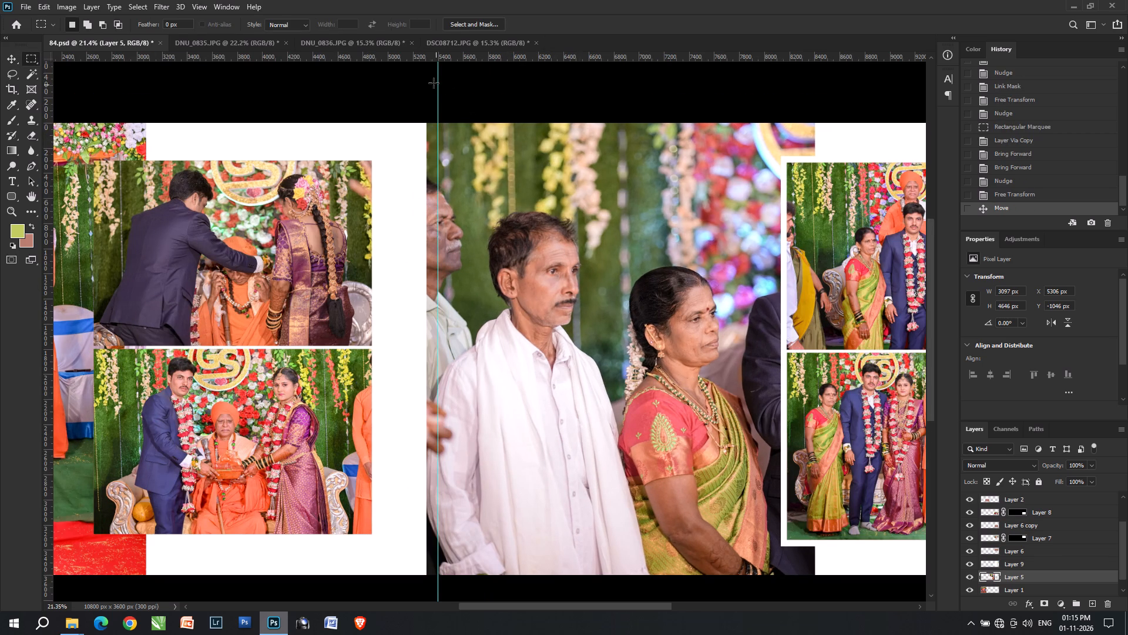
{"action": "left_click_drag", "start_coordinate": [433, 83], "coordinate": [323, 634]}
{"action": "key", "text": "Delete"}
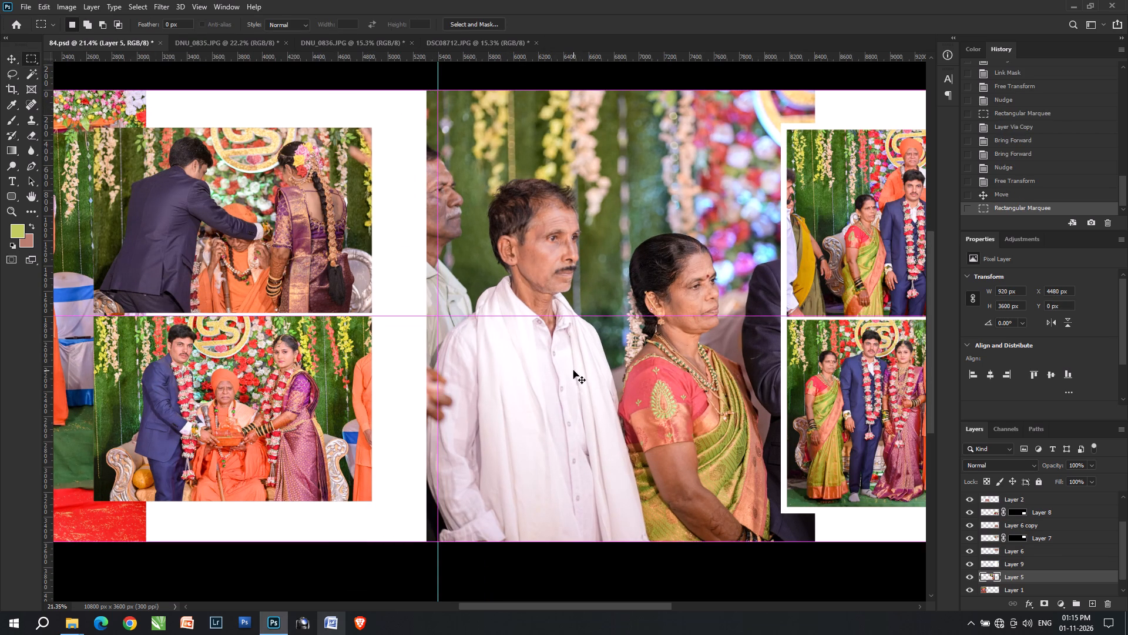
{"action": "key", "text": "ctrl+d"}
Select the left page's two frames and their photos (Layers 2, 2 copy, 3, 4) and link the masks of Layers 3 and 4.
{"action": "type", "text": "vv"}
{"action": "scroll", "coordinate": [476, 383], "scroll_direction": "down", "scroll_amount": 4, "text": "alt"}
{"action": "right_click", "coordinate": [476, 383], "text": "alt"}
{"action": "key", "text": "v"}
{"action": "left_click", "coordinate": [341, 481]}
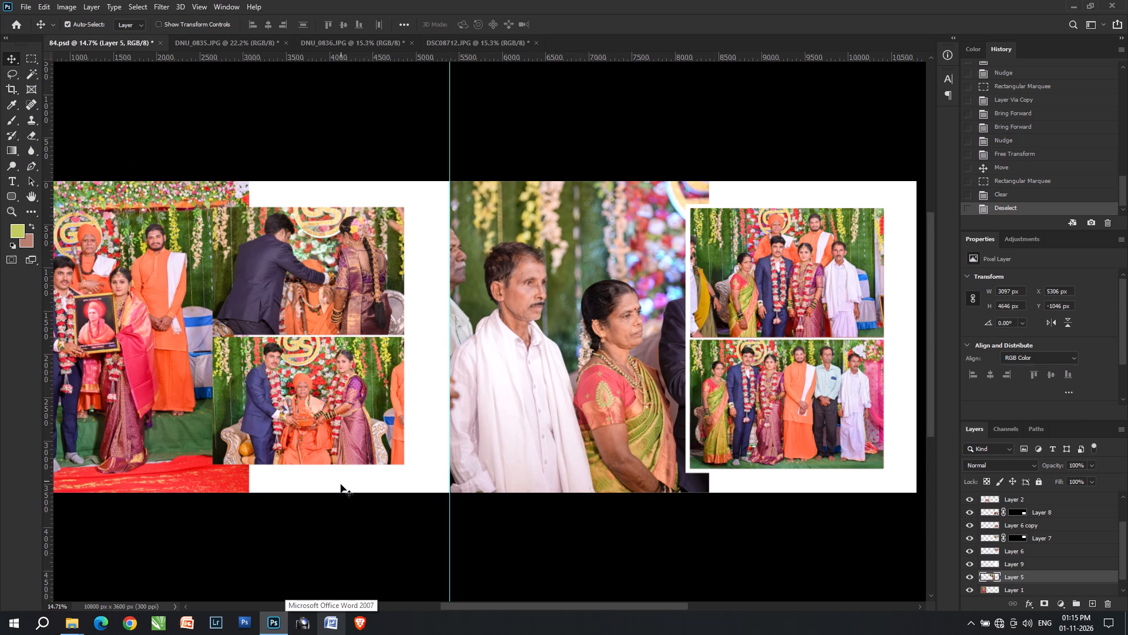
{"action": "left_click_drag", "start_coordinate": [342, 495], "coordinate": [352, 227]}
{"action": "scroll", "coordinate": [1040, 571], "scroll_direction": "up", "scroll_amount": 8}
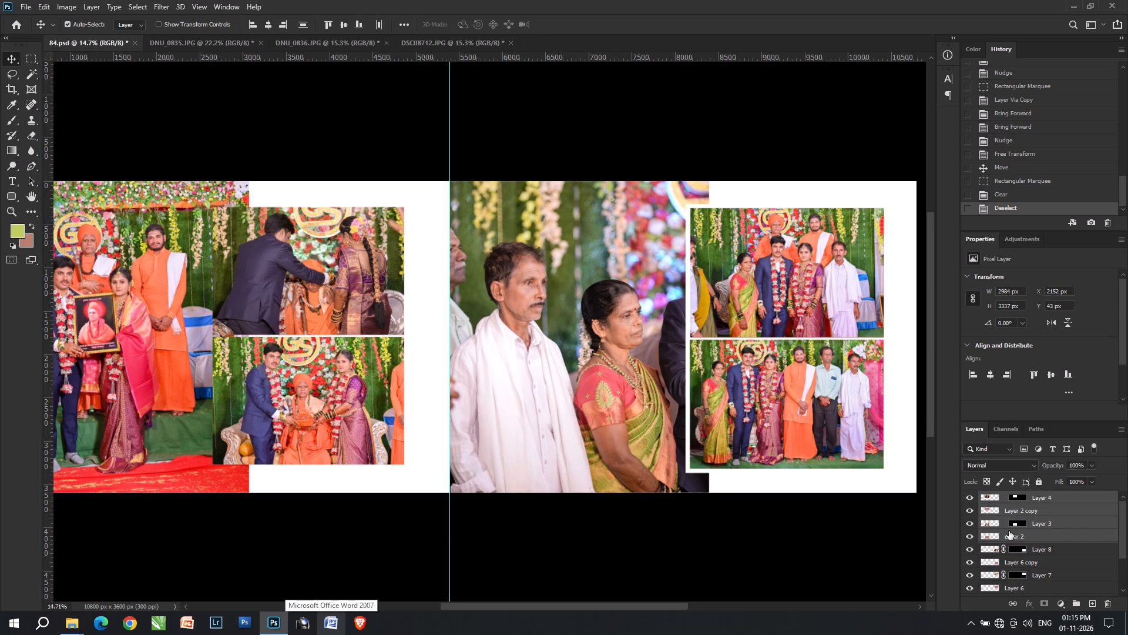
{"action": "left_click", "coordinate": [1002, 524]}
{"action": "left_click", "coordinate": [1002, 499]}
Move the selected left-page frames and photos right to about X 2273 px, keeping Y at 43 px.
{"action": "key", "text": "space"}
{"action": "key", "text": "space"}
{"action": "key", "text": "space"}
{"action": "key", "text": "space"}
{"action": "key", "text": "space"}
{"action": "key", "text": "space"}
{"action": "key", "text": "space"}
{"action": "left_click_drag", "start_coordinate": [452, 383], "coordinate": [633, 453]}
{"action": "left_click", "coordinate": [518, 447], "text": "shift"}
{"action": "left_click_drag", "start_coordinate": [518, 447], "coordinate": [524, 446], "text": "shift"}
Nudge the white border on Layer 9 right to X 8136 px.
{"action": "key", "text": "space"}
{"action": "key", "text": "space"}
{"action": "key", "text": "space"}
{"action": "key", "text": "space"}
{"action": "key", "text": "space"}
{"action": "key", "text": "space"}
{"action": "key", "text": "space"}
{"action": "key", "text": "space"}
{"action": "key", "text": "space"}
{"action": "key", "text": "space"}
{"action": "left_click_drag", "start_coordinate": [800, 427], "coordinate": [669, 397]}
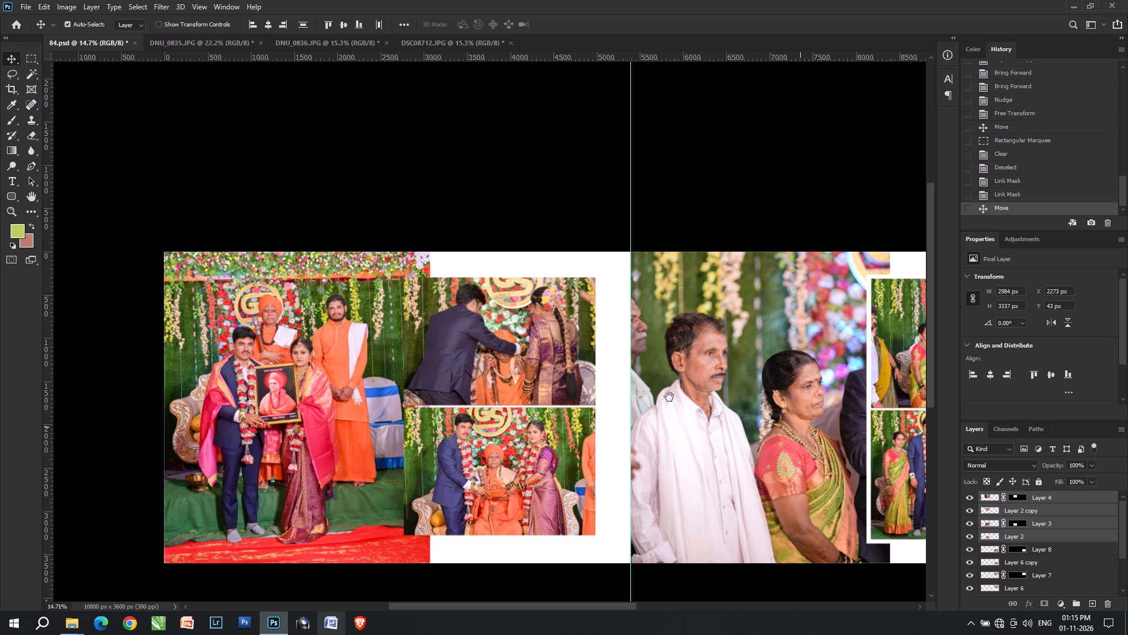
{"action": "left_click_drag", "start_coordinate": [669, 397], "coordinate": [663, 395]}
{"action": "key", "text": "space"}
{"action": "left_click", "coordinate": [743, 402]}
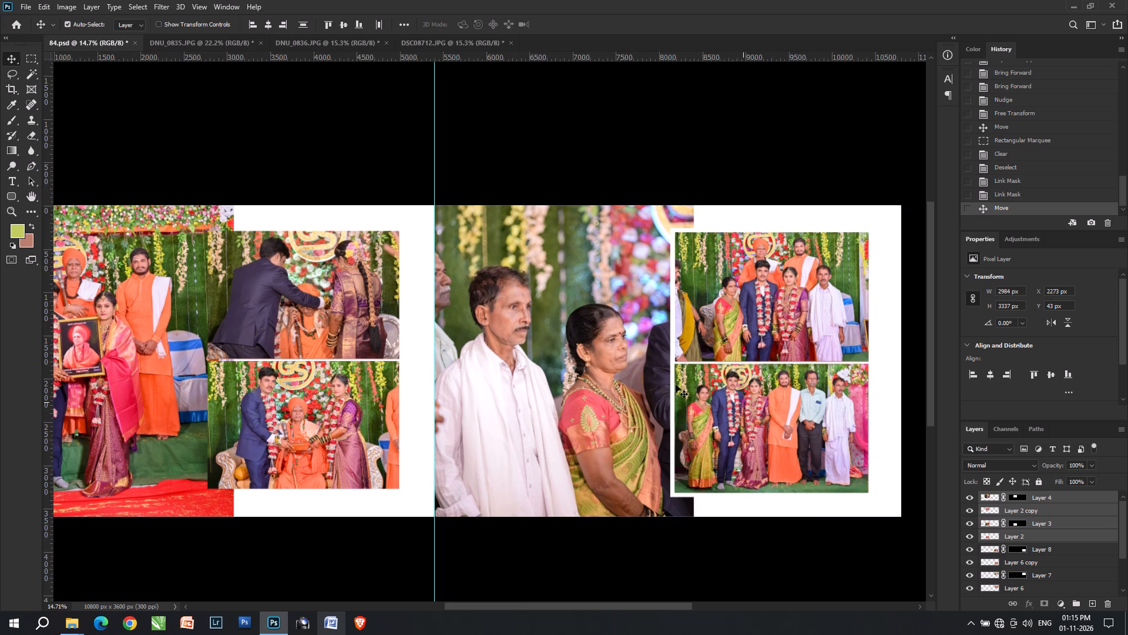
{"action": "left_click", "coordinate": [672, 383]}
{"action": "key", "text": "Right"}
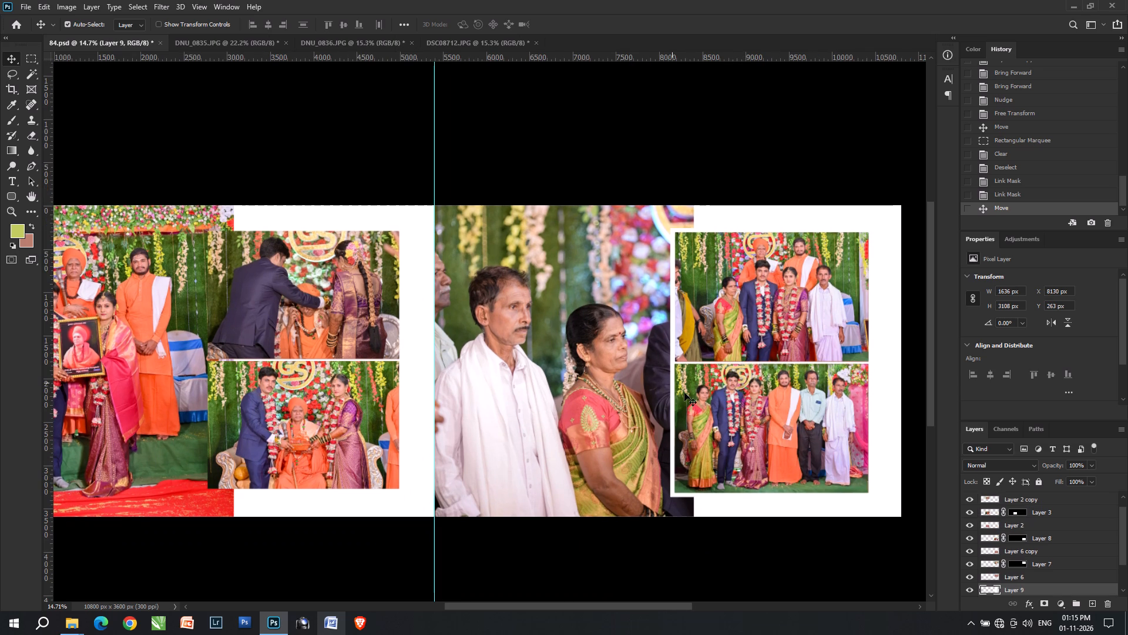
Duplicate the white border on Layer 9.
{"action": "scroll", "coordinate": [694, 398], "scroll_direction": "up", "scroll_amount": 6, "text": "alt"}
{"action": "scroll", "coordinate": [694, 398], "scroll_direction": "down", "scroll_amount": 9, "text": "alt"}
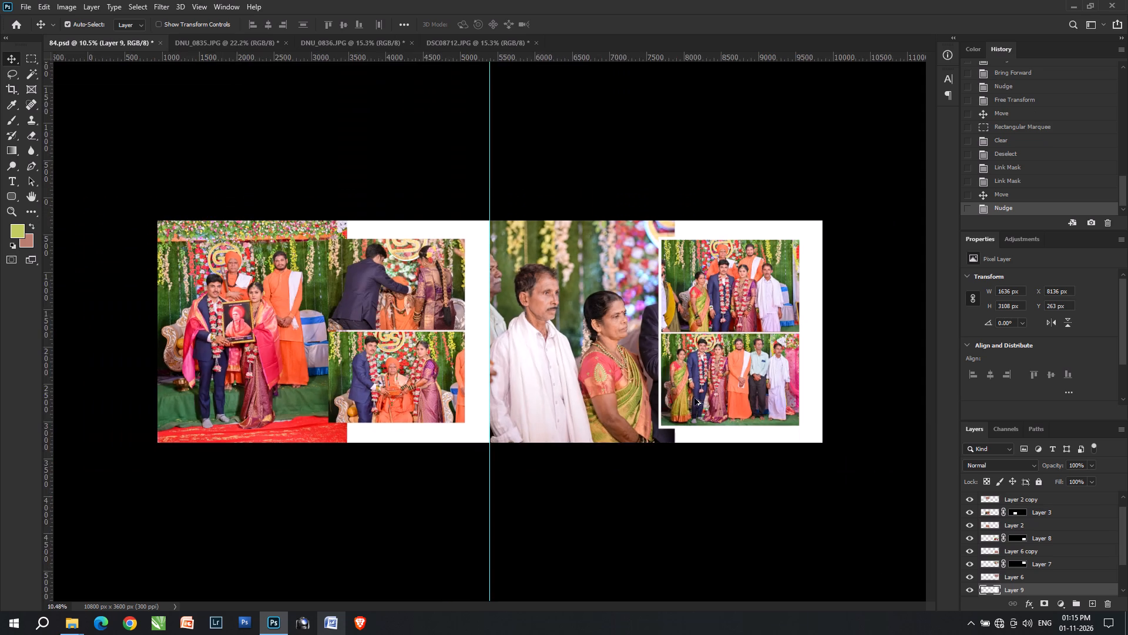
{"action": "scroll", "coordinate": [699, 398], "scroll_direction": "up", "scroll_amount": 3, "text": "alt"}
{"action": "key", "text": "space"}
{"action": "key", "text": "space"}
{"action": "key", "text": "space"}
{"action": "key", "text": "space"}
{"action": "key", "text": "space"}
{"action": "key", "text": "space"}
{"action": "key", "text": "space"}
{"action": "key", "text": "space"}
{"action": "key", "text": "space"}
{"action": "key", "text": "space"}
{"action": "key", "text": "space"}
{"action": "left_click_drag", "start_coordinate": [682, 402], "coordinate": [777, 496]}
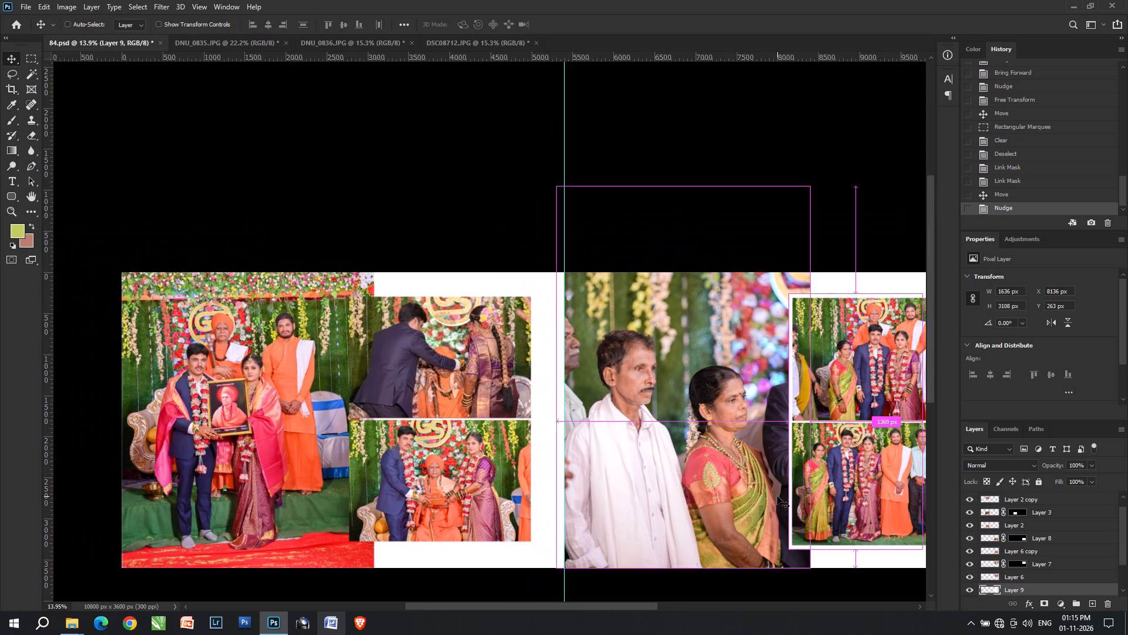
{"action": "key", "text": "ctrl+j"}
Move the border copy behind the left page's two framed photos with Free Transform, centred at about X 3530, Y 1786 px.
{"action": "key", "text": "ctrl+t"}
{"action": "left_click_drag", "start_coordinate": [855, 446], "coordinate": [443, 449], "text": "shift"}
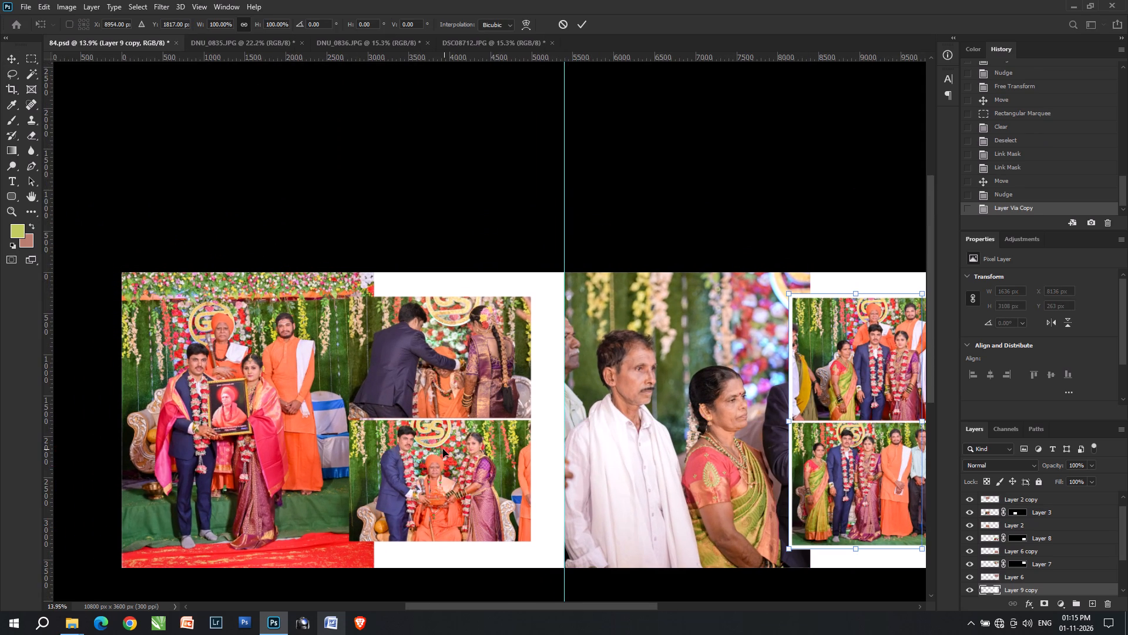
{"action": "left_click_drag", "start_coordinate": [443, 449], "coordinate": [412, 449], "text": "shift"}
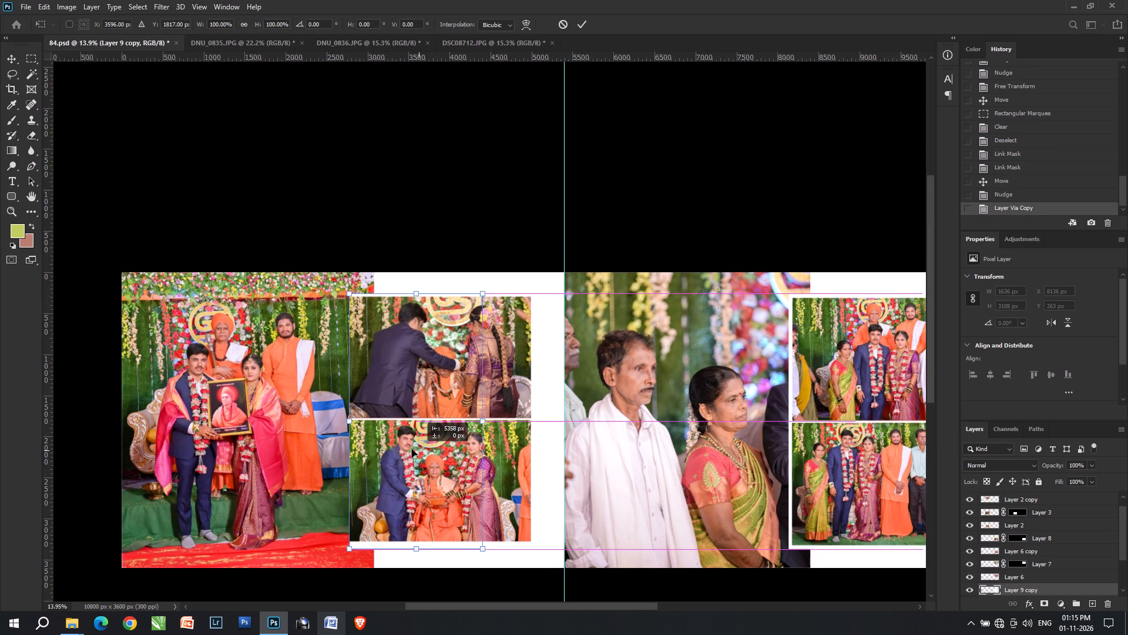
{"action": "left_click_drag", "start_coordinate": [412, 449], "coordinate": [407, 447], "text": "shift"}
{"action": "left_click", "coordinate": [413, 447]}
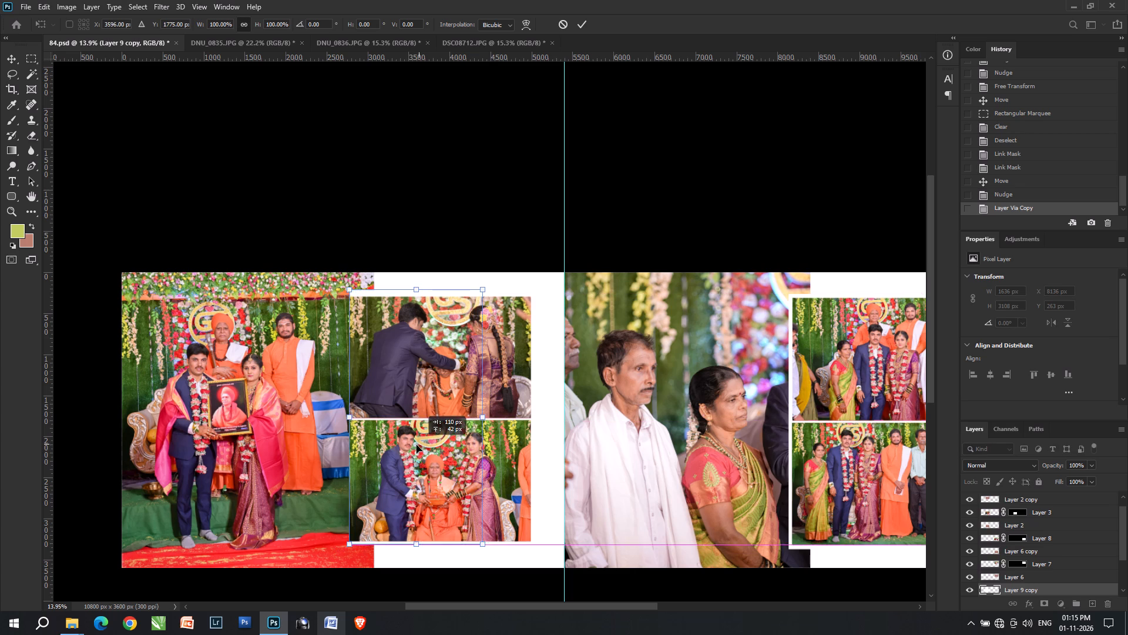
{"action": "key", "text": "Up"}
{"action": "key", "text": "Up"}
{"action": "key", "text": "Up"}
{"action": "key", "text": "Right"}
{"action": "key", "text": "Right"}
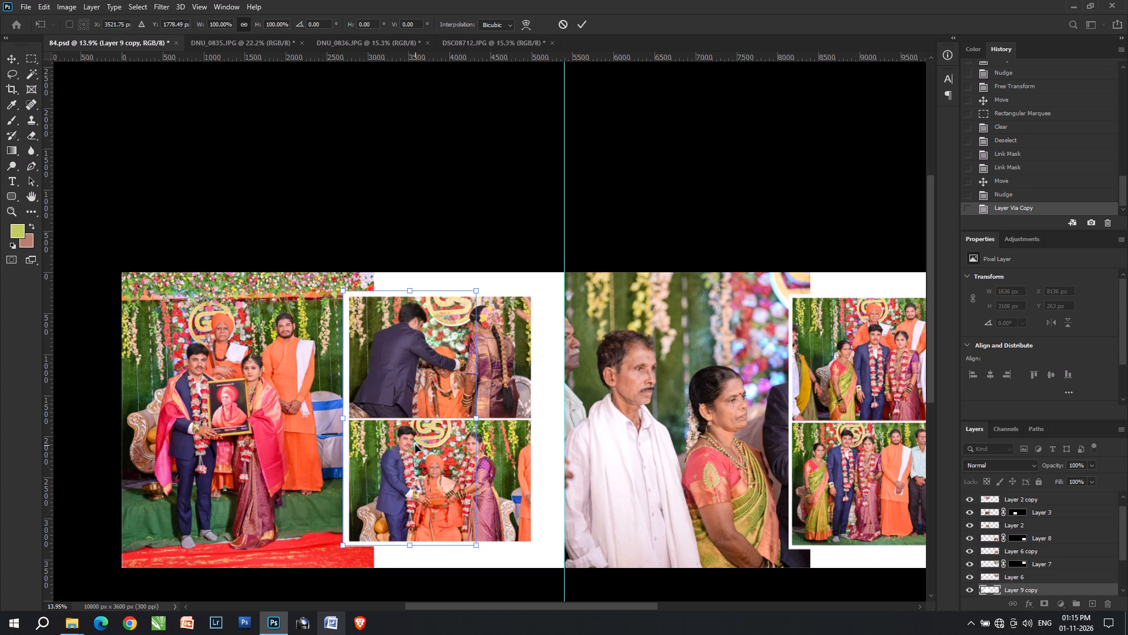
{"action": "key", "text": "Right"}
{"action": "key", "text": "Down"}
{"action": "key", "text": "Return"}
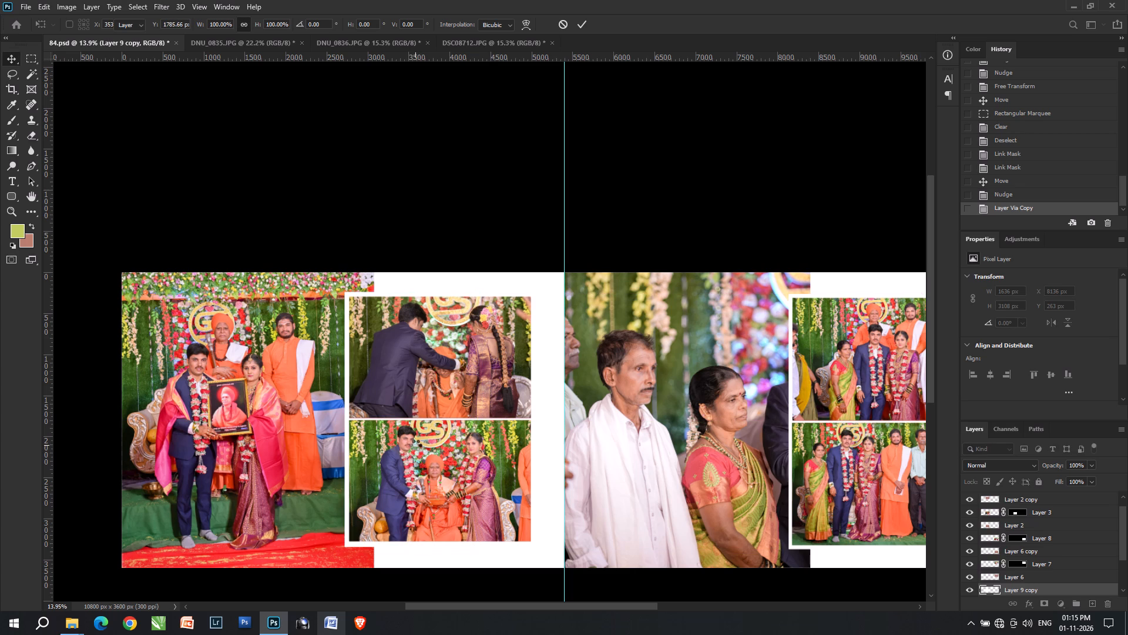
Nudge the border copy to about X 2717, Y 246 px to fine-tune the white edge beside the left page's frames.
{"action": "key", "text": "Right"}
{"action": "type", "text": "vv"}
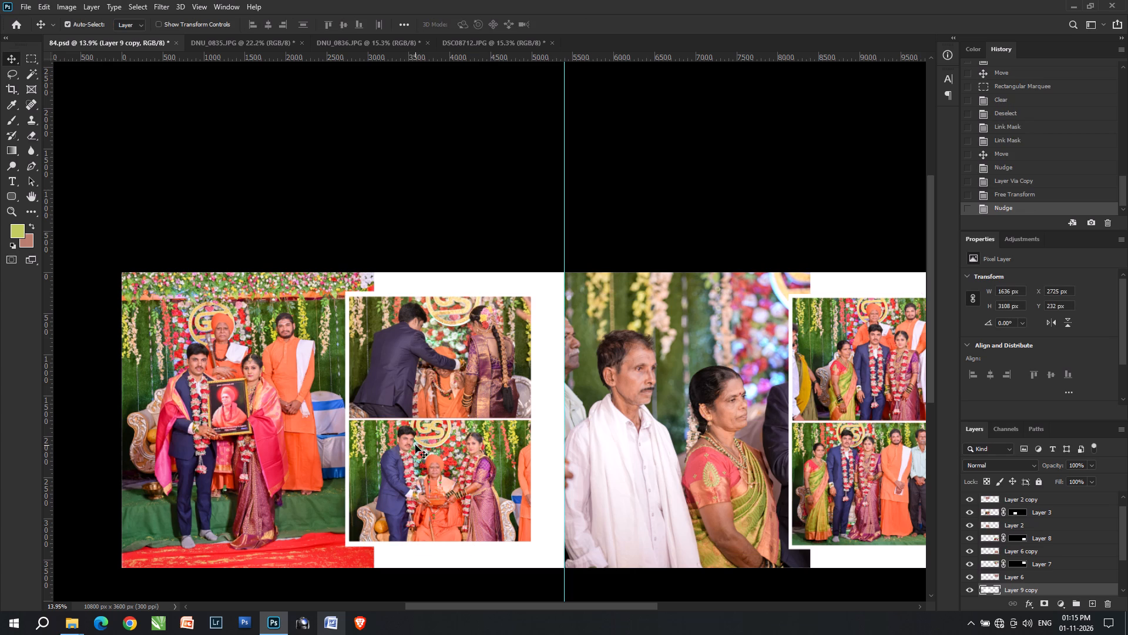
{"action": "key", "text": "Left"}
{"action": "key", "text": "Down"}
{"action": "key", "text": "Down"}
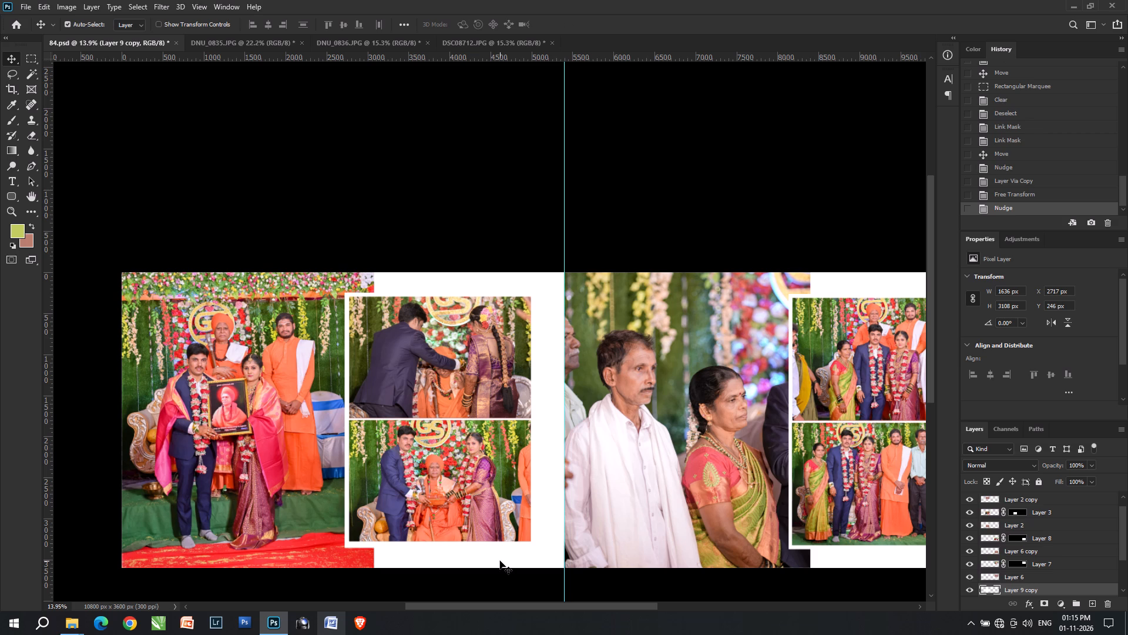
Deselect the border layer and save 84.psd.
{"action": "left_click", "coordinate": [500, 561]}
{"action": "key", "text": "ctrl+s"}
{"action": "key", "text": "ctrl+s"}
{"action": "key", "text": "ctrl+s"}
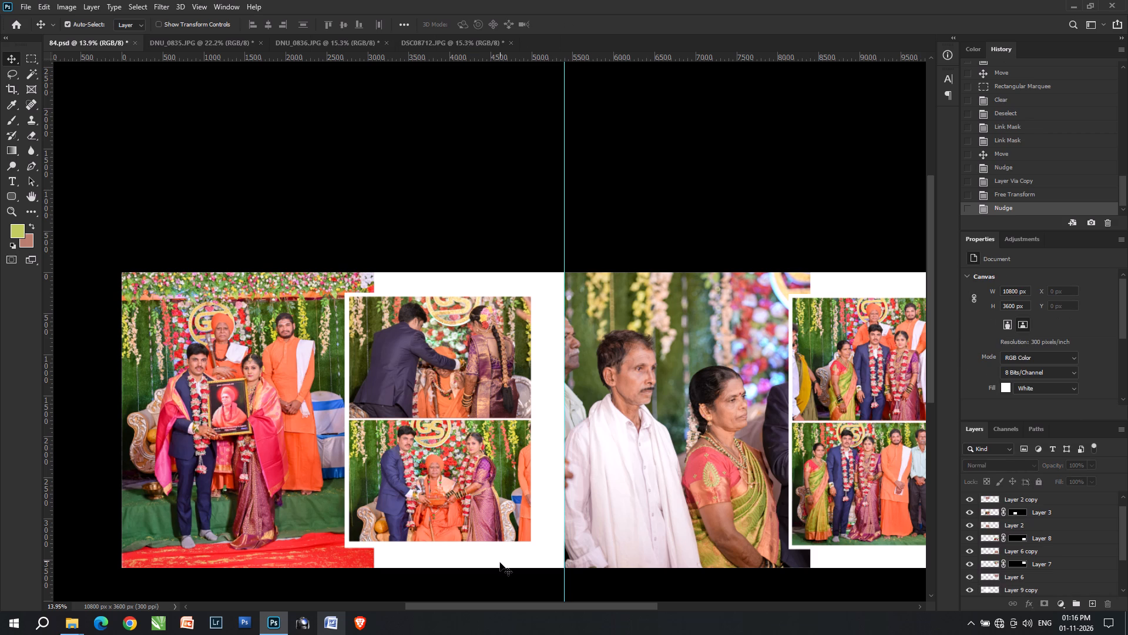
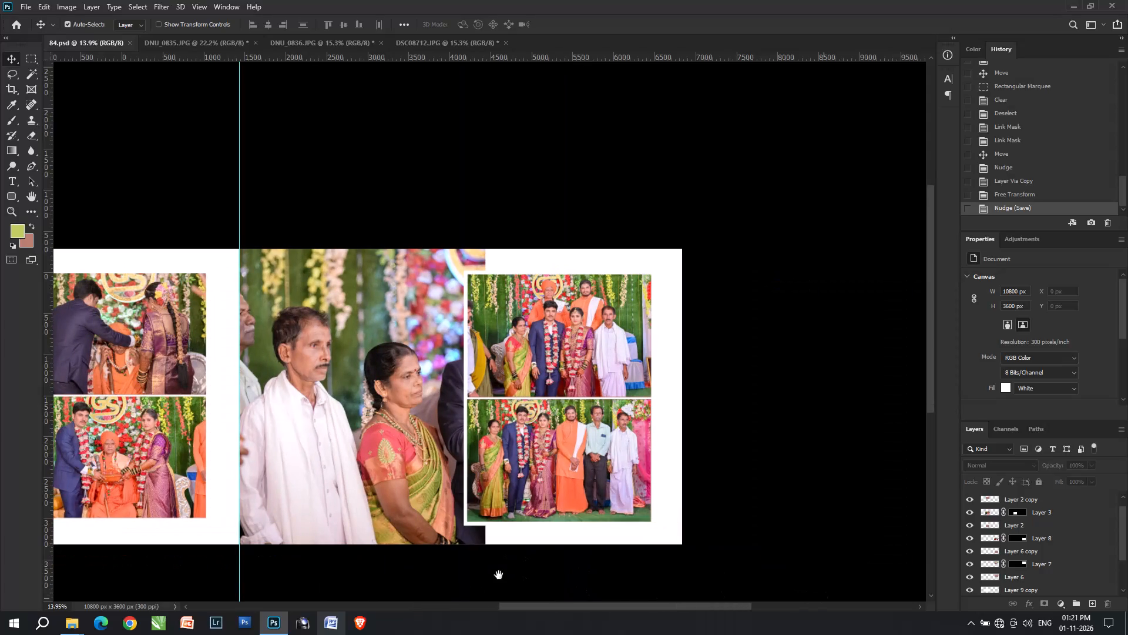
Scale the right page's two framed group photos with their white border to about 91.24% using Free Transform, narrowing them from their outer left edge.
{"action": "key", "text": "v"}
{"action": "left_click_drag", "start_coordinate": [537, 560], "coordinate": [536, 369]}
{"action": "key", "text": "ctrl+t"}
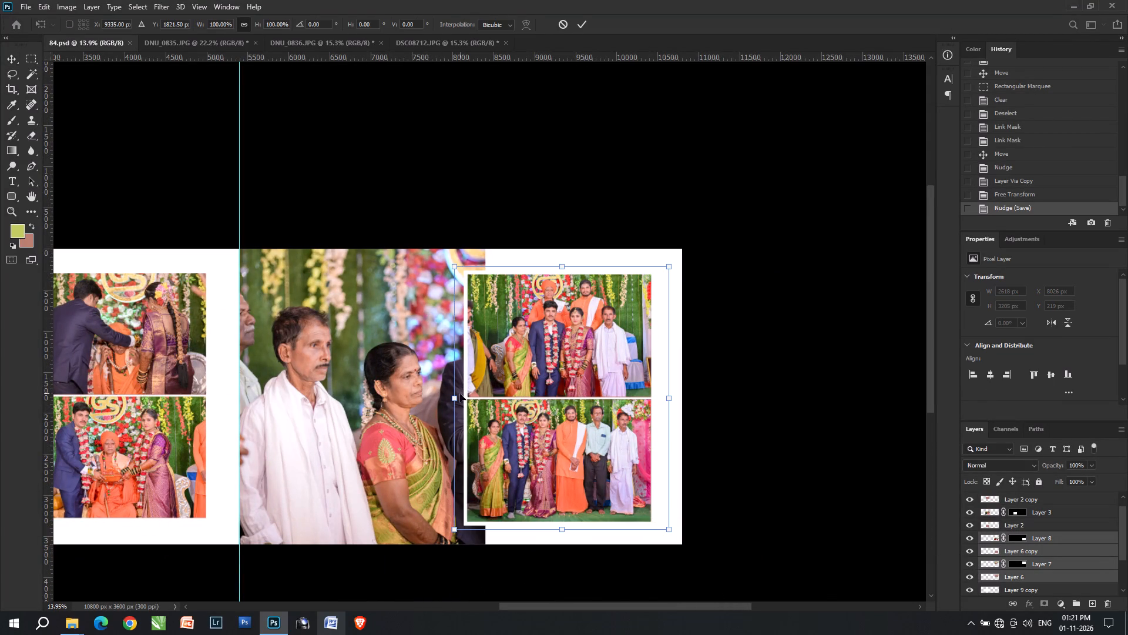
{"action": "left_click_drag", "start_coordinate": [455, 395], "coordinate": [474, 395]}
{"action": "key", "text": "Return"}
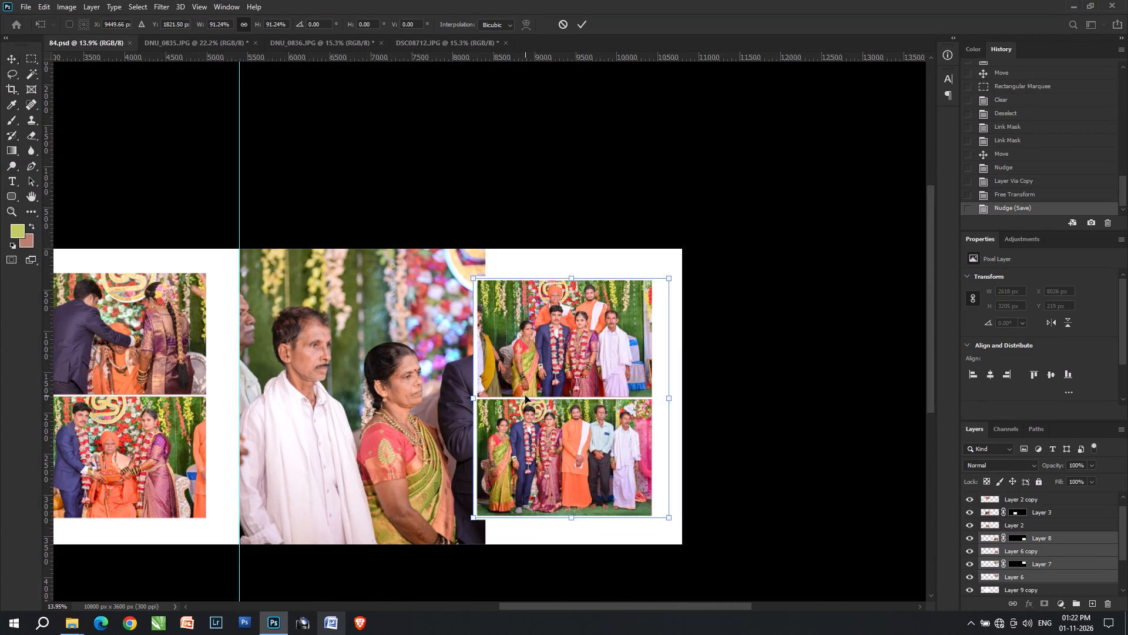
{"action": "type", "text": "vv"}
Select the large couple photo on the right page, Layer 5.
{"action": "key", "text": "space"}
{"action": "key", "text": "space"}
{"action": "key", "text": "space"}
{"action": "key", "text": "space"}
{"action": "key", "text": "space"}
{"action": "key", "text": "space"}
{"action": "key", "text": "space"}
{"action": "key", "text": "space"}
{"action": "key", "text": "space"}
{"action": "key", "text": "space"}
{"action": "key", "text": "space"}
{"action": "key", "text": "space"}
{"action": "key", "text": "space"}
{"action": "key", "text": "space"}
{"action": "key", "text": "space"}
{"action": "key", "text": "space"}
{"action": "key", "text": "space"}
{"action": "key", "text": "space"}
{"action": "key", "text": "space"}
{"action": "key", "text": "space"}
{"action": "left_click_drag", "start_coordinate": [392, 416], "coordinate": [536, 393]}
{"action": "left_click", "coordinate": [454, 389]}
Switch to File Explorer and open the torn-paper image png_20230623_130606_0000.png from E: > adding > masks > mask in Photoshop.
{"action": "key", "text": "alt+Tab"}
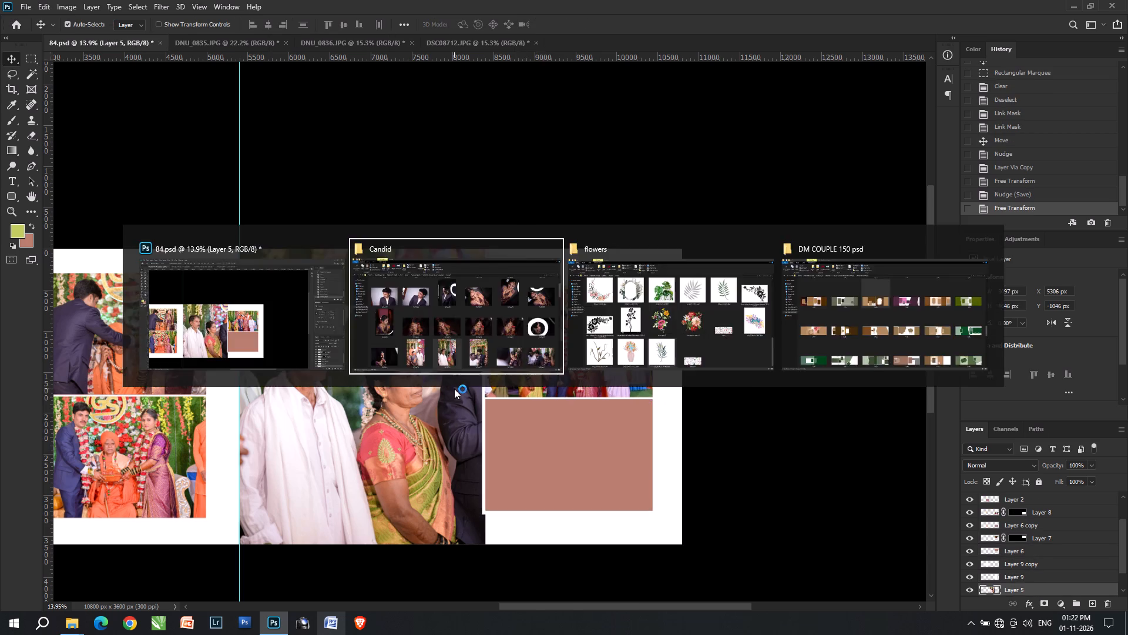
{"action": "key", "text": "alt+Tab"}
{"action": "key", "text": "alt+Tab"}
{"action": "key", "text": "alt+Tab"}
{"action": "key", "text": "alt+Tab"}
{"action": "key", "text": "alt+Tab"}
{"action": "key", "text": "alt+Tab"}
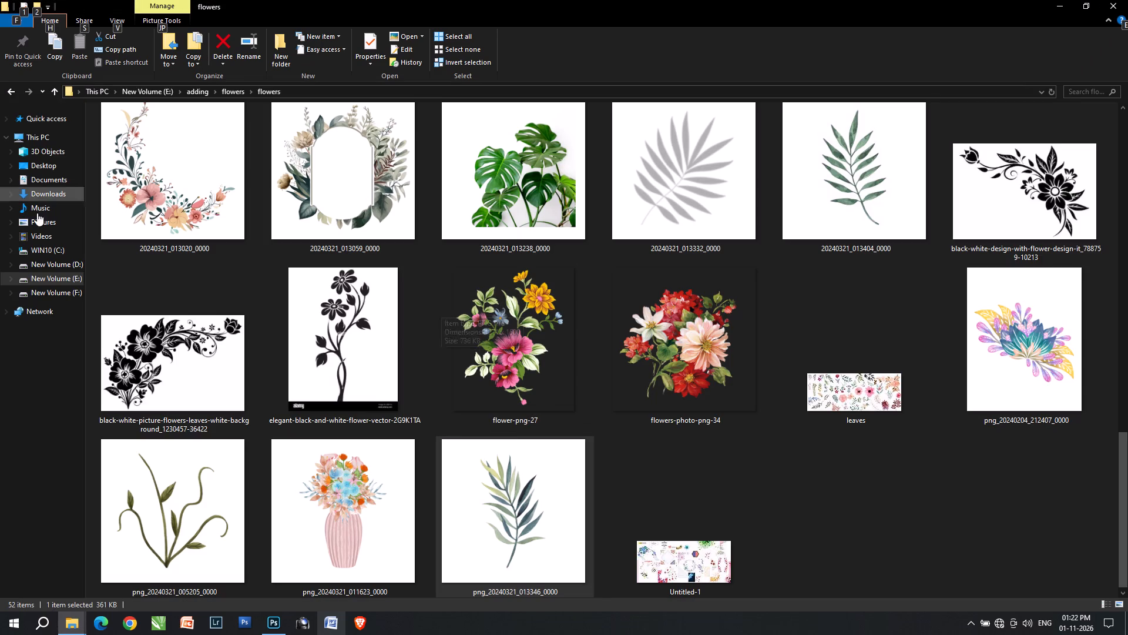
{"action": "left_click", "coordinate": [64, 276]}
{"action": "double_click", "coordinate": [214, 180]}
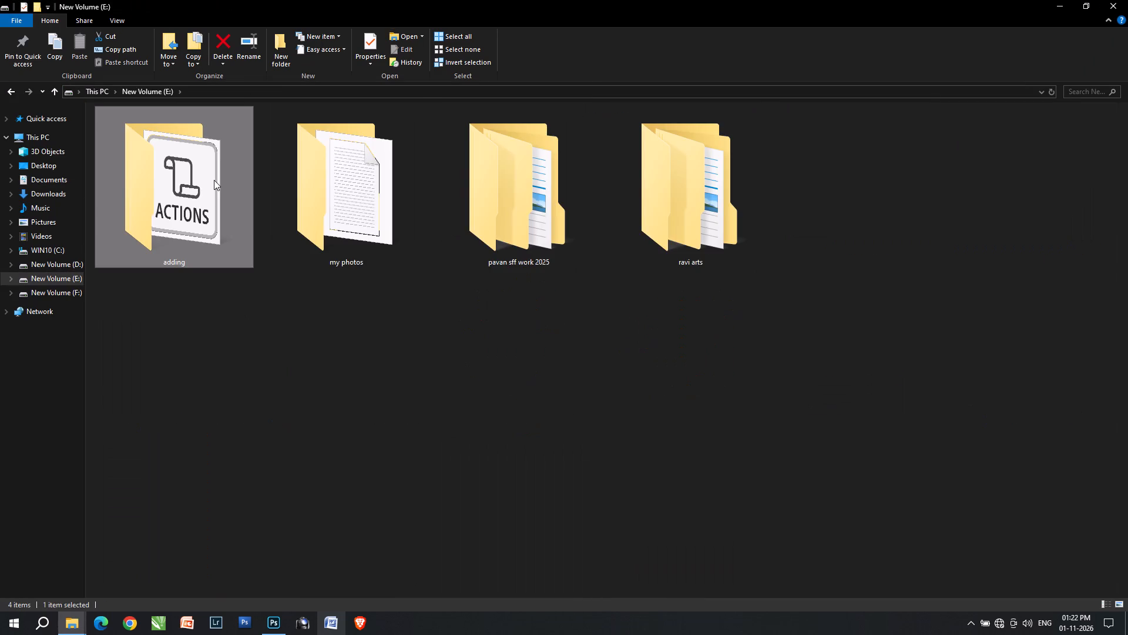
{"action": "double_click", "coordinate": [517, 346]}
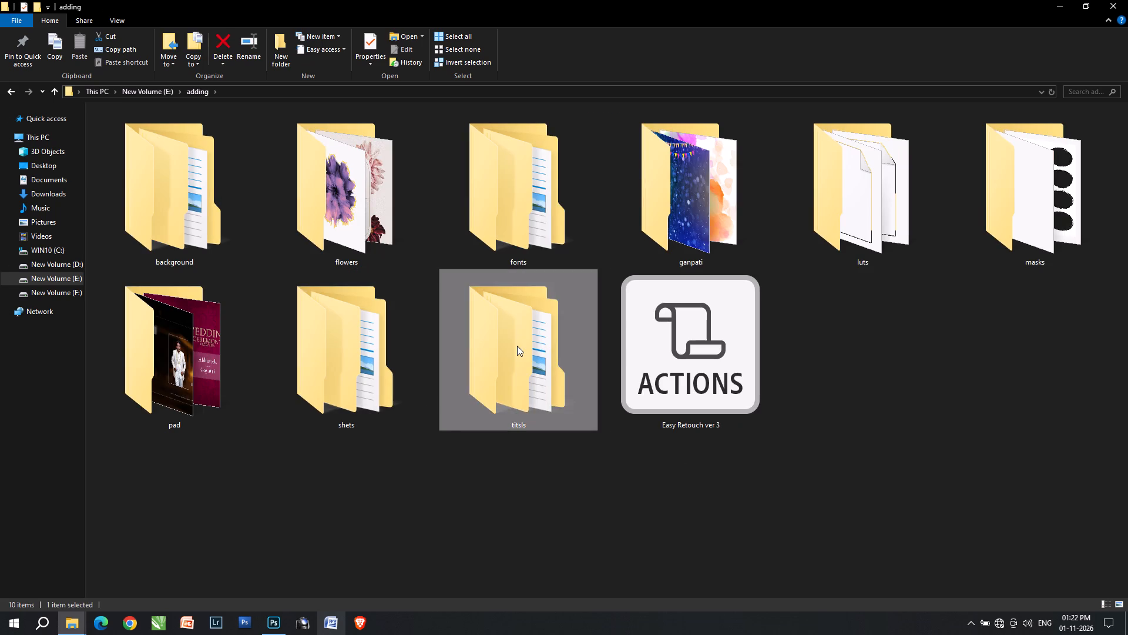
{"action": "left_click", "coordinate": [394, 189]}
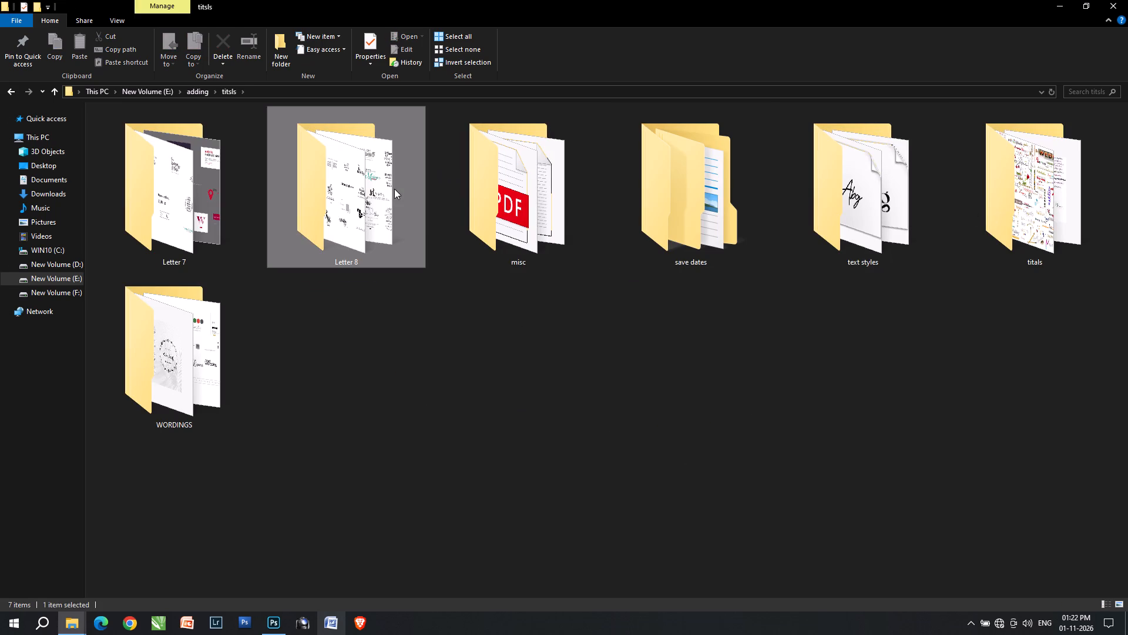
{"action": "key", "text": "BackSpace"}
{"action": "double_click", "coordinate": [1045, 225]}
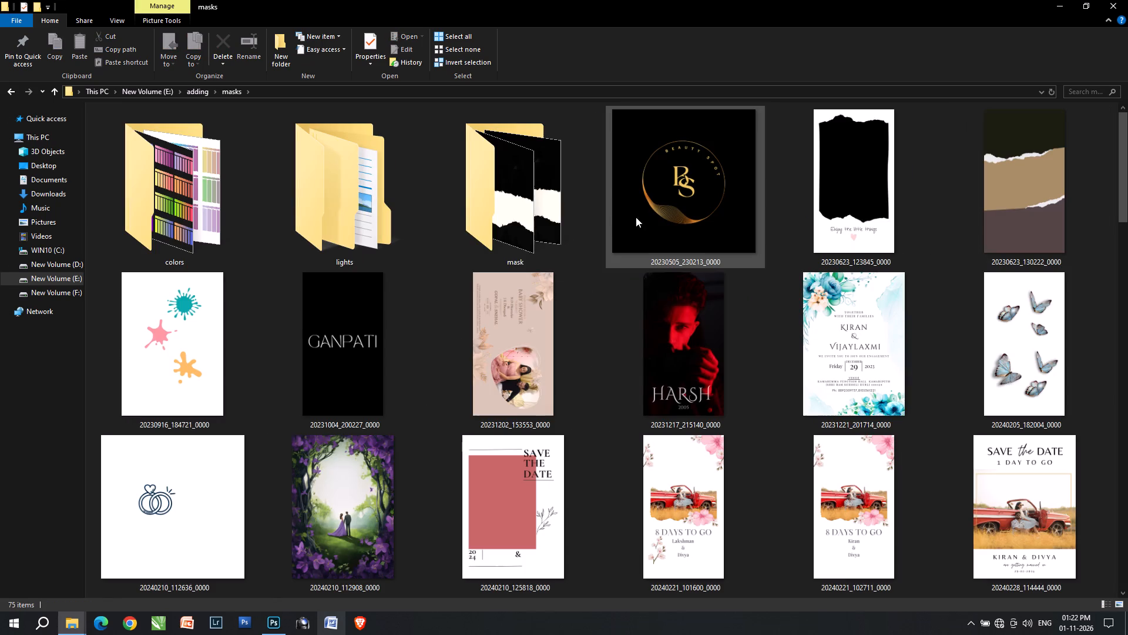
{"action": "double_click", "coordinate": [523, 215]}
{"action": "left_click_drag", "start_coordinate": [503, 522], "coordinate": [675, 0]}
{"action": "key", "text": "alt+Tab"}
{"action": "key", "text": "alt+Tab"}
{"action": "key", "text": "alt+Tab"}
{"action": "left_click", "coordinate": [675, 0]}
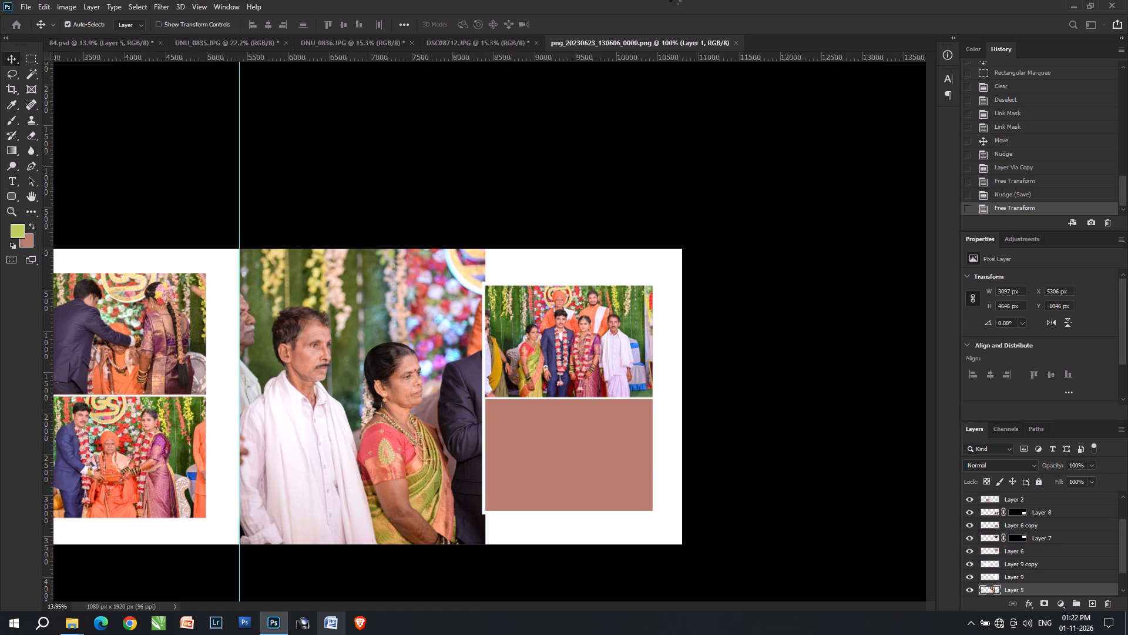
Select the black area above the torn white band with the Magic Wand, cut it, and close the PNG without saving.
{"action": "key", "text": "w"}
{"action": "left_click", "coordinate": [537, 213]}
{"action": "key", "text": "ctrl+x"}
{"action": "key", "text": "ctrl+w"}
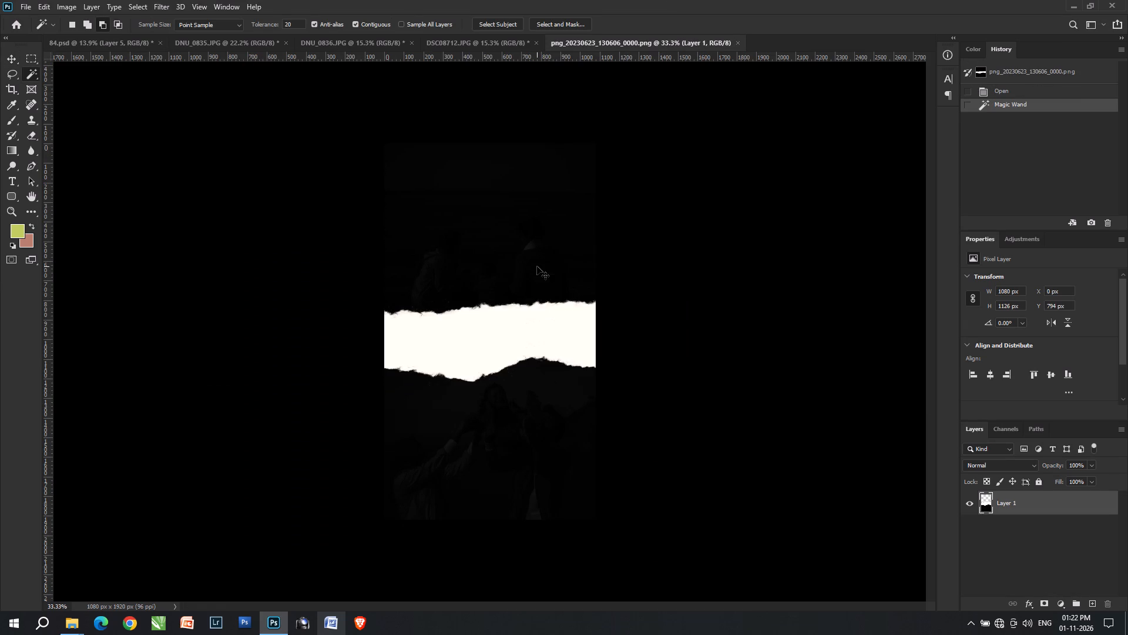
{"action": "key", "text": "Tab"}
{"action": "key", "text": "backslash"}
{"action": "key", "text": "Return"}
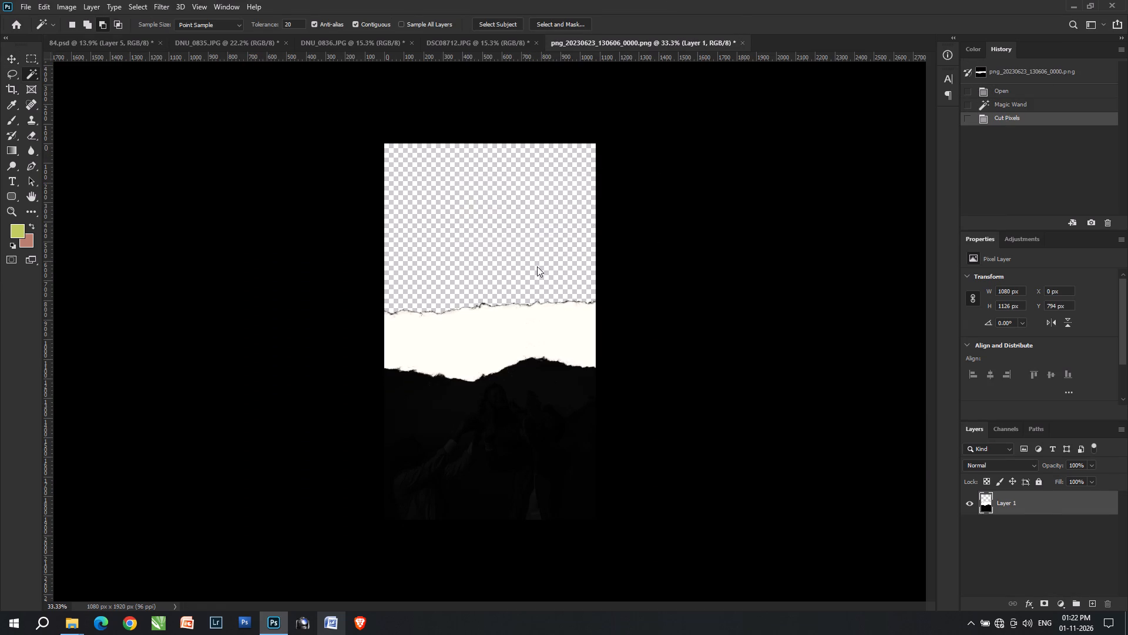
Paste the cut torn shape above the large photo, rotate it 90° clockwise and scale it to about 453.89% along the photo's right edge.
{"action": "key", "text": "v"}
{"action": "key", "text": "v"}
{"action": "right_click", "coordinate": [598, 433]}
{"action": "left_click_drag", "start_coordinate": [609, 447], "coordinate": [623, 442]}
{"action": "key", "text": "ctrl+v"}
{"action": "key", "text": "ctrl+t"}
{"action": "key", "text": "space"}
{"action": "key", "text": "space"}
{"action": "key", "text": "space"}
{"action": "key", "text": "space"}
{"action": "key", "text": "space"}
{"action": "key", "text": "space"}
{"action": "key", "text": "space"}
{"action": "left_click_drag", "start_coordinate": [639, 429], "coordinate": [331, 400]}
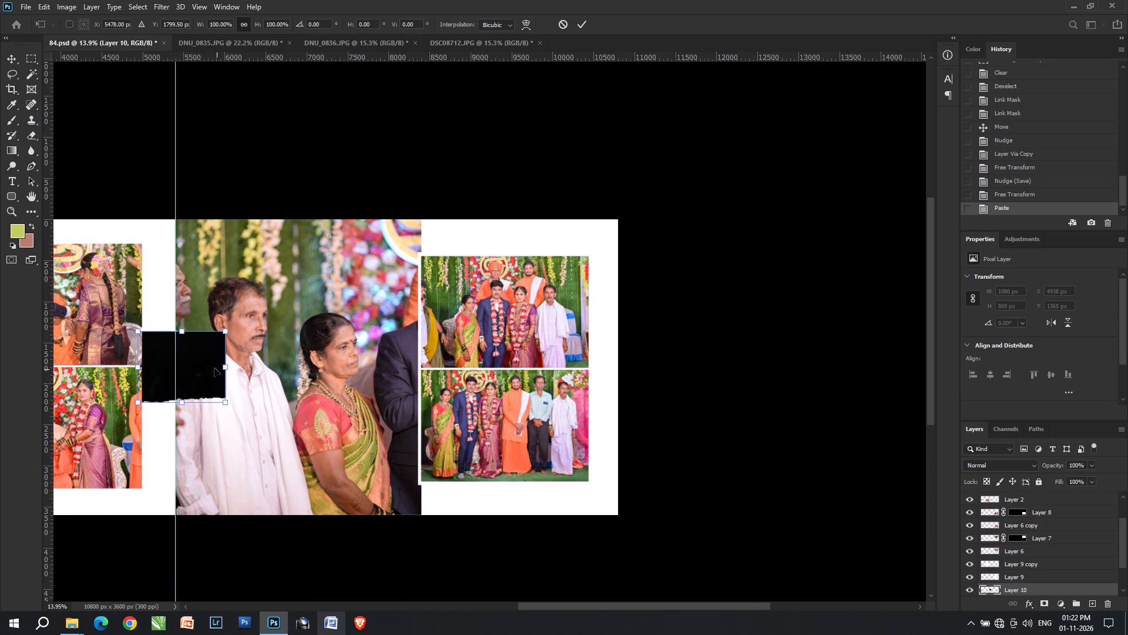
{"action": "left_click_drag", "start_coordinate": [224, 369], "coordinate": [645, 372]}
{"action": "right_click", "coordinate": [299, 375]}
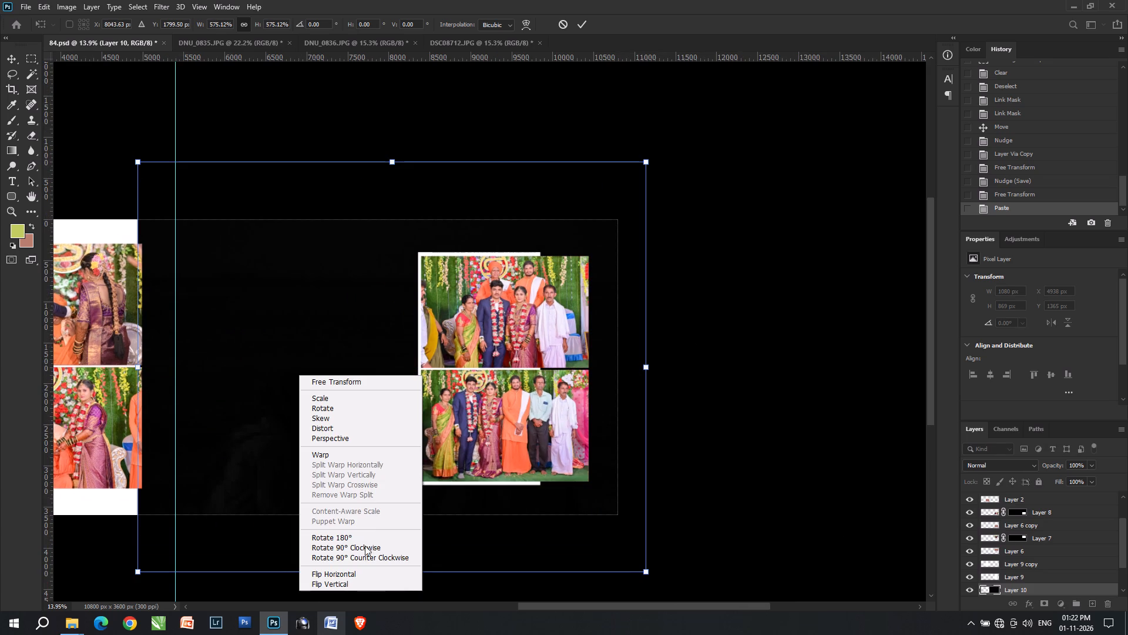
{"action": "left_click", "coordinate": [364, 553]}
{"action": "right_click", "coordinate": [196, 369]}
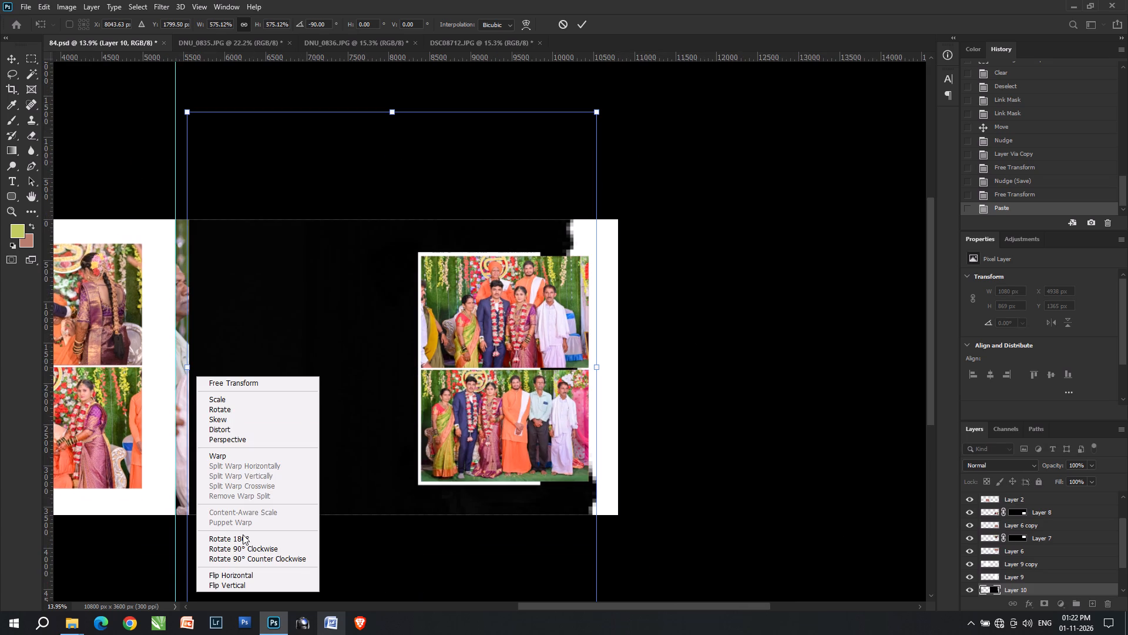
{"action": "left_click", "coordinate": [239, 537]}
{"action": "left_click_drag", "start_coordinate": [189, 365], "coordinate": [204, 366]}
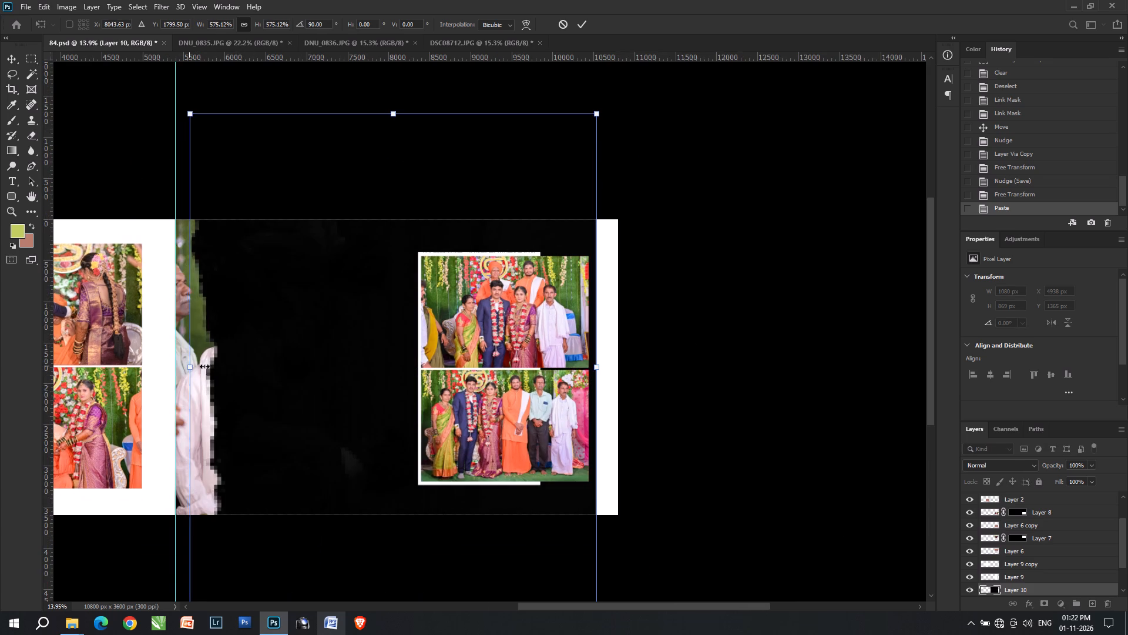
{"action": "left_click_drag", "start_coordinate": [204, 366], "coordinate": [276, 352]}
{"action": "left_click_drag", "start_coordinate": [364, 384], "coordinate": [474, 369]}
{"action": "key", "text": "backslash"}
{"action": "key", "text": "Return"}
{"action": "key", "text": "space"}
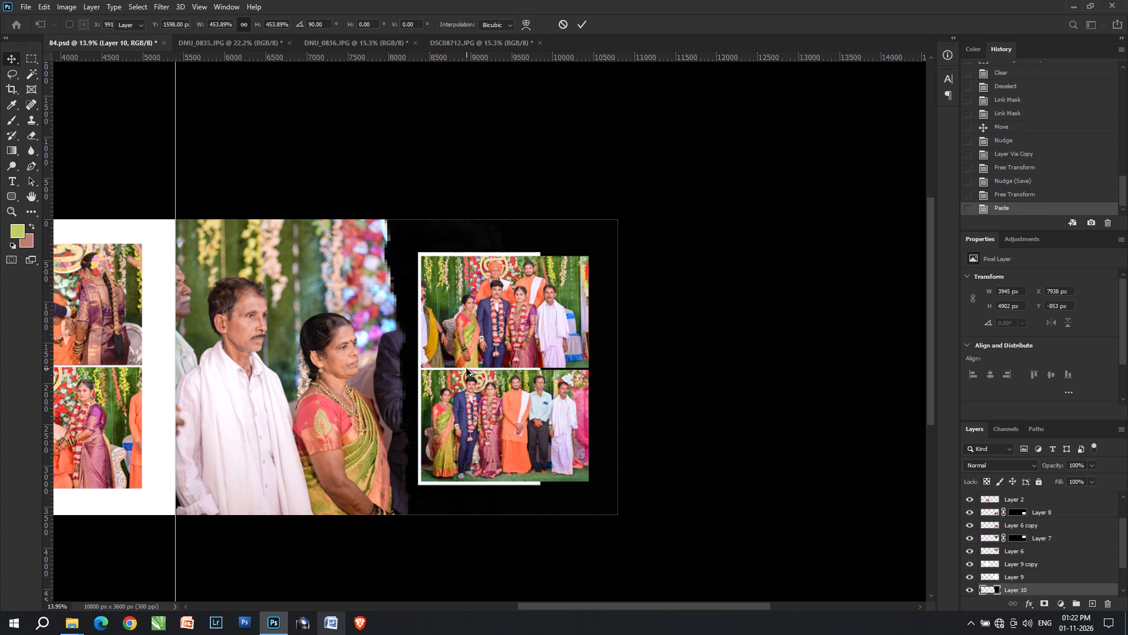
Turn the black torn shape on Layer 10 white with Hue/Saturation, reusing the last settings.
{"action": "key", "text": "ctrl+alt+u"}
{"action": "key", "text": "Return"}
{"action": "key", "text": "v"}
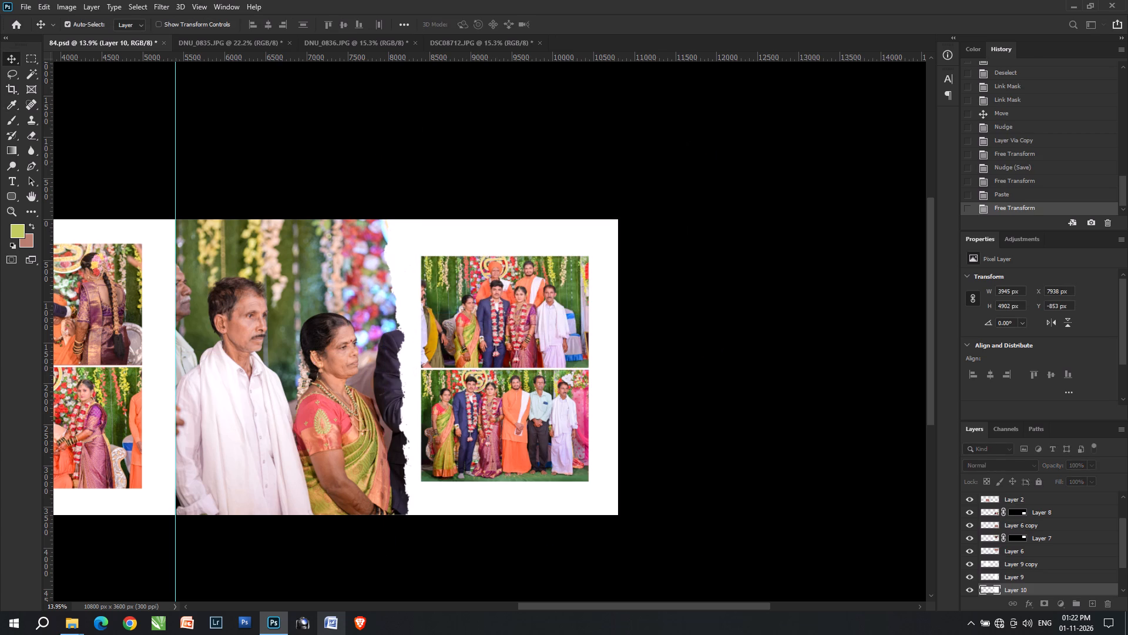
{"action": "key", "text": "v"}
Rotate the white torn shape about 2.98° and shift it to about X 9982 px with Free Transform.
{"action": "key", "text": "ctrl+t"}
{"action": "type", "text": "vvv"}
{"action": "key", "text": "v"}
{"action": "key", "text": "v"}
{"action": "key", "text": "v"}
{"action": "left_click_drag", "start_coordinate": [774, 379], "coordinate": [775, 392]}
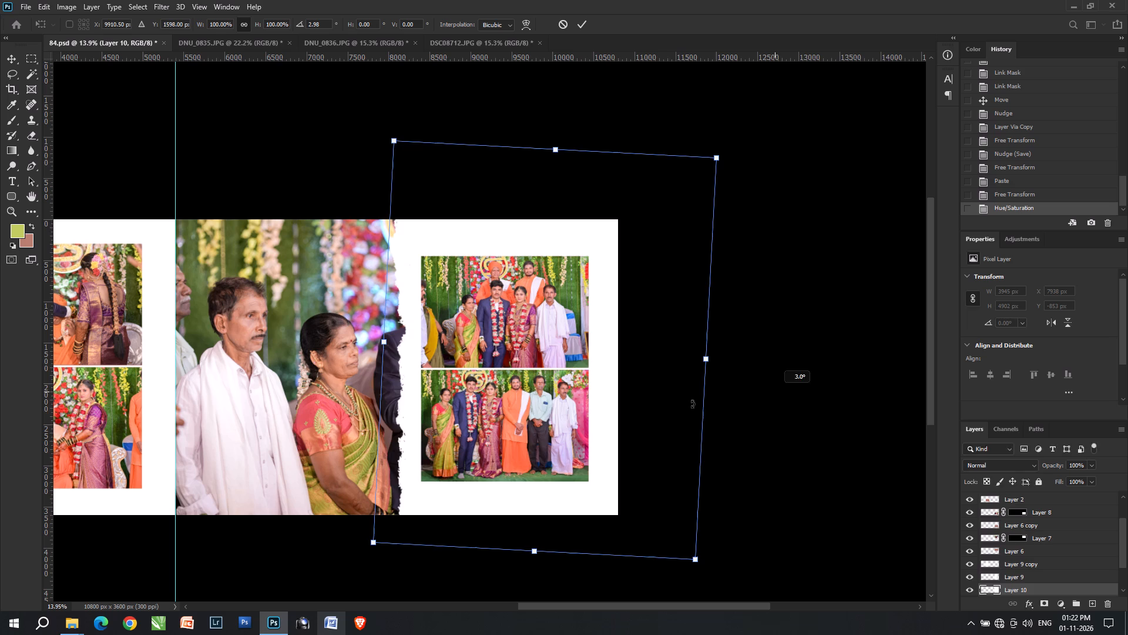
{"action": "left_click_drag", "start_coordinate": [674, 406], "coordinate": [680, 405], "text": "shift"}
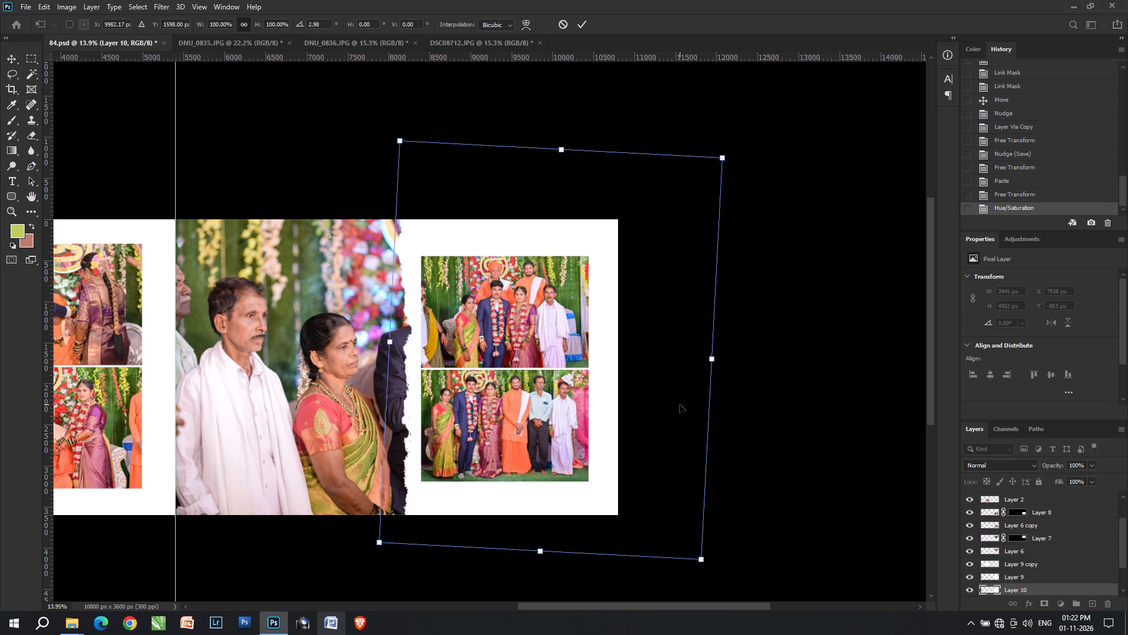
{"action": "key", "text": "Return"}
{"action": "type", "text": "vv"}
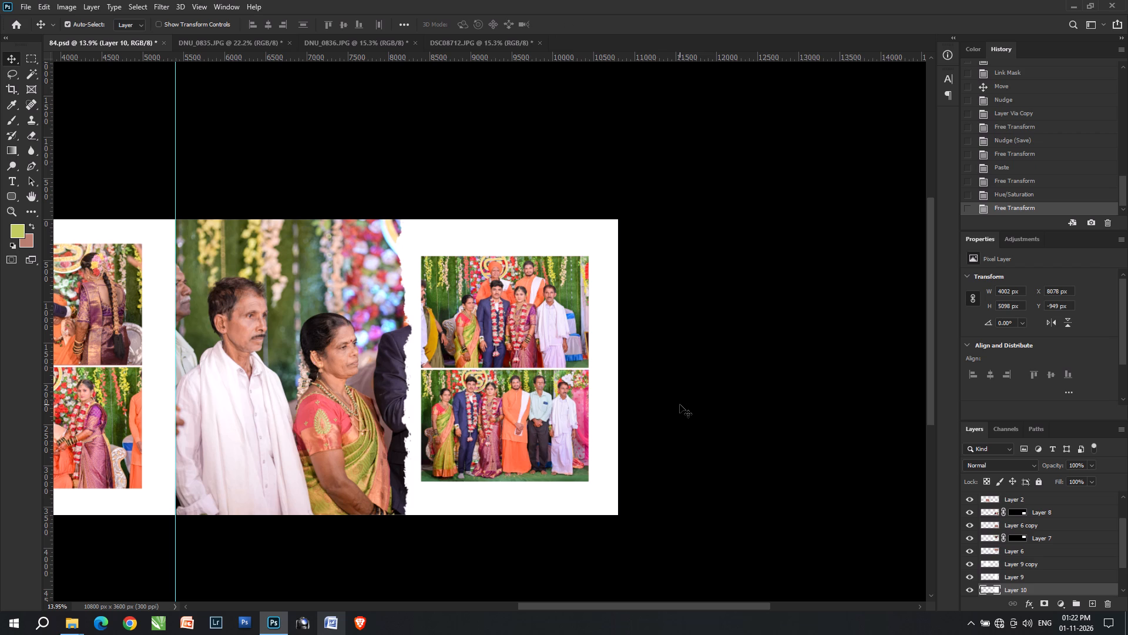
{"action": "key", "text": "v"}
{"action": "key", "text": "v"}
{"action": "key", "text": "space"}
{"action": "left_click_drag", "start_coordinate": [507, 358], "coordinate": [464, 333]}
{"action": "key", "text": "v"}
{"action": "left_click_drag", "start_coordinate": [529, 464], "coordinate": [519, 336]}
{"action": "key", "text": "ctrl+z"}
Move the right page's two framed group photos and their border, without the torn shape, to about X 8345, Y 364 px.
{"action": "left_click_drag", "start_coordinate": [508, 542], "coordinate": [481, 227]}
{"action": "left_click", "coordinate": [497, 469], "text": "shift"}
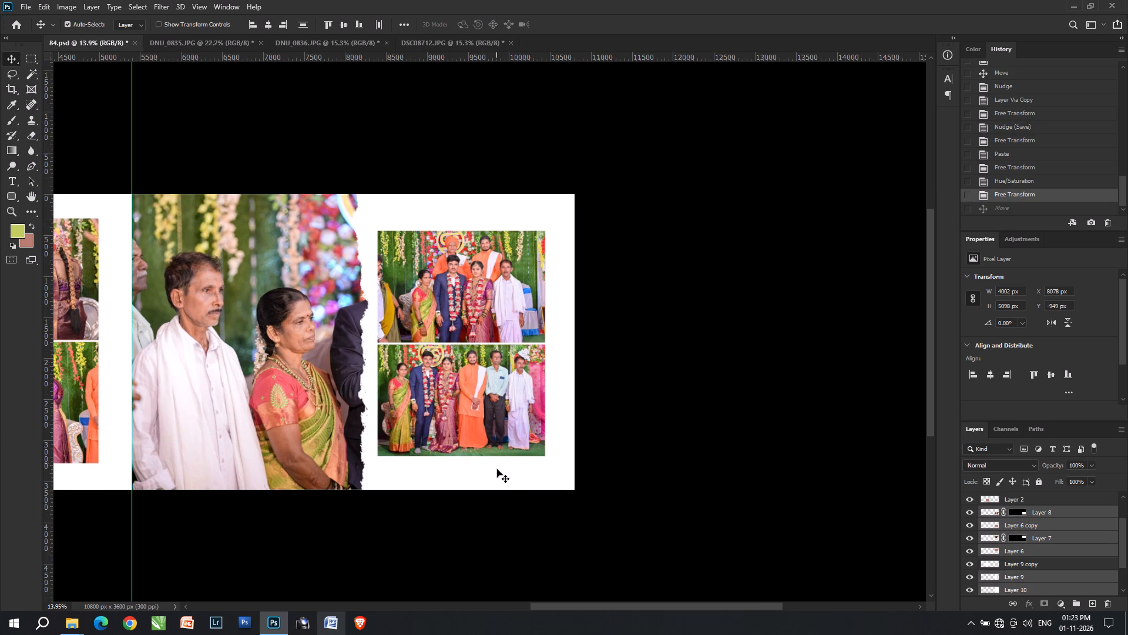
{"action": "key", "text": "Right"}
{"action": "key", "text": "Right"}
{"action": "key", "text": "Right"}
{"action": "key", "text": "Right"}
{"action": "key", "text": "Right"}
{"action": "key", "text": "Right"}
{"action": "key", "text": "Right"}
{"action": "key", "text": "Right"}
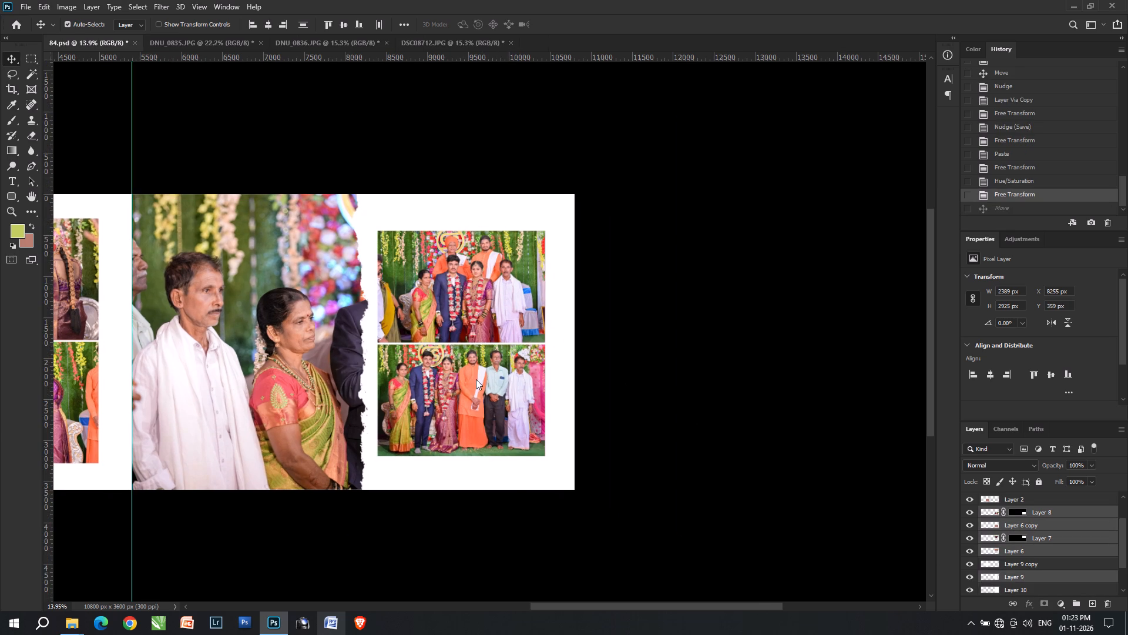
{"action": "left_click", "coordinate": [479, 379]}
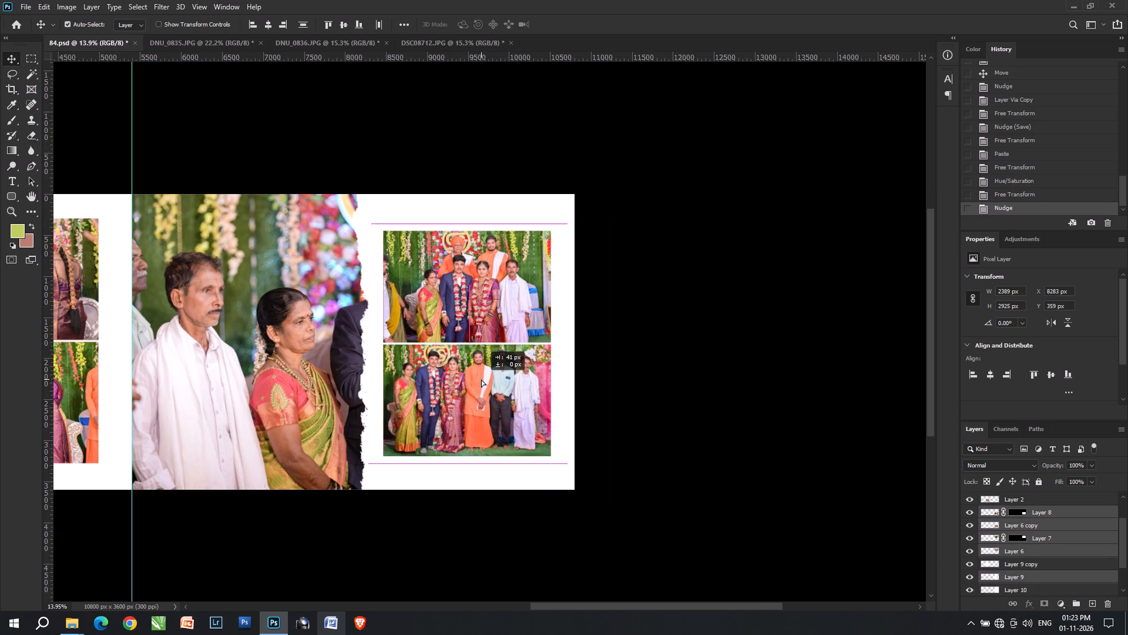
{"action": "key", "text": "Down"}
{"action": "key", "text": "Down"}
{"action": "key", "text": "Down"}
{"action": "key", "text": "Down"}
{"action": "key", "text": "space"}
{"action": "key", "text": "space"}
{"action": "key", "text": "space"}
{"action": "left_click_drag", "start_coordinate": [370, 375], "coordinate": [588, 370]}
{"action": "key", "text": "Right"}
{"action": "key", "text": "Right"}
{"action": "key", "text": "Up"}
{"action": "key", "text": "Right"}
{"action": "key", "text": "Up"}
Deselect the framed photo layers and save 84.psd.
{"action": "left_click", "coordinate": [634, 537]}
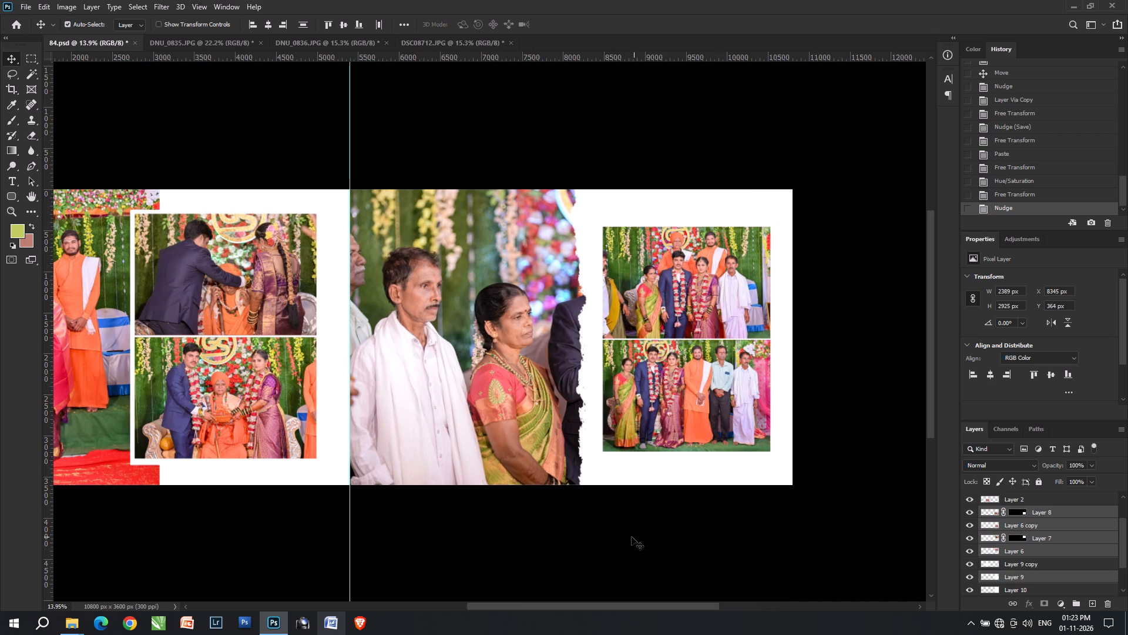
{"action": "key", "text": "ctrl+s"}
{"action": "key", "text": "ctrl+s"}
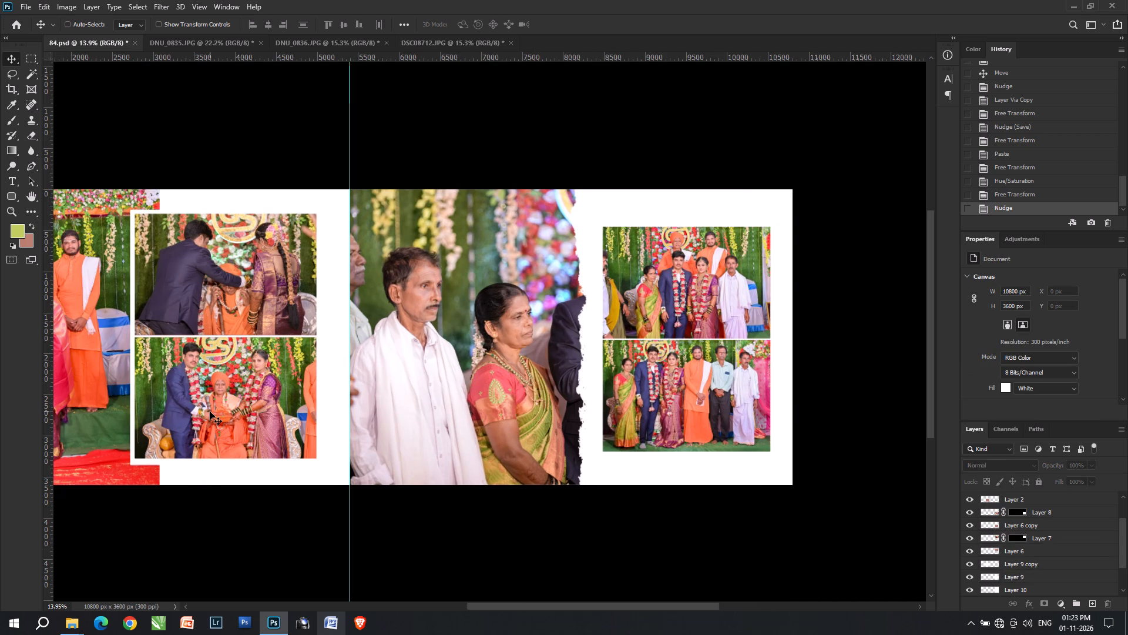
{"action": "left_click", "coordinate": [437, 557]}
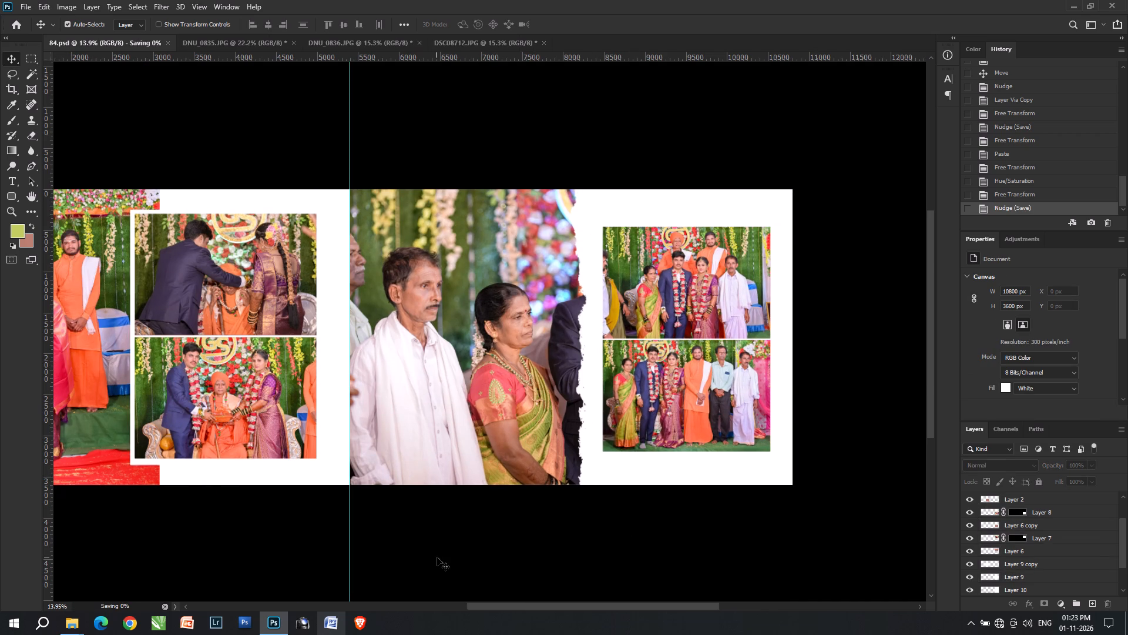
Switch to File Explorer and open the album template 1 (34).psd from the DM COUPLE 150 psd folder in Photoshop.
{"action": "key", "text": "alt+Tab"}
{"action": "key", "text": "alt+Tab"}
{"action": "key", "text": "alt+Tab"}
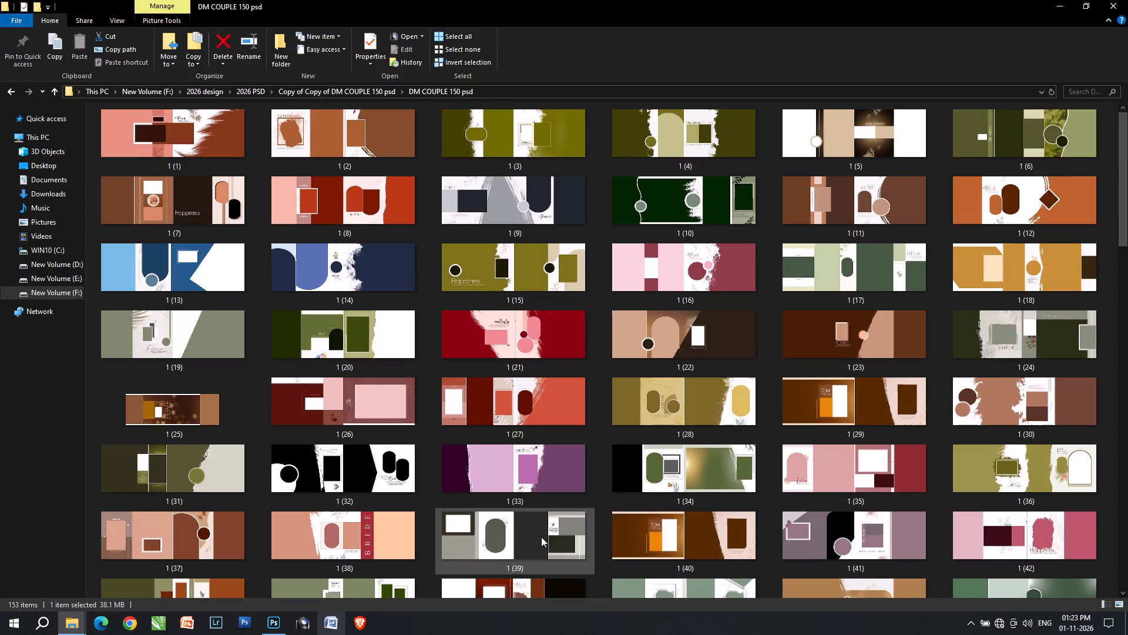
{"action": "left_click_drag", "start_coordinate": [653, 472], "coordinate": [518, 0]}
{"action": "key", "text": "alt+Tab"}
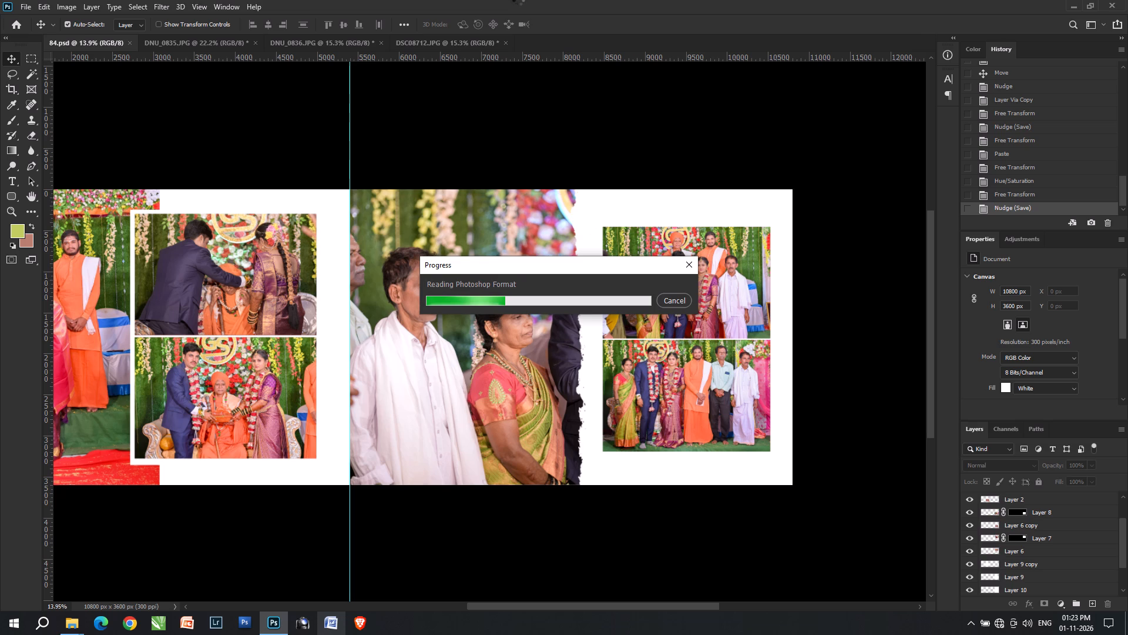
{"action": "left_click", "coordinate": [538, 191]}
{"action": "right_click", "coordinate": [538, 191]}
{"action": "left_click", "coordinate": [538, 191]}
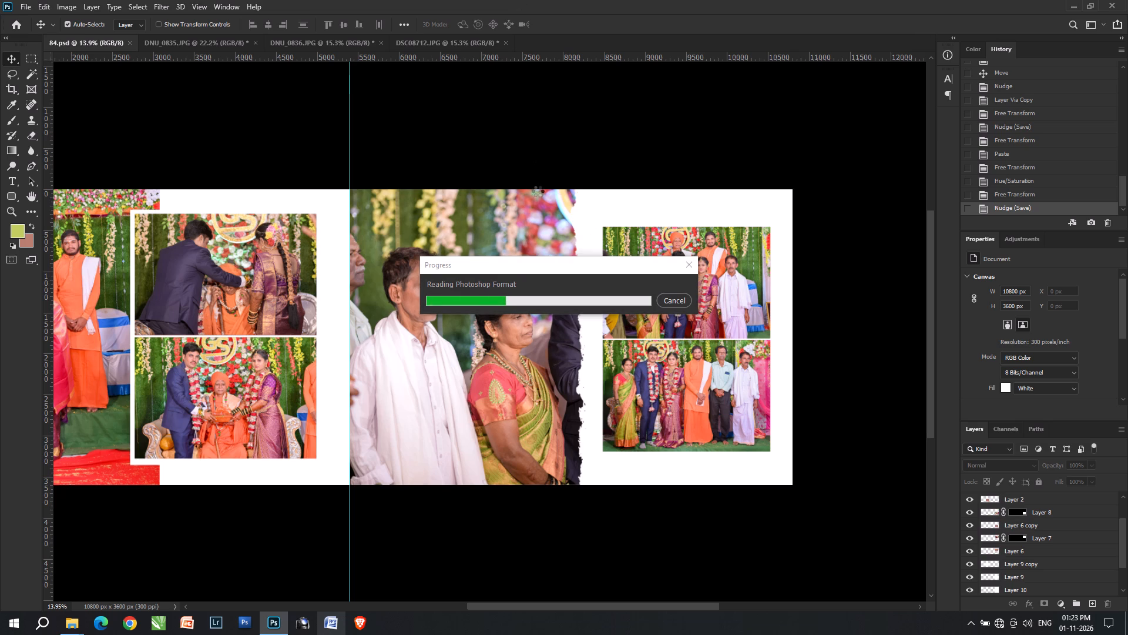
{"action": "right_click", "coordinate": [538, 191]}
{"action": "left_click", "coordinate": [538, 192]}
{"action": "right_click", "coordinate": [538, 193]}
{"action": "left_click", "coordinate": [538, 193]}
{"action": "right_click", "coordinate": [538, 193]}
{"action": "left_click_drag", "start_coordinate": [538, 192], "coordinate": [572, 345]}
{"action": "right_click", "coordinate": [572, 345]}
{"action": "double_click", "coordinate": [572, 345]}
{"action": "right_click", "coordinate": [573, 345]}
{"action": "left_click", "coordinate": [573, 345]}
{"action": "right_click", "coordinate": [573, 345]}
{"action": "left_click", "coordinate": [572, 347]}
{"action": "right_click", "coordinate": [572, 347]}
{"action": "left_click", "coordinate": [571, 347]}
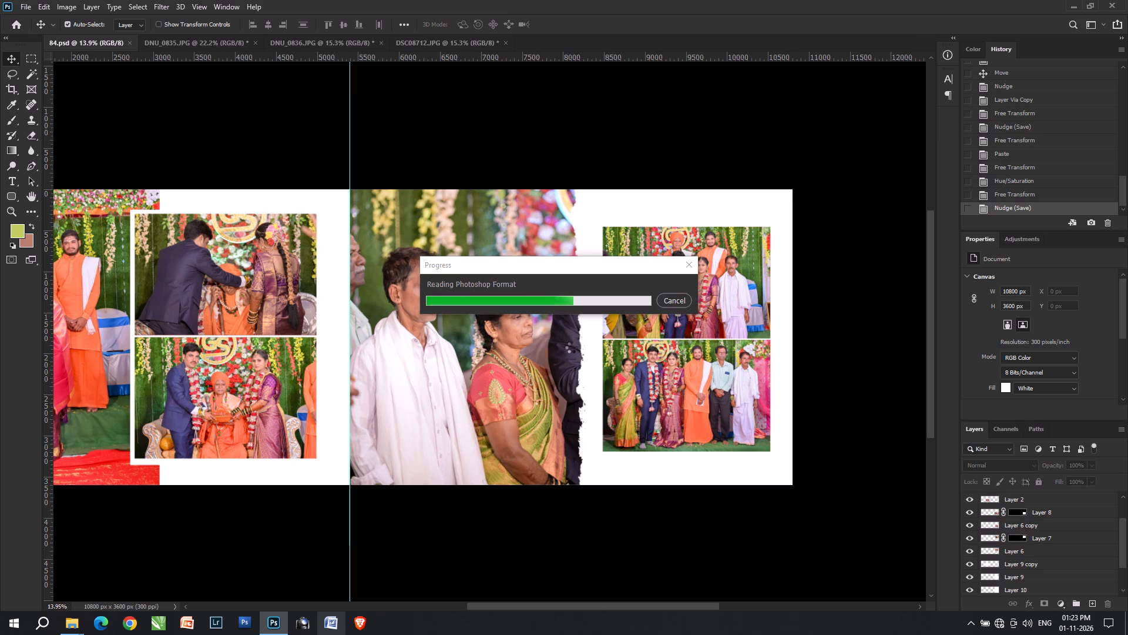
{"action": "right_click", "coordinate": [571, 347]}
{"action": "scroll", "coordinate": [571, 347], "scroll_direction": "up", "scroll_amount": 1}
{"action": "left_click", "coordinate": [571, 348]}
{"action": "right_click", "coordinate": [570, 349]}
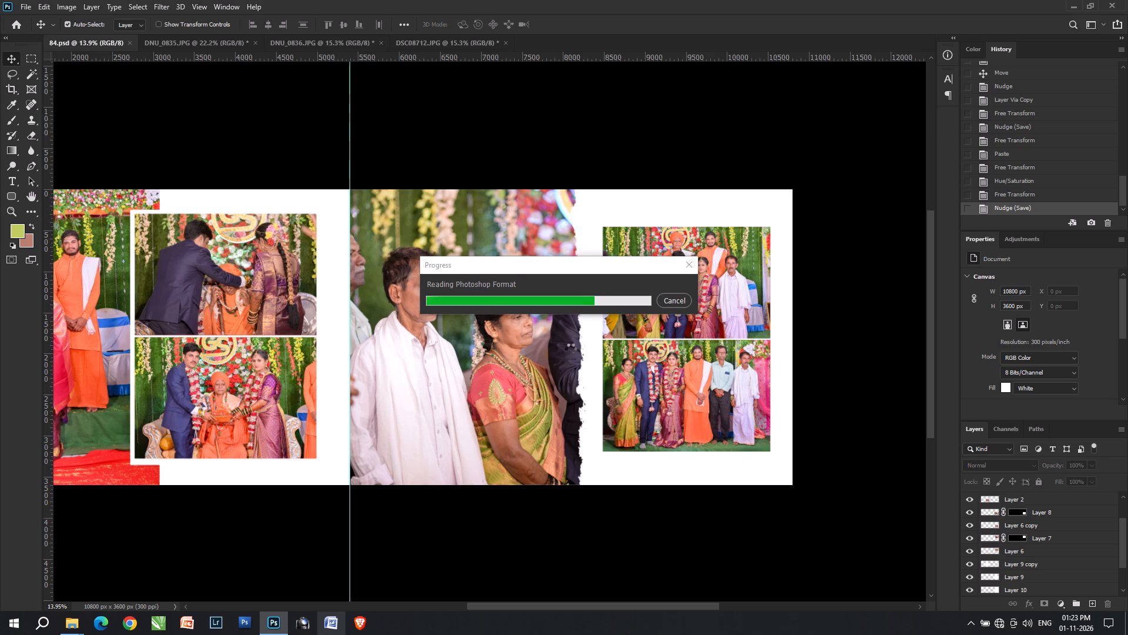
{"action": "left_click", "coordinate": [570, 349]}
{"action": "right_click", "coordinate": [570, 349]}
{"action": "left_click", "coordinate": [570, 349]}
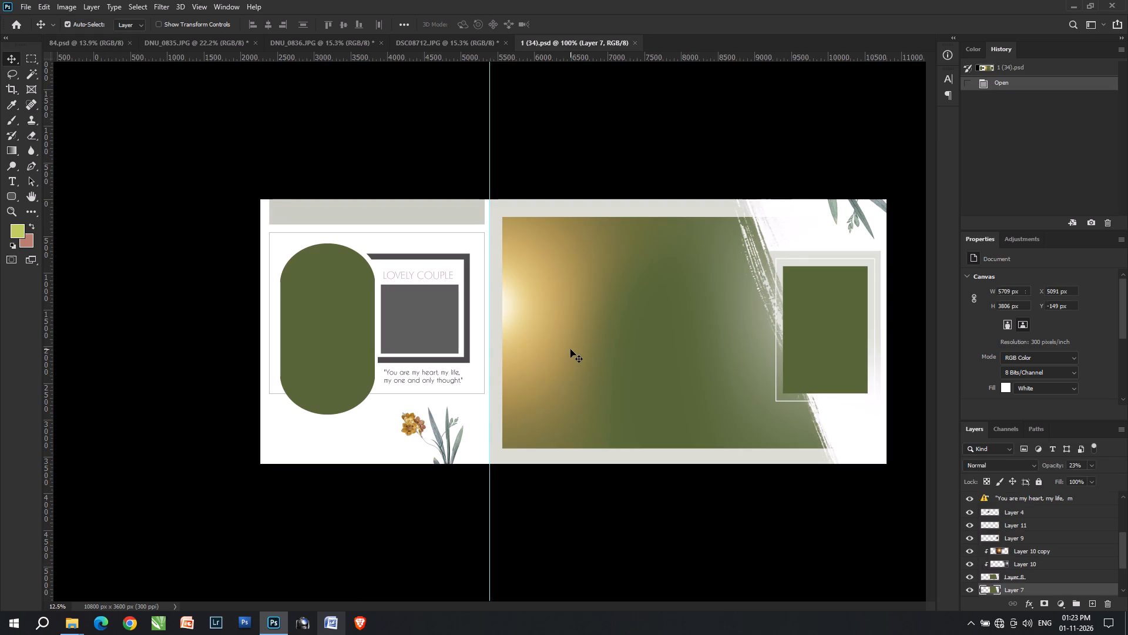
Copy the LOVELY COUPLE text layer from 1 (34).psd into 84.psd, below the left page's framed photos at about X 4072, Y 3407 px.
{"action": "key", "text": "space"}
{"action": "key", "text": "space"}
{"action": "key", "text": "space"}
{"action": "key", "text": "space"}
{"action": "key", "text": "space"}
{"action": "key", "text": "space"}
{"action": "key", "text": "space"}
{"action": "key", "text": "space"}
{"action": "key", "text": "space"}
{"action": "key", "text": "space"}
{"action": "key", "text": "space"}
{"action": "key", "text": "space"}
{"action": "key", "text": "space"}
{"action": "key", "text": "space"}
{"action": "key", "text": "space"}
{"action": "key", "text": "space"}
{"action": "scroll", "coordinate": [423, 377], "scroll_direction": "up", "scroll_amount": 5}
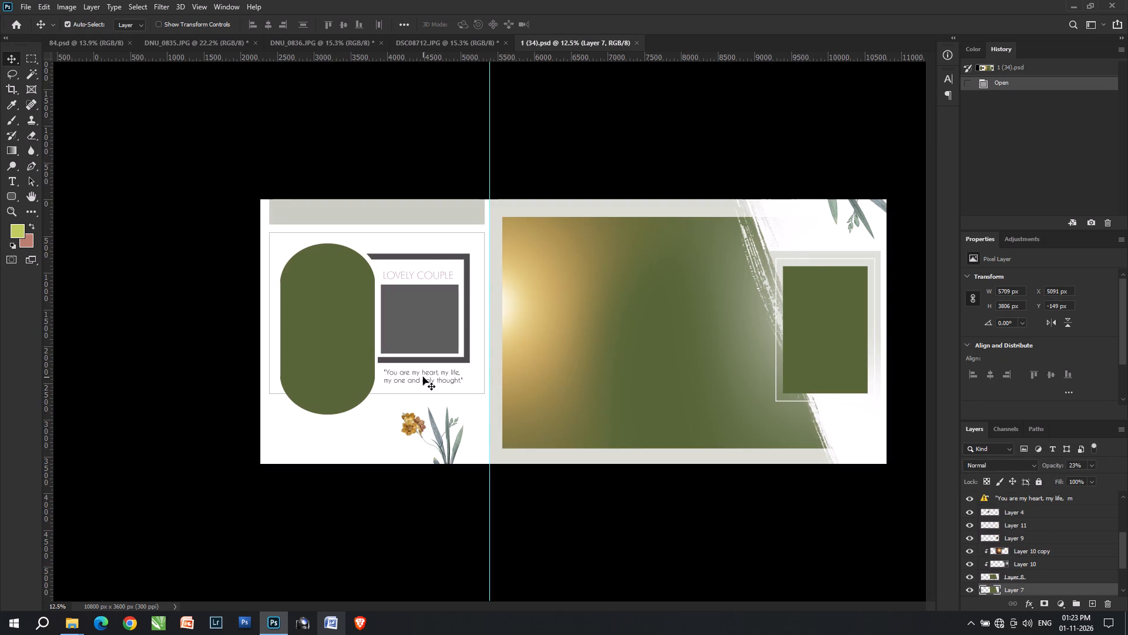
{"action": "scroll", "coordinate": [429, 270], "scroll_direction": "up", "scroll_amount": 2}
{"action": "scroll", "coordinate": [428, 275], "scroll_direction": "up", "scroll_amount": 3, "text": "alt"}
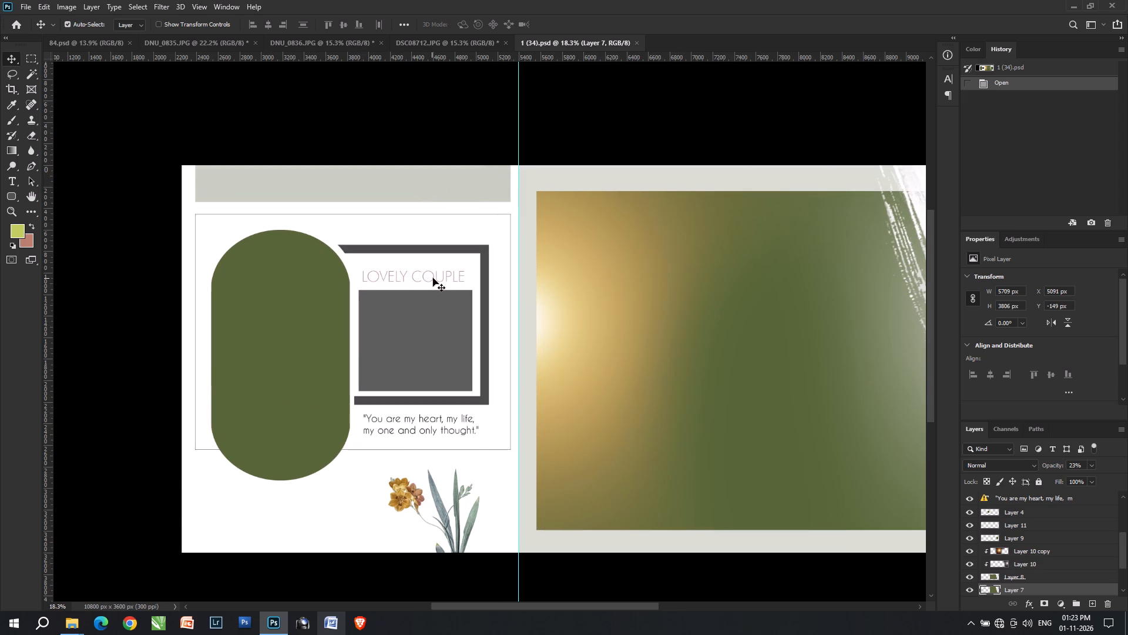
{"action": "left_click_drag", "start_coordinate": [433, 278], "coordinate": [394, 252]}
{"action": "key", "text": "ctrl+z"}
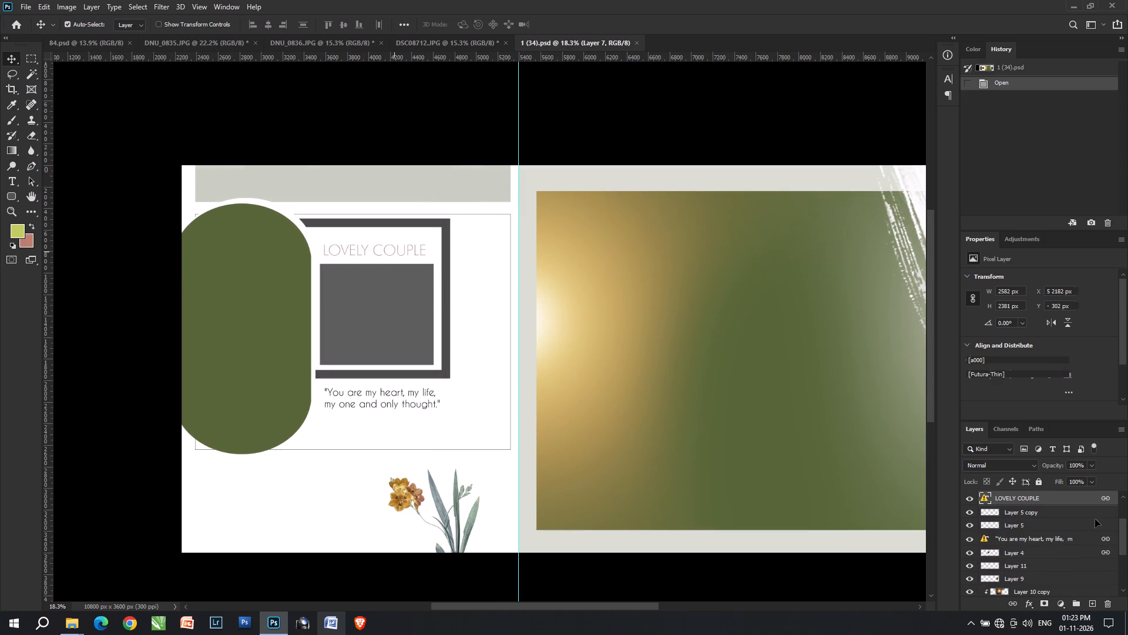
{"action": "left_click", "coordinate": [1100, 499], "text": "shift"}
{"action": "left_click", "coordinate": [1106, 499], "text": "shift"}
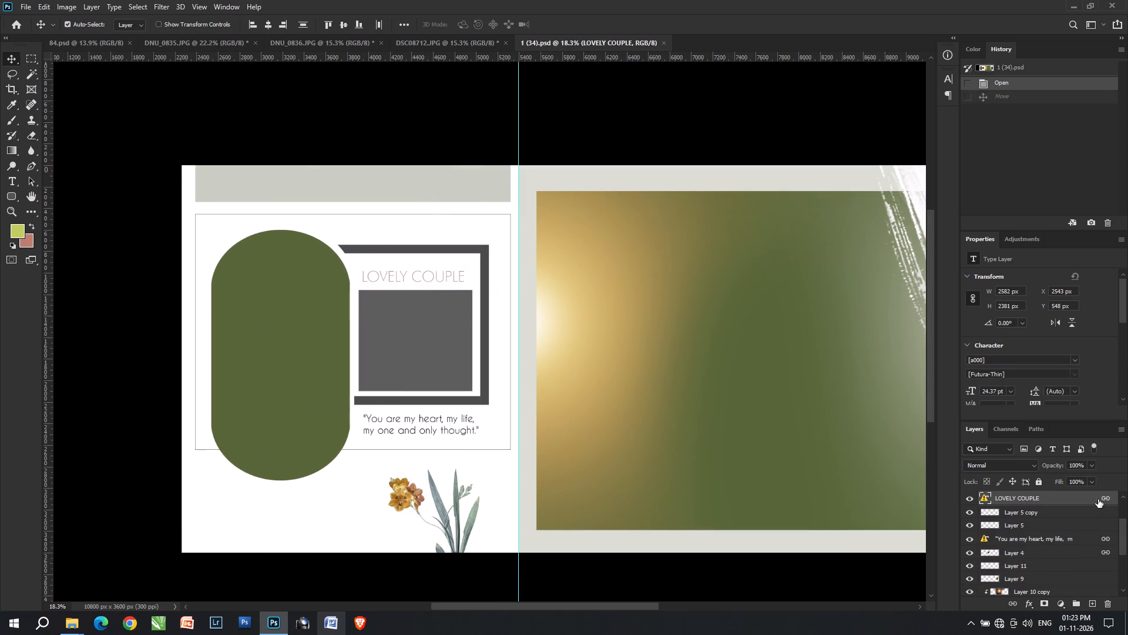
{"action": "left_click_drag", "start_coordinate": [1073, 499], "coordinate": [978, 521]}
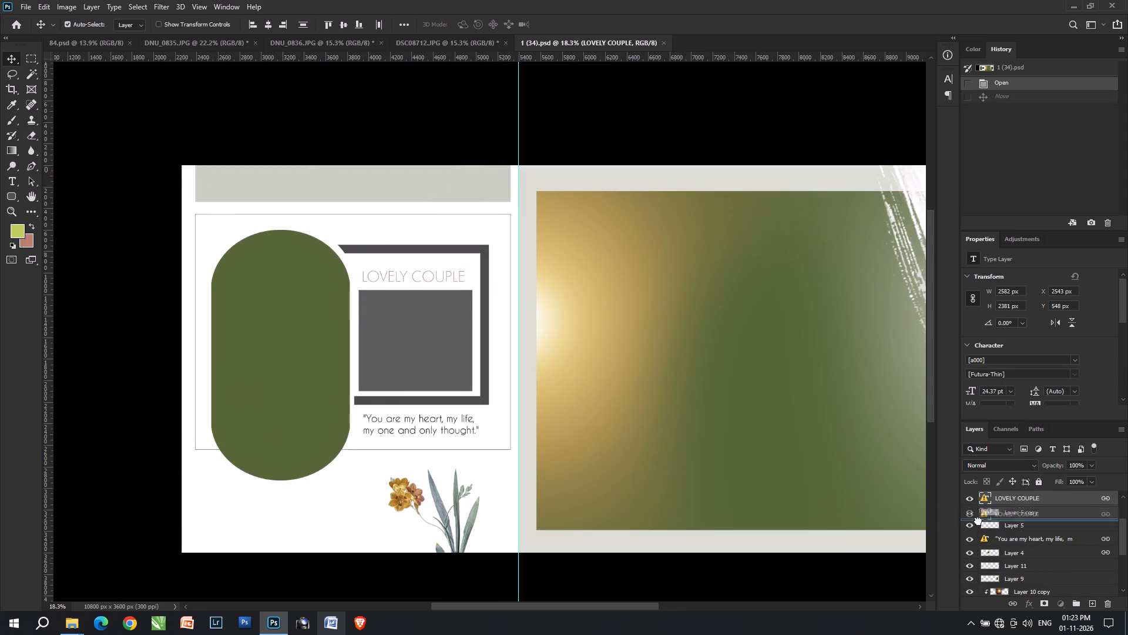
{"action": "left_click_drag", "start_coordinate": [978, 521], "coordinate": [425, 492]}
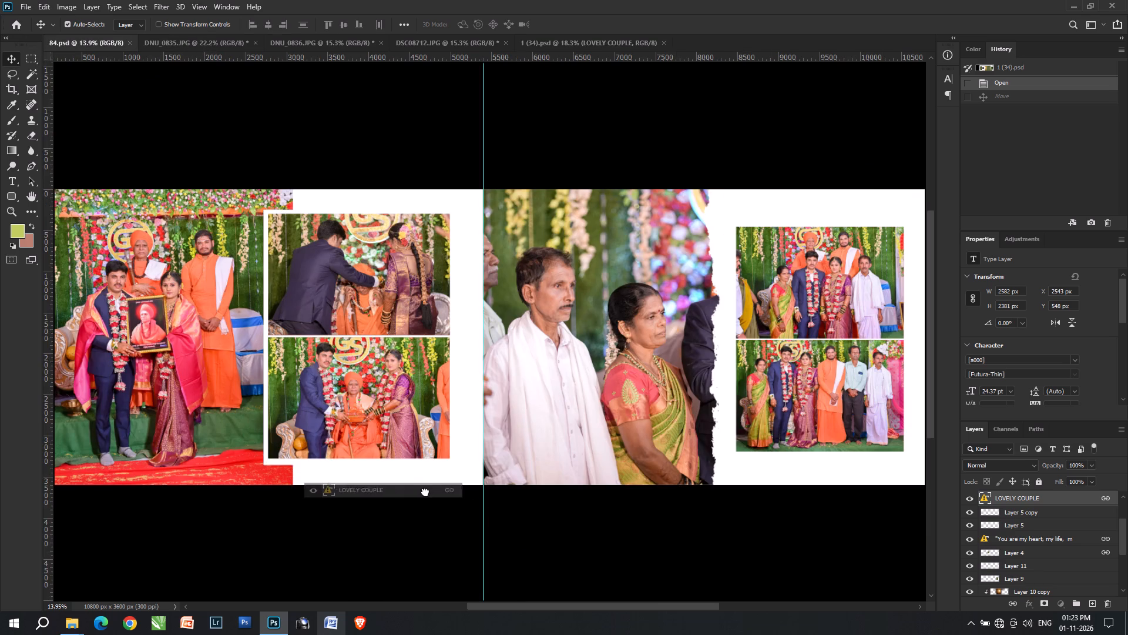
{"action": "left_click_drag", "start_coordinate": [425, 492], "coordinate": [413, 473]}
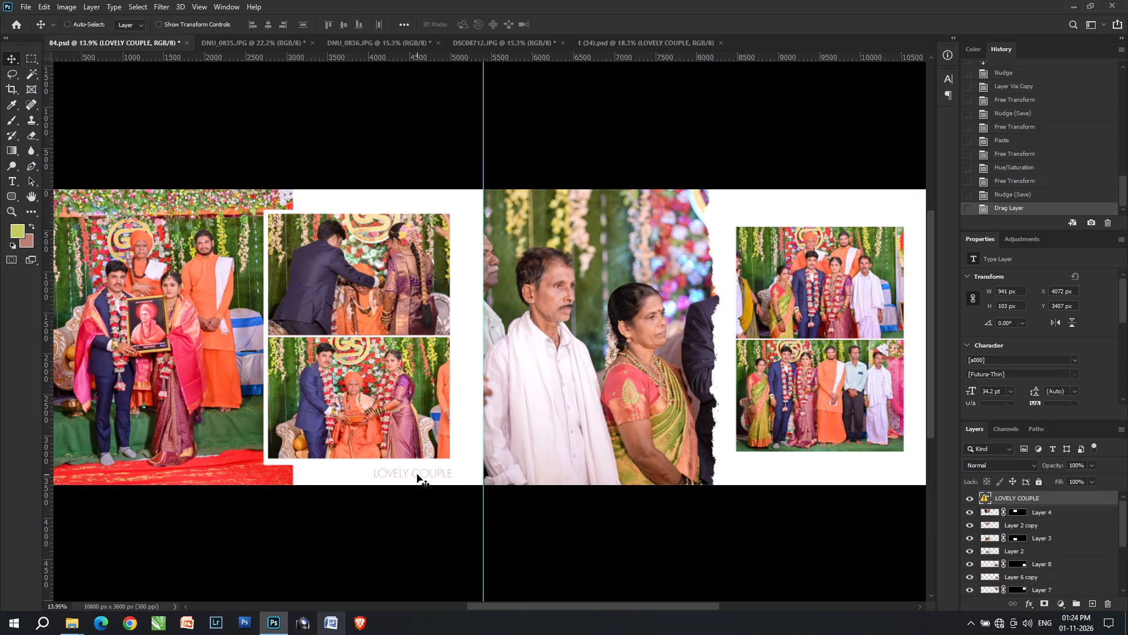
Move the LOVELY COUPLE text, keeping its existing pixel data, below the right page's framed photos to about X 9037, Y 3329 px.
{"action": "key", "text": "ctrl+t"}
{"action": "key", "text": "ctrl+t"}
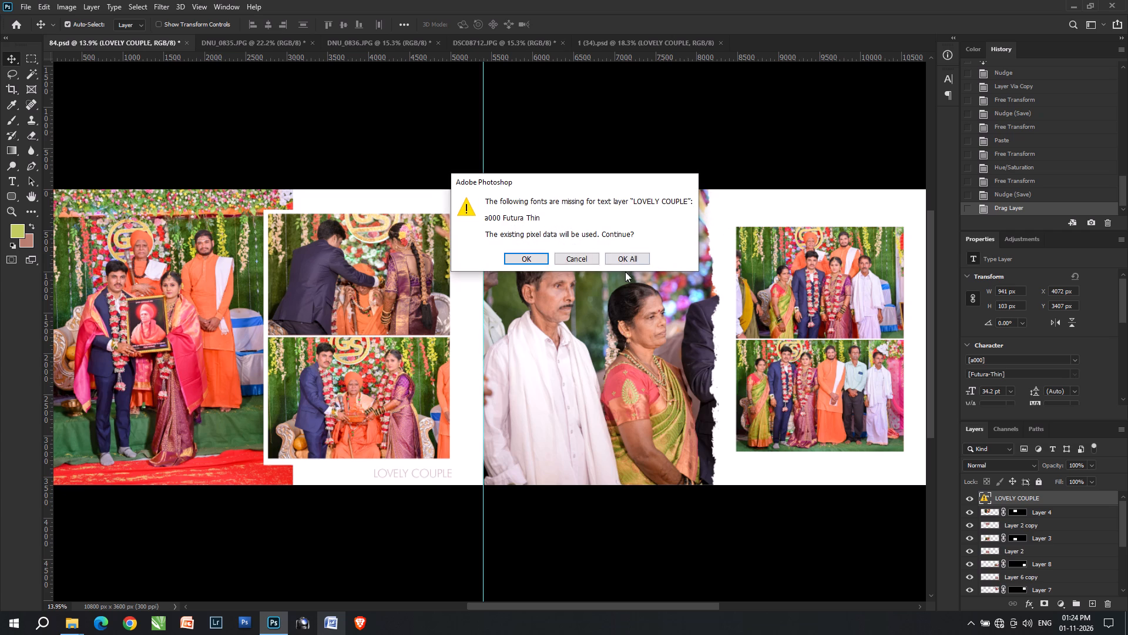
{"action": "left_click", "coordinate": [625, 272]}
{"action": "left_click", "coordinate": [627, 264]}
{"action": "left_click_drag", "start_coordinate": [424, 472], "coordinate": [868, 473]}
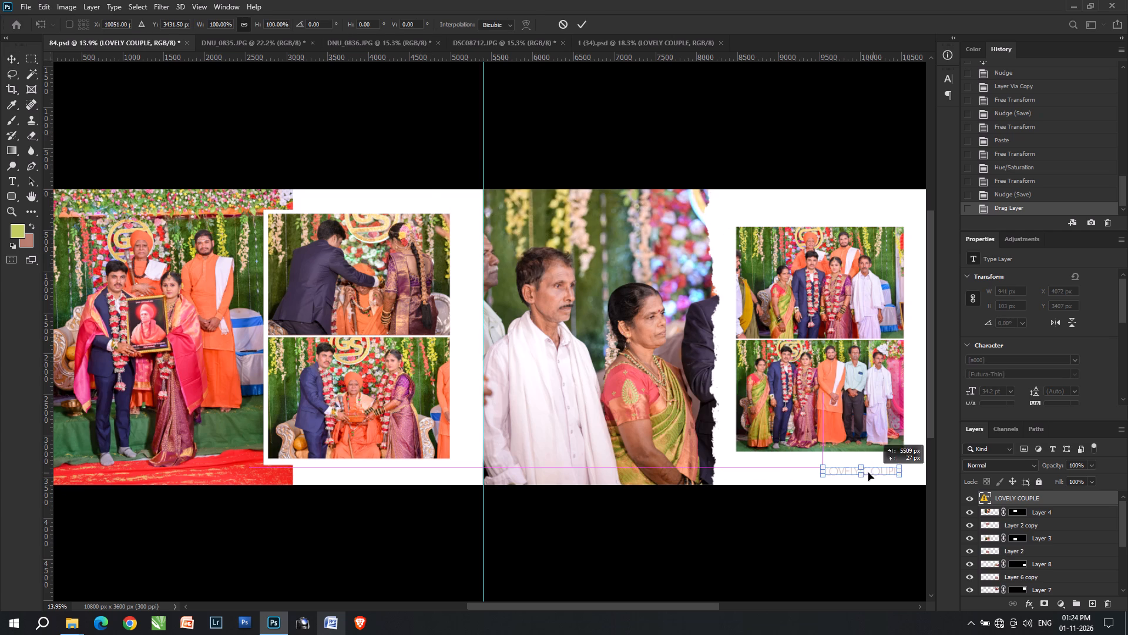
{"action": "left_click_drag", "start_coordinate": [868, 473], "coordinate": [831, 465]}
{"action": "key", "text": "Return"}
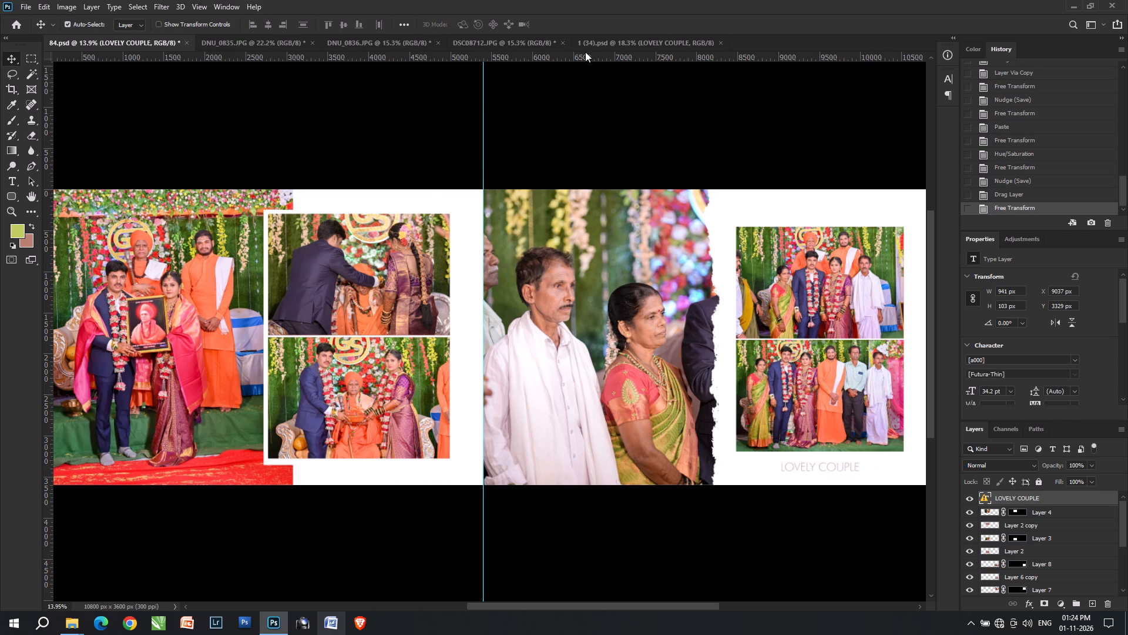
Copy the flower-and-leaf spray from 1 (34).psd to the top outer corner of the right page in 84.psd.
{"action": "left_click", "coordinate": [634, 41]}
{"action": "key", "text": "v"}
{"action": "key", "text": "v"}
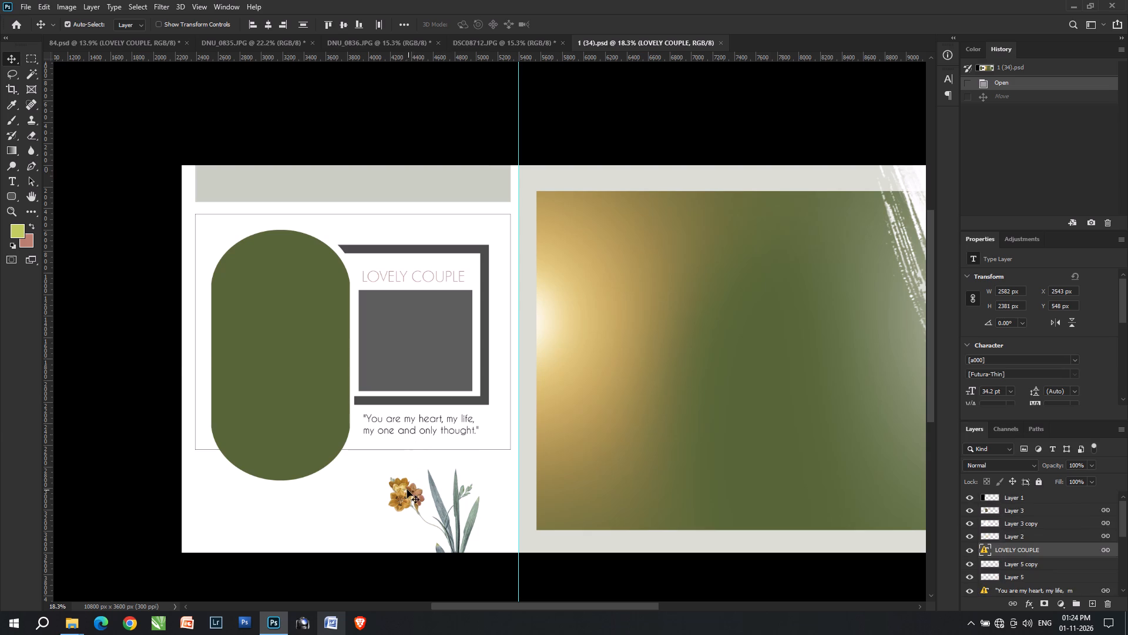
{"action": "left_click_drag", "start_coordinate": [407, 490], "coordinate": [132, 45]}
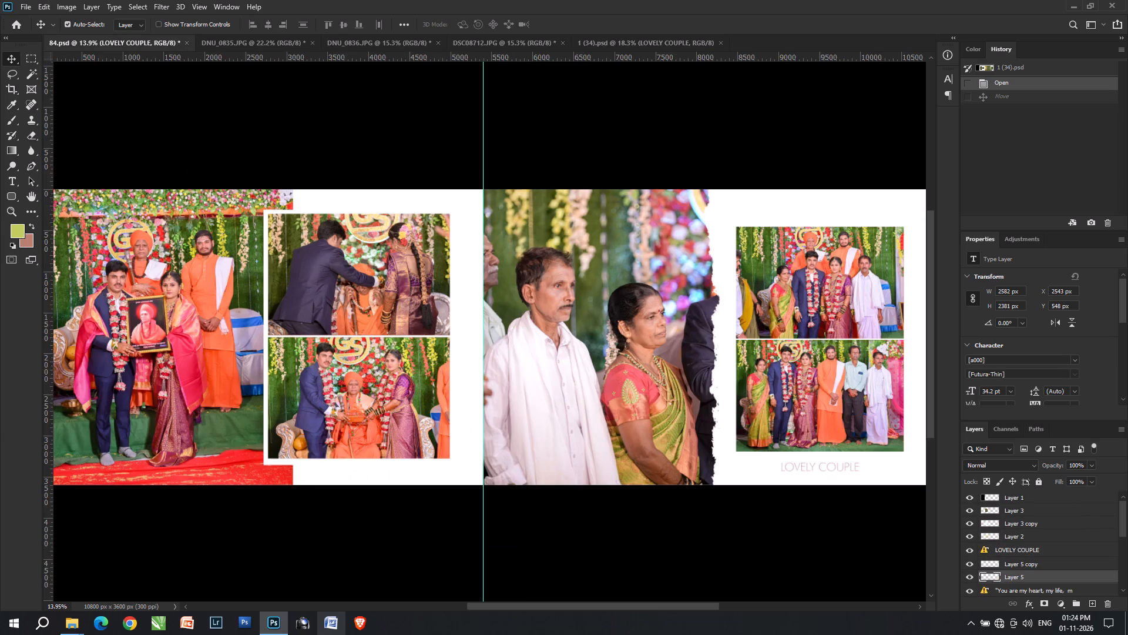
{"action": "left_click_drag", "start_coordinate": [132, 45], "coordinate": [878, 186]}
Rotate the flower-and-leaf spray to about -92.33° with Free Transform.
{"action": "key", "text": "space"}
{"action": "key", "text": "space"}
{"action": "key", "text": "space"}
{"action": "key", "text": "space"}
{"action": "key", "text": "space"}
{"action": "key", "text": "space"}
{"action": "key", "text": "space"}
{"action": "key", "text": "space"}
{"action": "key", "text": "space"}
{"action": "key", "text": "space"}
{"action": "key", "text": "space"}
{"action": "key", "text": "space"}
{"action": "key", "text": "space"}
{"action": "key", "text": "space"}
{"action": "key", "text": "space"}
{"action": "key", "text": "space"}
{"action": "key", "text": "space"}
{"action": "key", "text": "space"}
{"action": "key", "text": "space"}
{"action": "key", "text": "space"}
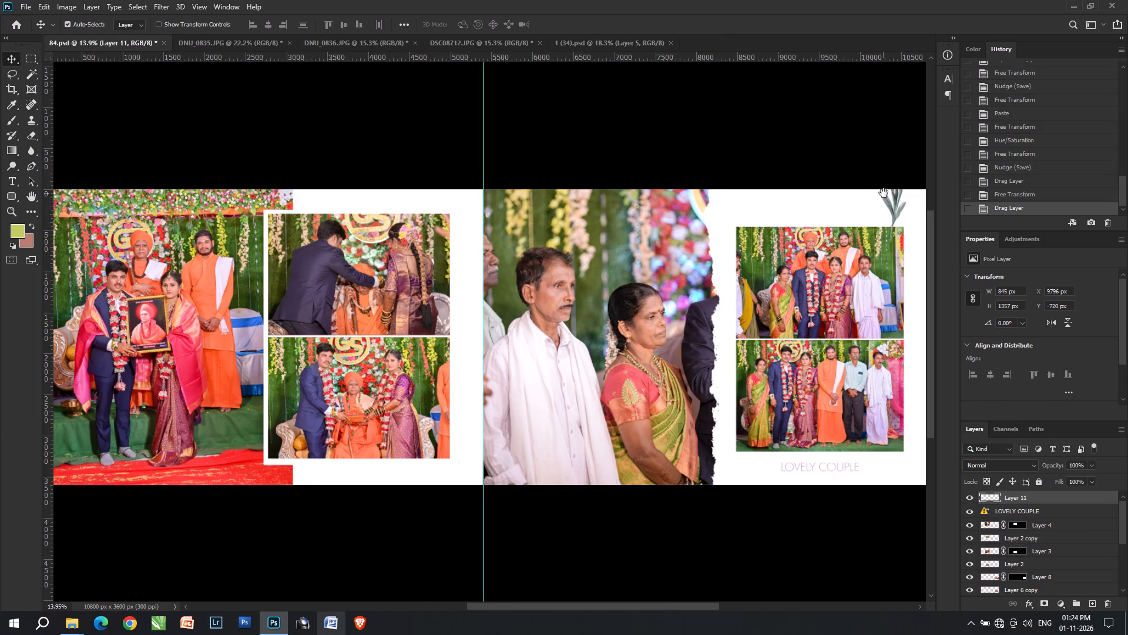
{"action": "left_click_drag", "start_coordinate": [889, 213], "coordinate": [607, 214]}
{"action": "key", "text": "ctrl+t"}
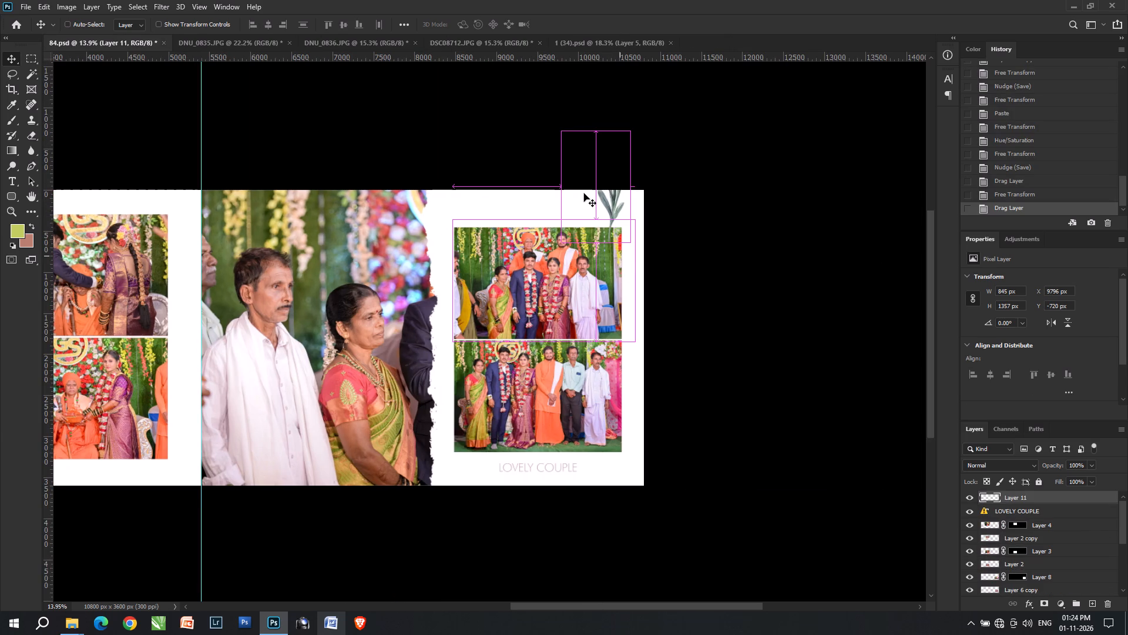
{"action": "left_click_drag", "start_coordinate": [550, 285], "coordinate": [765, 186]}
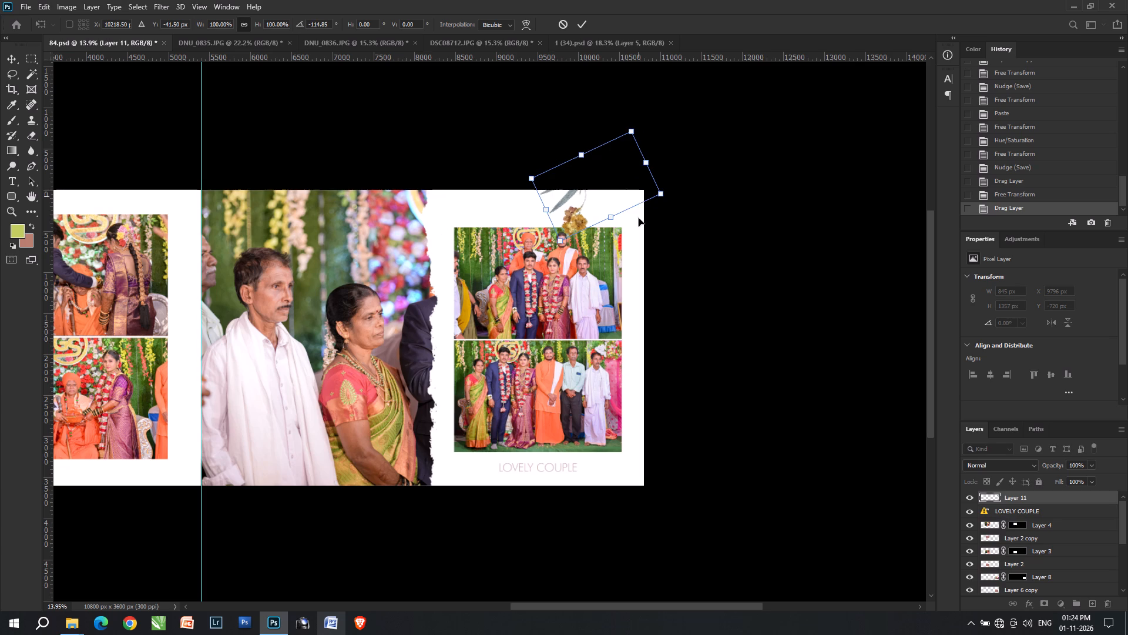
{"action": "left_click_drag", "start_coordinate": [634, 261], "coordinate": [605, 298]}
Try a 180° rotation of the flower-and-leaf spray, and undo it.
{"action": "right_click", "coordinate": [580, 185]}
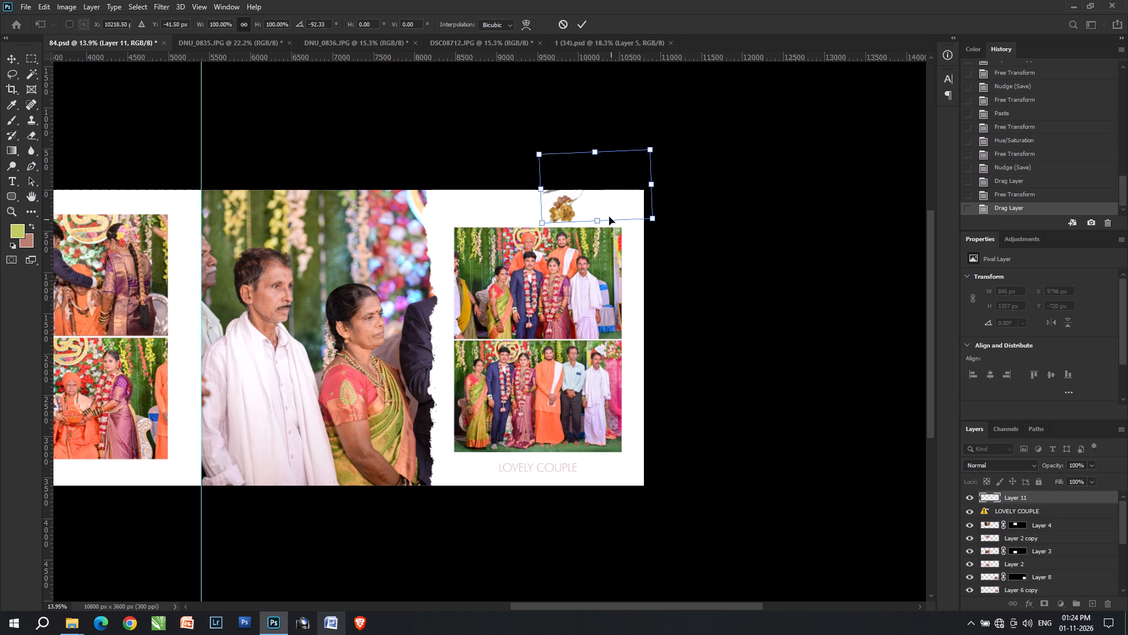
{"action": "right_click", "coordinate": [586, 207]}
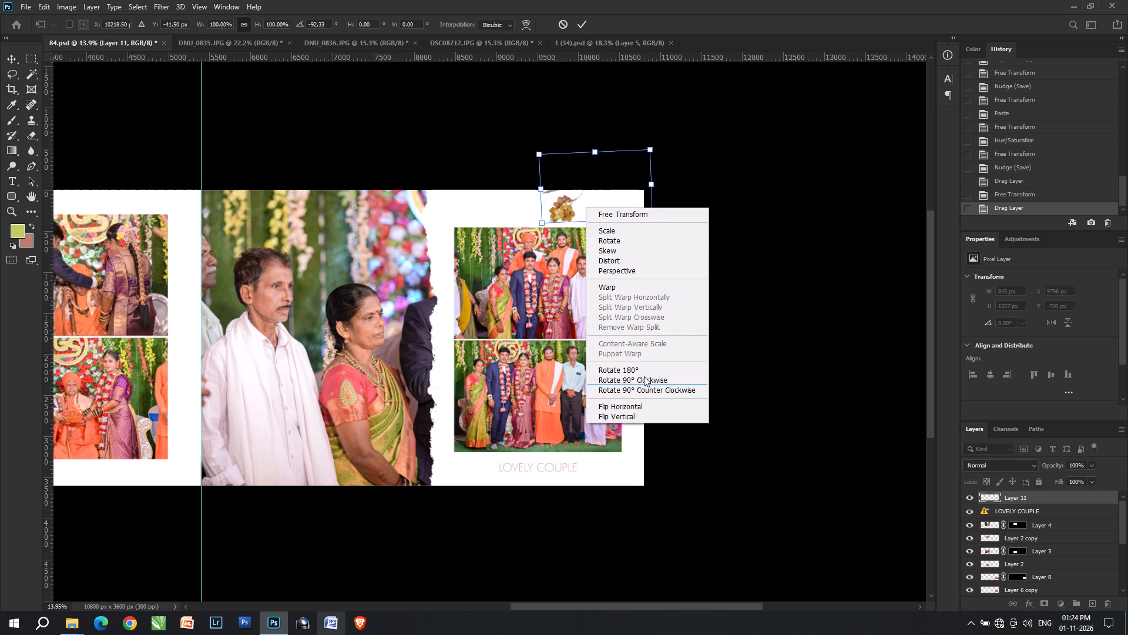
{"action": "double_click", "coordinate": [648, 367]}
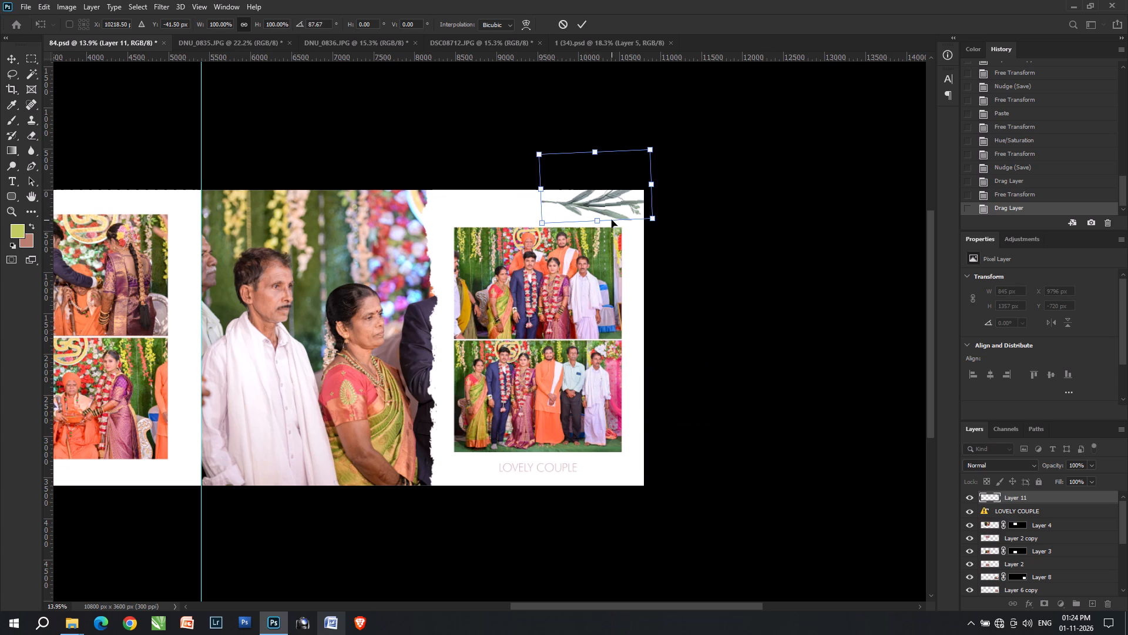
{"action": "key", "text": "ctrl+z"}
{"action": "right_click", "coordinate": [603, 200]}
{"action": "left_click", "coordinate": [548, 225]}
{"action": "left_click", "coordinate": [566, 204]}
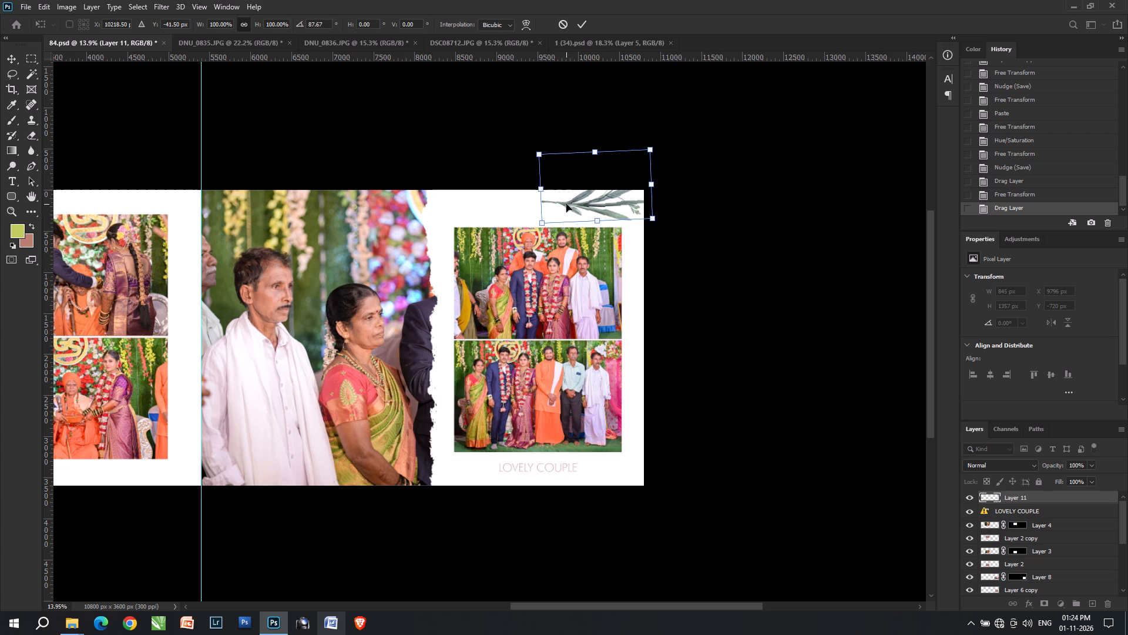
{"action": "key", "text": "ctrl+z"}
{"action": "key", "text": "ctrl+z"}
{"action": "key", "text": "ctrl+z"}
Flip the spray horizontally, rotate it to about 80.29° and place it at about X 9791, Y -485 px in the right page's top corner.
{"action": "right_click", "coordinate": [573, 204]}
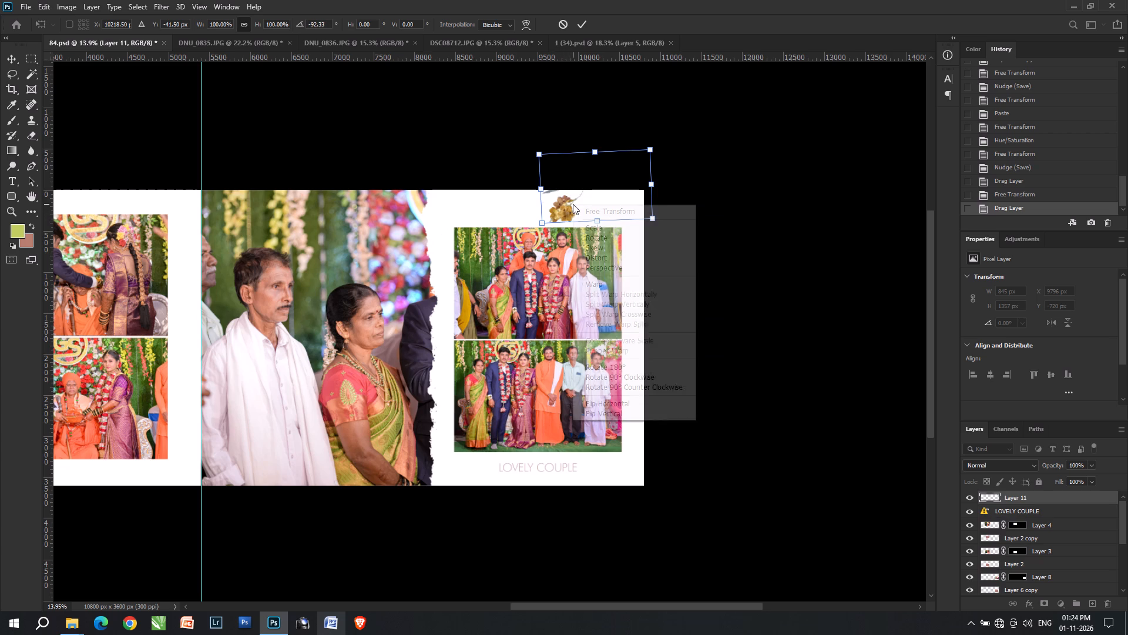
{"action": "left_click_drag", "start_coordinate": [604, 392], "coordinate": [609, 403]}
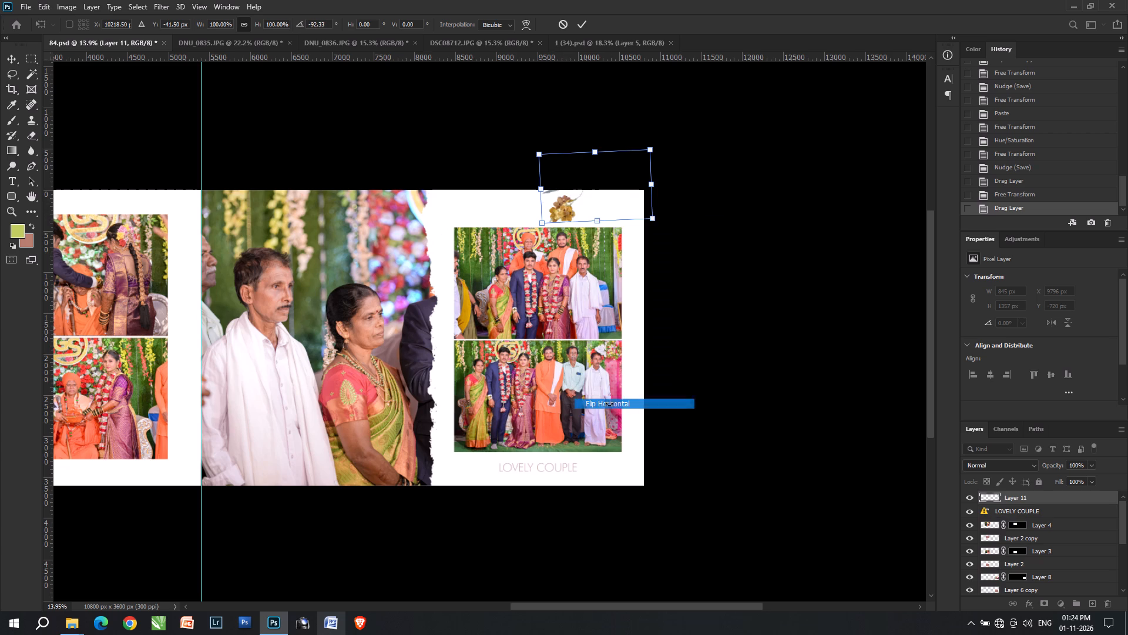
{"action": "left_click_drag", "start_coordinate": [623, 207], "coordinate": [620, 233]}
{"action": "left_click_drag", "start_coordinate": [611, 285], "coordinate": [493, 124]}
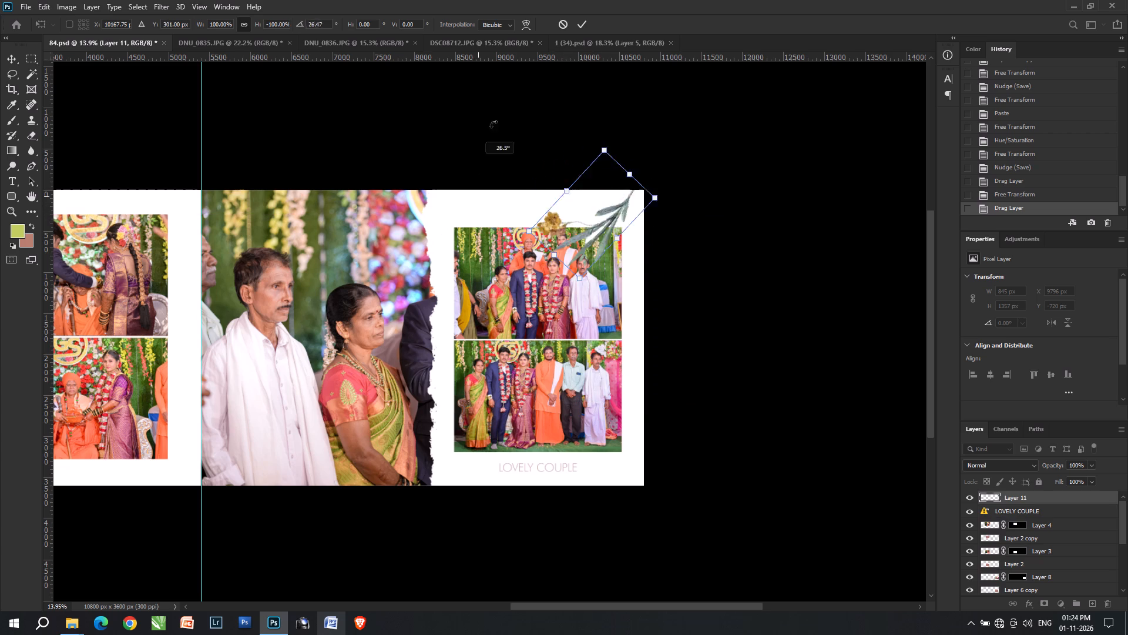
{"action": "left_click_drag", "start_coordinate": [493, 124], "coordinate": [535, 103]}
{"action": "left_click_drag", "start_coordinate": [590, 232], "coordinate": [615, 196]}
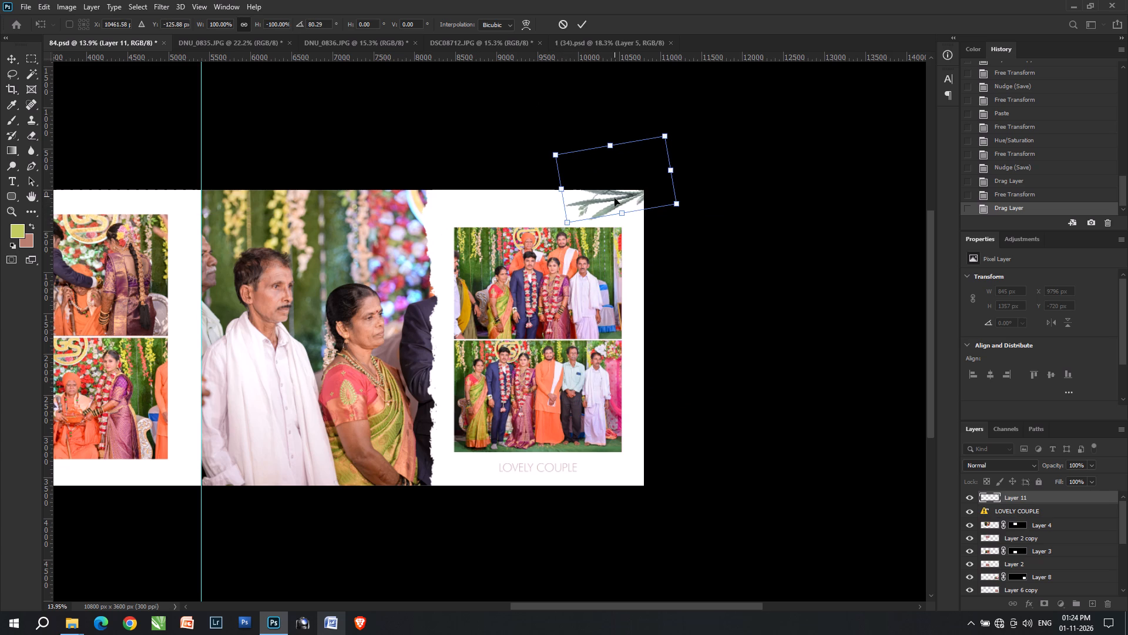
{"action": "key", "text": "Return"}
Duplicate the spray to the top of the spread's centre fold, at about X 4623, Y -177 px.
{"action": "type", "text": "VV"}
{"action": "left_click_drag", "start_coordinate": [606, 211], "coordinate": [246, 272], "text": "alt"}
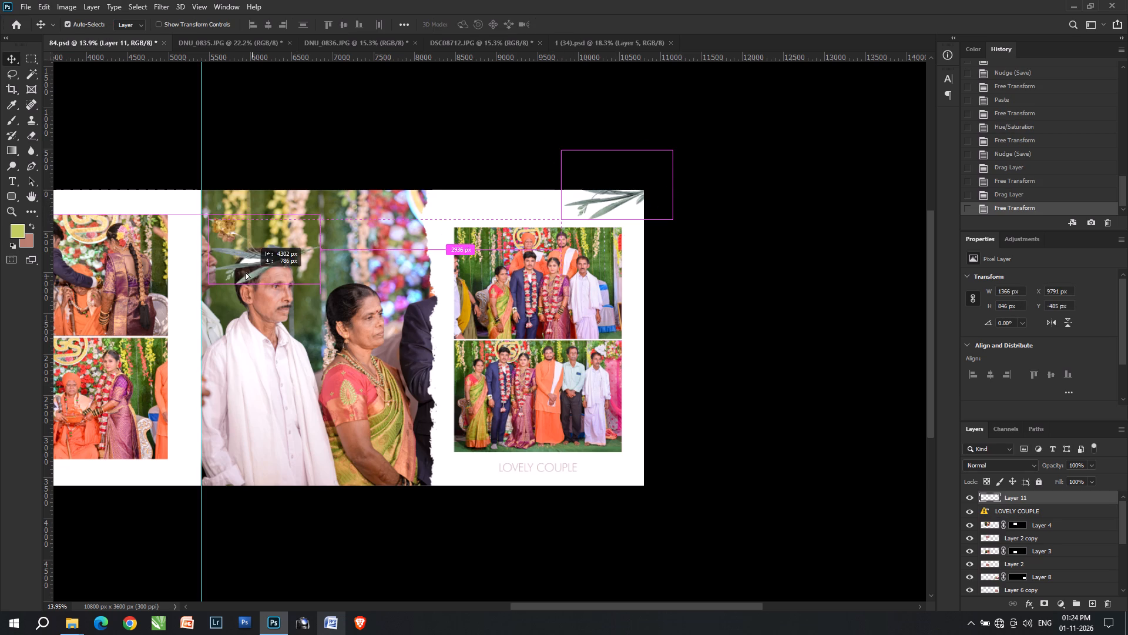
{"action": "left_click_drag", "start_coordinate": [246, 272], "coordinate": [181, 234], "text": "alt"}
Rotate the duplicated spray about -94.17°, enlarge it to about 1421 × 2318 px and place it at about X 3845, Y -321 px.
{"action": "key", "text": "space"}
{"action": "key", "text": "space"}
{"action": "key", "text": "space"}
{"action": "key", "text": "space"}
{"action": "left_click_drag", "start_coordinate": [206, 248], "coordinate": [529, 246]}
{"action": "key", "text": "ctrl+t"}
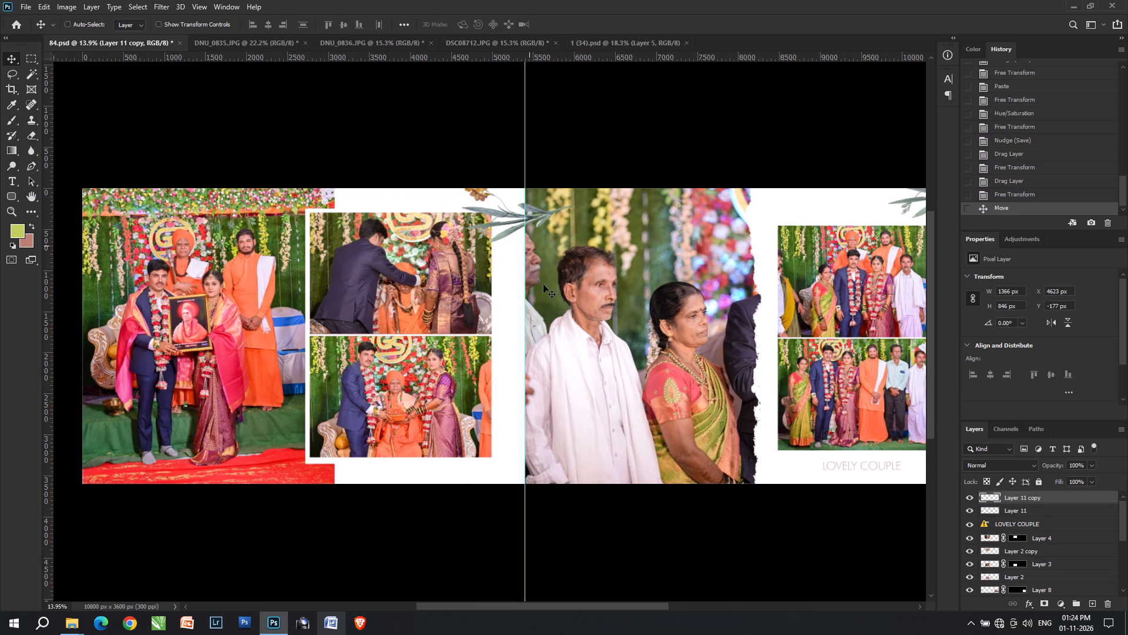
{"action": "left_click_drag", "start_coordinate": [489, 291], "coordinate": [511, 291]}
{"action": "key", "text": "ctrl+t"}
{"action": "key", "text": "ctrl+t"}
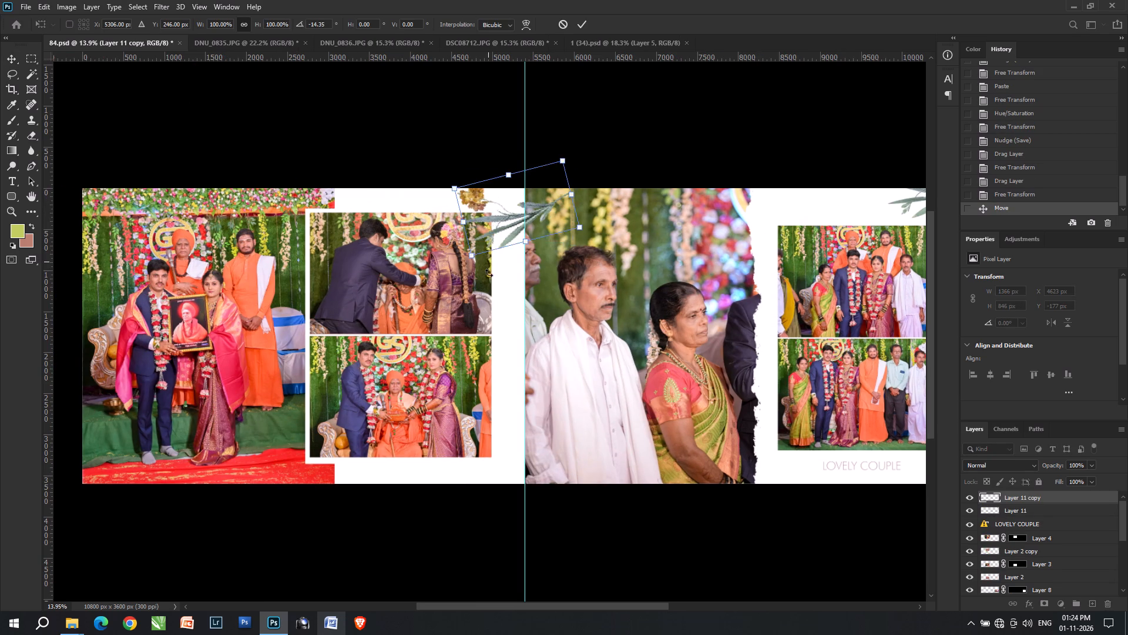
{"action": "left_click_drag", "start_coordinate": [489, 273], "coordinate": [561, 238]}
{"action": "left_click_drag", "start_coordinate": [490, 223], "coordinate": [444, 217]}
{"action": "left_click_drag", "start_coordinate": [475, 255], "coordinate": [475, 276]}
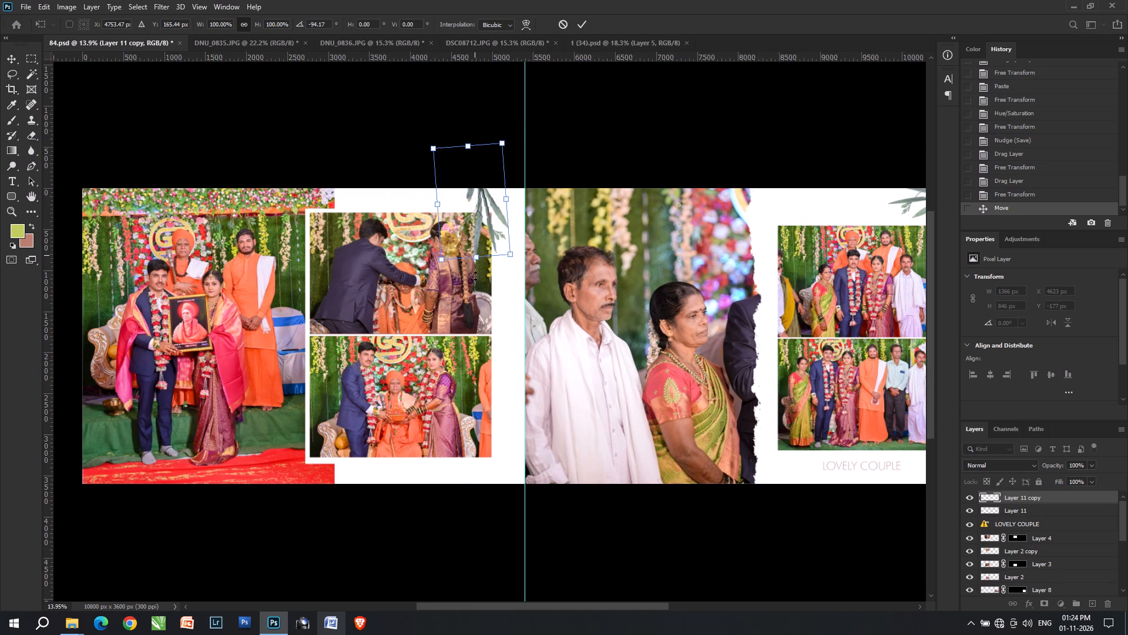
{"action": "left_click_drag", "start_coordinate": [475, 276], "coordinate": [468, 333]}
{"action": "left_click_drag", "start_coordinate": [473, 282], "coordinate": [449, 297]}
{"action": "key", "text": "Return"}
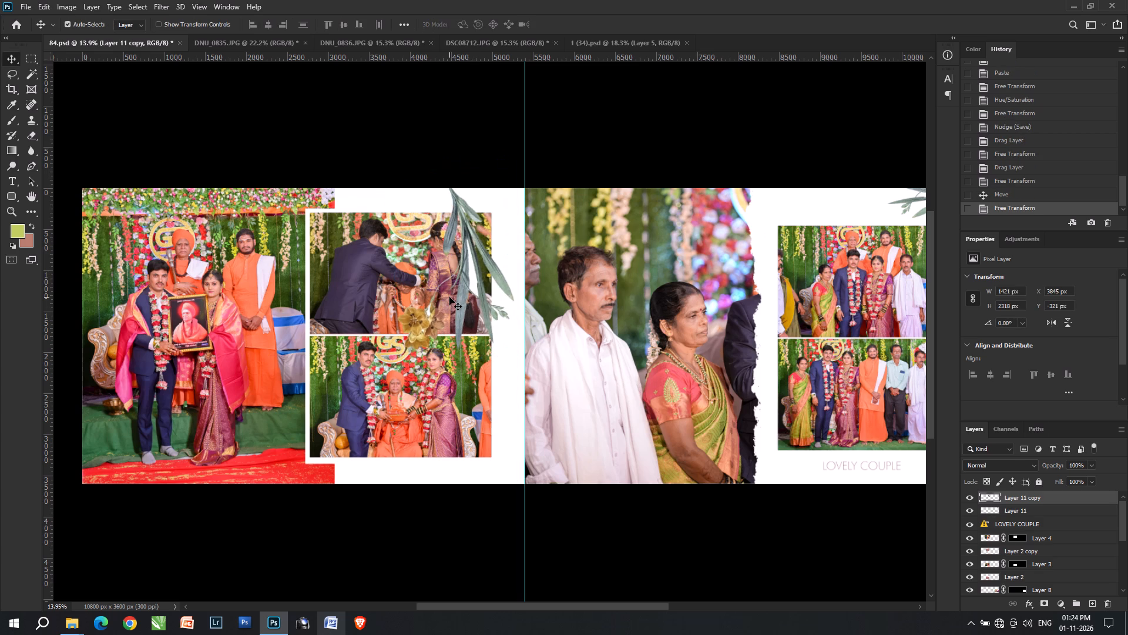
Send the duplicated spray behind the photos and shift it to about X 3979, Y -795 px beside the left page's framed photos.
{"action": "key", "text": "ctrl+shift+bracketleft"}
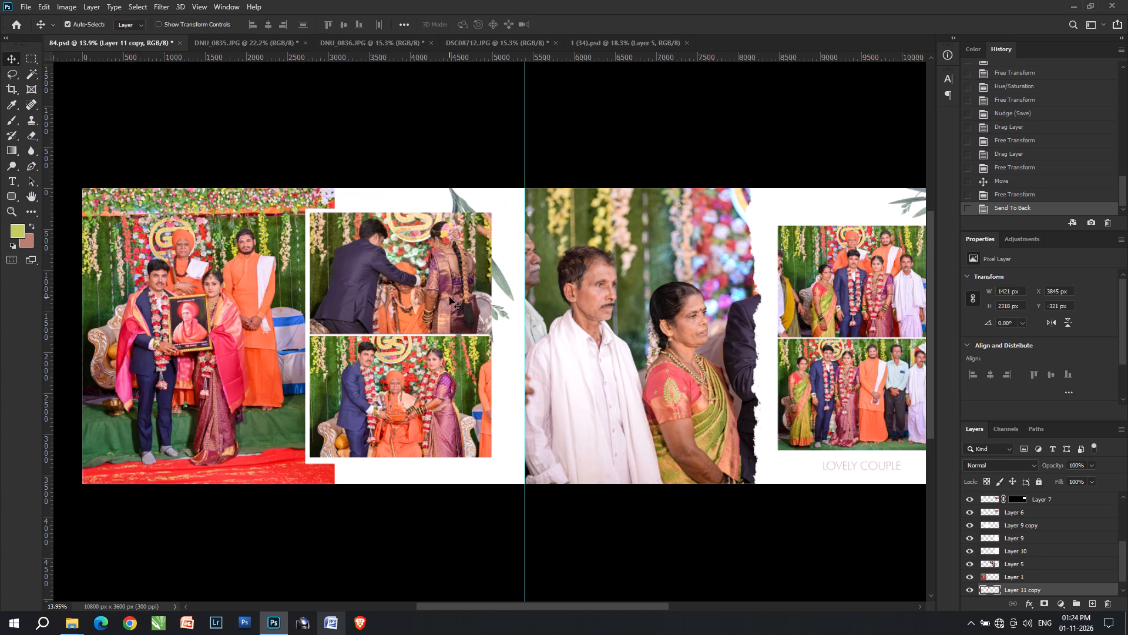
{"action": "key", "text": "v"}
{"action": "key", "text": "v"}
{"action": "left_click_drag", "start_coordinate": [503, 283], "coordinate": [519, 240]}
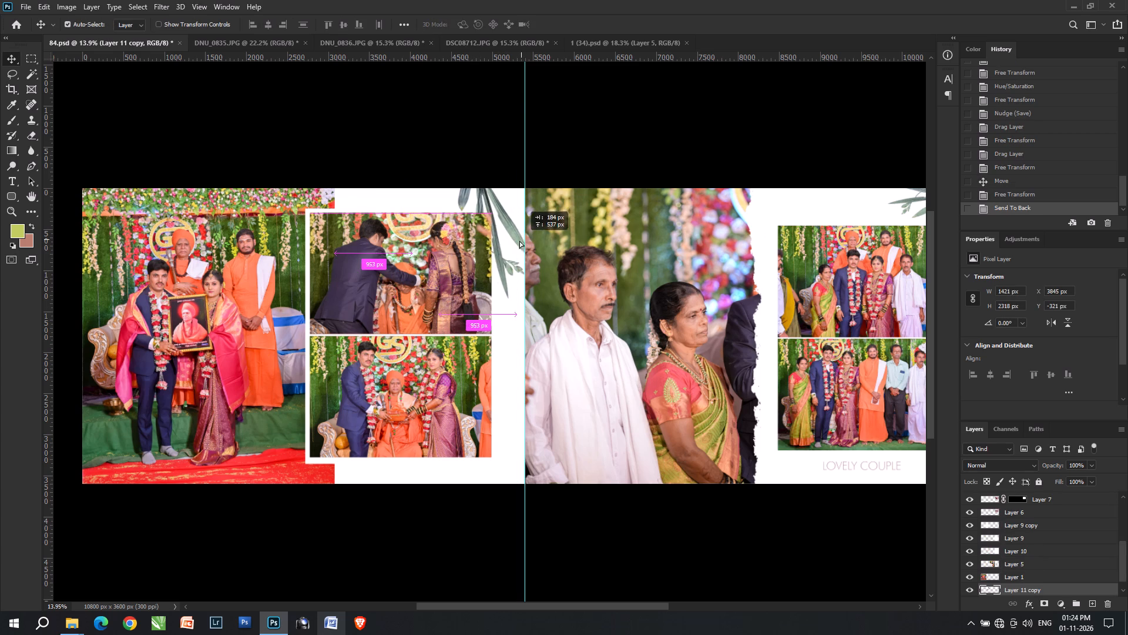
{"action": "left_click_drag", "start_coordinate": [519, 240], "coordinate": [513, 245]}
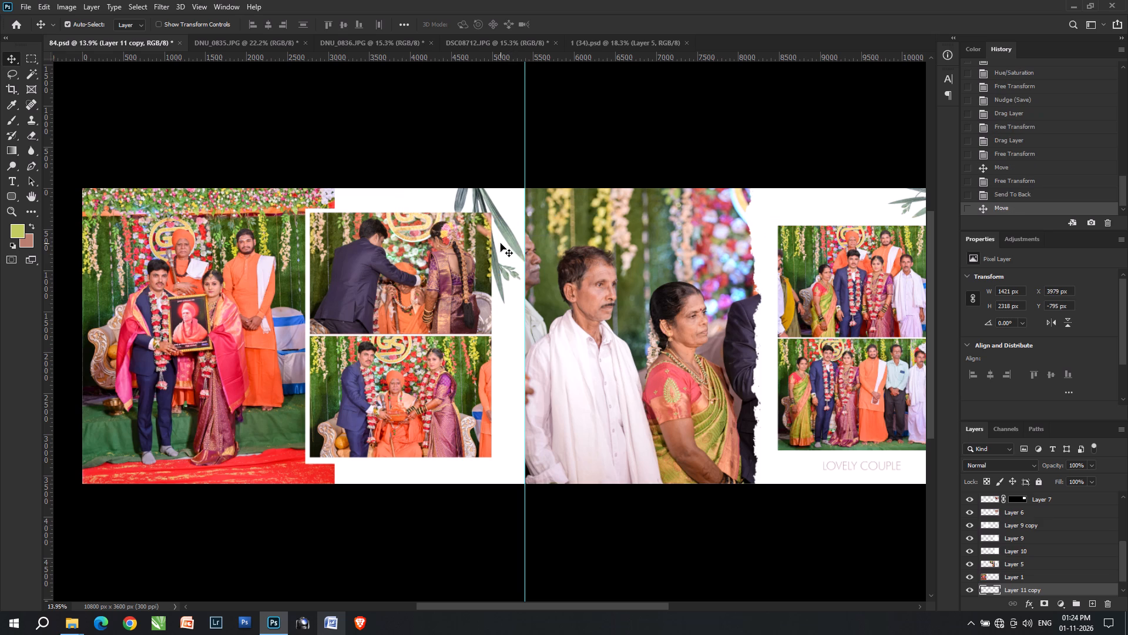
Save 84.psd with the added text and sprays.
{"action": "scroll", "coordinate": [499, 302], "scroll_direction": "down", "scroll_amount": 4, "text": "alt"}
{"action": "key", "text": "ctrl+s"}
{"action": "key", "text": "ctrl+s"}
{"action": "key", "text": "ctrl+s"}
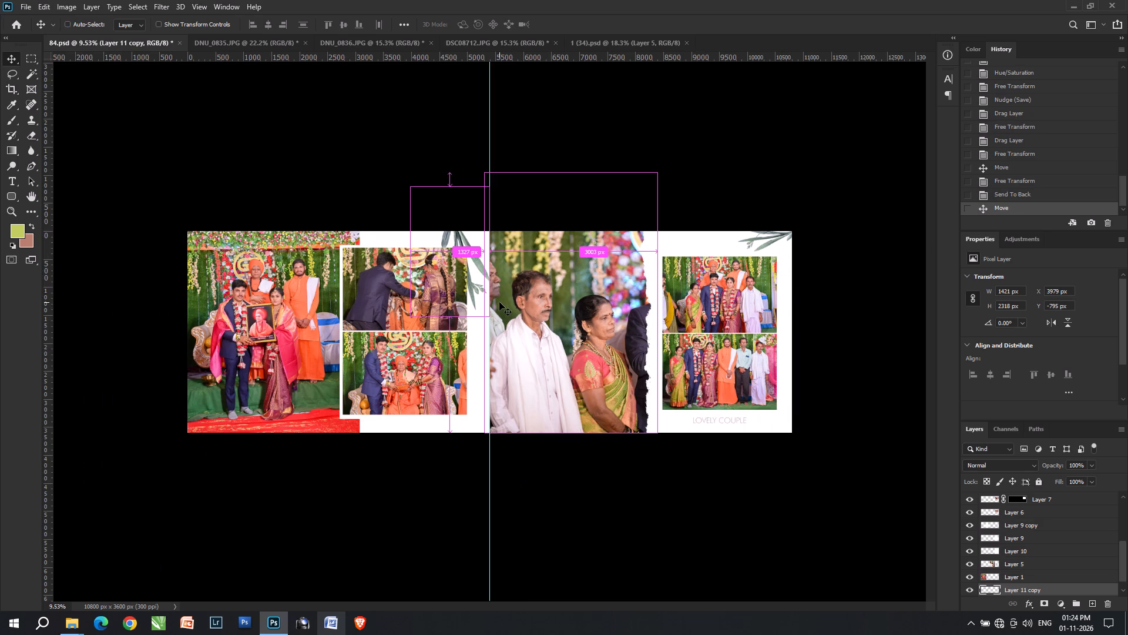
Switch to the Candid folder in File Explorer and move the used photo DSC08712 into the done folder.
{"action": "key", "text": "alt+Tab"}
{"action": "key", "text": "alt+Tab"}
{"action": "key", "text": "alt+Tab"}
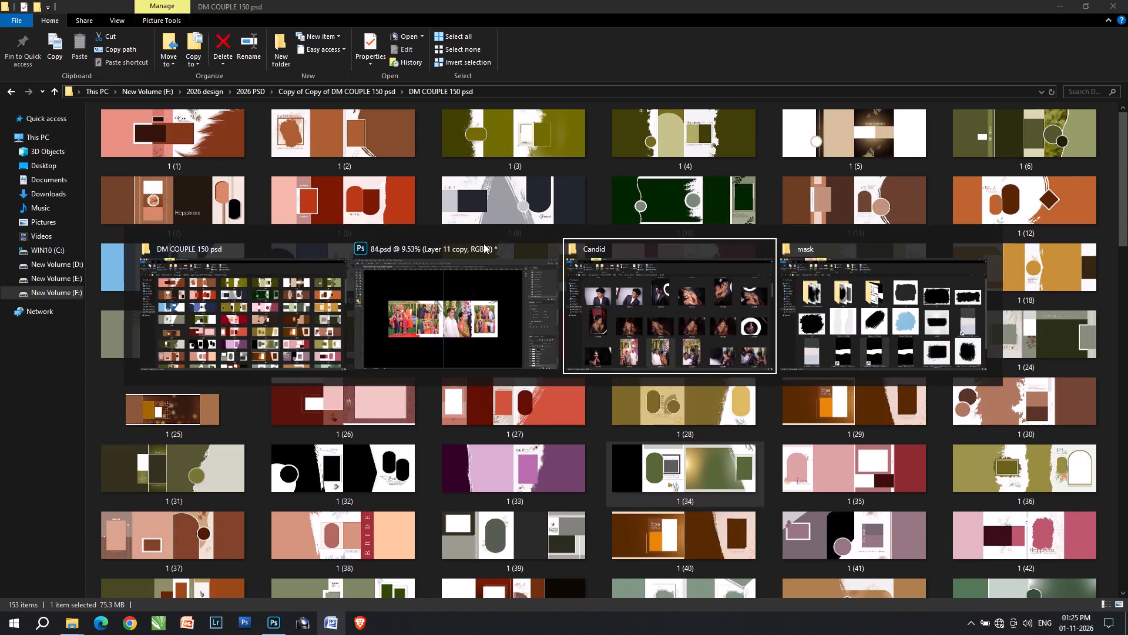
{"action": "left_click_drag", "start_coordinate": [496, 529], "coordinate": [240, 83]}
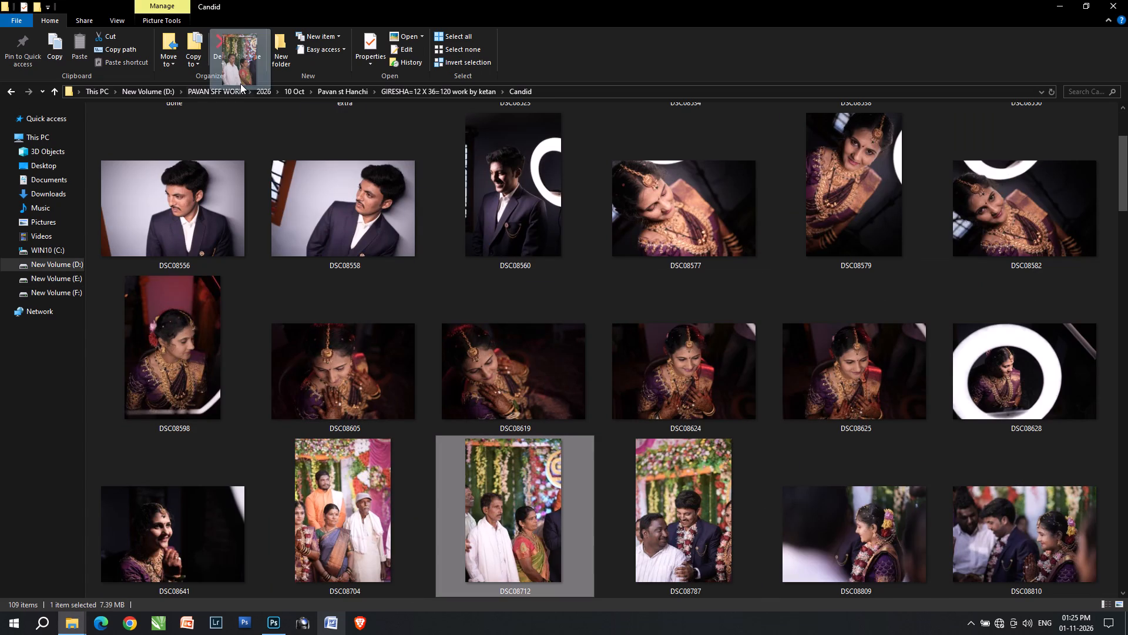
{"action": "left_click_drag", "start_coordinate": [240, 83], "coordinate": [191, 209]}
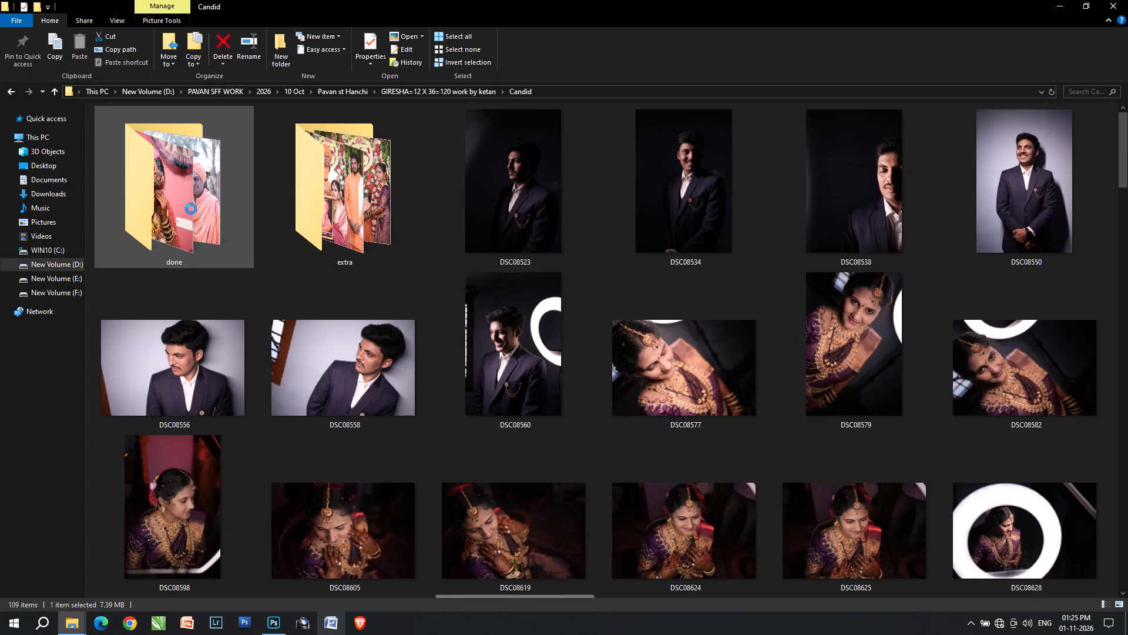
Go to the album's sheet folder and open file 84 for viewing.
{"action": "key", "text": "BackSpace"}
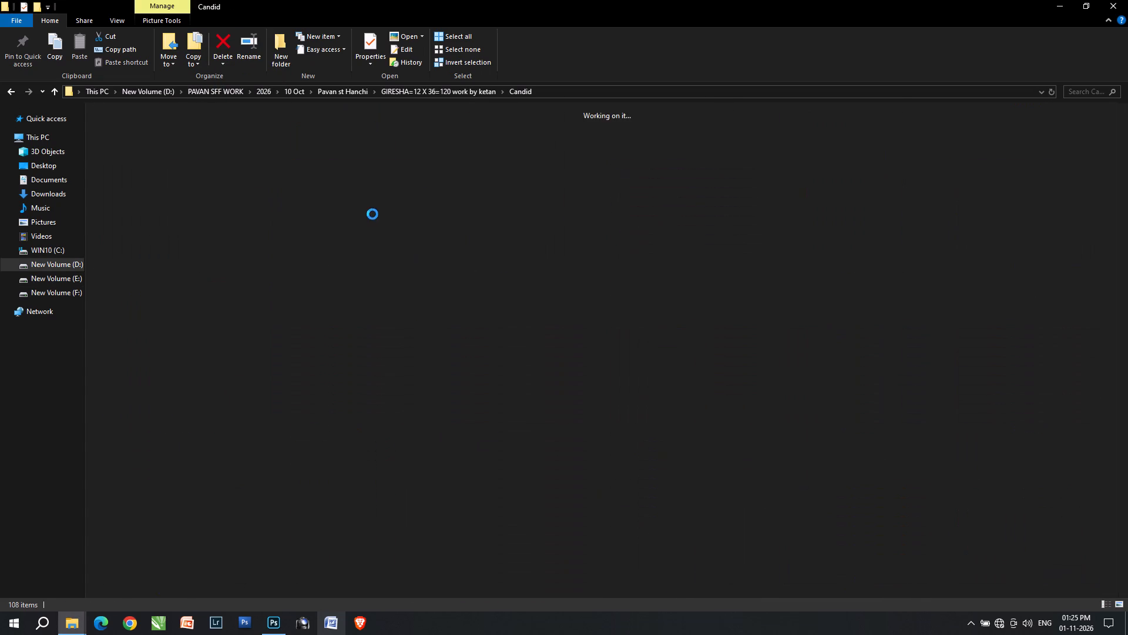
{"action": "scroll", "coordinate": [616, 296], "scroll_direction": "down", "scroll_amount": 4}
{"action": "double_click", "coordinate": [1077, 192]}
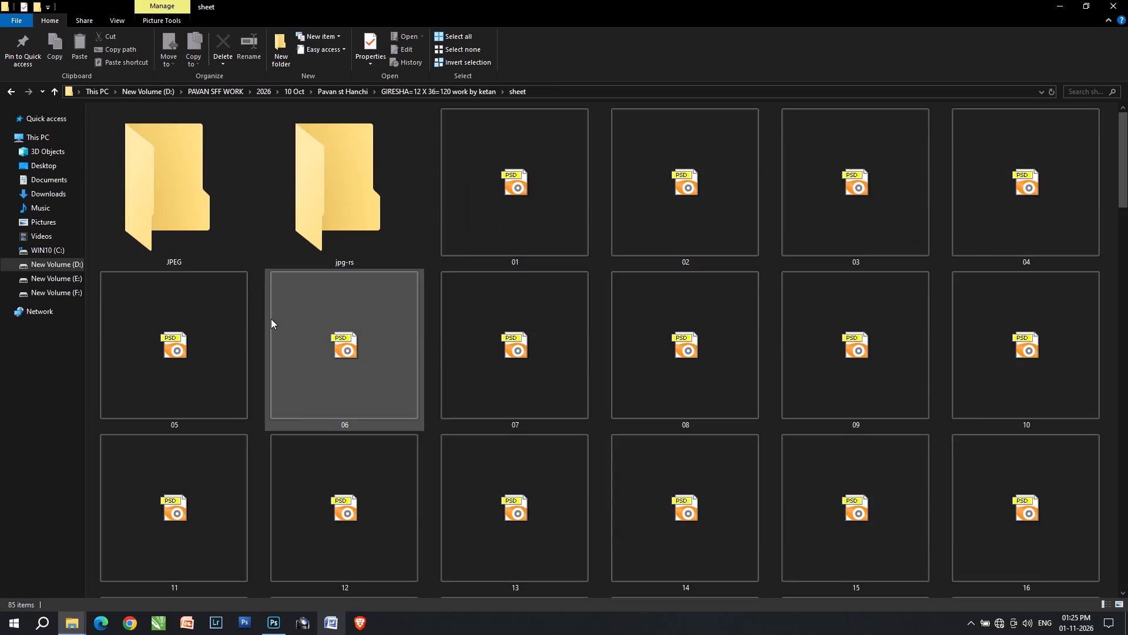
{"action": "scroll", "coordinate": [305, 343], "scroll_direction": "down", "scroll_amount": 1}
{"action": "scroll", "coordinate": [448, 401], "scroll_direction": "down", "scroll_amount": 5}
{"action": "scroll", "coordinate": [542, 462], "scroll_direction": "down", "scroll_amount": 11}
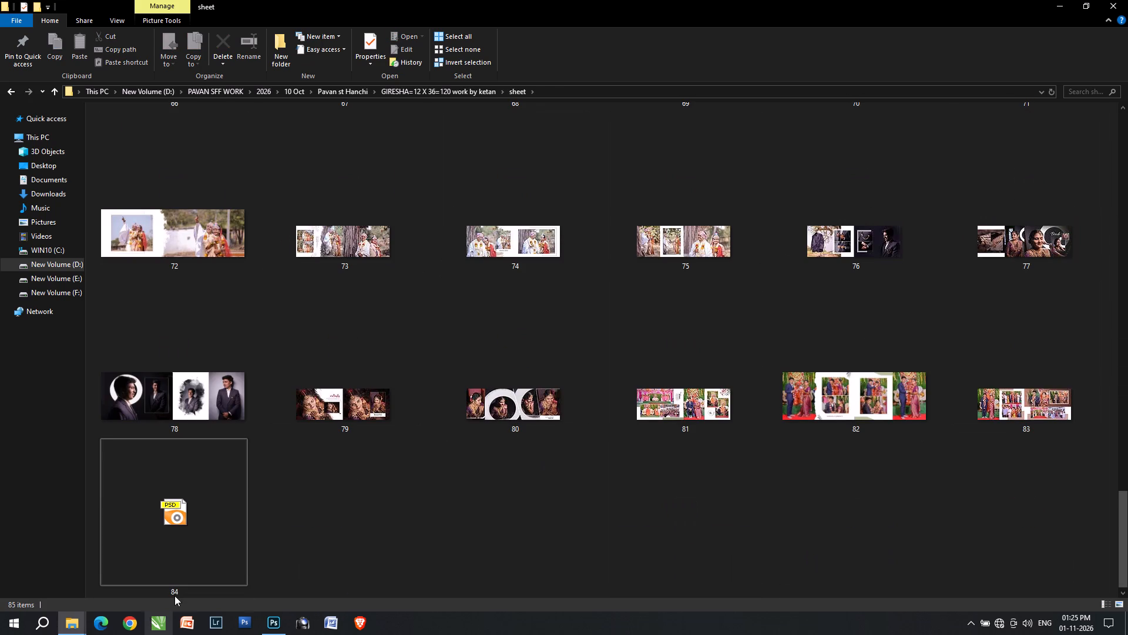
{"action": "double_click", "coordinate": [188, 570]}
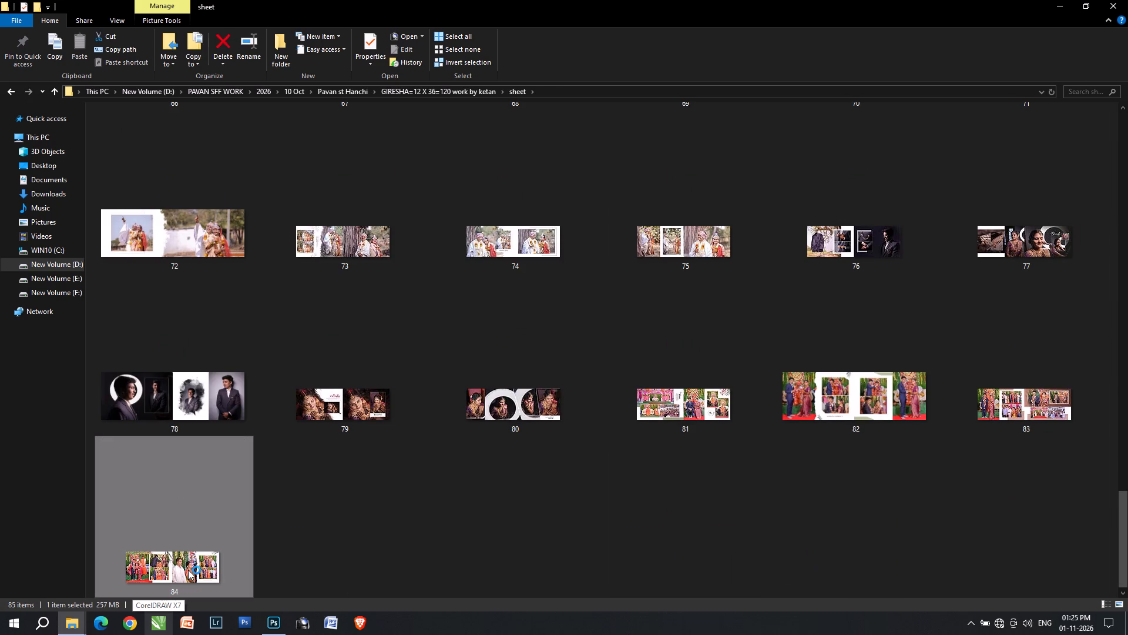
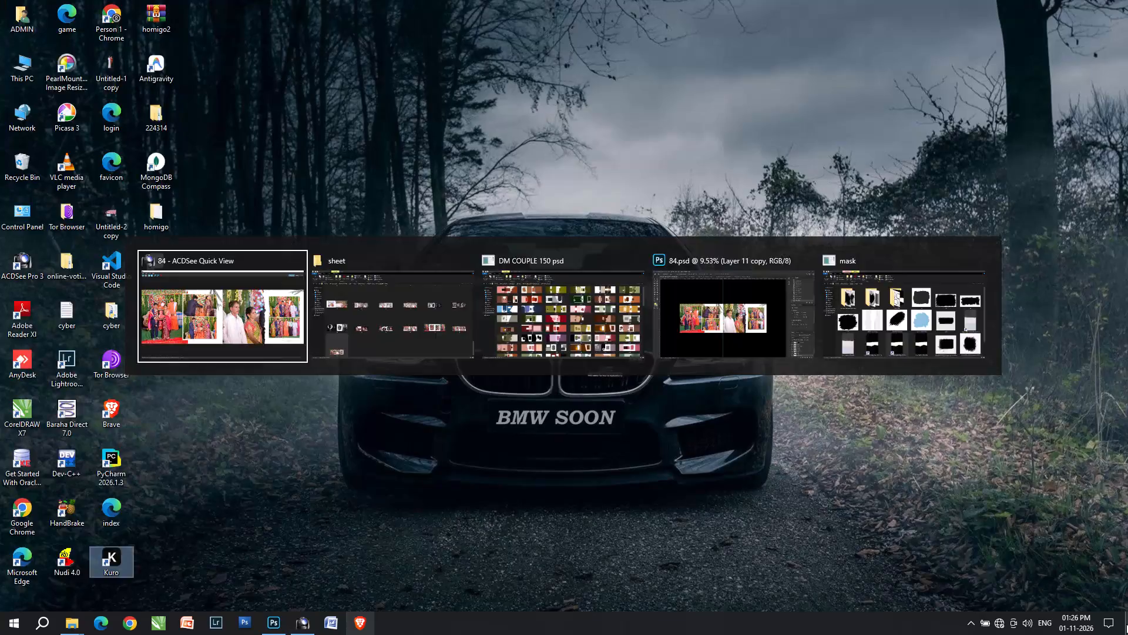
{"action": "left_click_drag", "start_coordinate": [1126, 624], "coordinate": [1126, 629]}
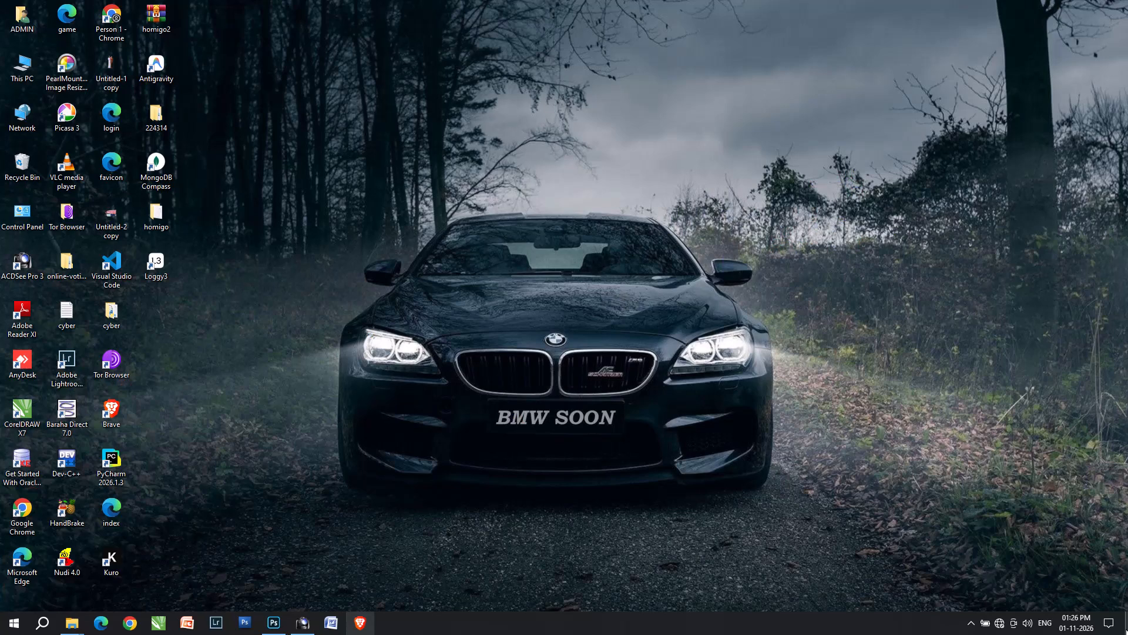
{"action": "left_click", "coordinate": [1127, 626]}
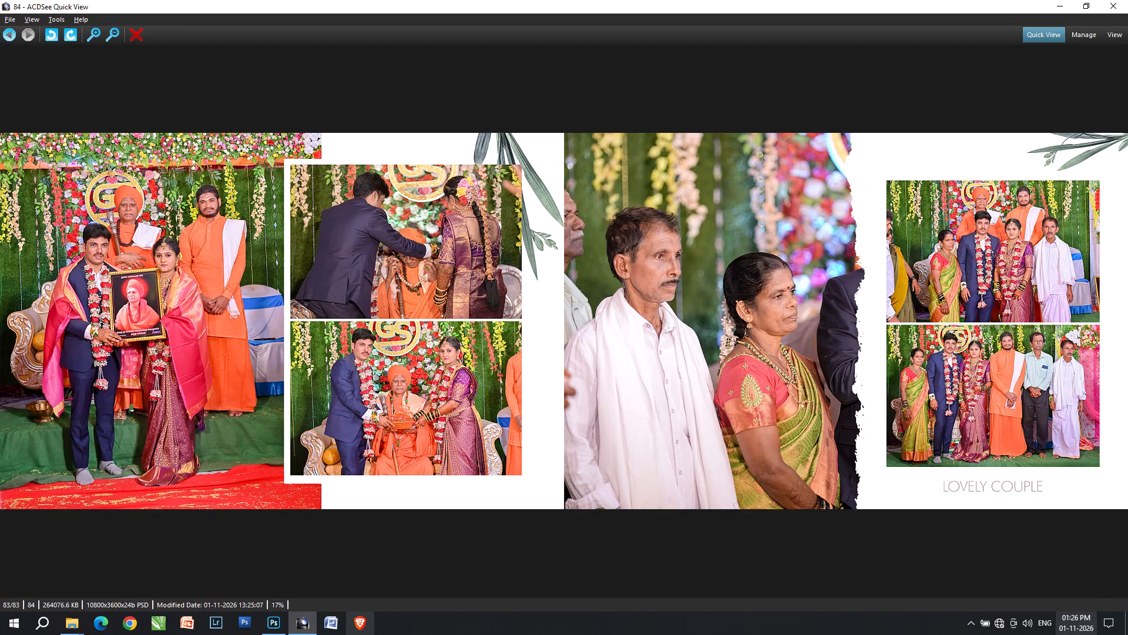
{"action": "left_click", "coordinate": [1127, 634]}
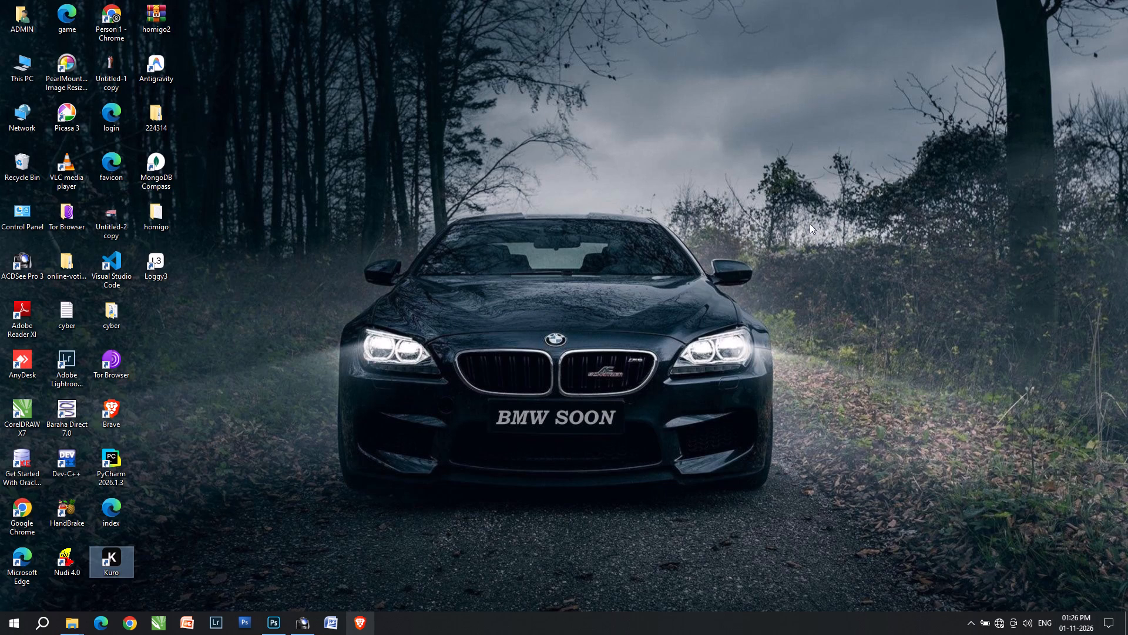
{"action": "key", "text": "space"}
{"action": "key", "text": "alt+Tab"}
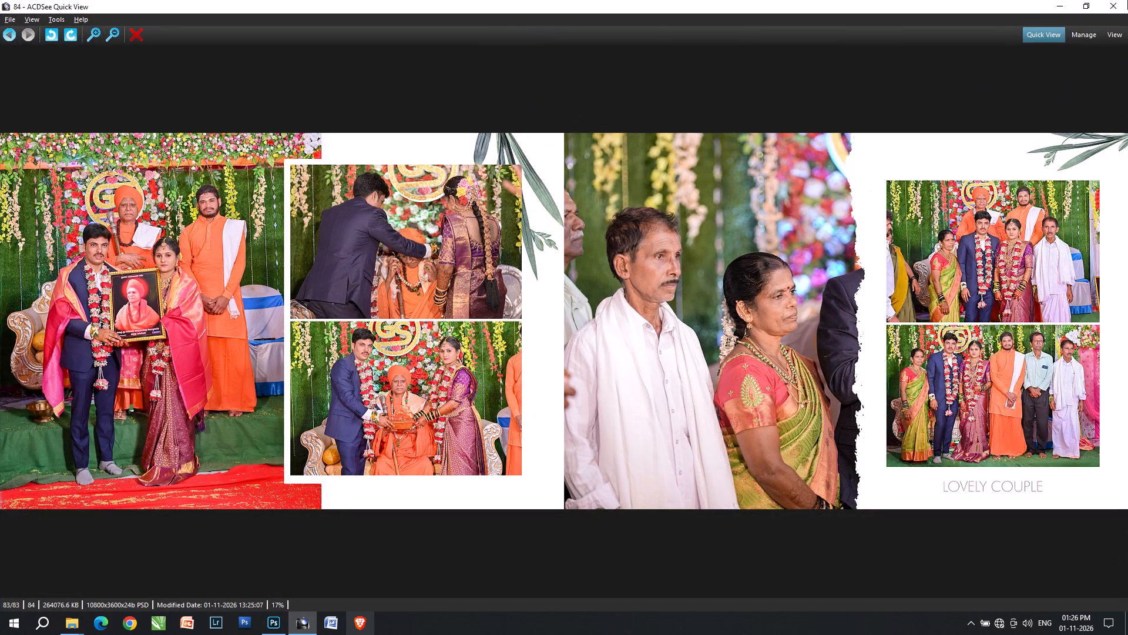
Return to 84.psd in Photoshop and copy a Background area of about 422 × 327 px at the left page's inner bottom corner to a new layer.
{"action": "left_click", "coordinate": [1127, 0]}
{"action": "key", "text": "alt+Tab"}
{"action": "key", "text": "alt+Tab"}
{"action": "key", "text": "alt+Tab"}
{"action": "scroll", "coordinate": [511, 423], "scroll_direction": "up", "scroll_amount": 2, "text": "alt"}
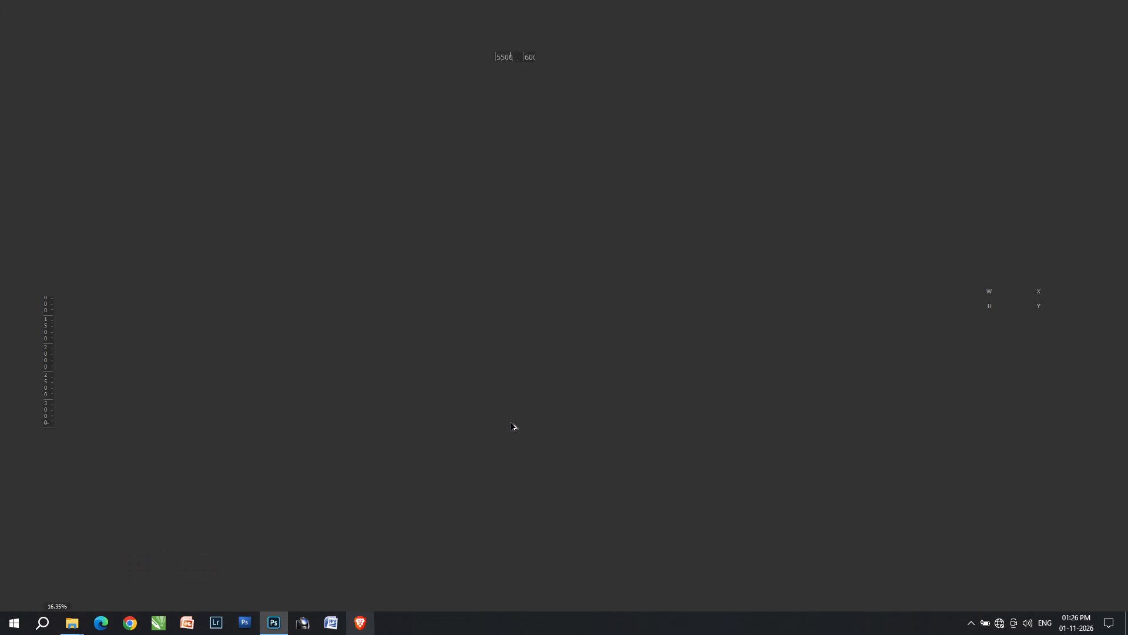
{"action": "scroll", "coordinate": [511, 423], "scroll_direction": "up", "scroll_amount": 10, "text": "alt"}
{"action": "key", "text": "space"}
{"action": "key", "text": "space"}
{"action": "left_click_drag", "start_coordinate": [459, 446], "coordinate": [712, 450]}
{"action": "key", "text": "m"}
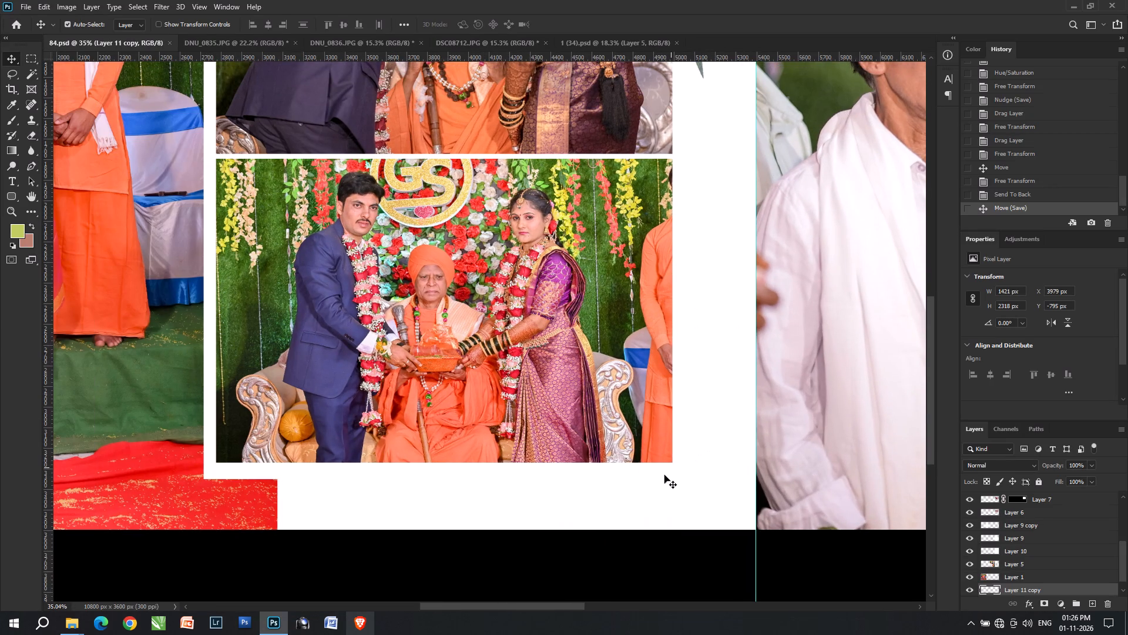
{"action": "key", "text": "m"}
{"action": "left_click_drag", "start_coordinate": [669, 463], "coordinate": [753, 548]}
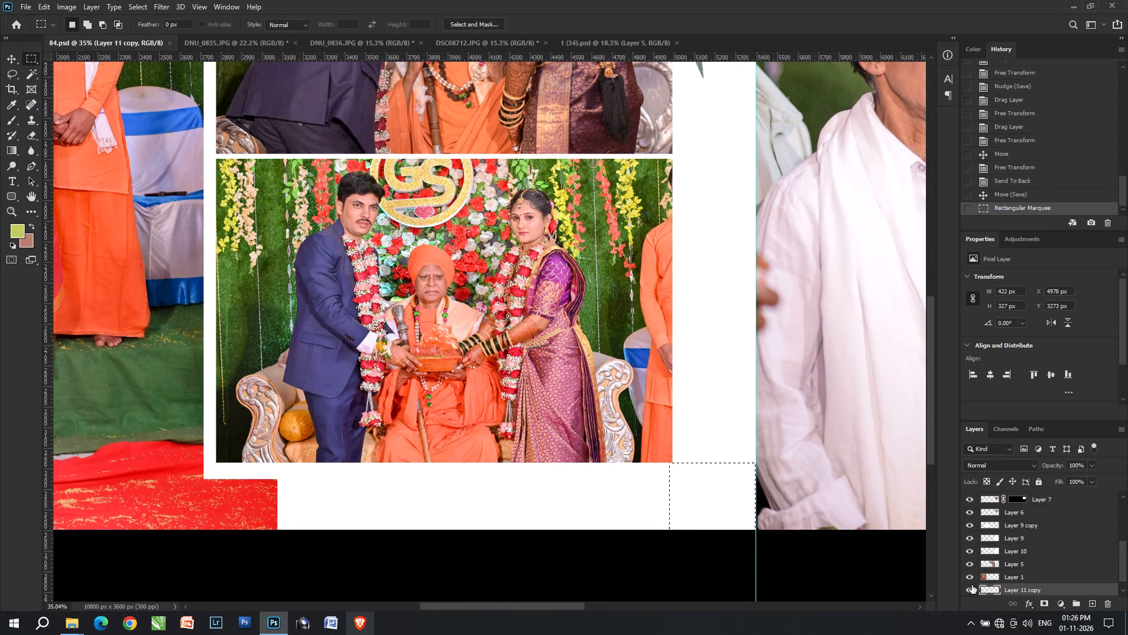
{"action": "scroll", "coordinate": [972, 585], "scroll_direction": "down", "scroll_amount": 6}
{"action": "left_click", "coordinate": [990, 590]}
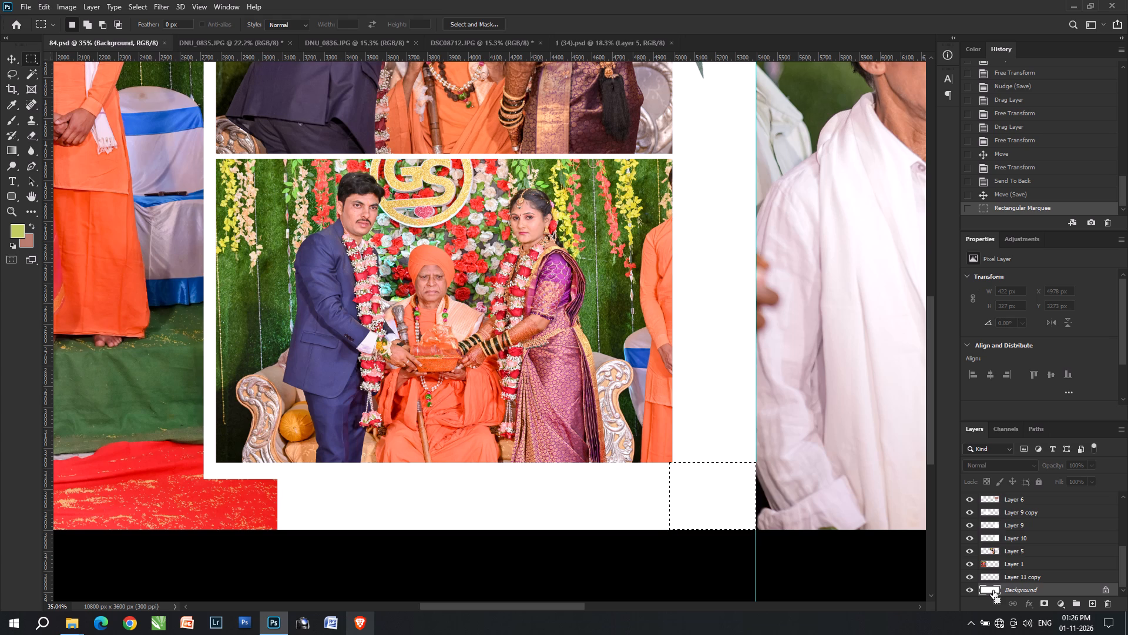
{"action": "key", "text": "ctrl+j"}
Fill the new corner block with the yellow-green swatch colour and set its layer opacity to 70%.
{"action": "key", "text": "ctrl+shift+BackSpace"}
{"action": "key", "text": "v"}
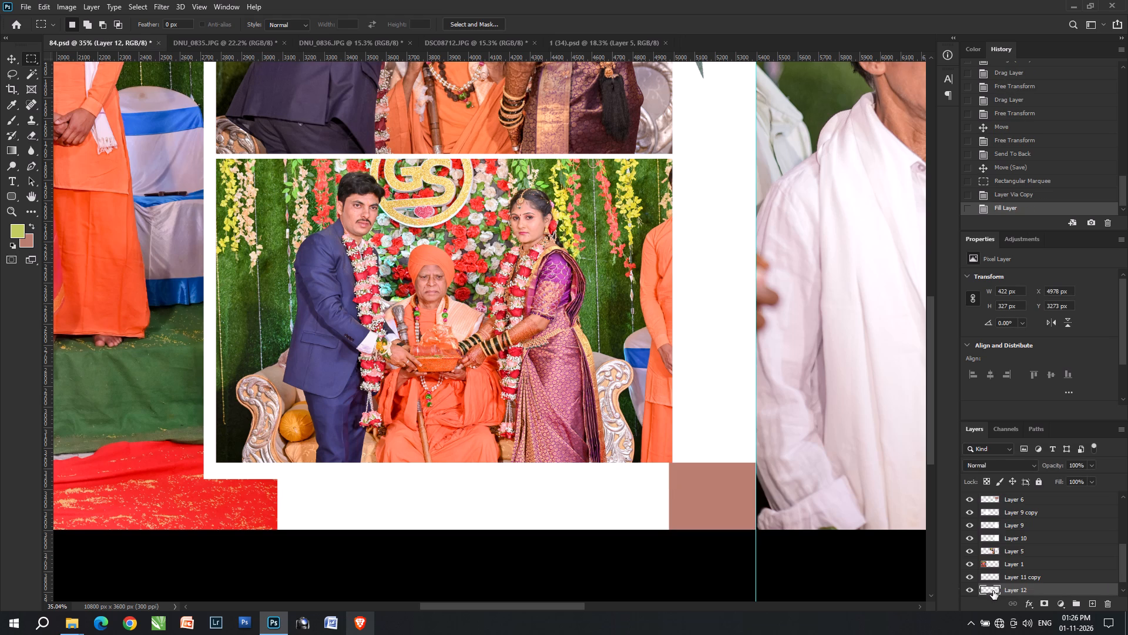
{"action": "key", "text": "v"}
{"action": "key", "text": "x"}
{"action": "key", "text": "ctrl+shift+BackSpace"}
{"action": "key", "text": "7"}
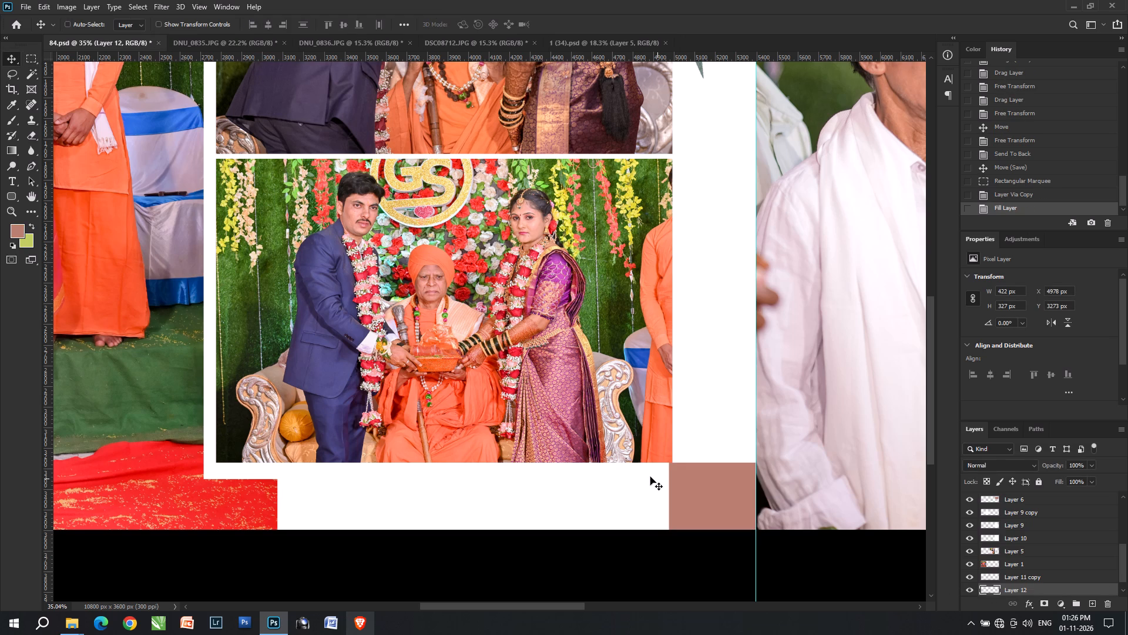
{"action": "scroll", "coordinate": [679, 481], "scroll_direction": "down", "scroll_amount": 8, "text": "alt"}
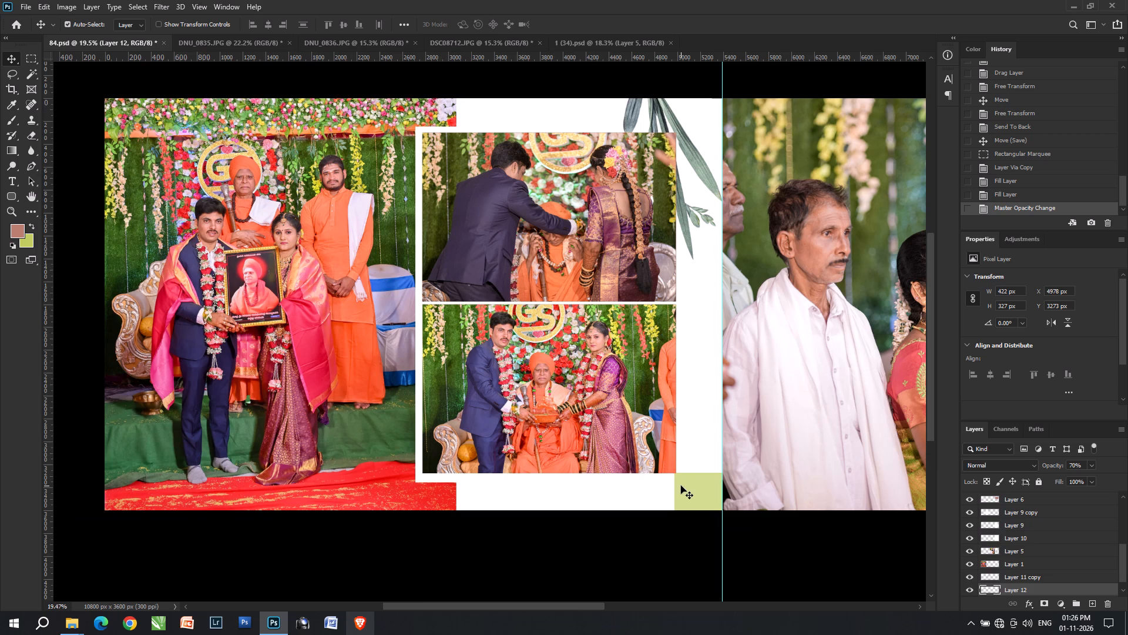
{"action": "key", "text": "v"}
{"action": "scroll", "coordinate": [691, 489], "scroll_direction": "down", "scroll_amount": 5, "text": "alt"}
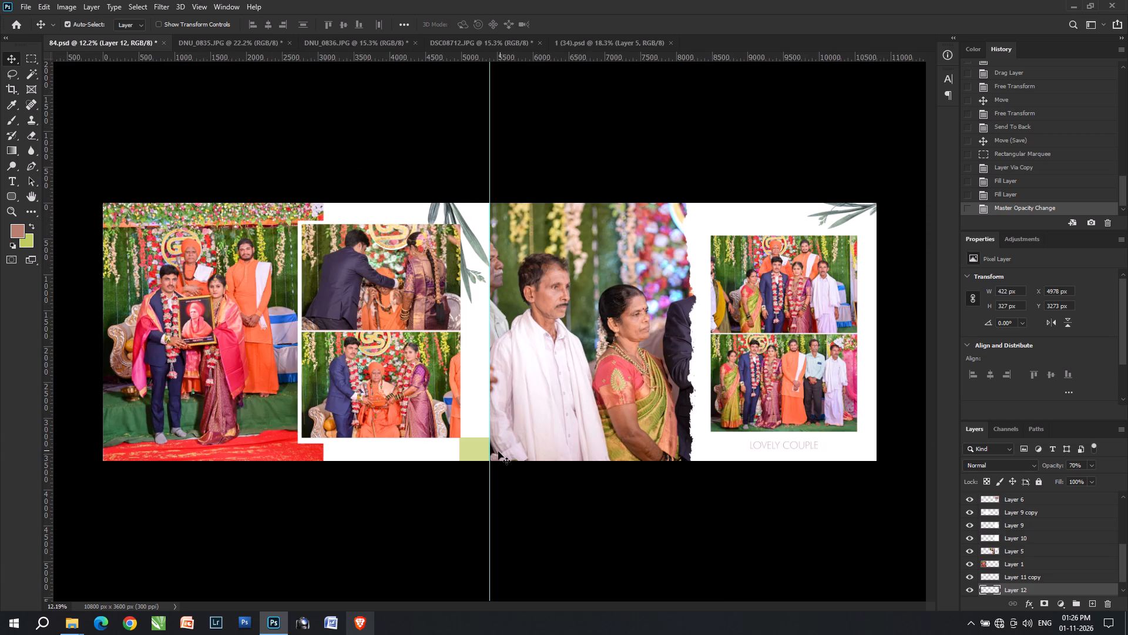
Darken the green corner block with Hue/Saturation, setting Lightness to about -24.
{"action": "key", "text": "ctrl+u"}
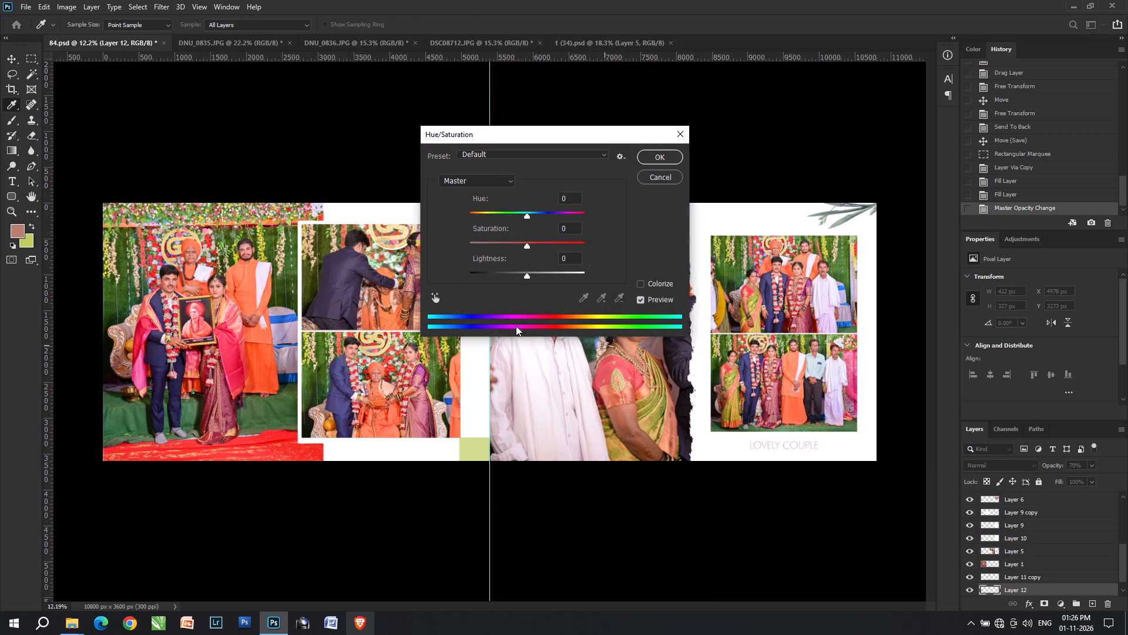
{"action": "left_click", "coordinate": [513, 278]}
{"action": "key", "text": "Return"}
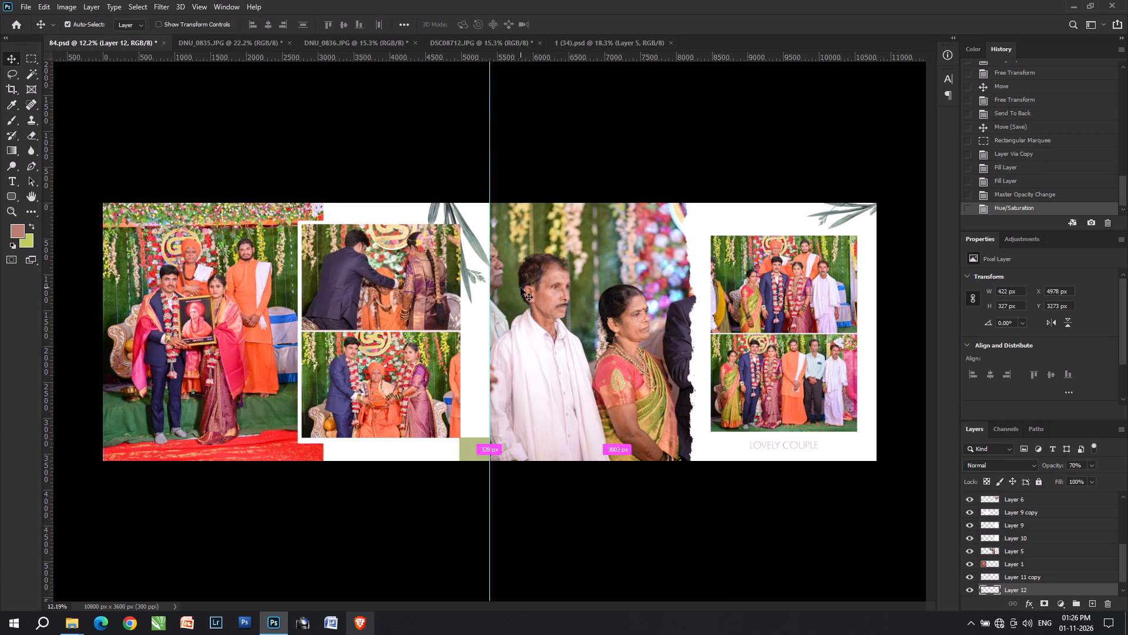
Save 84.psd with the added corner block.
{"action": "key", "text": "ctrl+s"}
{"action": "key", "text": "ctrl+s"}
{"action": "key", "text": "ctrl+s"}
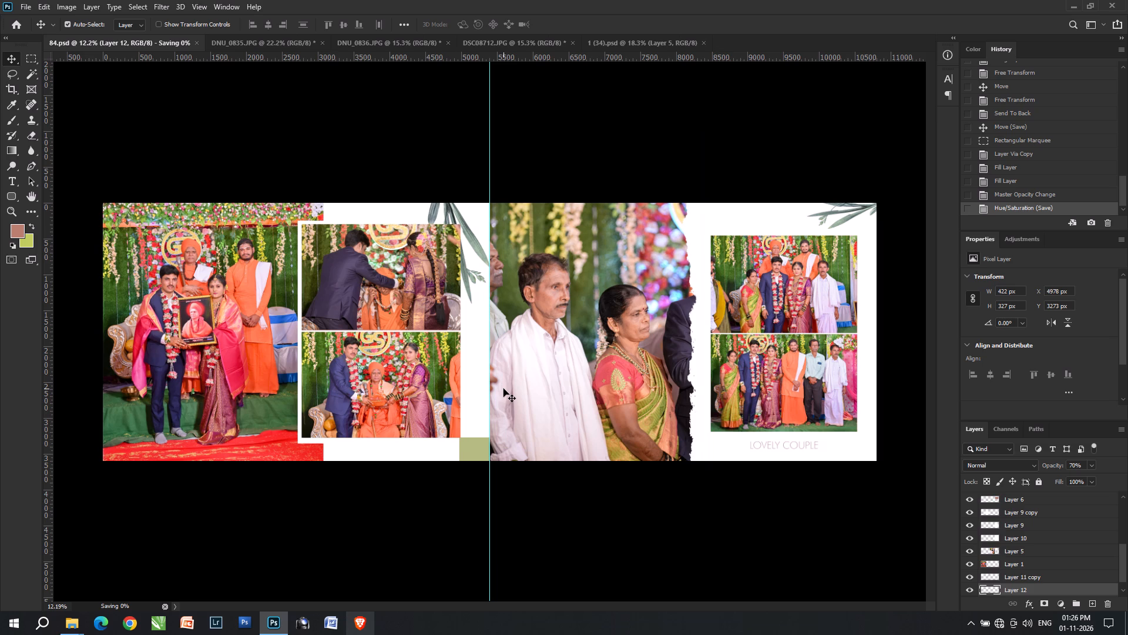
Merge all visible layers and save the flattened spread as JPEG 84 at quality 12 in the sheet folder's JPEG subfolder.
{"action": "key", "text": "ctrl+shift+e"}
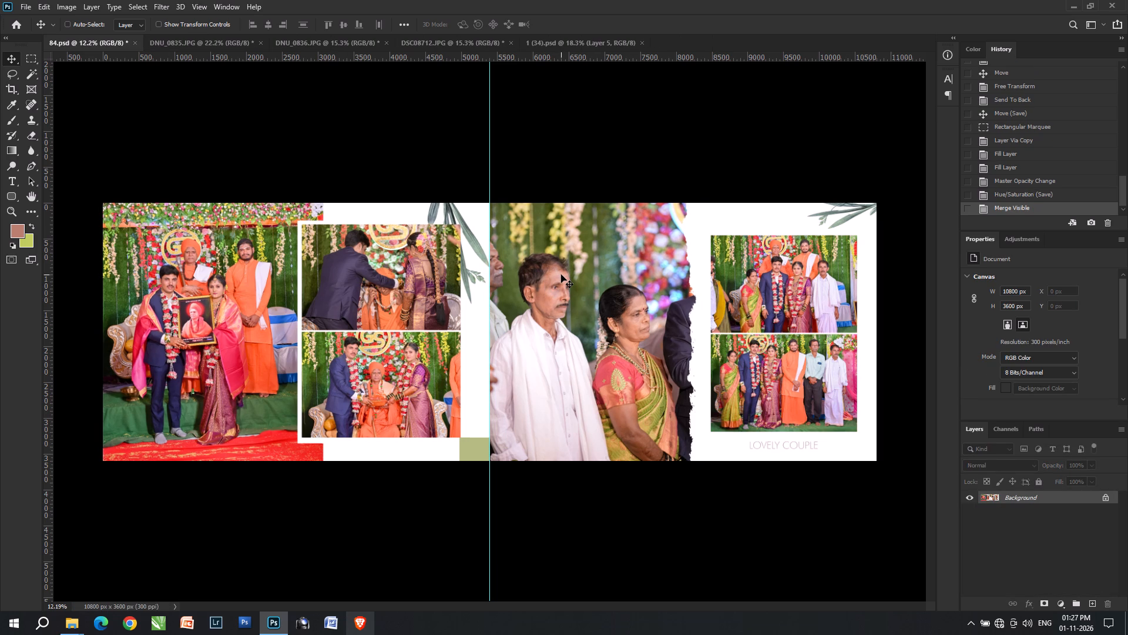
{"action": "key", "text": "ctrl+shift+s"}
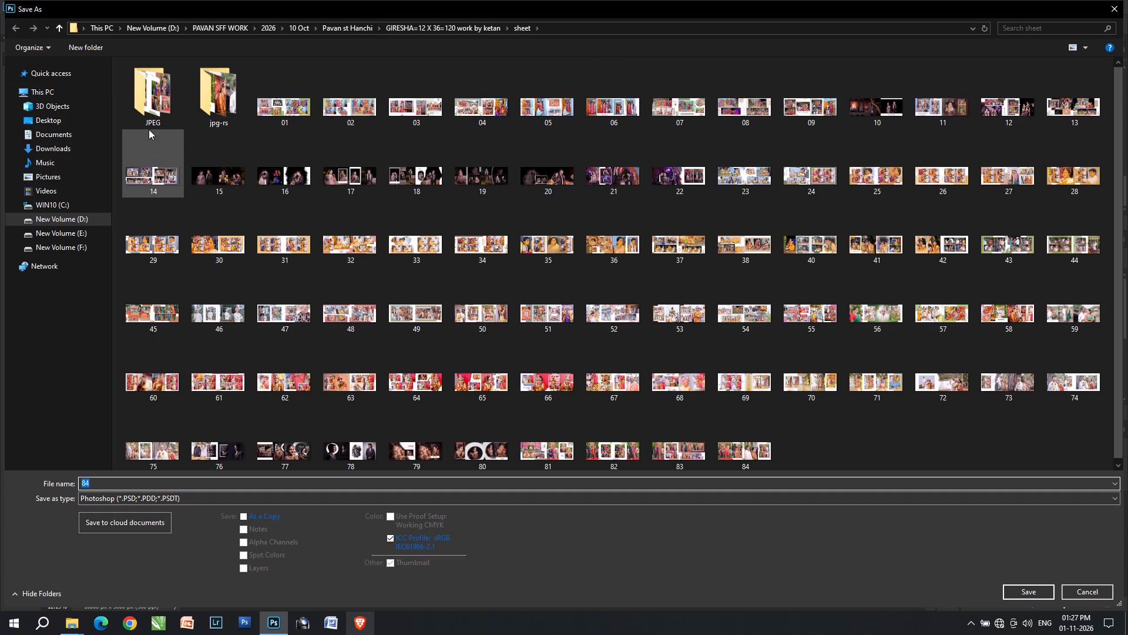
{"action": "double_click", "coordinate": [149, 124]}
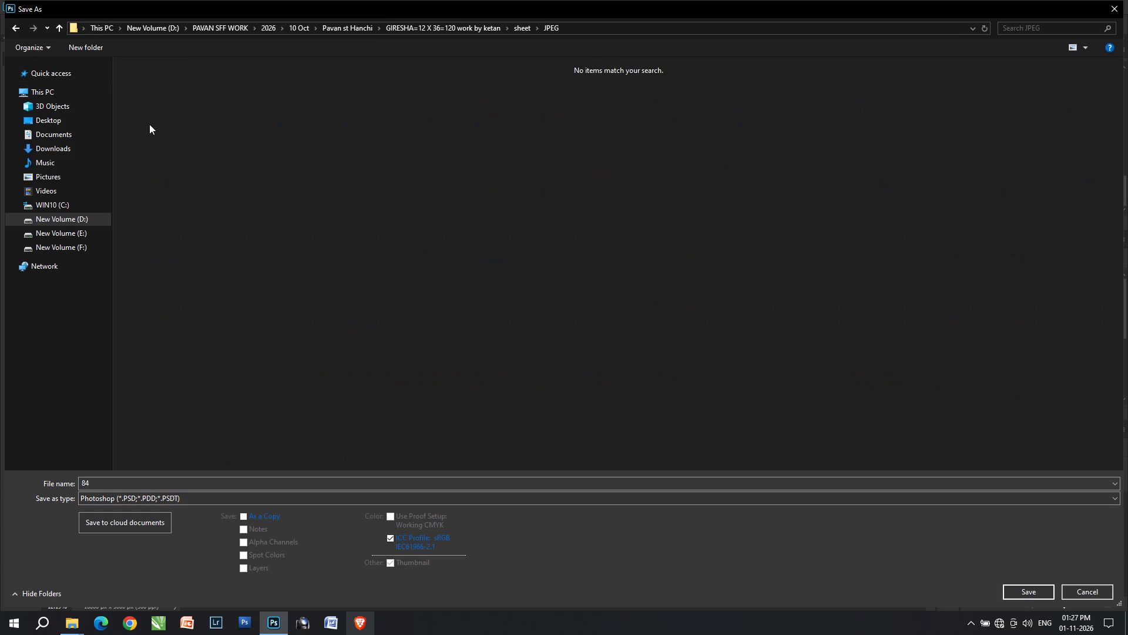
{"action": "key", "text": "Tab"}
{"action": "key", "text": "Tab"}
{"action": "key", "text": "k"}
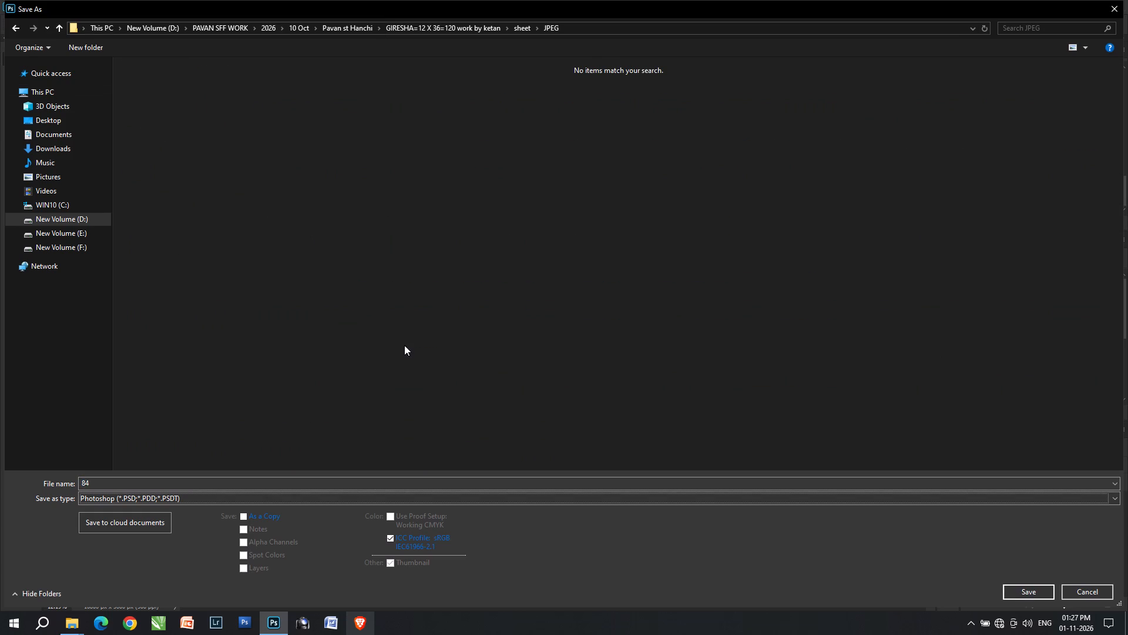
{"action": "key", "text": "j"}
{"action": "scroll", "coordinate": [446, 378], "scroll_direction": "down", "scroll_amount": 3}
{"action": "left_click", "coordinate": [395, 311]}
{"action": "key", "text": "Return"}
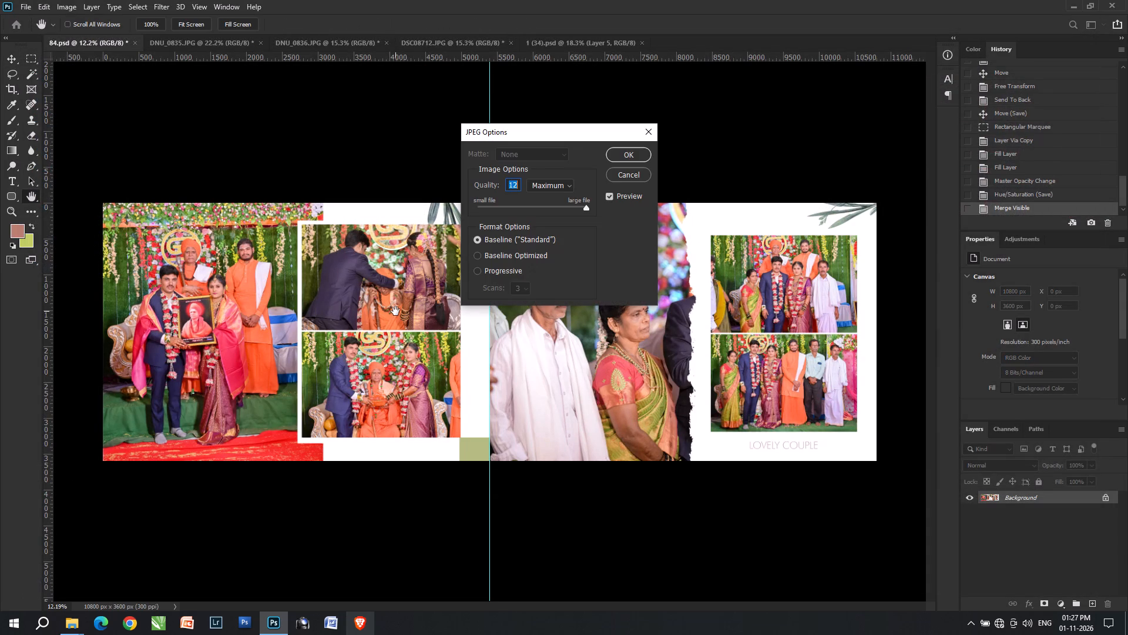
{"action": "key", "text": "Return"}
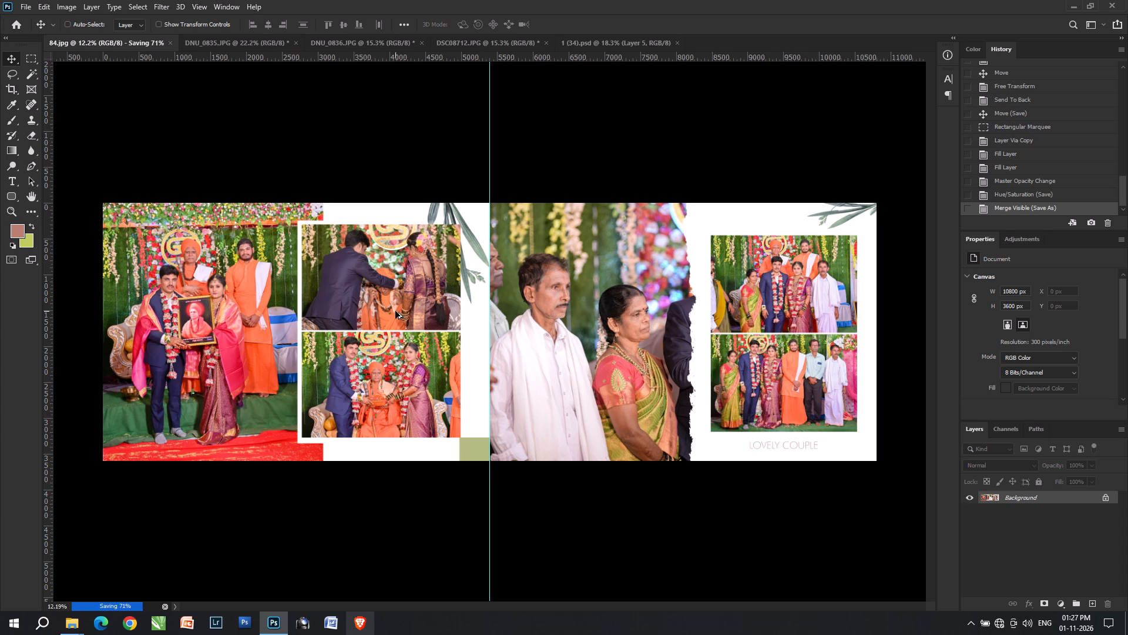
Turn the flattened spread into a blank white page with Hue/Saturation at Lightness 100.
{"action": "key", "text": "ctrl+alt+u"}
{"action": "key", "text": "Tab"}
{"action": "key", "text": "Tab"}
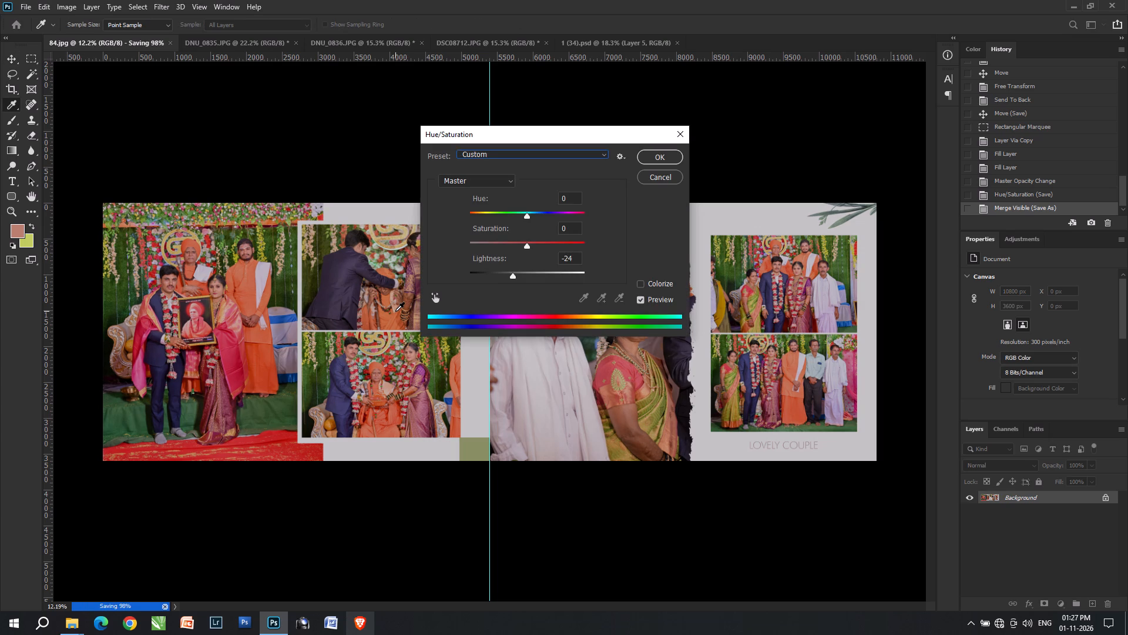
{"action": "key", "text": "Tab"}
{"action": "key", "text": "Tab"}
{"action": "key", "text": "Tab"}
{"action": "key", "text": "Tab"}
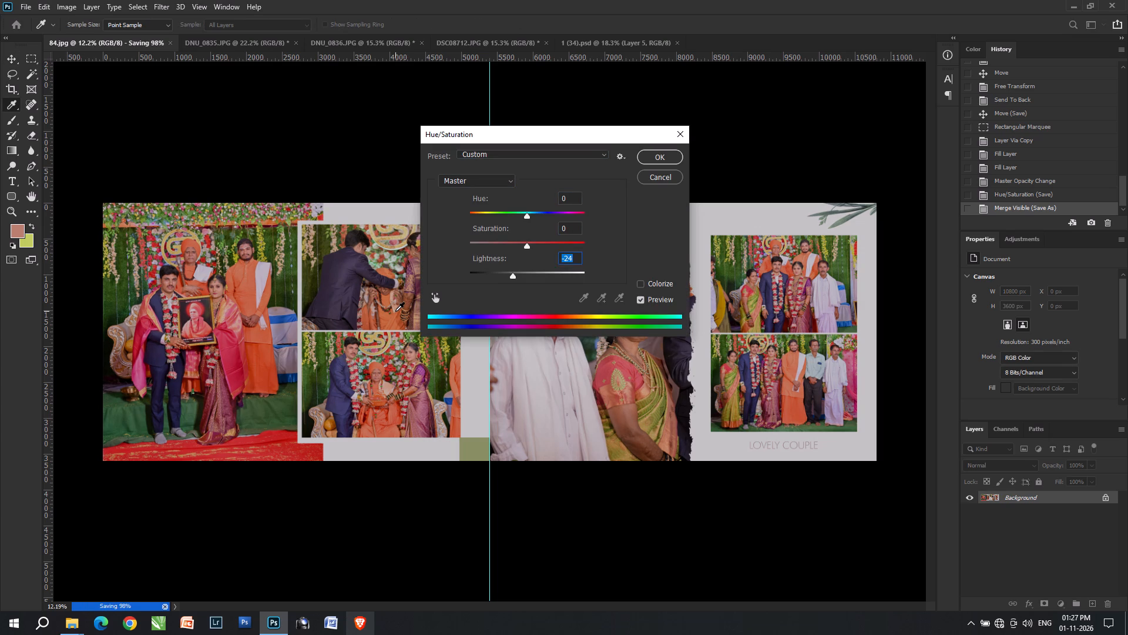
{"action": "type", "text": "100"}
{"action": "key", "text": "Return"}
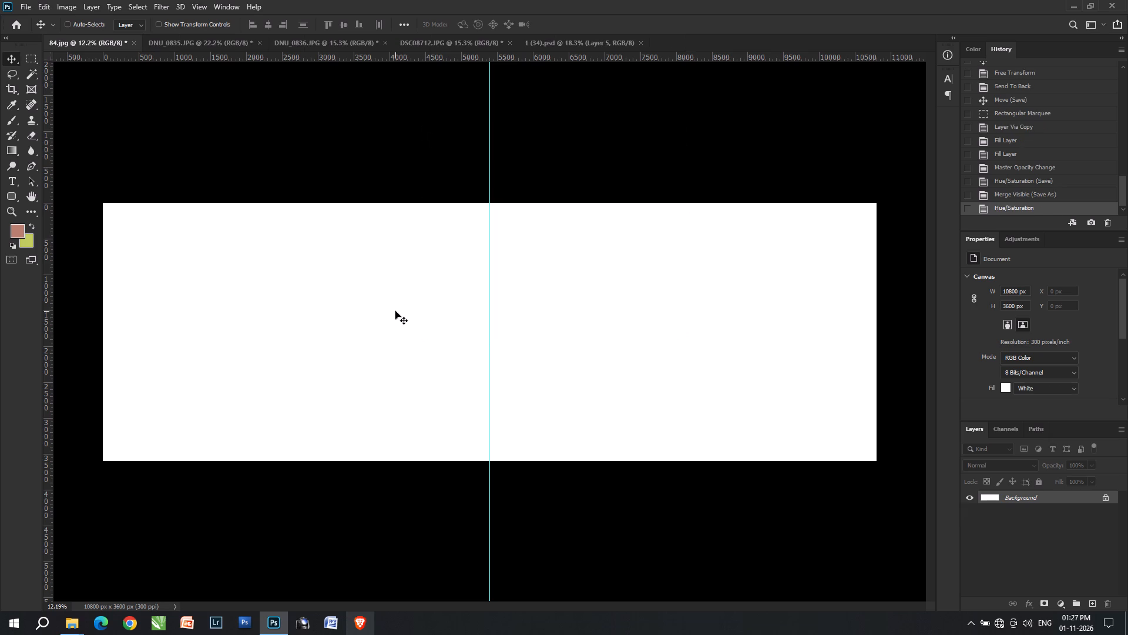
Save the blank spread as a Photoshop file named 85 in the sheet folder.
{"action": "key", "text": "ctrl+shift+s"}
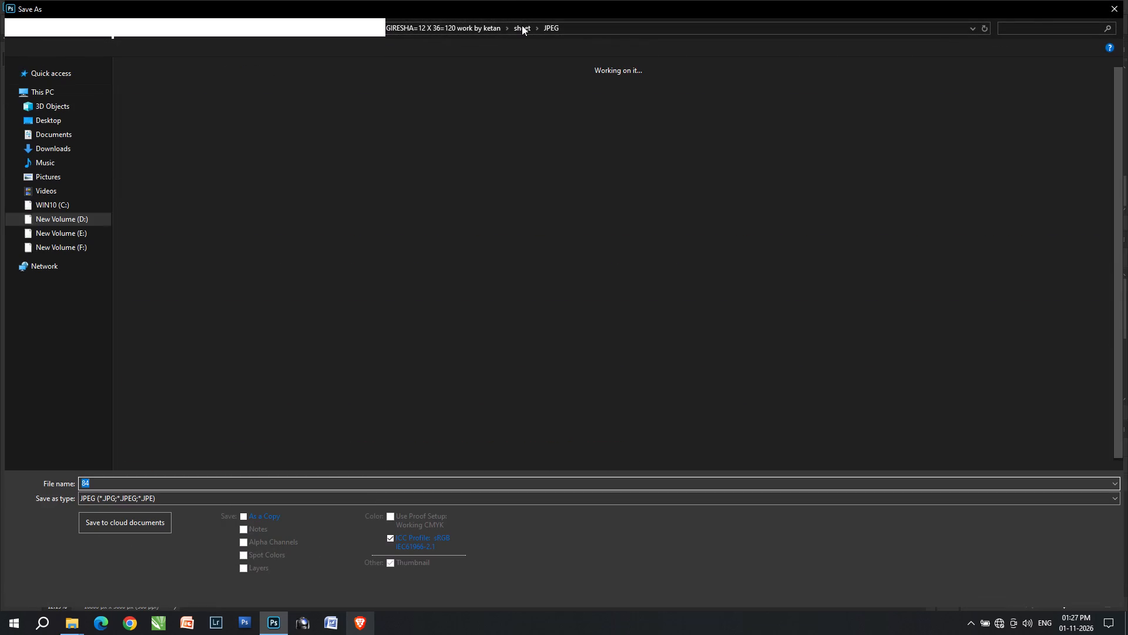
{"action": "left_click", "coordinate": [522, 25]}
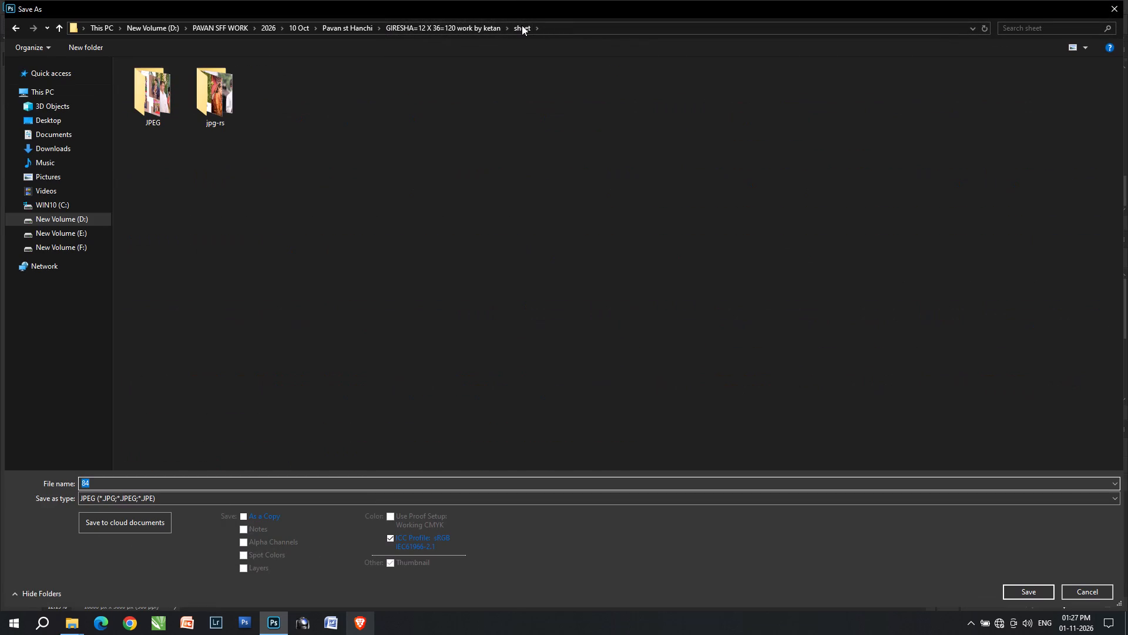
{"action": "type", "text": "858"}
{"action": "key", "text": "BackSpace"}
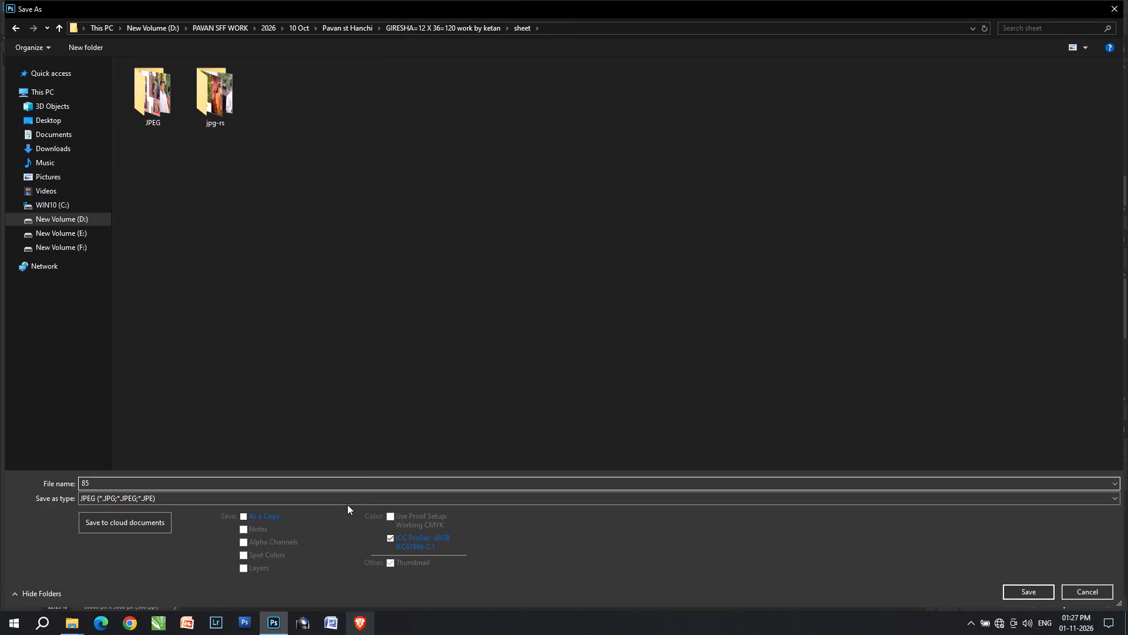
{"action": "left_click", "coordinate": [348, 500]}
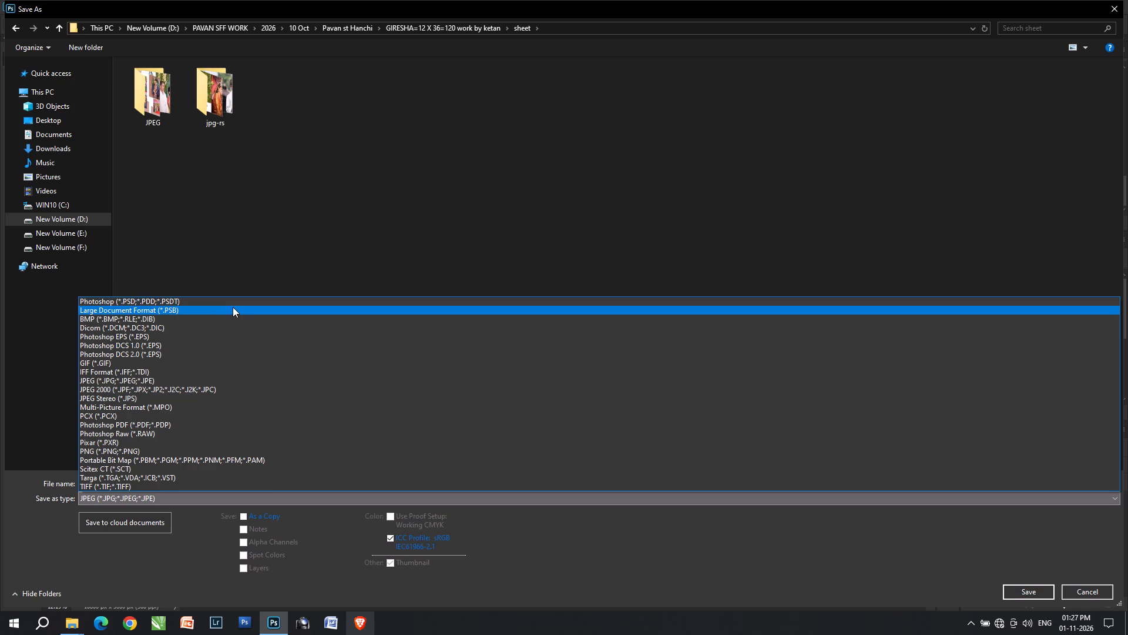
{"action": "left_click", "coordinate": [233, 307]}
{"action": "left_click", "coordinate": [407, 390]}
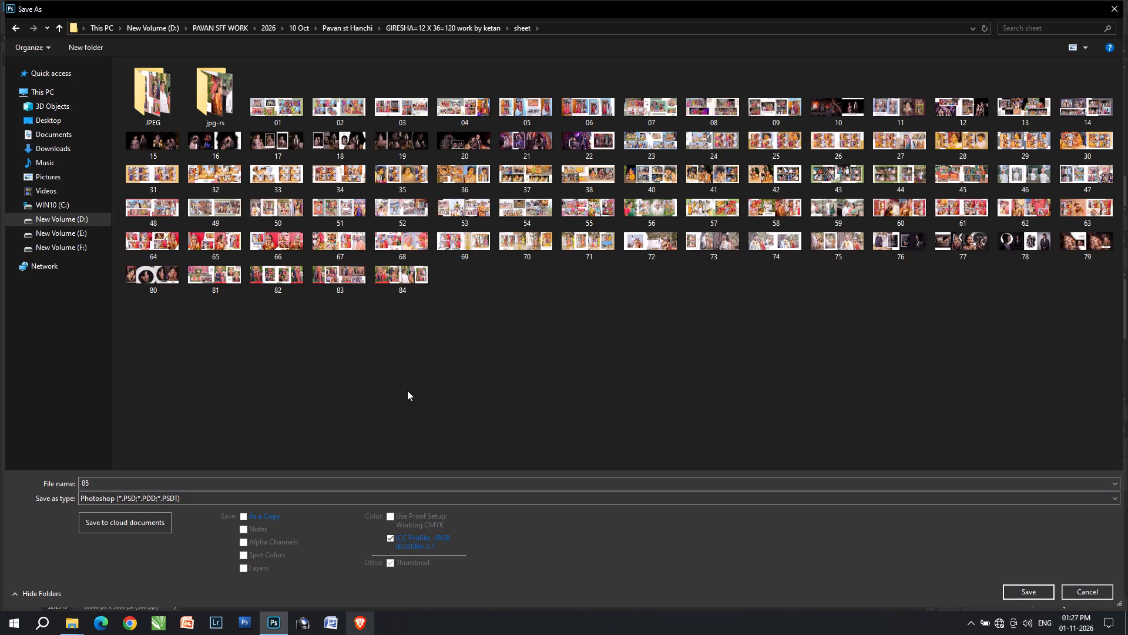
{"action": "key", "text": "Return"}
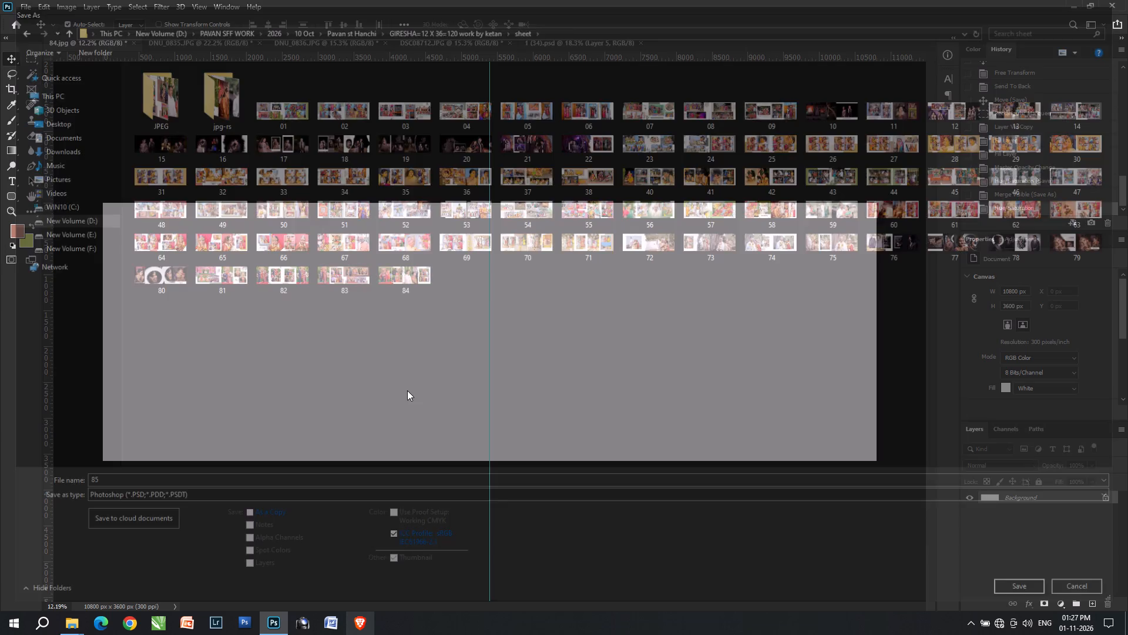
Switch to the emptied photo document DSC08712.JPG and close it without saving.
{"action": "key", "text": "ctrl+Tab"}
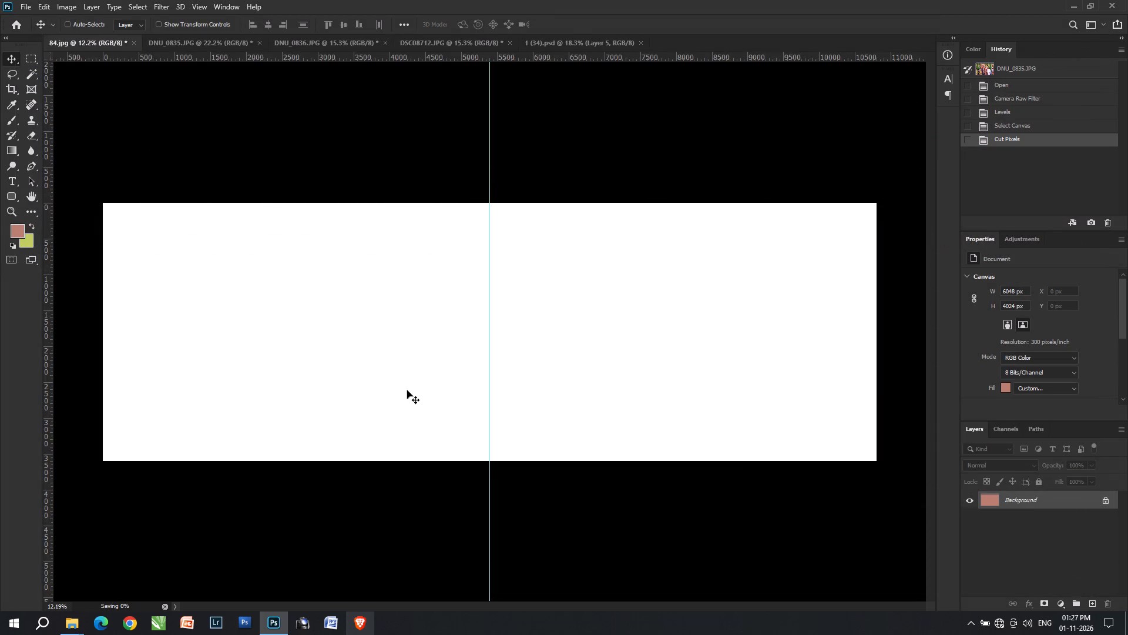
{"action": "key", "text": "ctrl+Tab"}
{"action": "key", "text": "ctrl+Tab"}
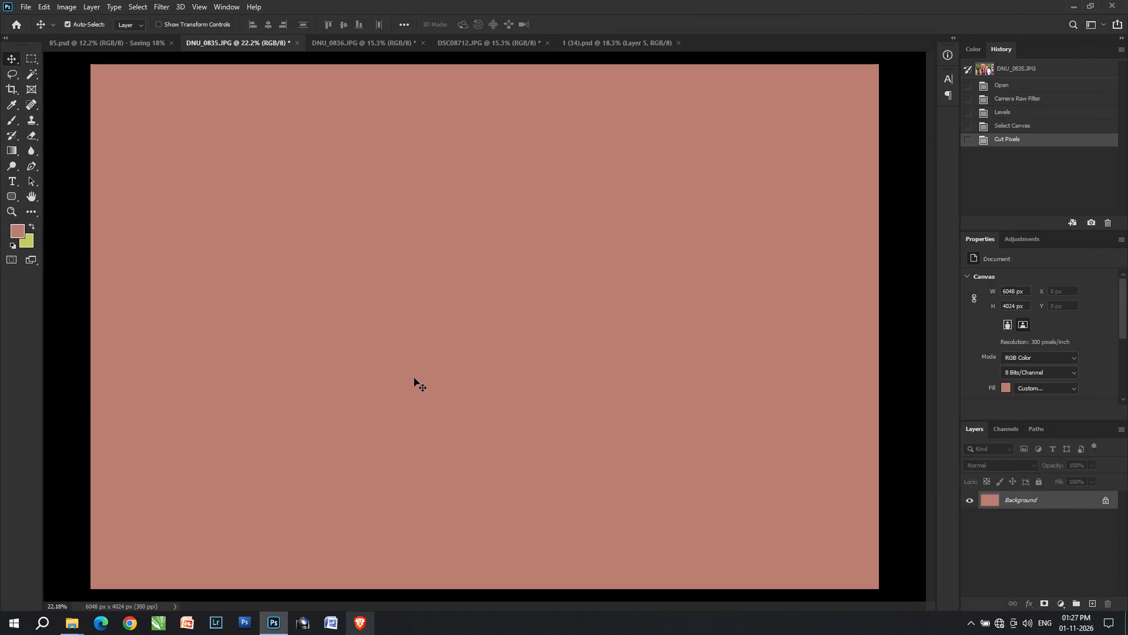
{"action": "key", "text": "ctrl+Tab"}
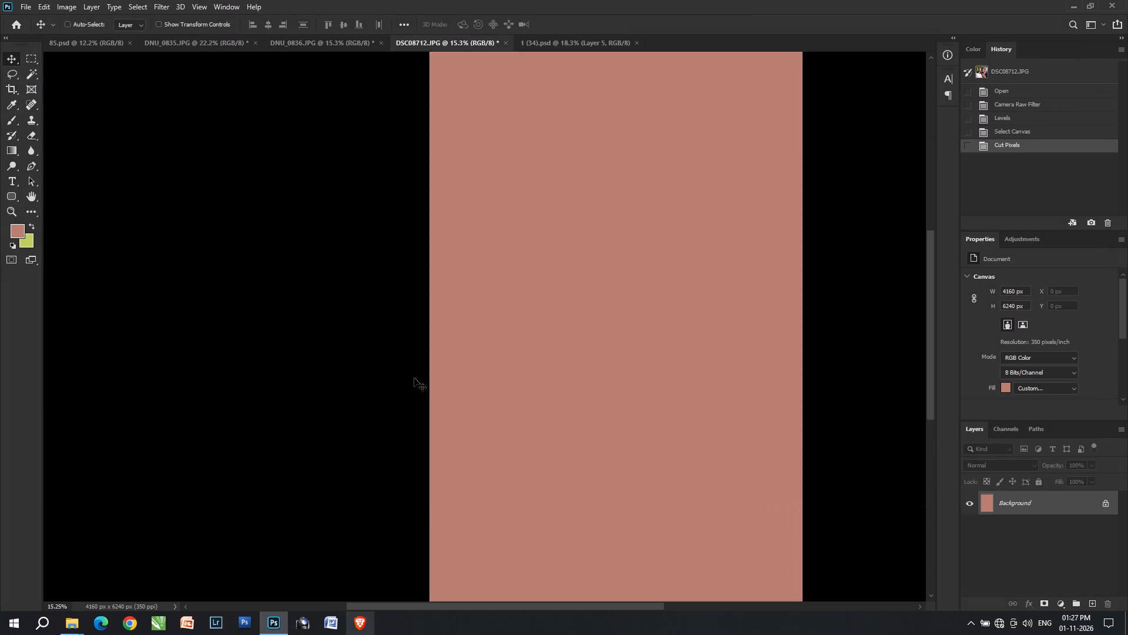
{"action": "key", "text": "ctrl+w"}
{"action": "key", "text": "Tab"}
{"action": "key", "text": "Return"}
Close the emptied DNU_0836.JPG and DNU_0835.JPG documents and the template 1 (34).psd without saving, leaving only 85.psd open.
{"action": "key", "text": "ctrl+w"}
{"action": "key", "text": "Tab"}
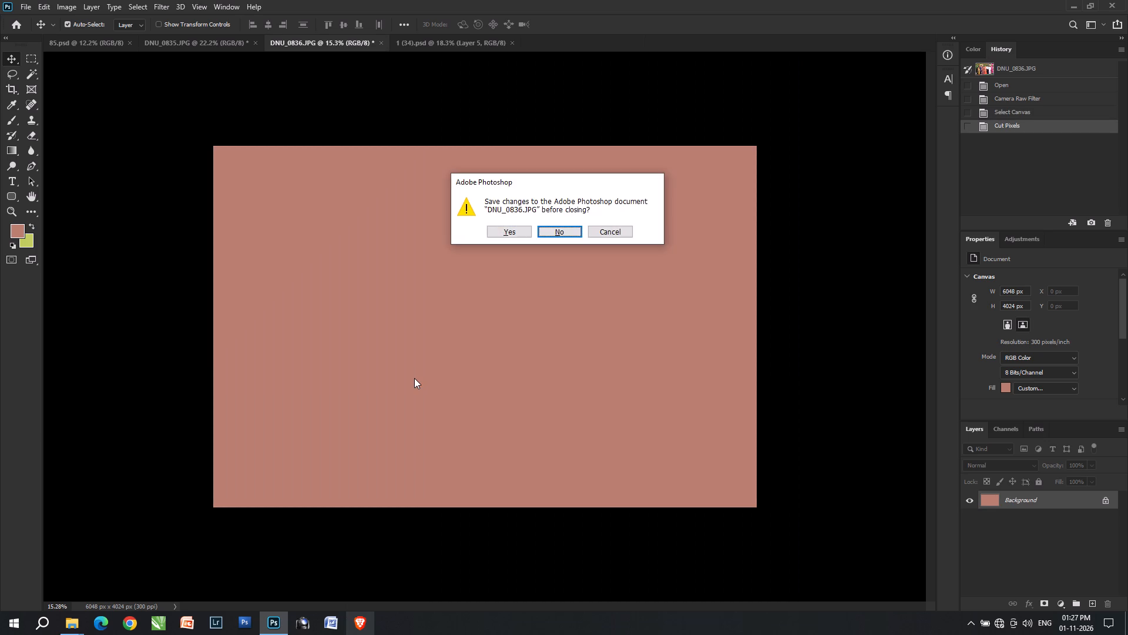
{"action": "key", "text": "Return"}
{"action": "key", "text": "ctrl+Tab"}
{"action": "key", "text": "ctrl+w"}
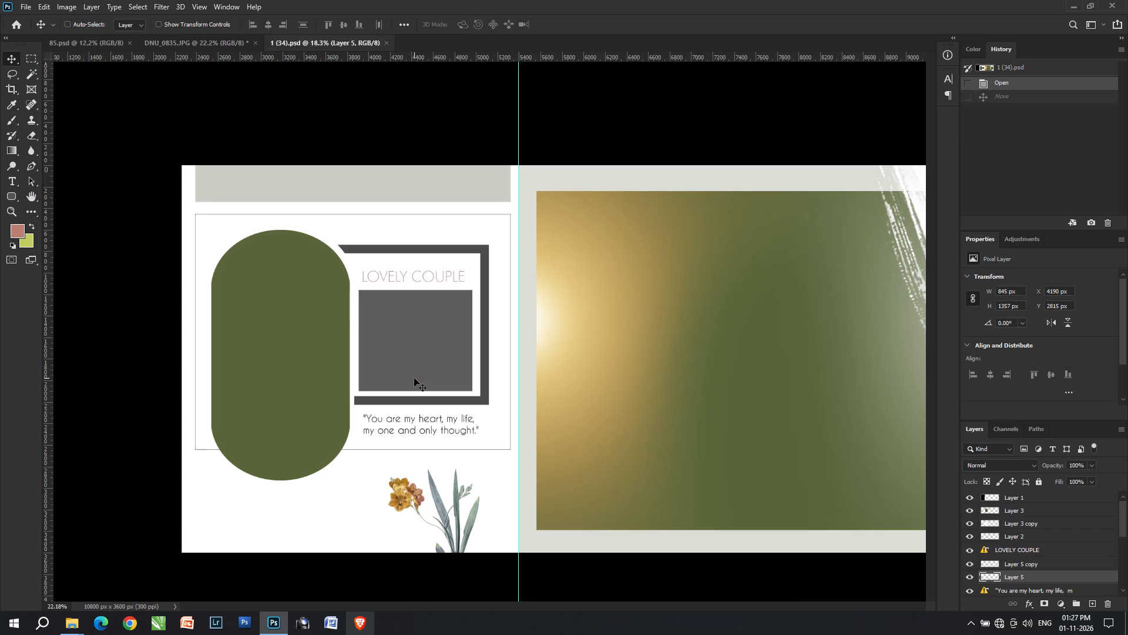
{"action": "key", "text": "ctrl+w"}
{"action": "key", "text": "Tab"}
{"action": "key", "text": "Return"}
Switch to File Explorer and move the used photos DNU_0835 and DNU_0836 into the done folder inside 02 Wedding.
{"action": "key", "text": "alt+Tab"}
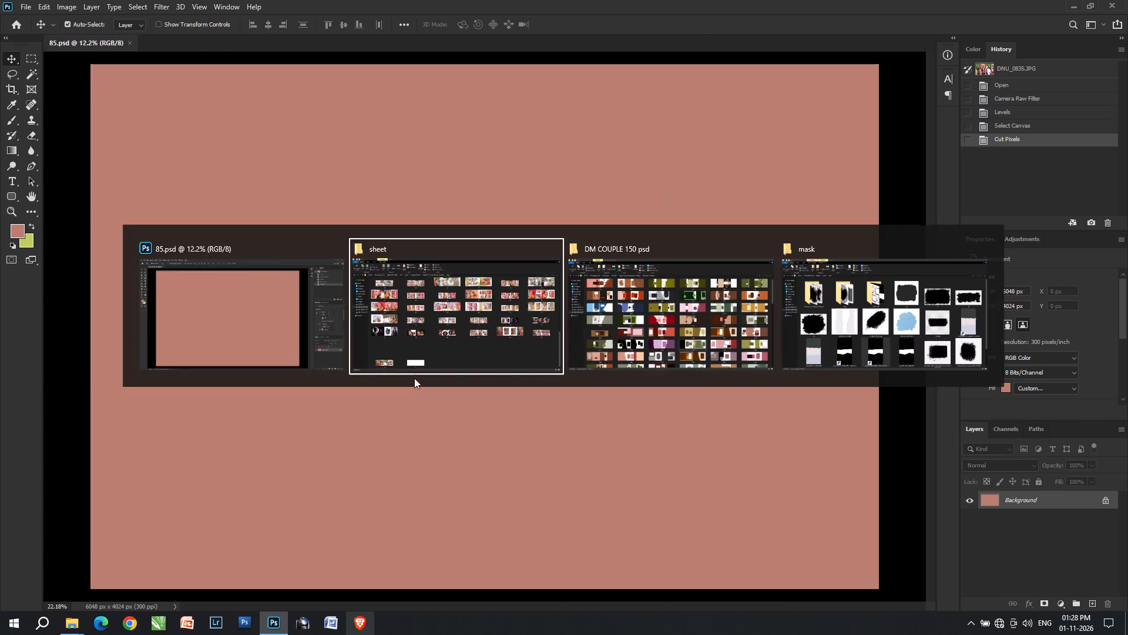
{"action": "key", "text": "BackSpace"}
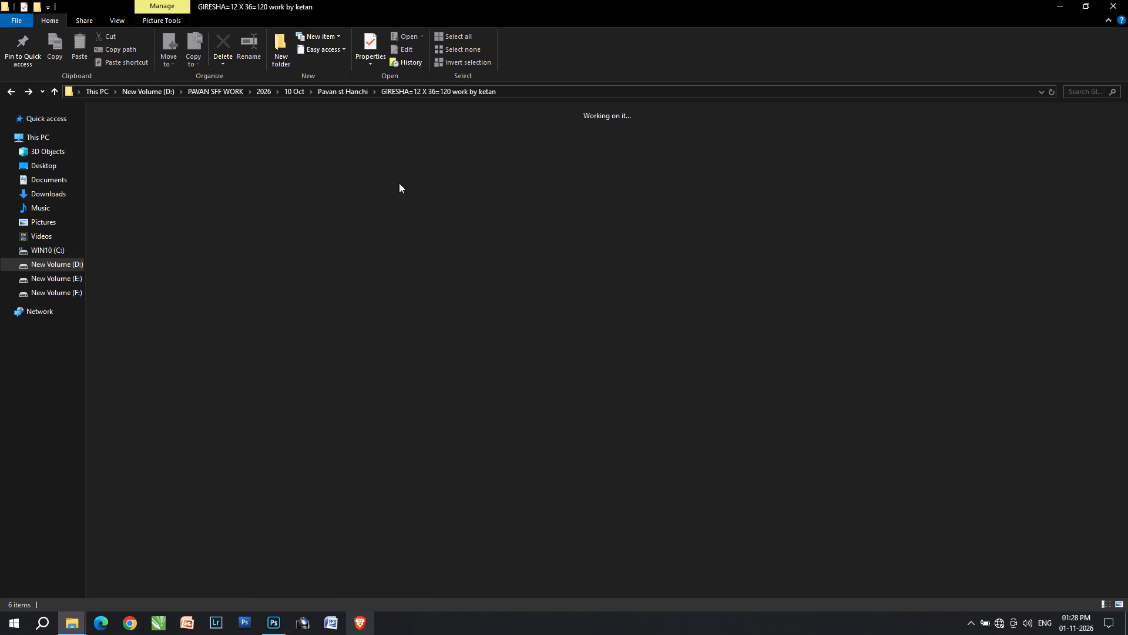
{"action": "double_click", "coordinate": [374, 188]}
{"action": "left_click", "coordinate": [374, 188]}
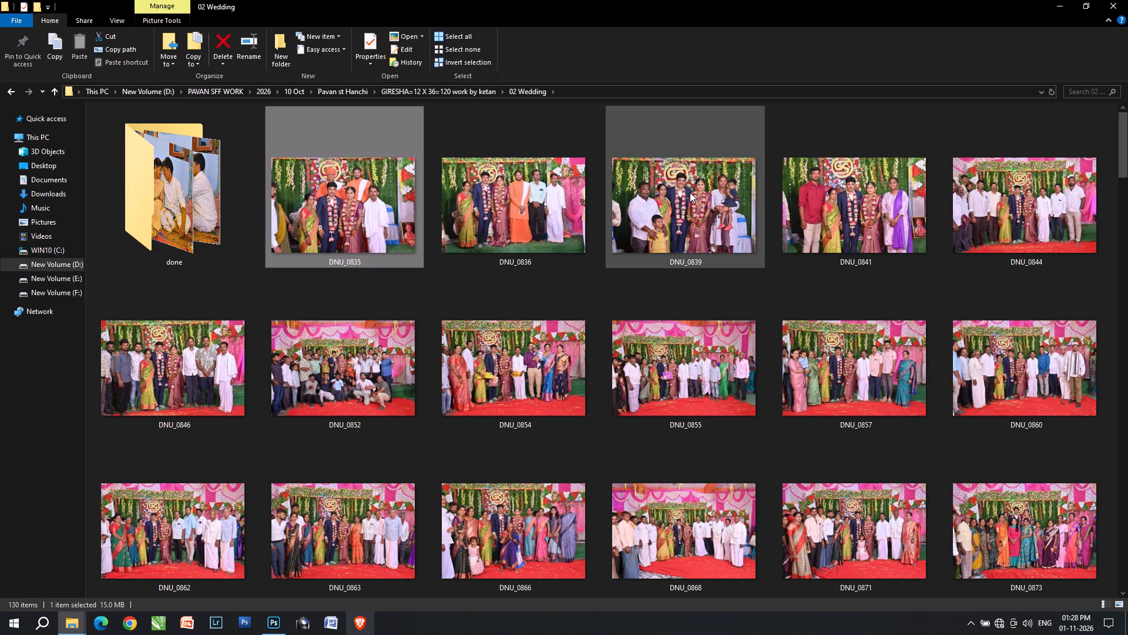
{"action": "scroll", "coordinate": [690, 192], "scroll_direction": "up", "scroll_amount": 1}
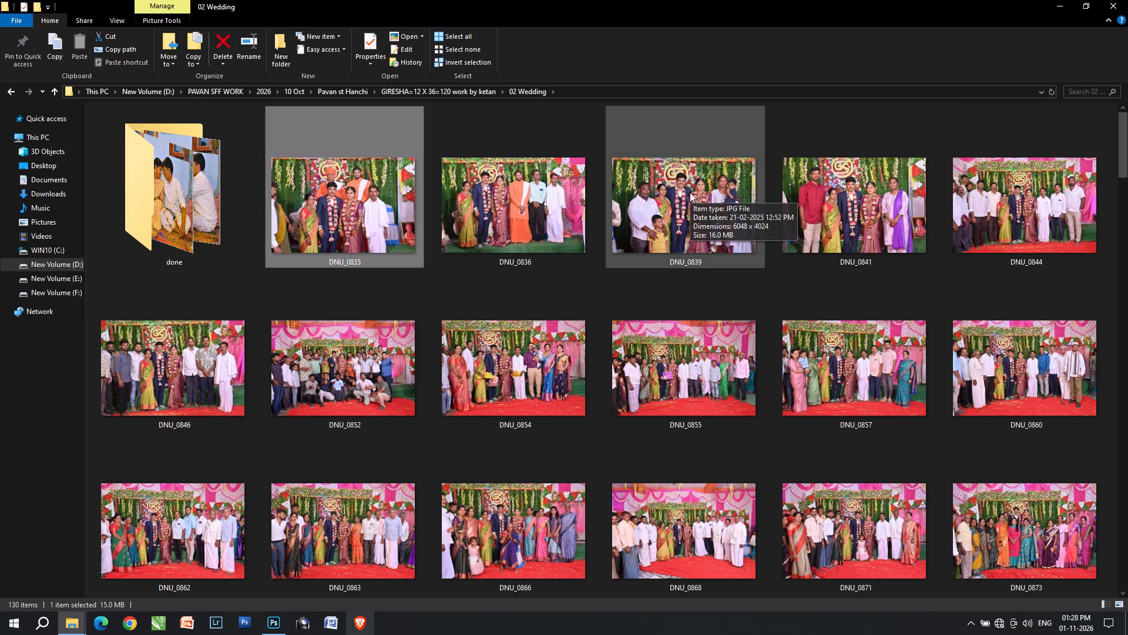
{"action": "left_click", "coordinate": [556, 229], "text": "ctrl"}
{"action": "left_click_drag", "start_coordinate": [384, 219], "coordinate": [184, 220]}
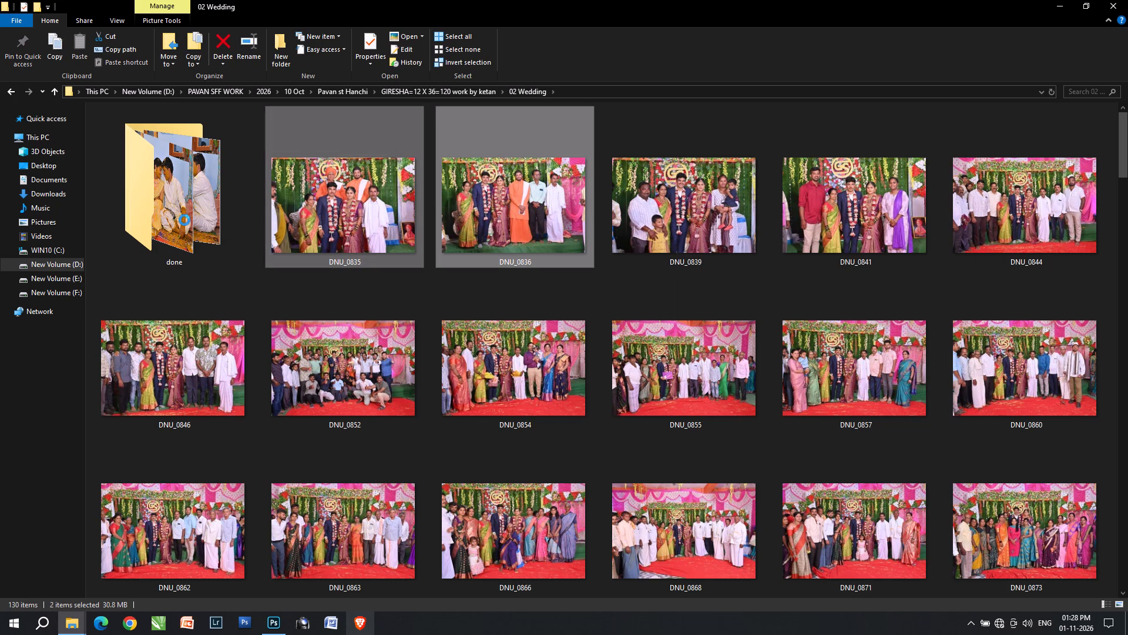
{"action": "left_click_drag", "start_coordinate": [184, 220], "coordinate": [385, 221]}
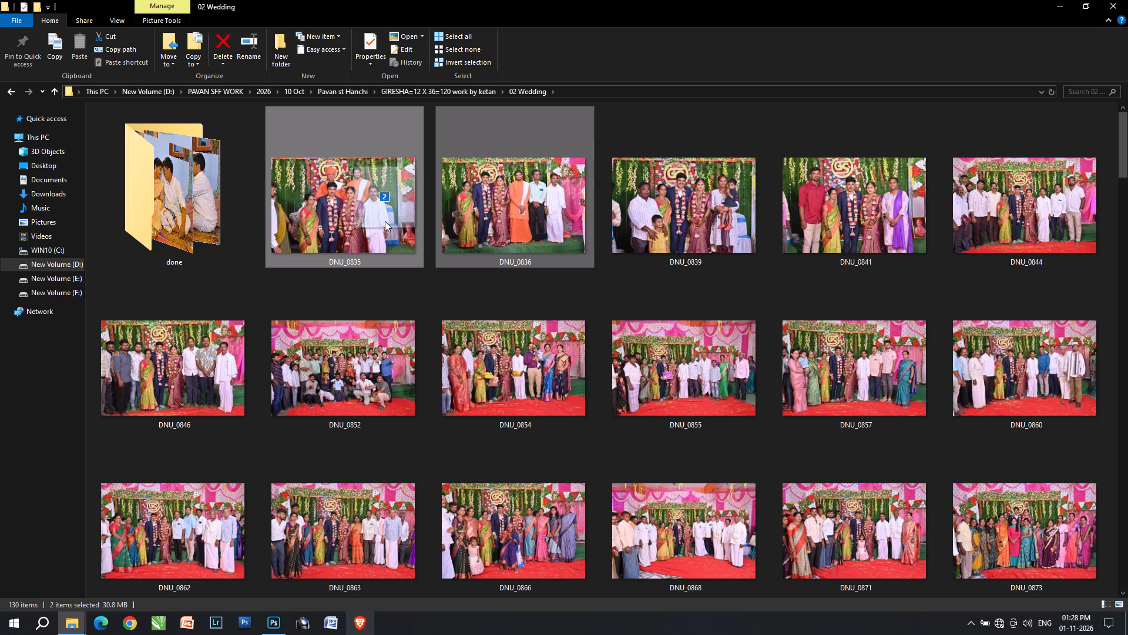
{"action": "left_click_drag", "start_coordinate": [385, 221], "coordinate": [222, 221]}
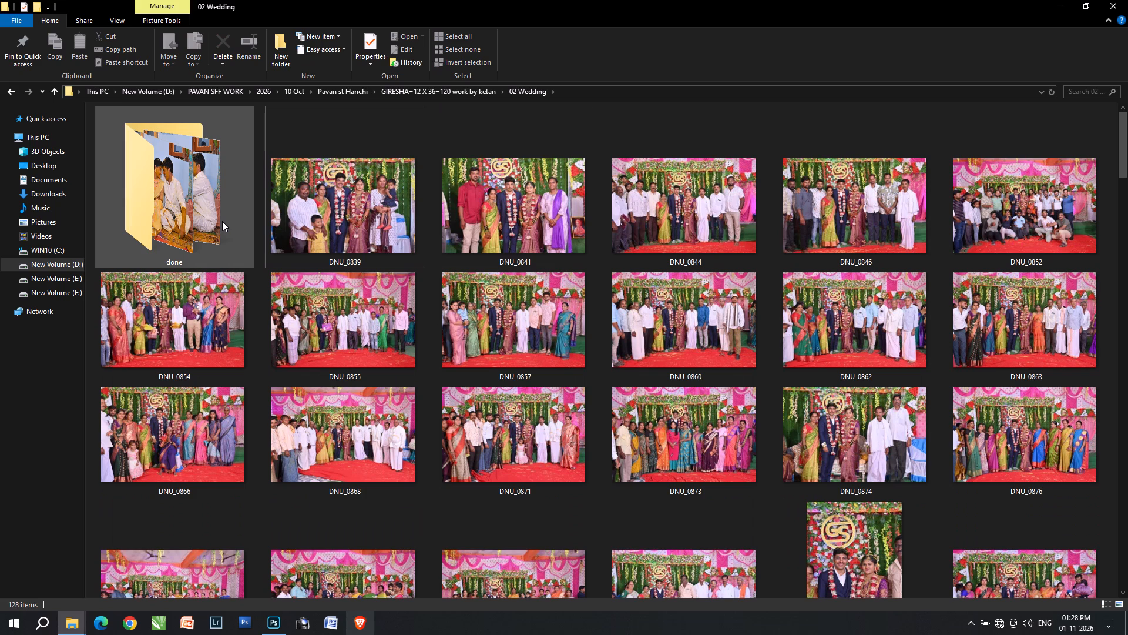
Go to the Candid folder and look through the enlarged photos from DSC08810 back to DSC08704, closing the viewer at the end.
{"action": "left_click", "coordinate": [402, 212]}
{"action": "left_click", "coordinate": [442, 88]}
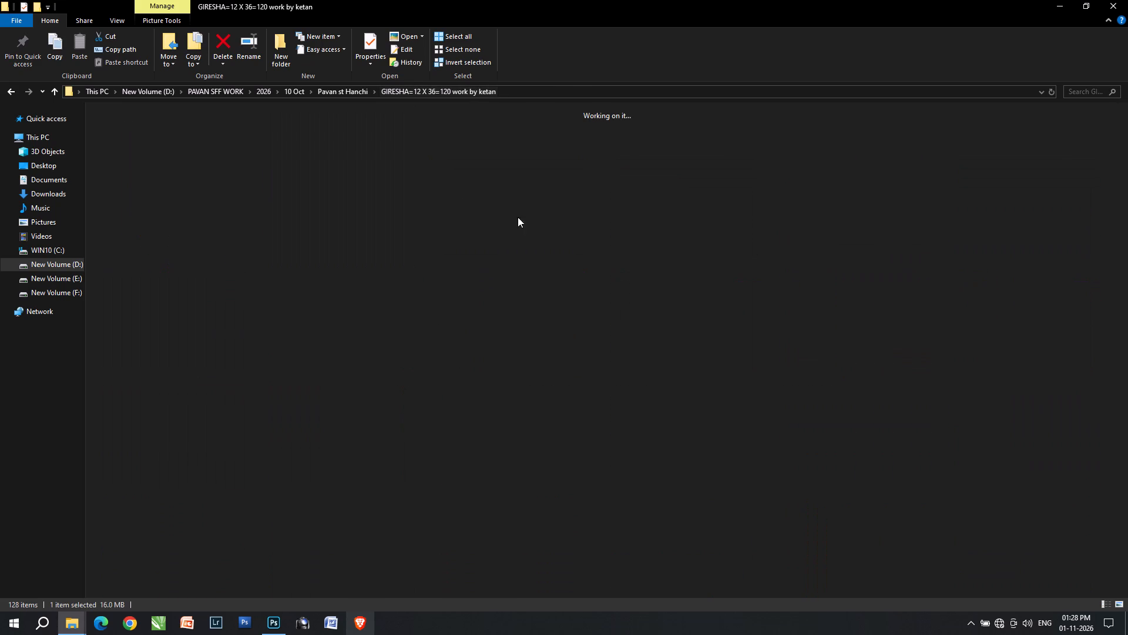
{"action": "double_click", "coordinate": [695, 233]}
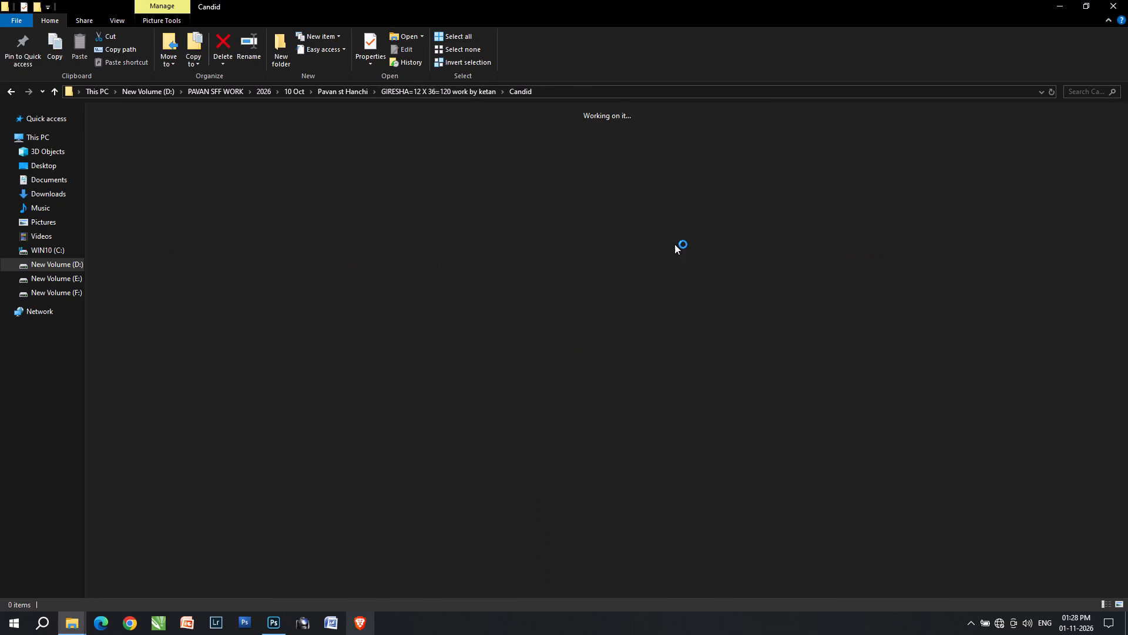
{"action": "scroll", "coordinate": [492, 243], "scroll_direction": "up", "scroll_amount": 1}
{"action": "scroll", "coordinate": [492, 243], "scroll_direction": "down", "scroll_amount": 1}
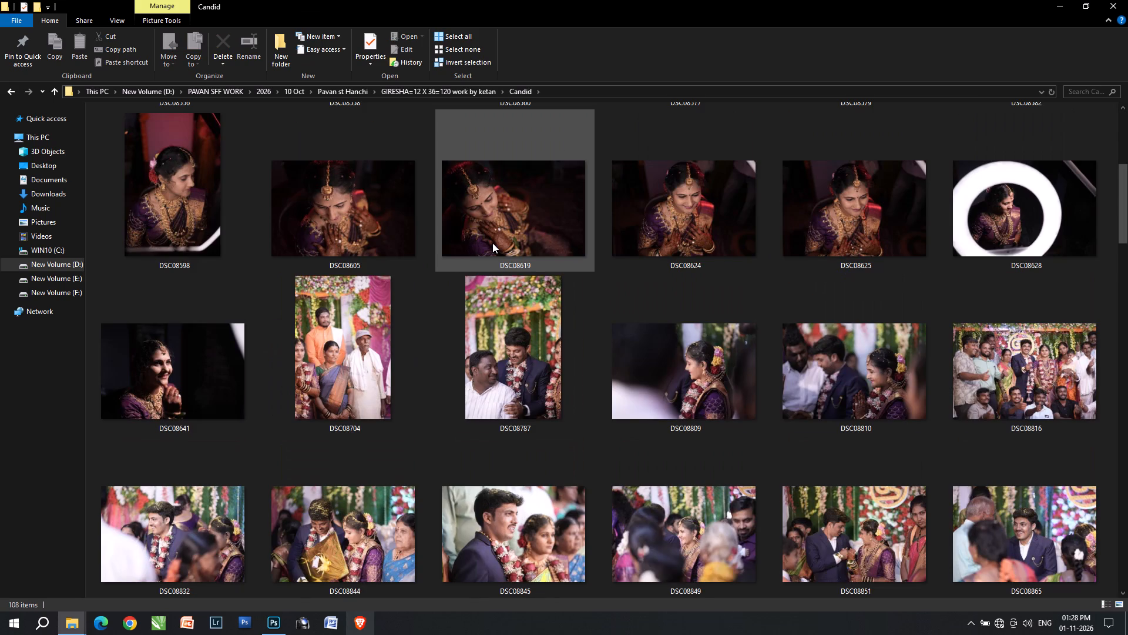
{"action": "double_click", "coordinate": [853, 365]}
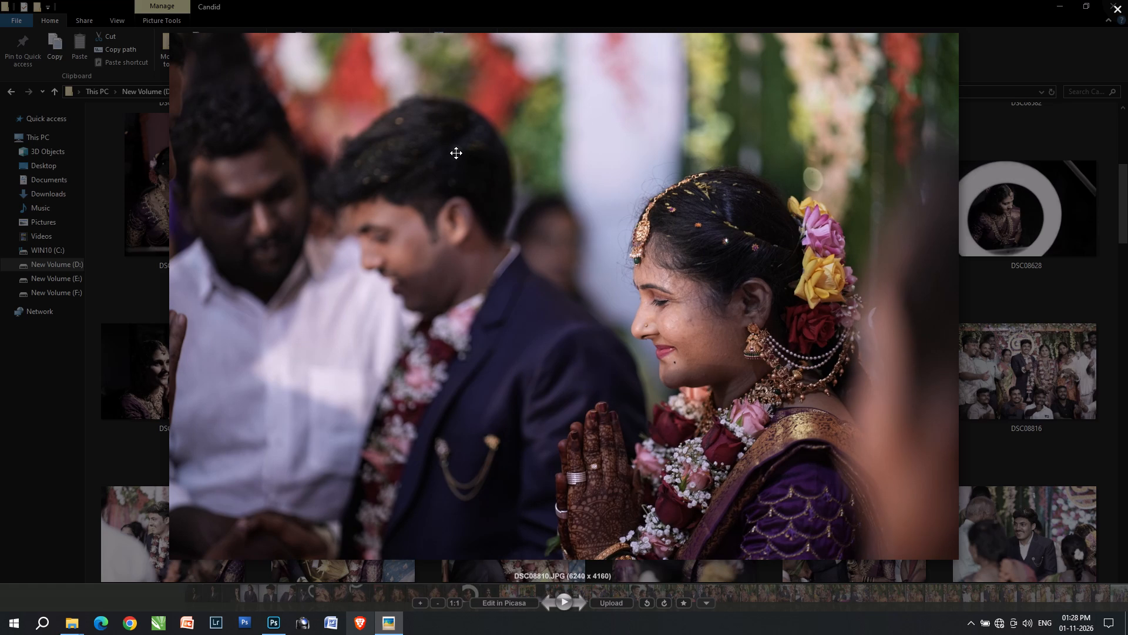
{"action": "key", "text": "Left"}
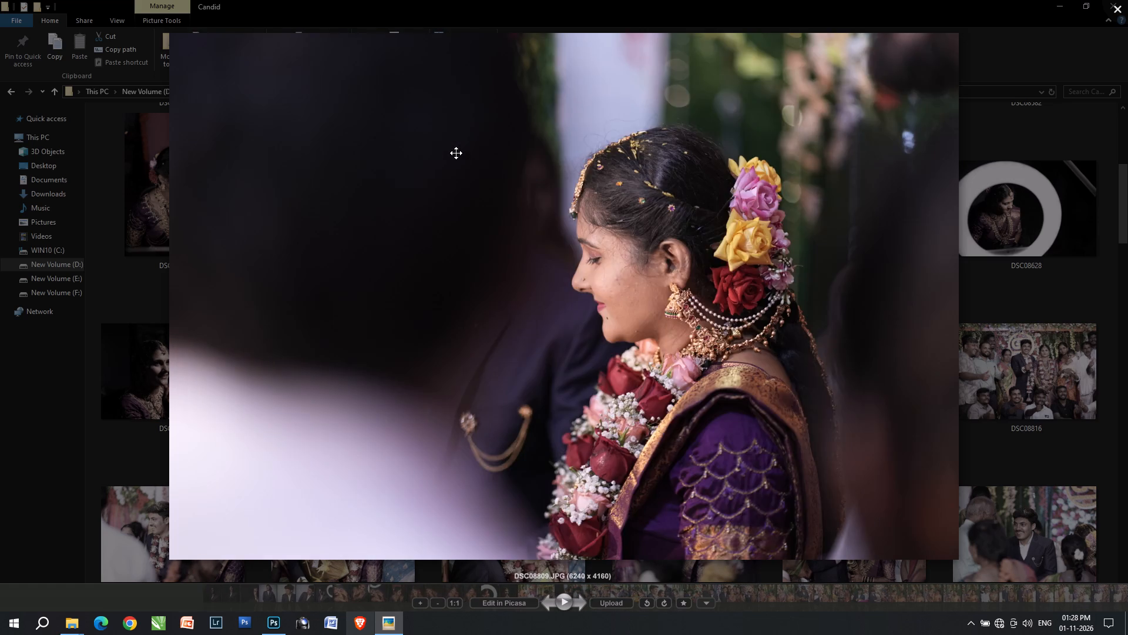
{"action": "key", "text": "Left"}
{"action": "key", "text": "Left"}
{"action": "key", "text": "Left"}
{"action": "key", "text": "Right"}
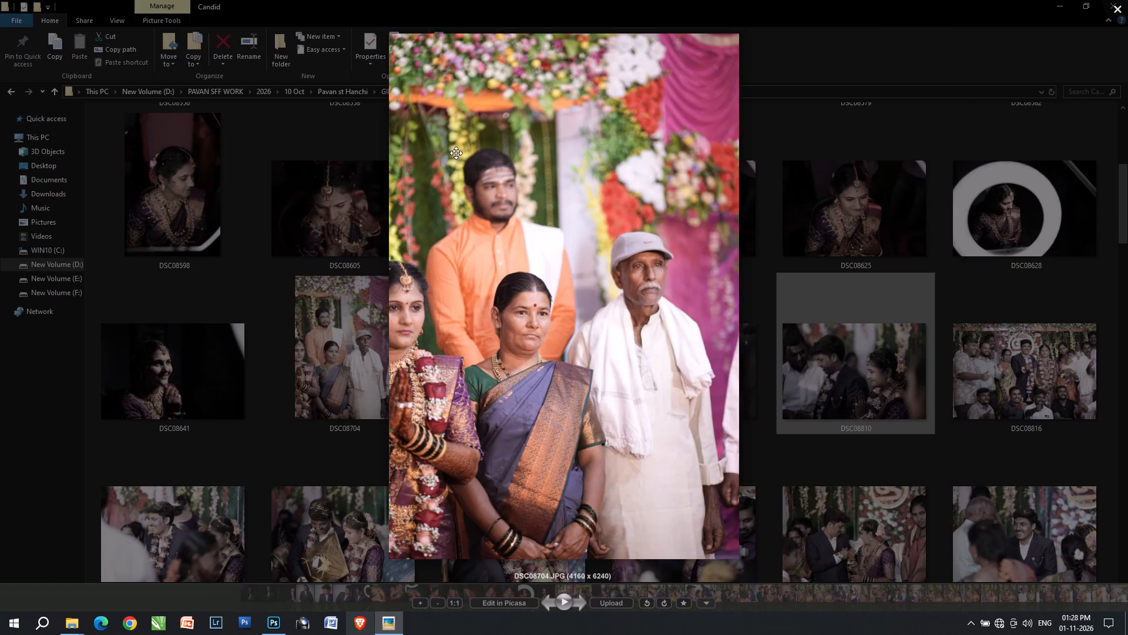
{"action": "left_click", "coordinate": [1127, 0]}
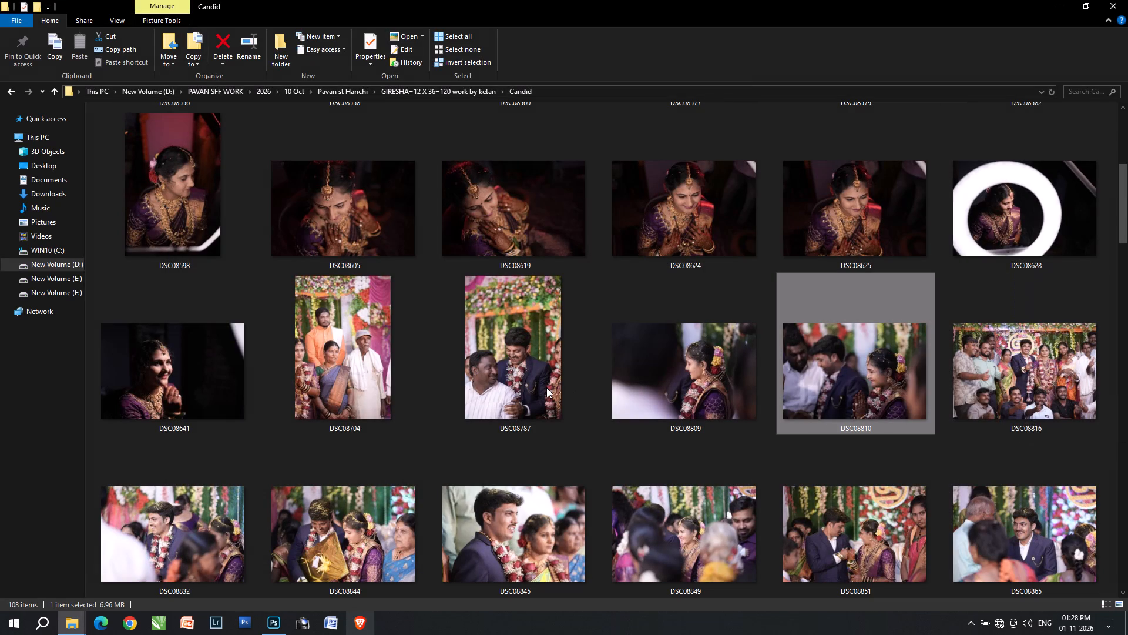
Bring the portrait photo DSC08704 from the Candid folder into Photoshop.
{"action": "left_click", "coordinate": [422, 372]}
{"action": "left_click_drag", "start_coordinate": [351, 395], "coordinate": [641, 44]}
{"action": "key", "text": "alt+Tab"}
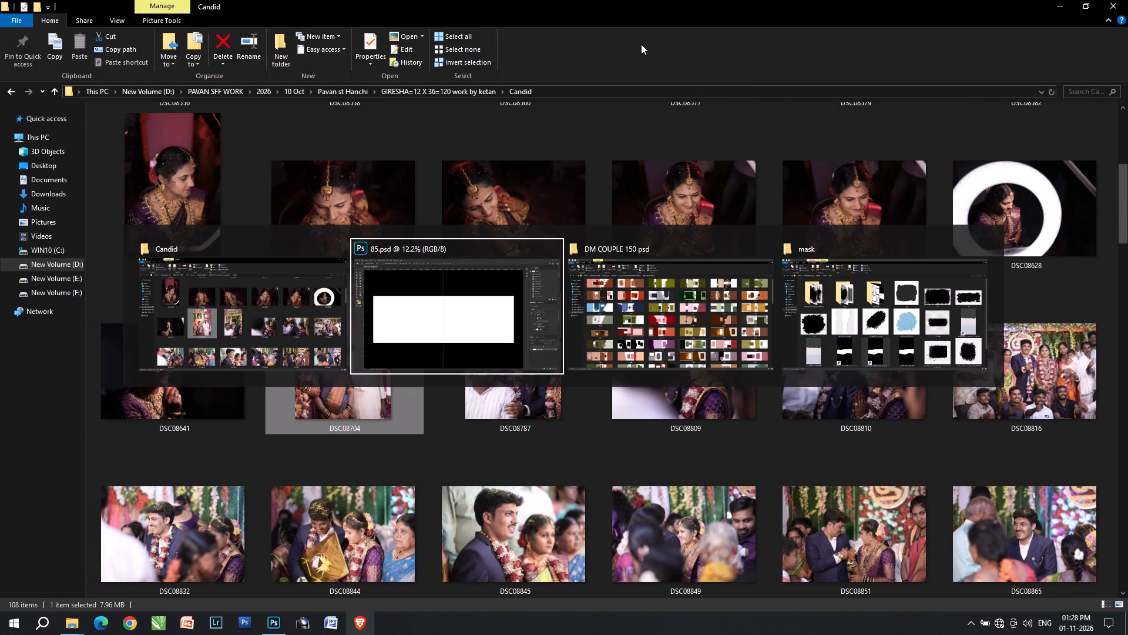
{"action": "left_click_drag", "start_coordinate": [641, 44], "coordinate": [659, 15]}
{"action": "key", "text": "alt+Tab"}
{"action": "left_click_drag", "start_coordinate": [358, 348], "coordinate": [522, 190]}
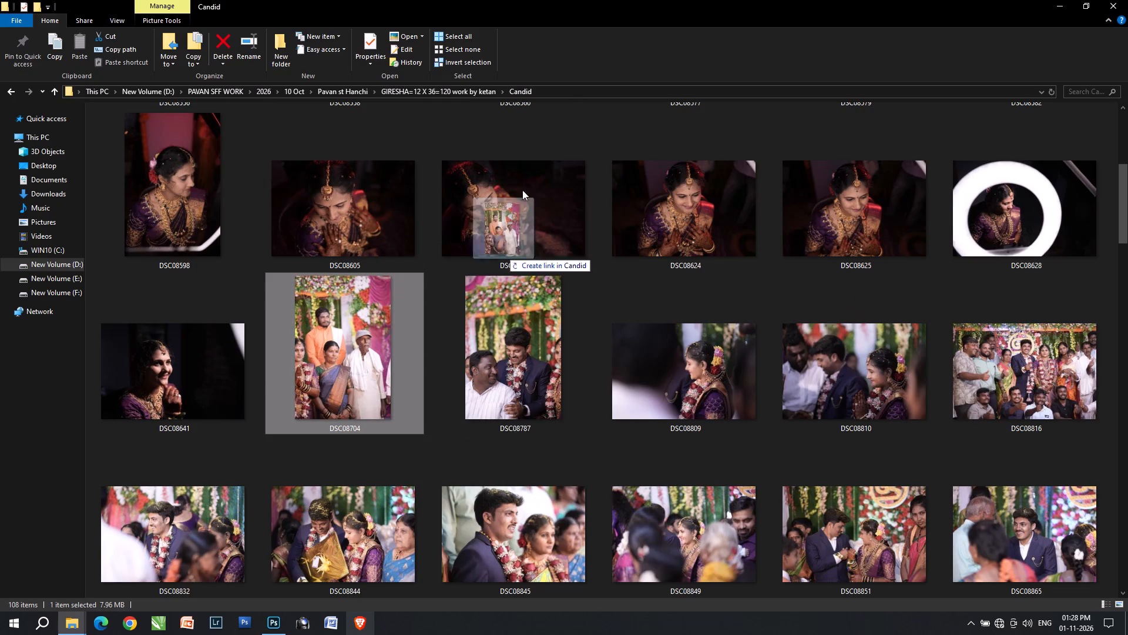
{"action": "left_click_drag", "start_coordinate": [522, 190], "coordinate": [603, 0]}
{"action": "key", "text": "alt+Tab"}
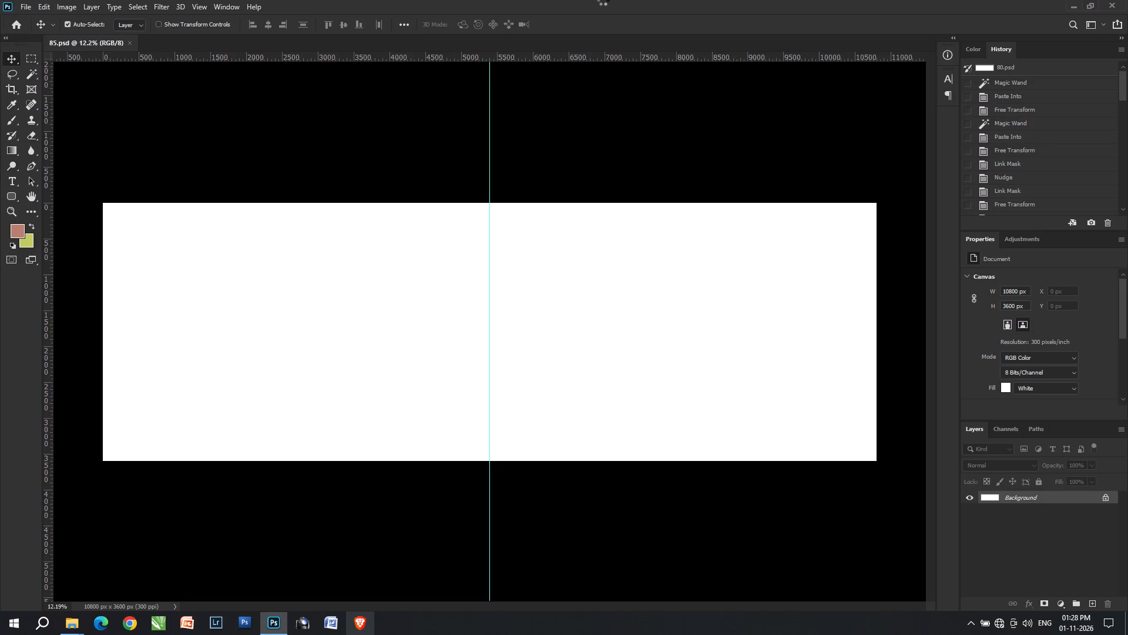
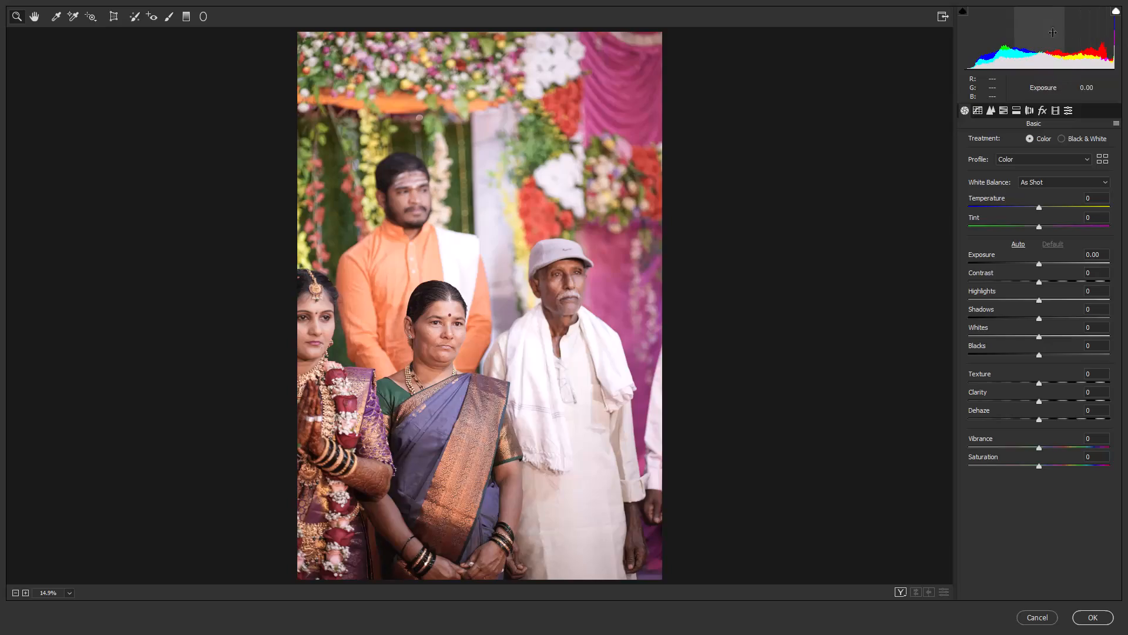
Apply the stored Camera Raw settings to DSC08704 (Temperature +3, Contrast +5, Highlights -61, Shadows +24, Whites -58, Blacks -27, Dehaze +9), with Exposure at 0.00.
{"action": "left_click", "coordinate": [1118, 124]}
{"action": "left_click", "coordinate": [1094, 172]}
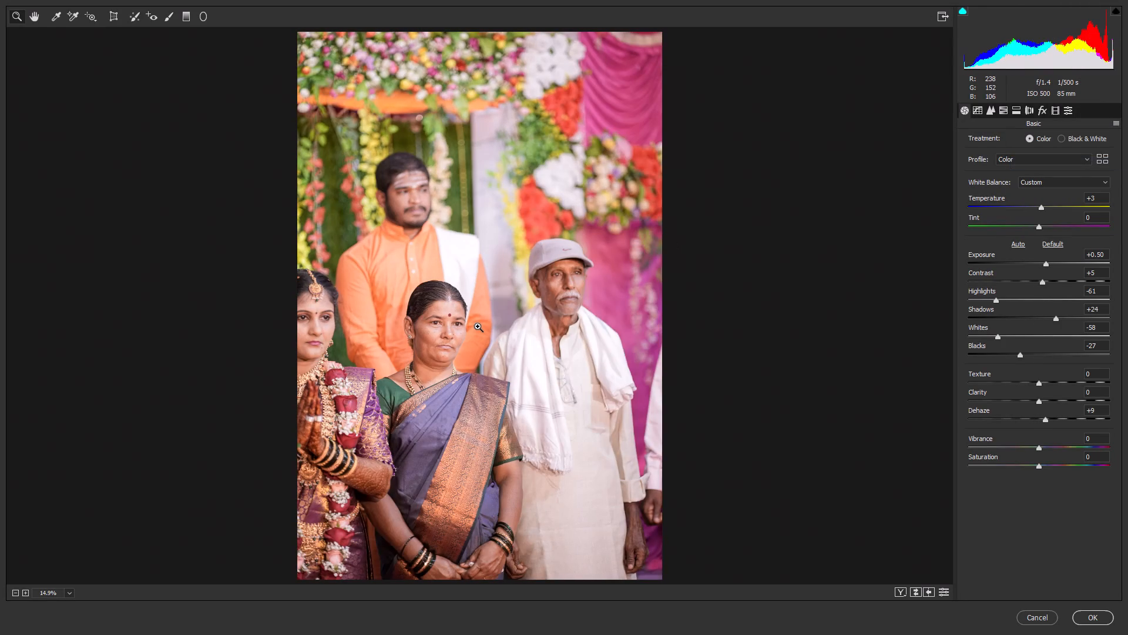
{"action": "left_click_drag", "start_coordinate": [478, 326], "coordinate": [528, 339]}
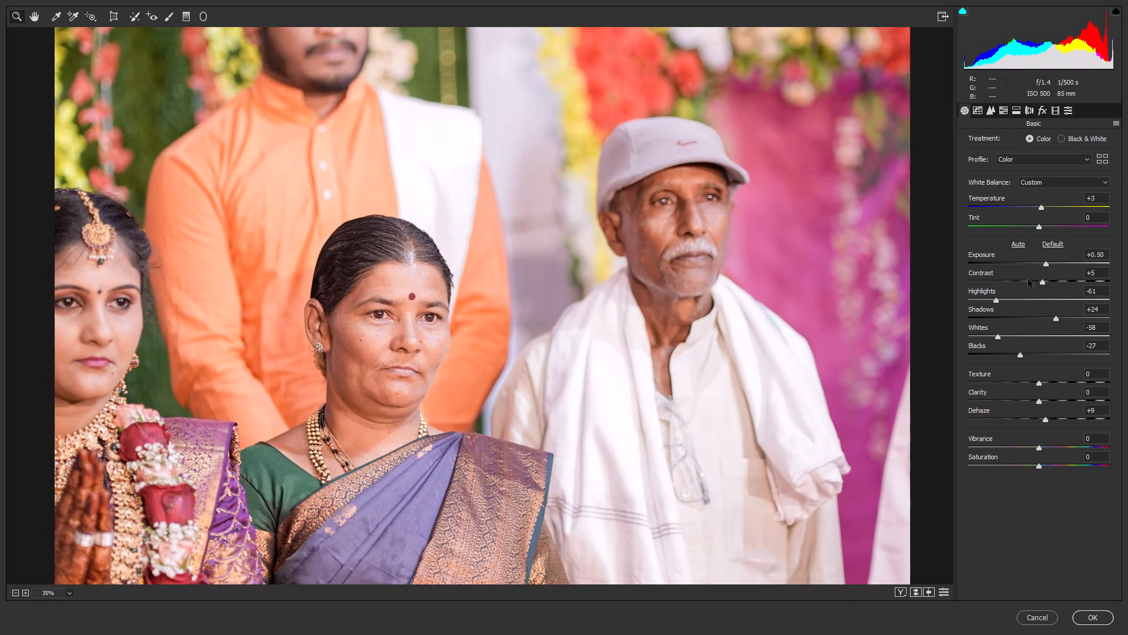
{"action": "left_click", "coordinate": [1039, 263]}
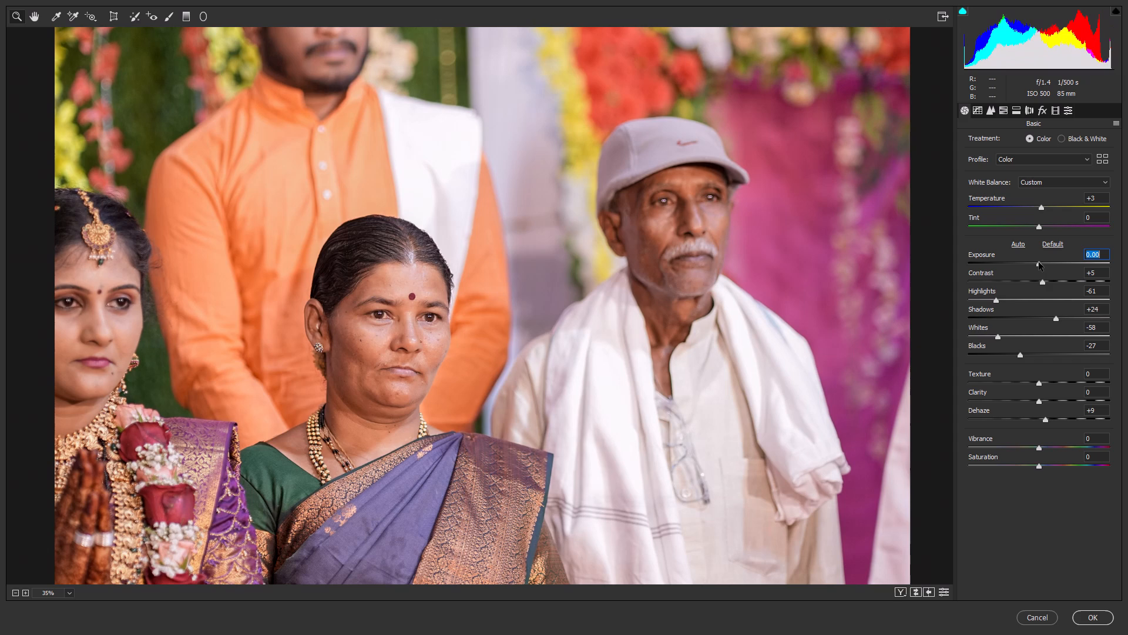
{"action": "left_click_drag", "start_coordinate": [531, 289], "coordinate": [493, 270]}
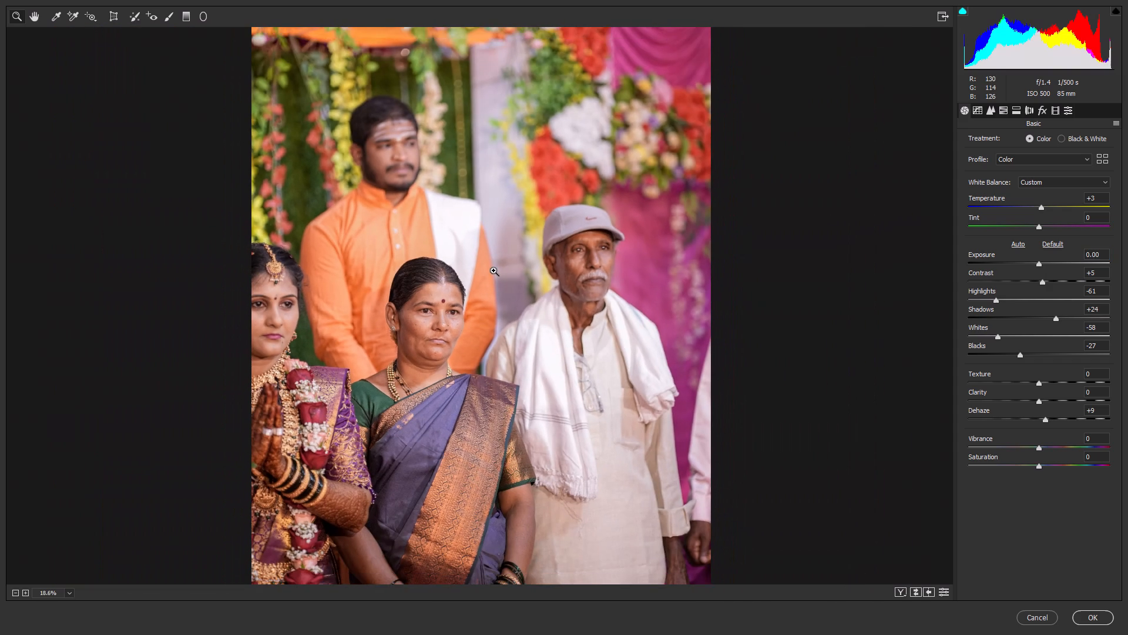
{"action": "key", "text": "Return"}
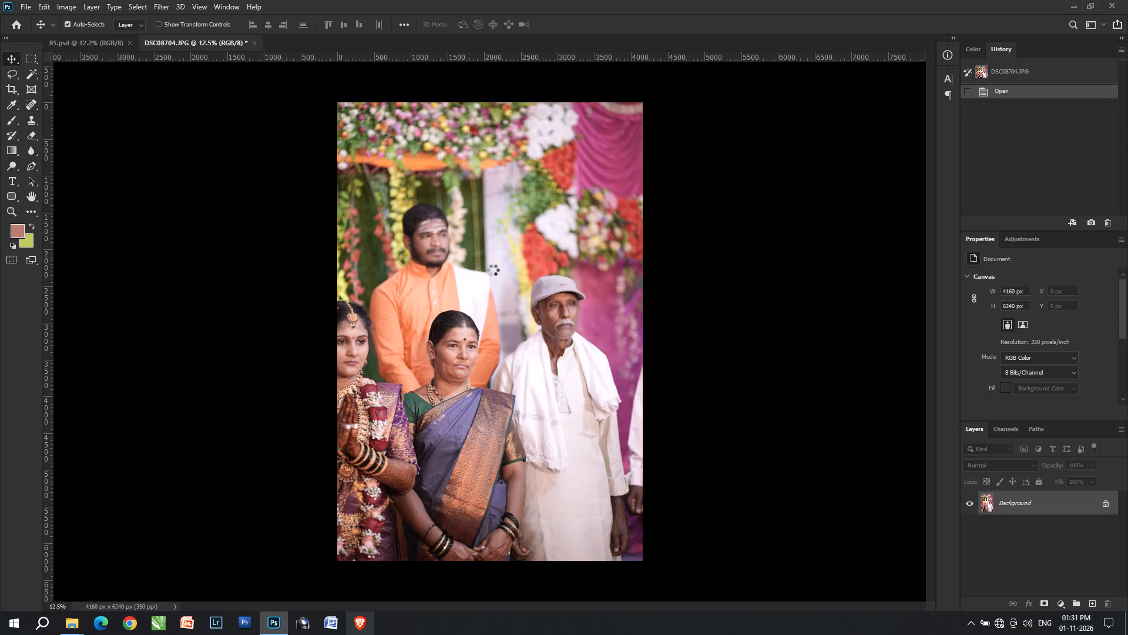
Cut the whole graded DSC08704 photo and paste it into 85.psd as a new layer.
{"action": "key", "text": "ctrl+a"}
{"action": "key", "text": "ctrl+x"}
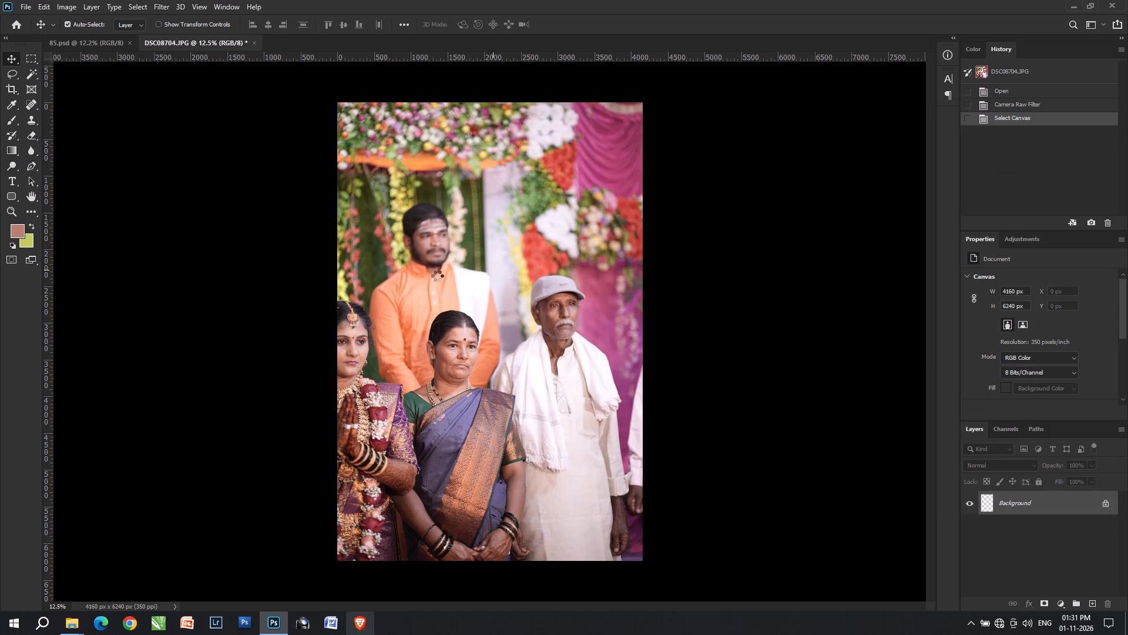
{"action": "key", "text": "ctrl+Tab"}
{"action": "key", "text": "ctrl+Tab"}
{"action": "key", "text": "ctrl+Tab"}
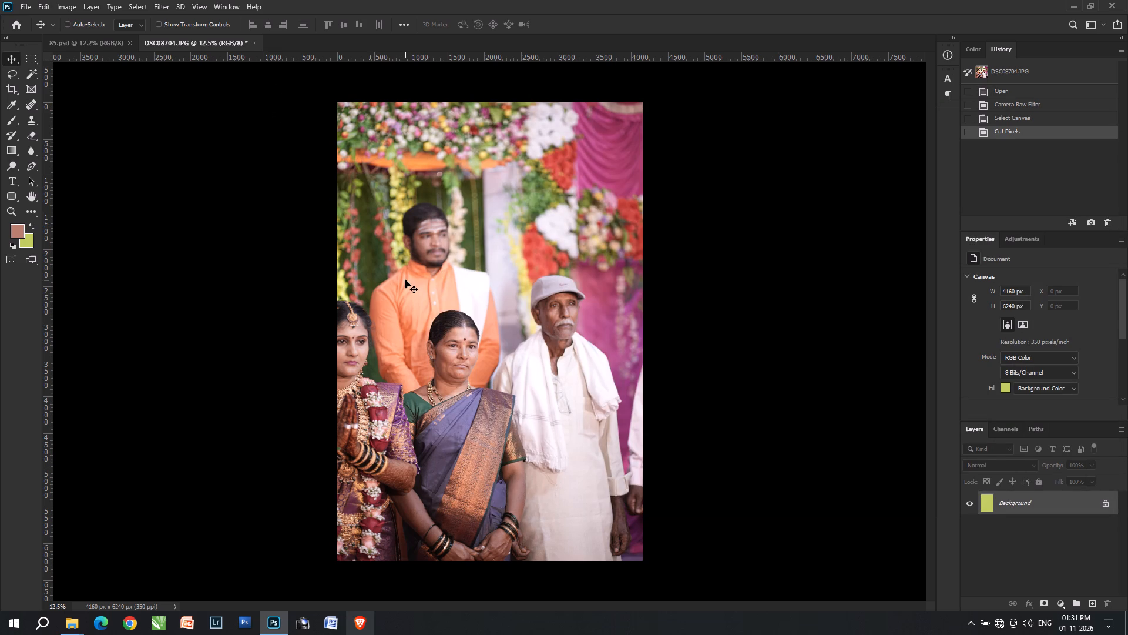
{"action": "scroll", "coordinate": [407, 314], "scroll_direction": "up", "scroll_amount": 2, "text": "alt"}
{"action": "key", "text": "space"}
{"action": "key", "text": "space"}
{"action": "key", "text": "space"}
{"action": "key", "text": "space"}
{"action": "key", "text": "space"}
{"action": "key", "text": "space"}
{"action": "key", "text": "space"}
{"action": "key", "text": "space"}
{"action": "key", "text": "space"}
{"action": "left_click_drag", "start_coordinate": [323, 296], "coordinate": [585, 315]}
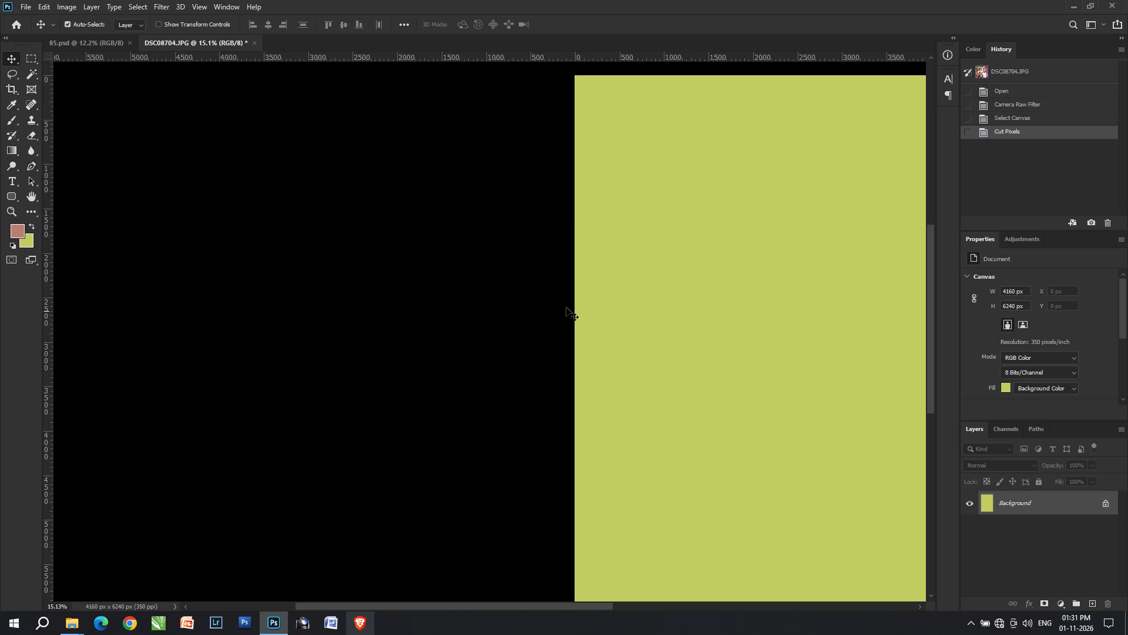
{"action": "key", "text": "ctrl+Tab"}
{"action": "key", "text": "ctrl+v"}
Scale the pasted portrait to about 72.4% and place it at the left end of the spread, bottom edge aligned with the canvas.
{"action": "key", "text": "ctrl+t"}
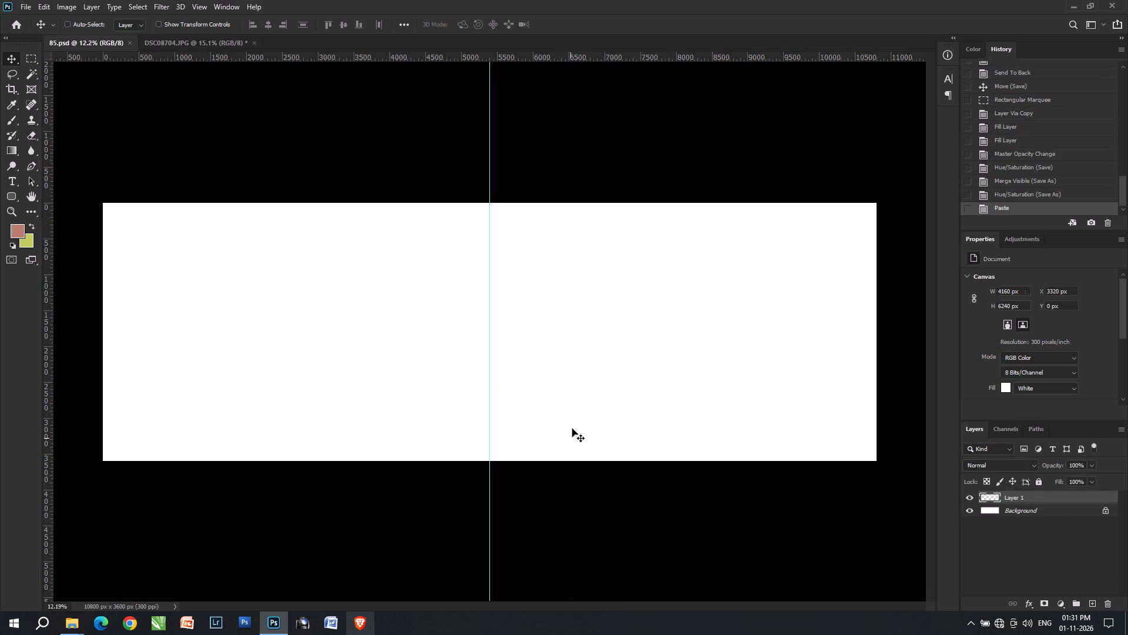
{"action": "key", "text": "ctrl+t"}
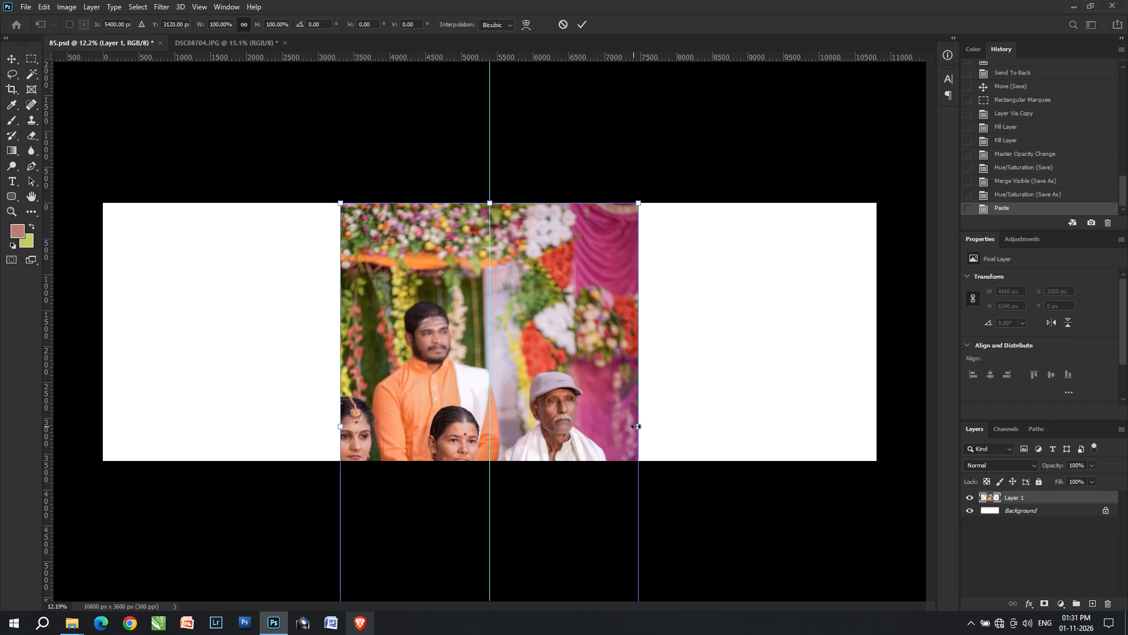
{"action": "left_click_drag", "start_coordinate": [637, 427], "coordinate": [555, 387]}
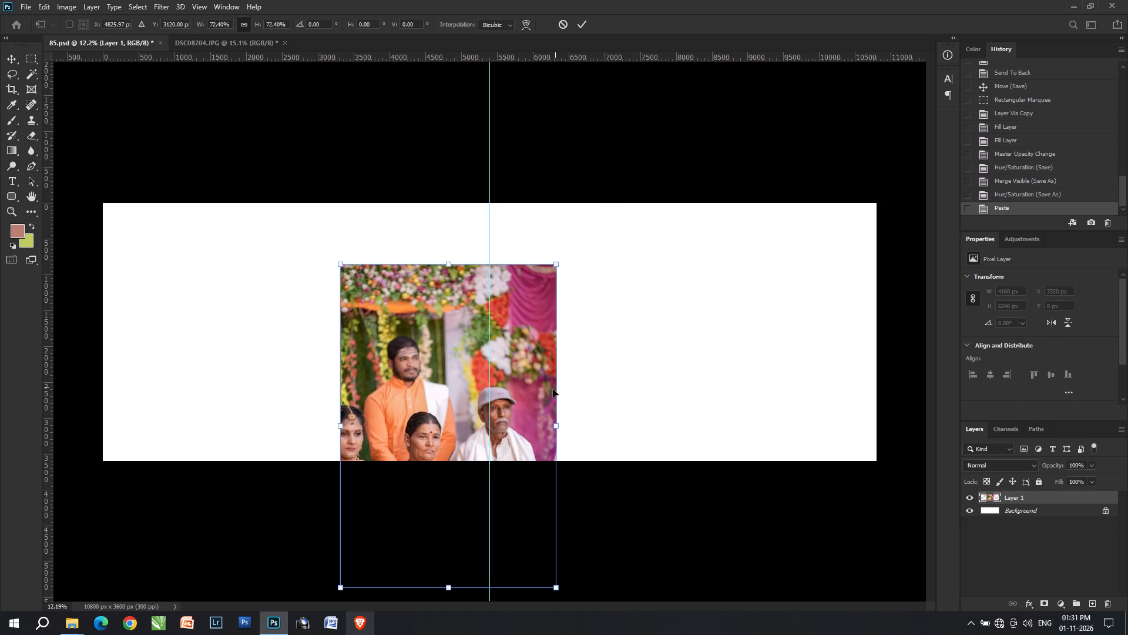
{"action": "left_click_drag", "start_coordinate": [537, 390], "coordinate": [263, 259]}
{"action": "key", "text": "Return"}
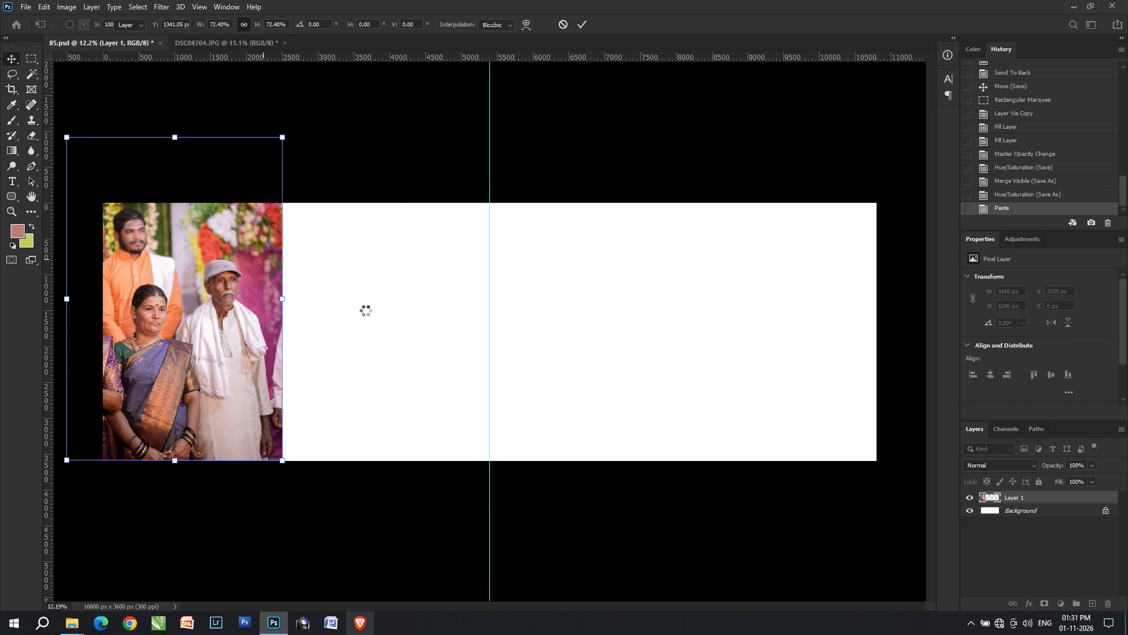
{"action": "key", "text": "v"}
Close the emptied DSC08704.JPG document without saving.
{"action": "key", "text": "ctrl+Tab"}
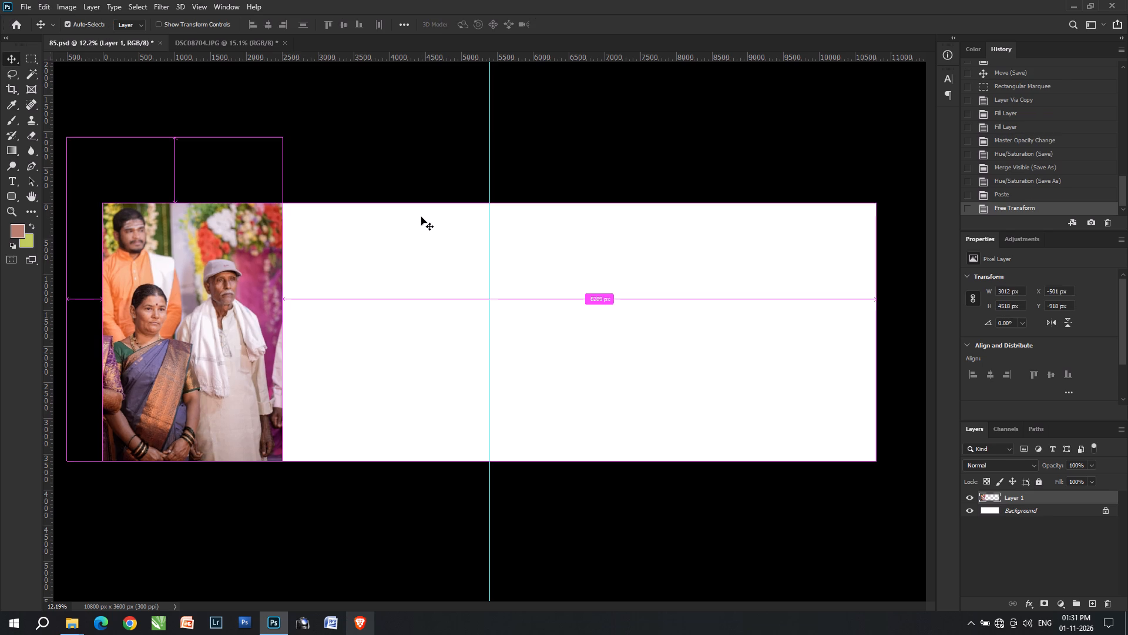
{"action": "key", "text": "ctrl+w"}
{"action": "key", "text": "Tab"}
{"action": "key", "text": "Return"}
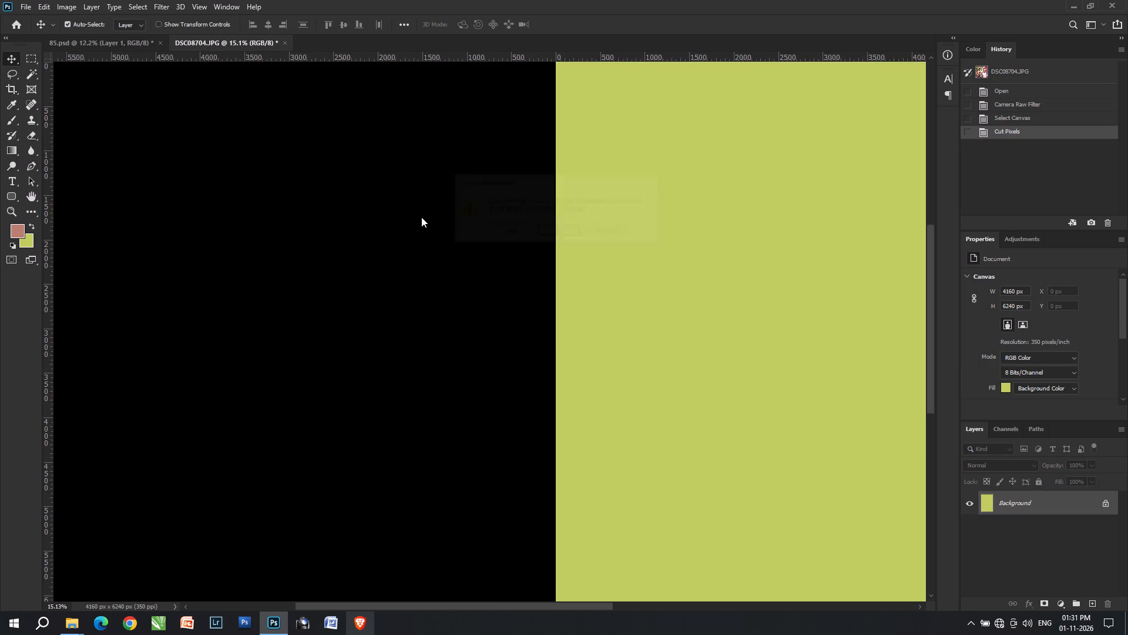
Switch to File Explorer and open DNU_0839 and DNU_0841 from the 02 Wedding folder in Photoshop.
{"action": "key", "text": "alt+Tab"}
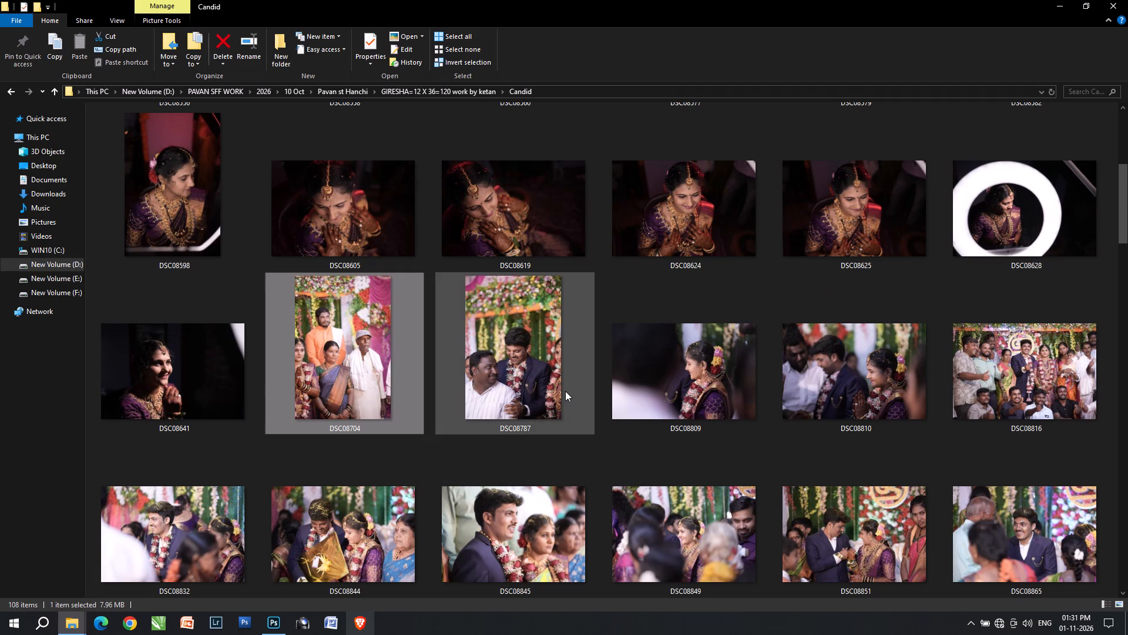
{"action": "key", "text": "BackSpace"}
{"action": "double_click", "coordinate": [364, 225]}
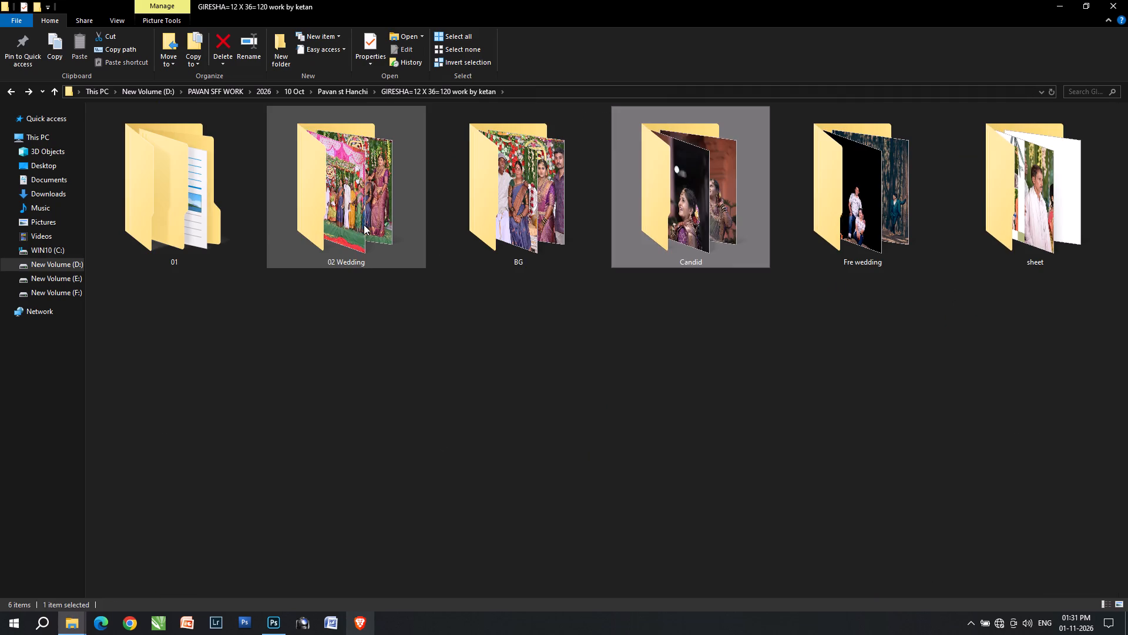
{"action": "left_click", "coordinate": [368, 225]}
{"action": "left_click", "coordinate": [529, 224], "text": "ctrl"}
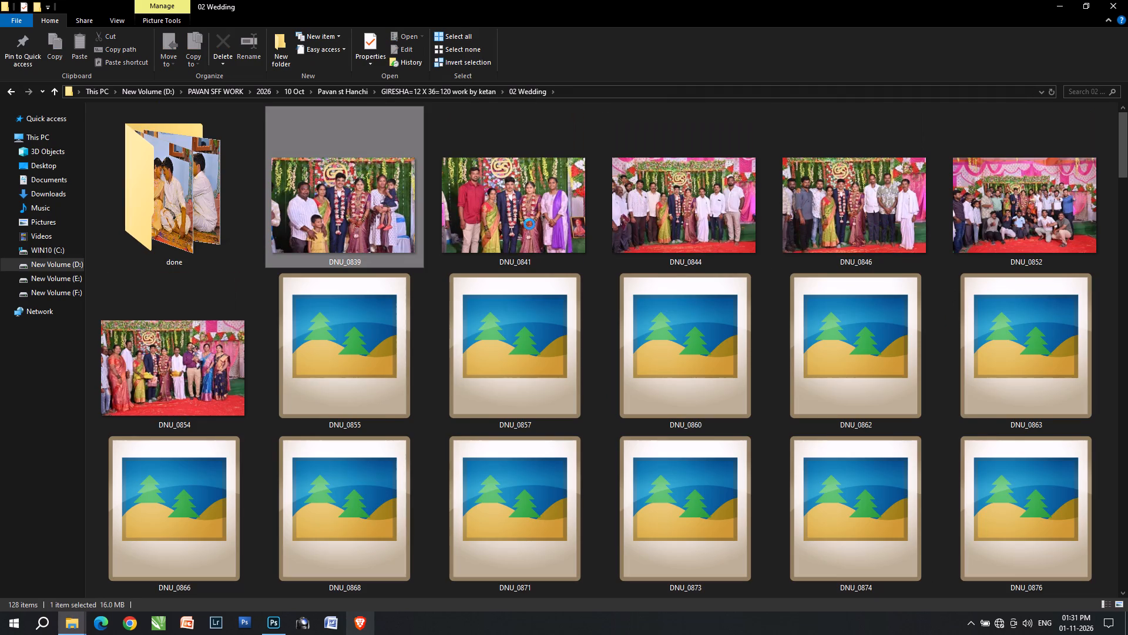
{"action": "left_click_drag", "start_coordinate": [351, 216], "coordinate": [577, 22]}
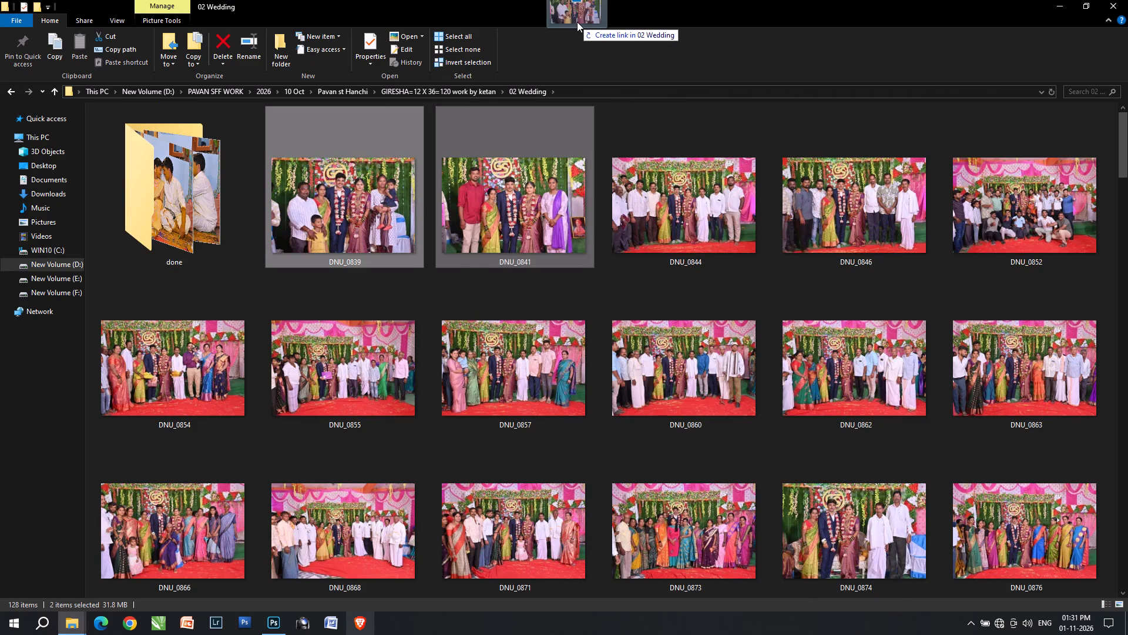
{"action": "key", "text": "alt+Tab"}
{"action": "left_click_drag", "start_coordinate": [577, 22], "coordinate": [577, 0]}
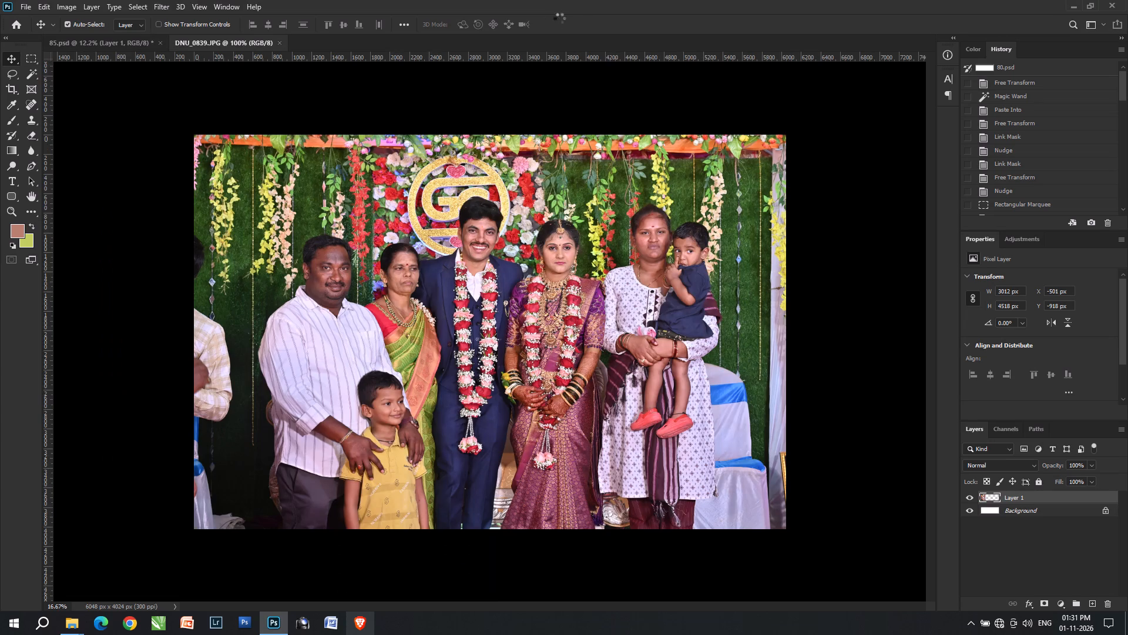
{"action": "left_click", "coordinate": [206, 60]}
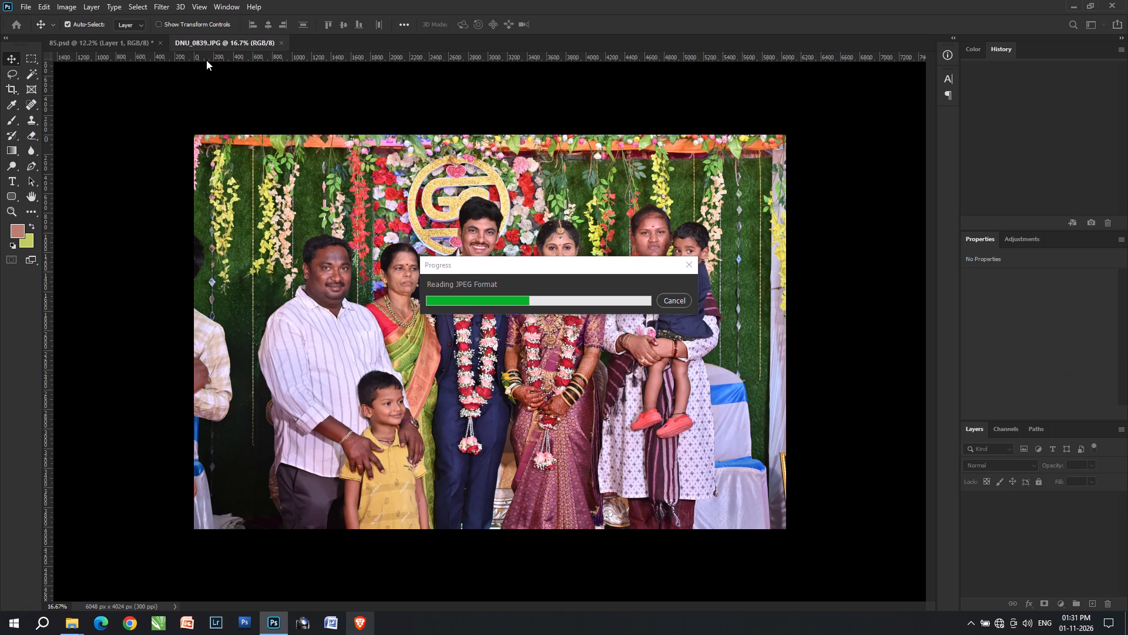
{"action": "left_click", "coordinate": [206, 60]}
{"action": "double_click", "coordinate": [206, 60]}
{"action": "triple_click", "coordinate": [183, 23]}
{"action": "left_click", "coordinate": [183, 23]}
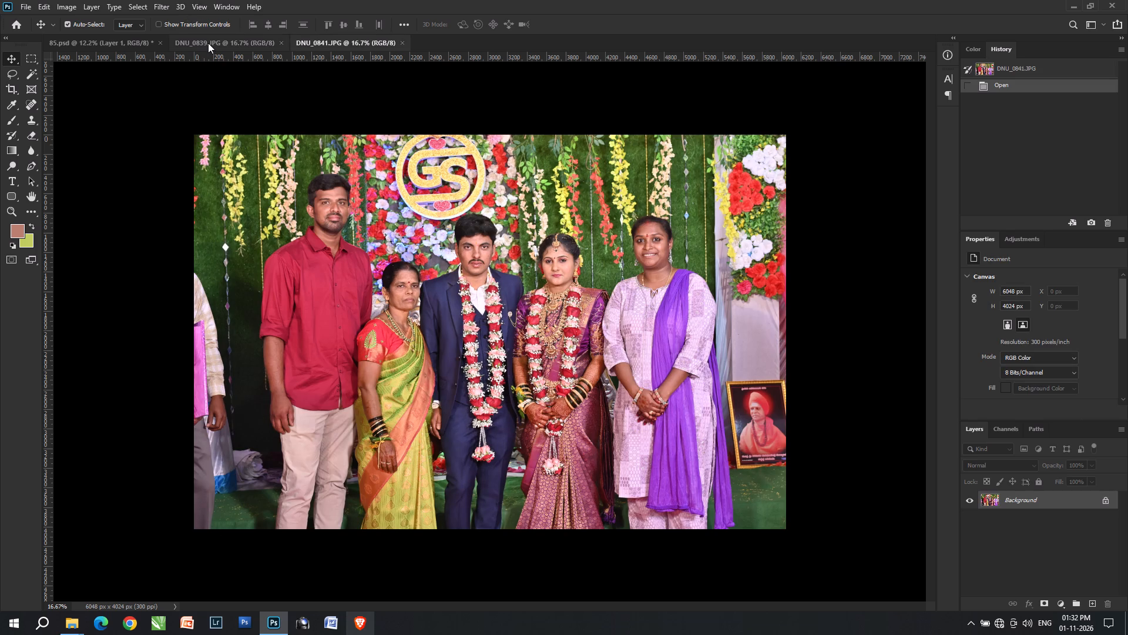
Reapply the last Camera Raw filter to the DNU_0839 photo.
{"action": "left_click", "coordinate": [208, 43]}
{"action": "key", "text": "ctrl+alt+f"}
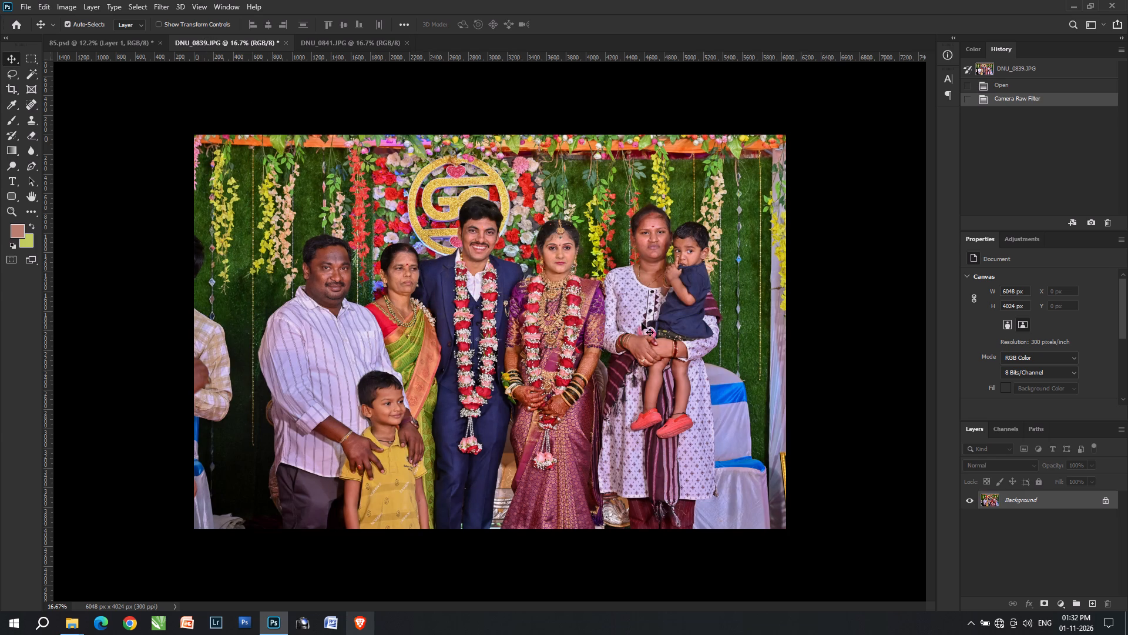
Brighten DNU_0839 with Levels, using a midtone input of 1.15 and a white input of 246.
{"action": "key", "text": "ctrl+l"}
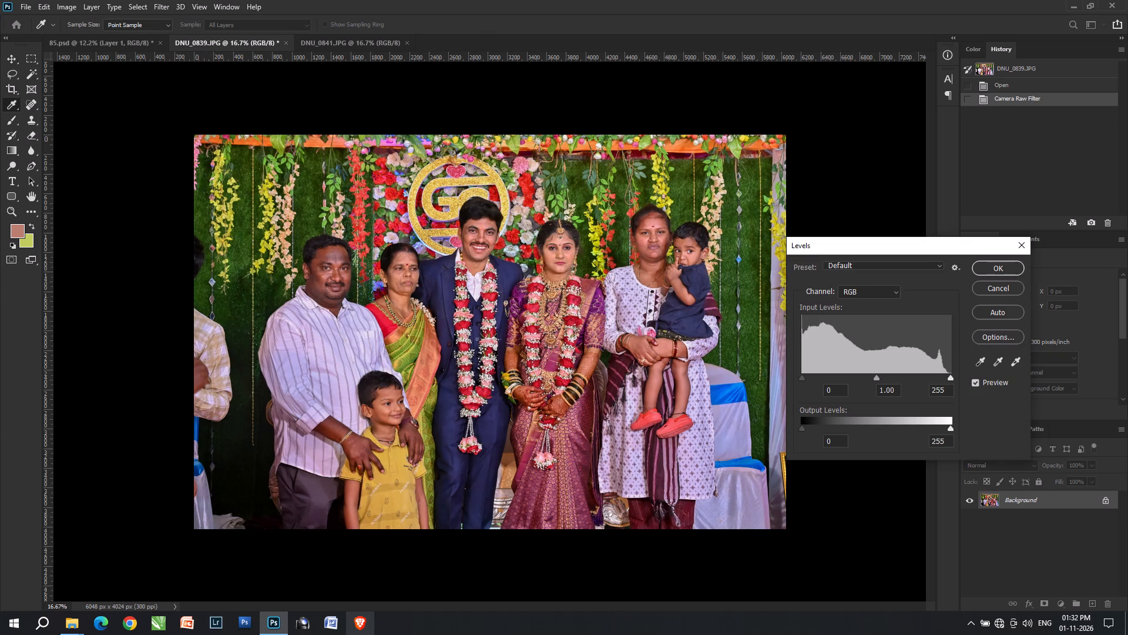
{"action": "left_click", "coordinate": [869, 380]}
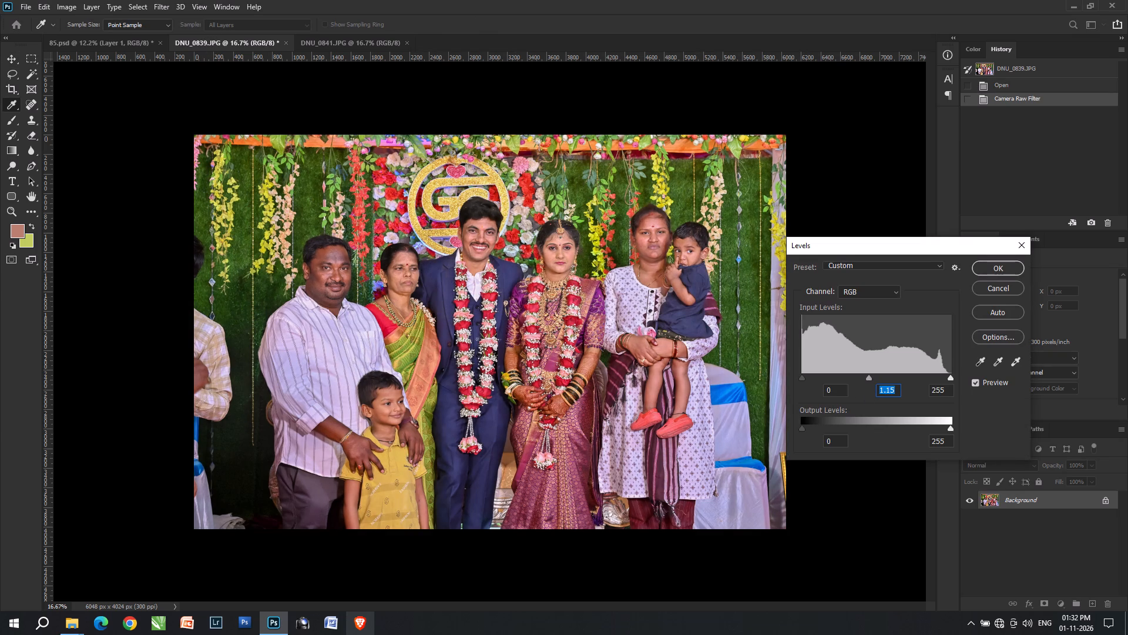
{"action": "left_click", "coordinate": [943, 382]}
{"action": "triple_click", "coordinate": [943, 375]}
{"action": "key", "text": "Return"}
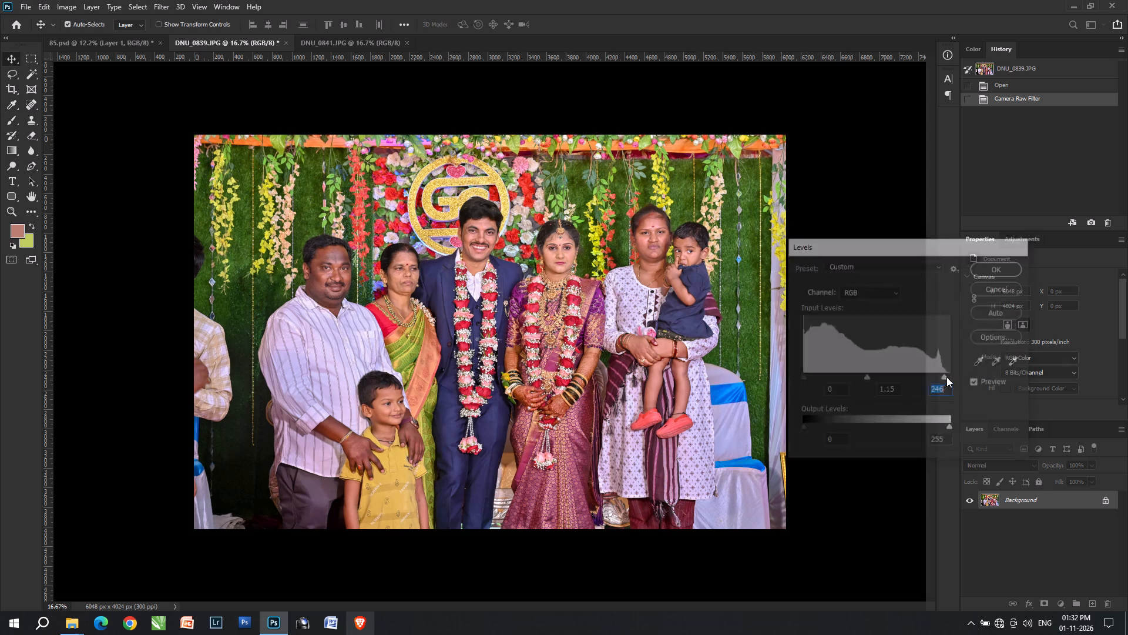
Cut the whole corrected DNU_0839 photo and paste it into 85.psd as a new layer.
{"action": "key", "text": "ctrl+a"}
{"action": "key", "text": "ctrl+x"}
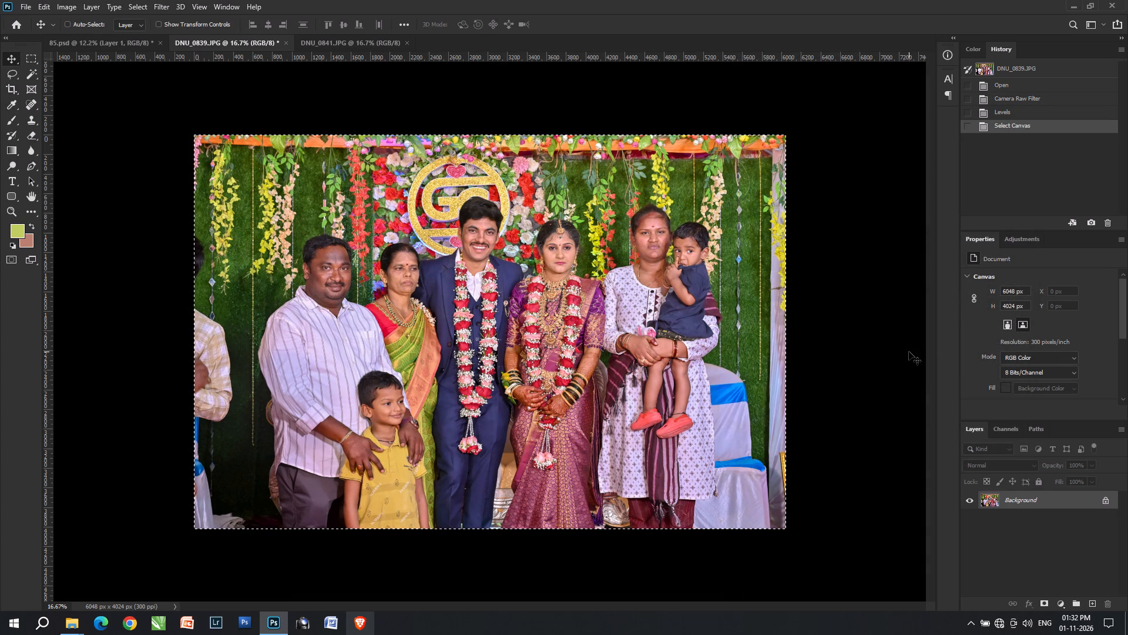
{"action": "scroll", "coordinate": [515, 353], "scroll_direction": "up", "scroll_amount": 3, "text": "alt"}
{"action": "scroll", "coordinate": [515, 353], "scroll_direction": "down", "scroll_amount": 1, "text": "alt"}
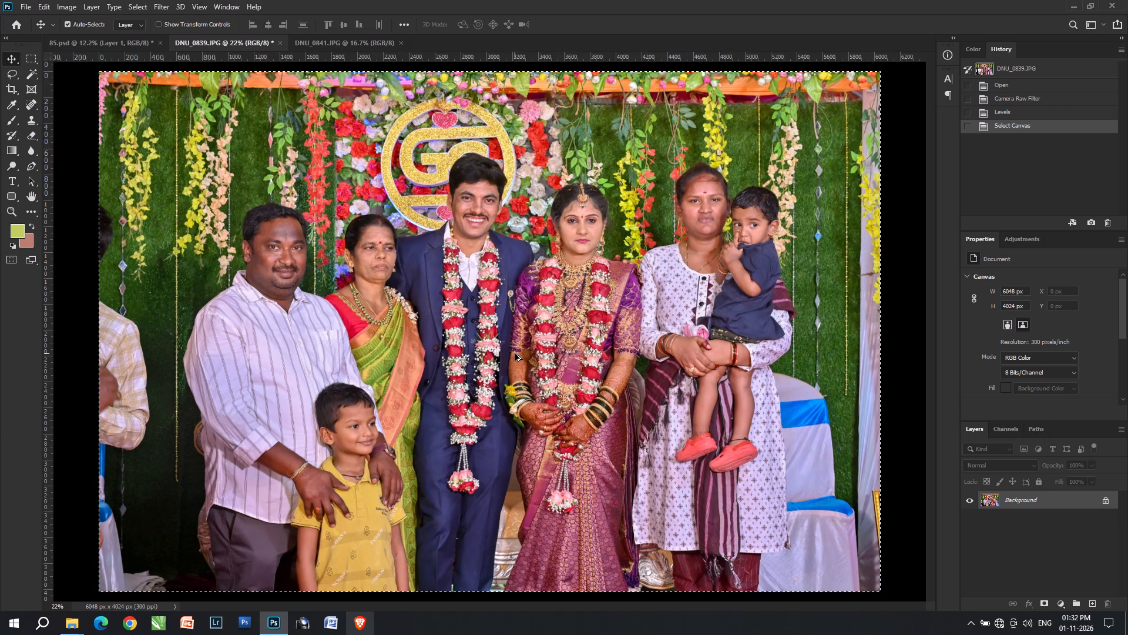
{"action": "scroll", "coordinate": [515, 353], "scroll_direction": "down", "scroll_amount": 5}
{"action": "key", "text": "ctrl+x"}
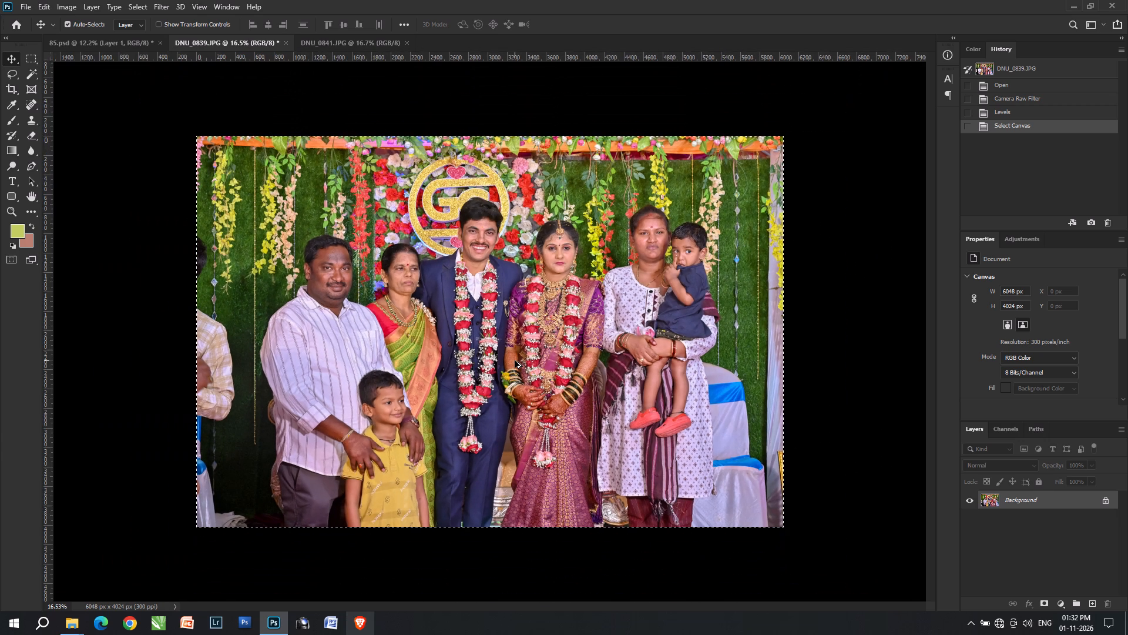
{"action": "scroll", "coordinate": [432, 299], "scroll_direction": "up", "scroll_amount": 3, "text": "alt"}
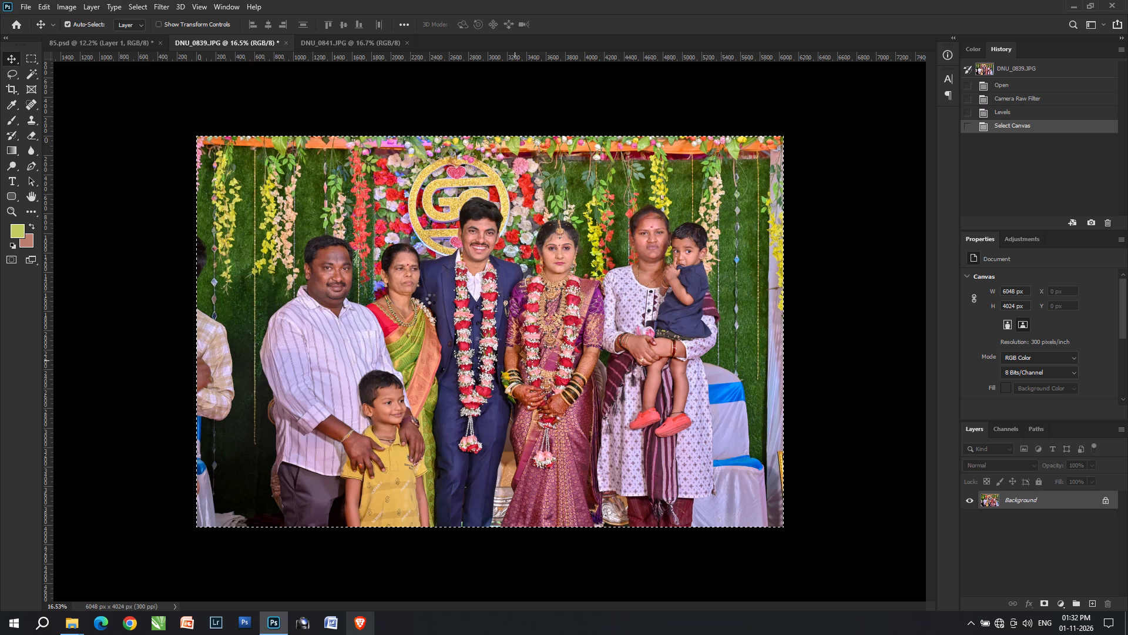
{"action": "triple_click", "coordinate": [431, 299], "text": "ctrl+shift"}
{"action": "triple_click", "coordinate": [431, 299], "text": "ctrl+shift"}
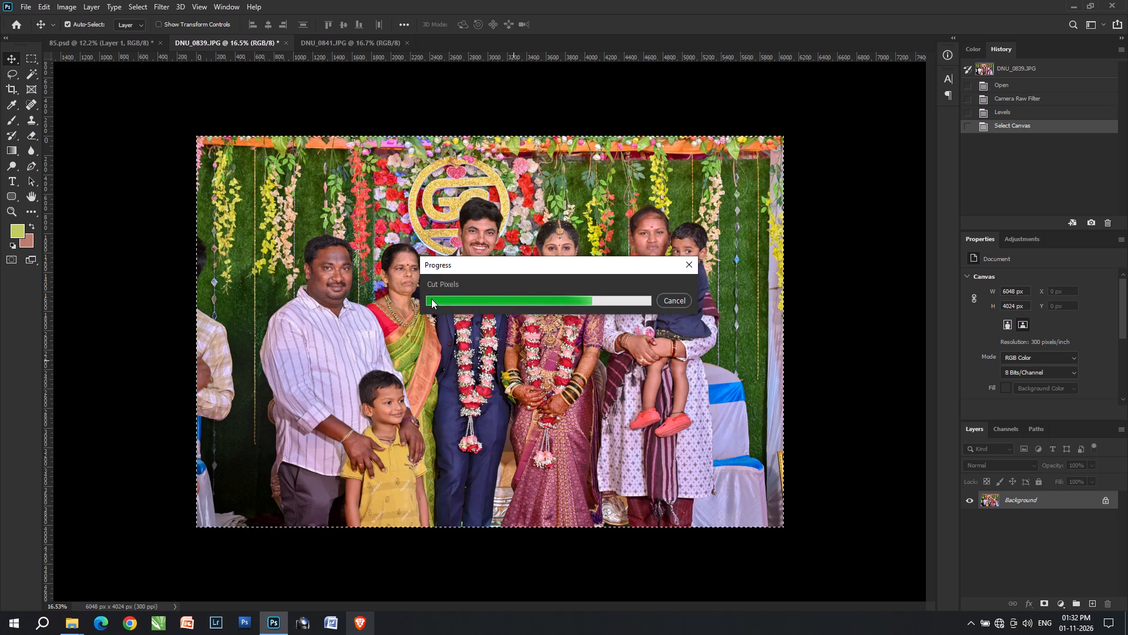
{"action": "triple_click", "coordinate": [431, 298], "text": "ctrl+shift"}
{"action": "left_click", "coordinate": [437, 298], "text": "ctrl+shift"}
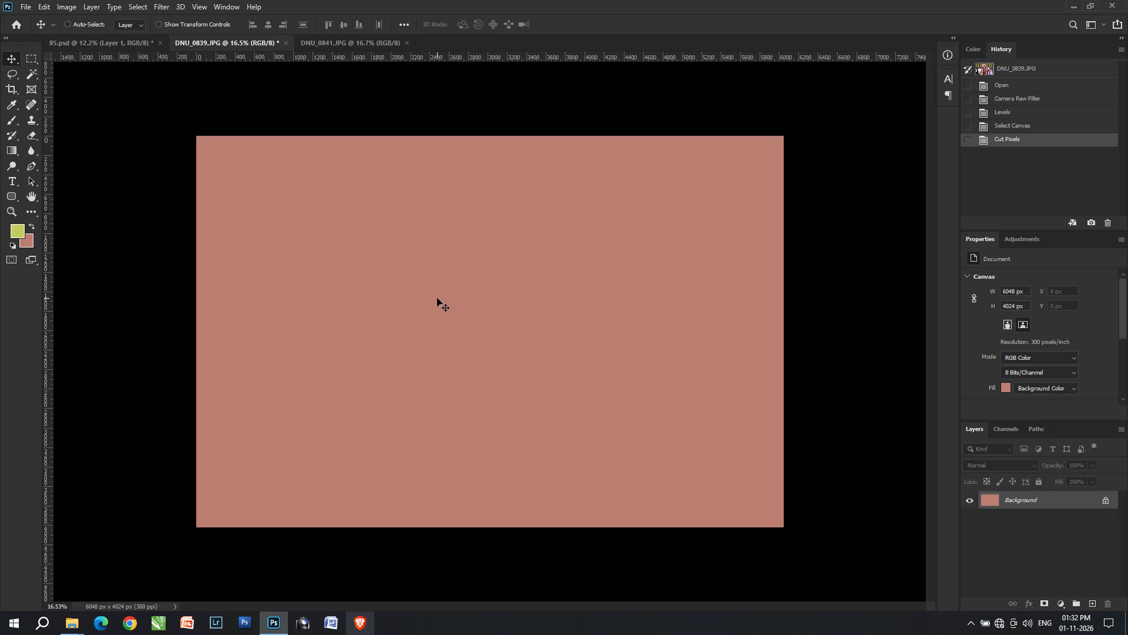
{"action": "key", "text": "ctrl+shift+Tab"}
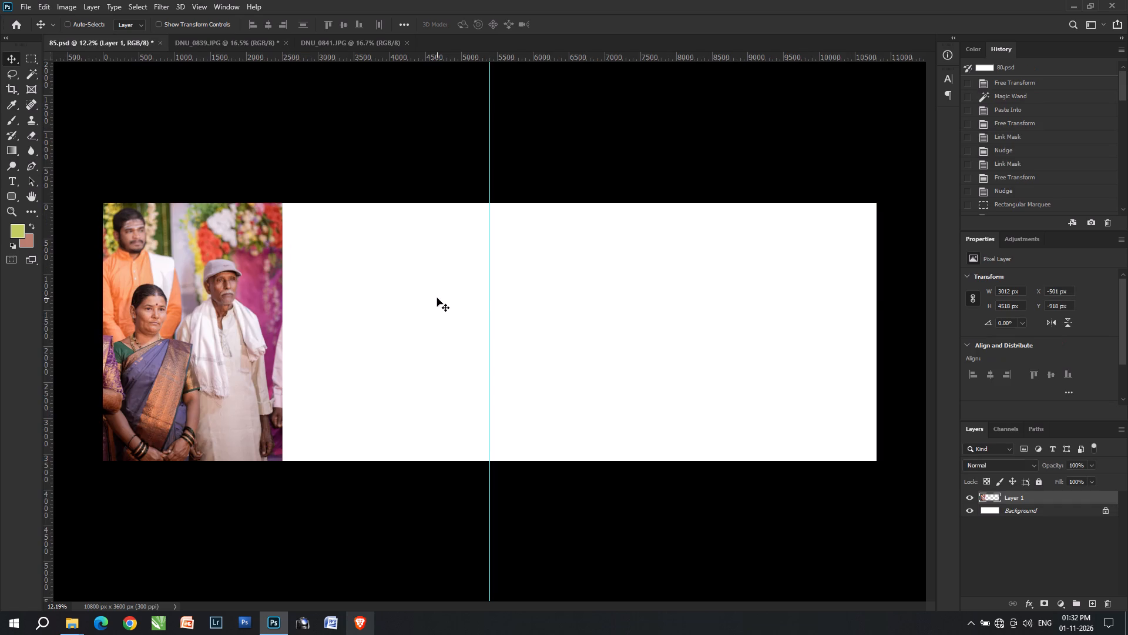
{"action": "key", "text": "ctrl+v"}
Scale the pasted DNU_0839 layer to about 1878 × 1250 px beside the existing photo and fill it with the background color as a placeholder.
{"action": "key", "text": "ctrl+t"}
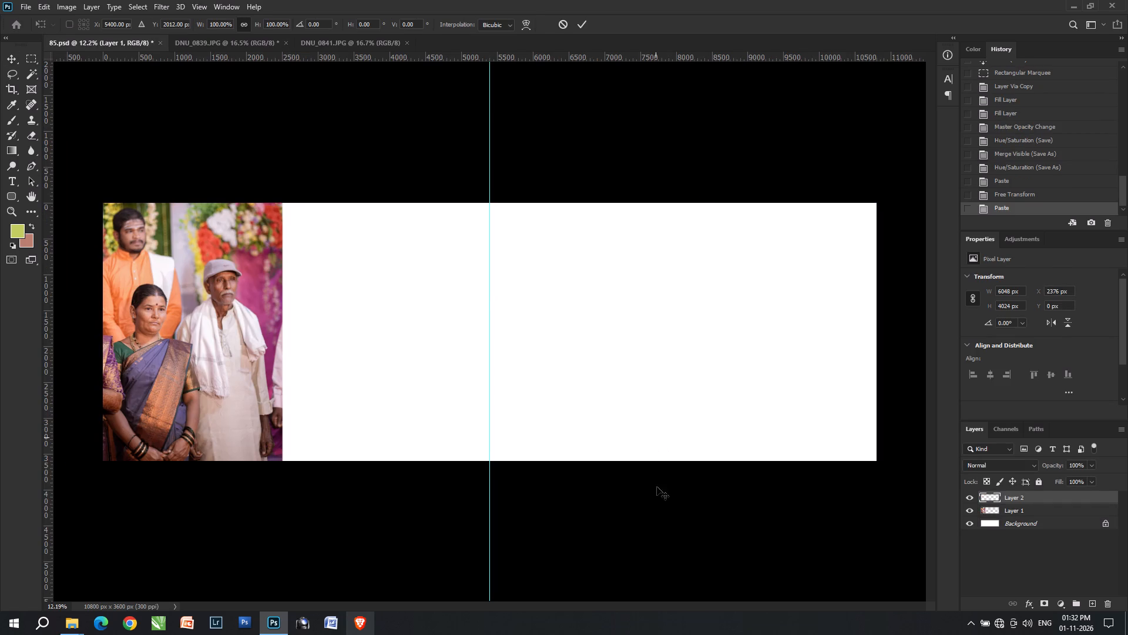
{"action": "left_click", "coordinate": [703, 490]}
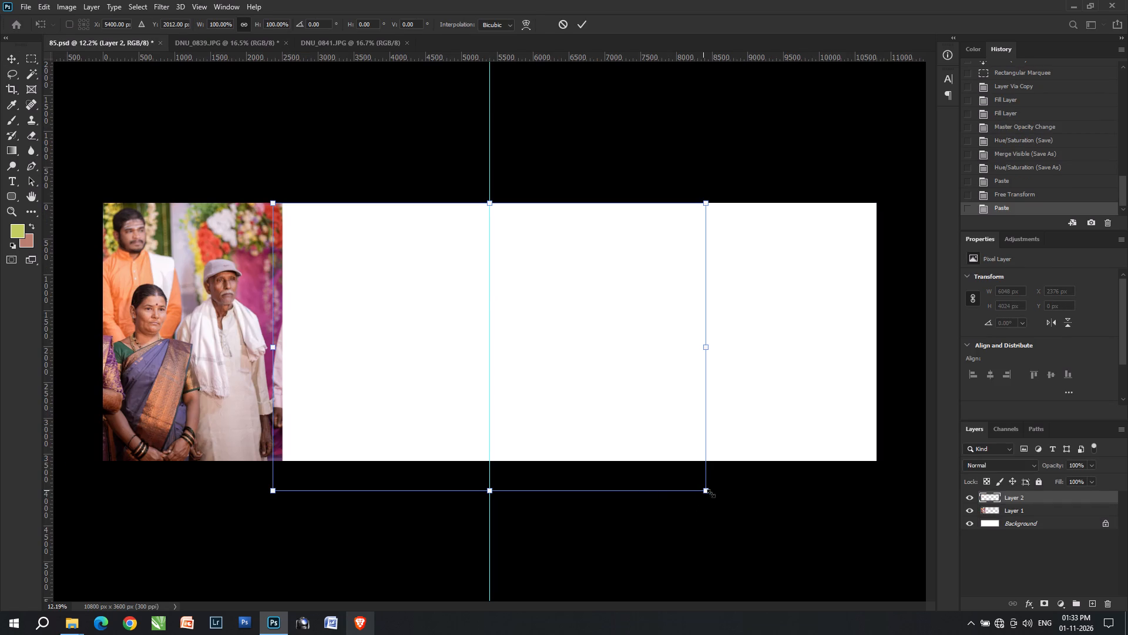
{"action": "left_click_drag", "start_coordinate": [711, 493], "coordinate": [456, 269]}
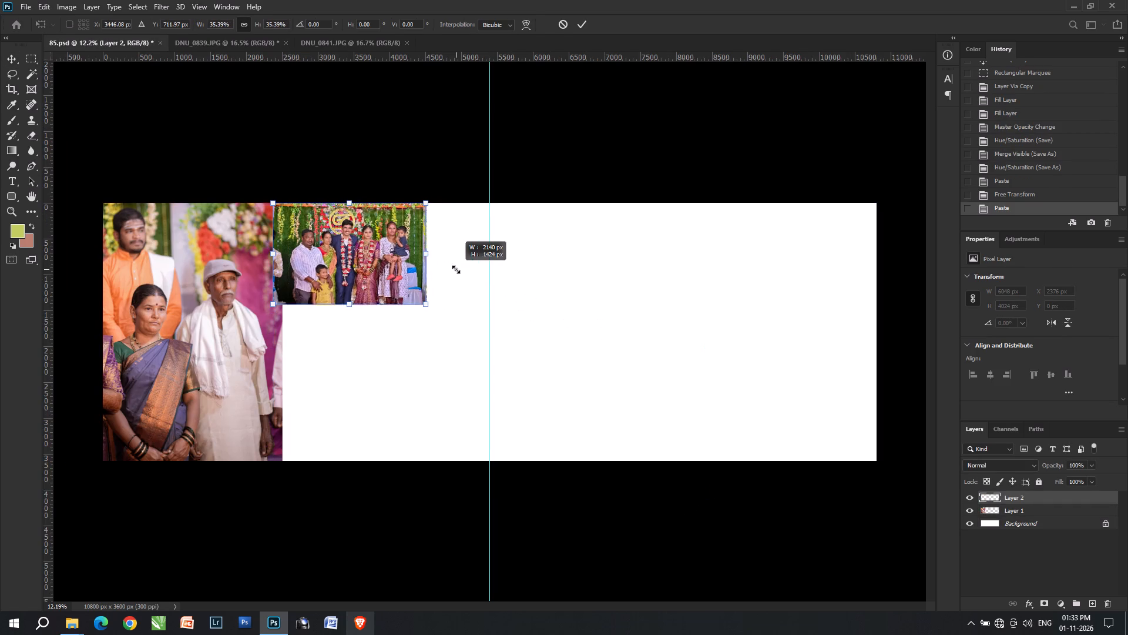
{"action": "left_click_drag", "start_coordinate": [456, 269], "coordinate": [385, 257]}
{"action": "left_click_drag", "start_coordinate": [342, 242], "coordinate": [376, 282]}
{"action": "left_click", "coordinate": [399, 277]}
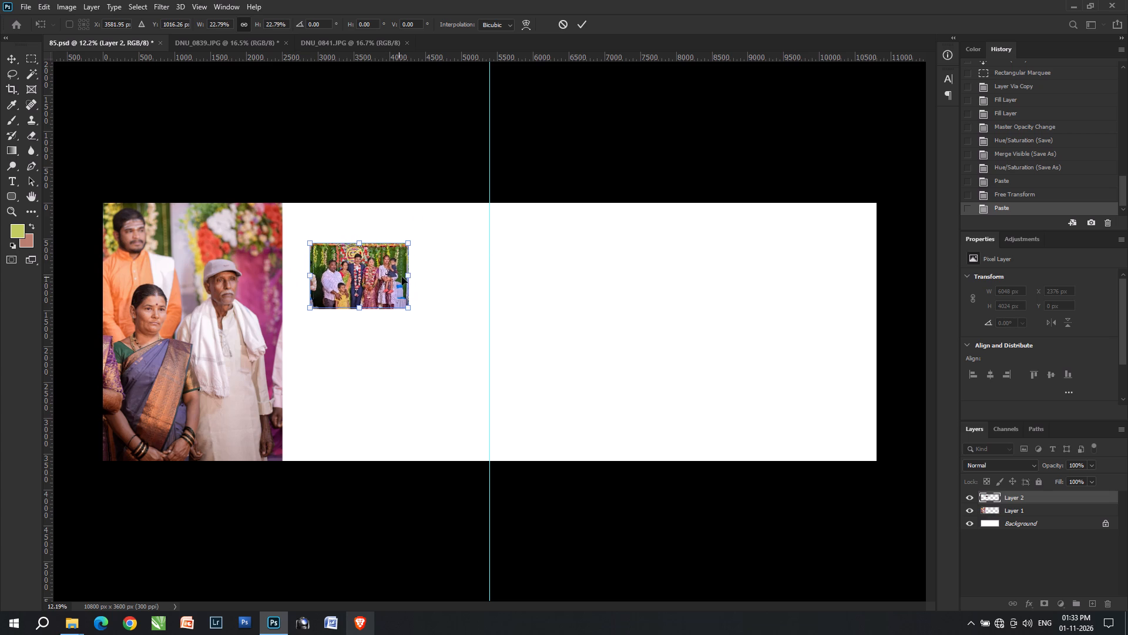
{"action": "left_click_drag", "start_coordinate": [411, 275], "coordinate": [447, 271]}
{"action": "key", "text": "Return"}
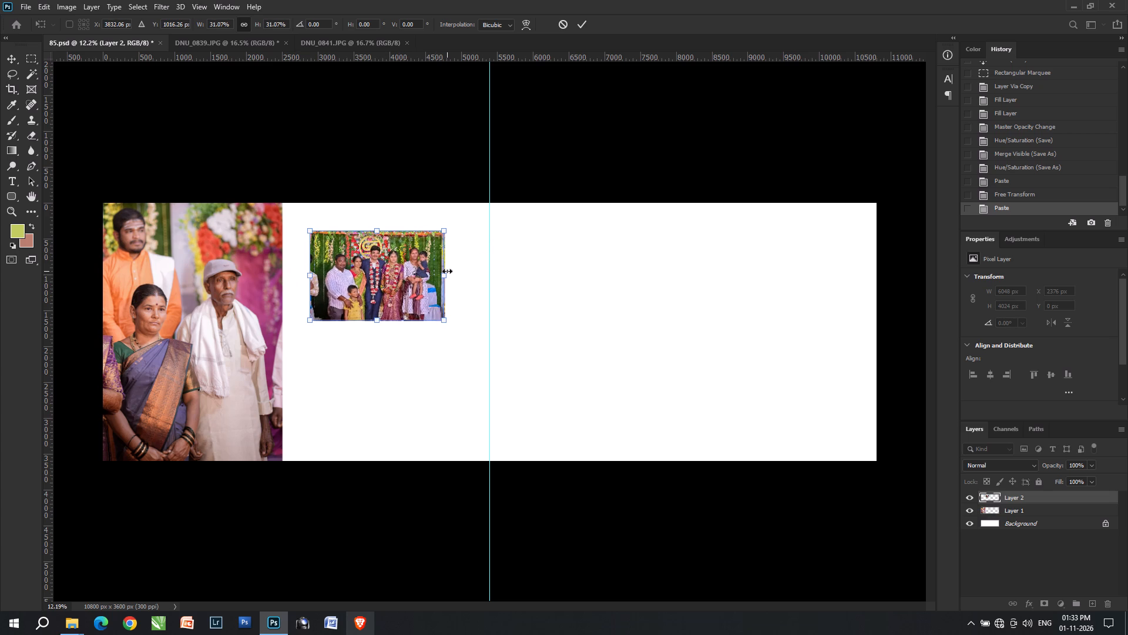
{"action": "key", "text": "ctrl+shift+BackSpace"}
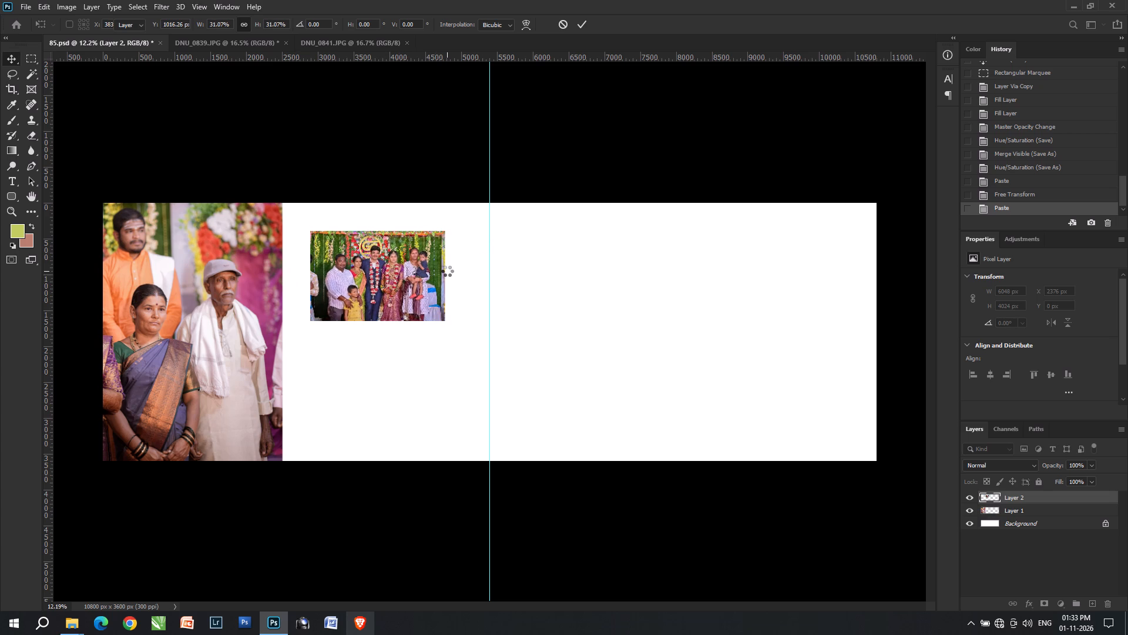
Duplicate the placeholder block directly below the original, aligned with it, leaving a narrow gap, at about Y 1673 px.
{"action": "left_click_drag", "start_coordinate": [396, 272], "coordinate": [396, 480], "text": "alt+shift"}
{"action": "left_click_drag", "start_coordinate": [396, 480], "coordinate": [416, 352], "text": "alt+shift"}
{"action": "right_click", "coordinate": [401, 280]}
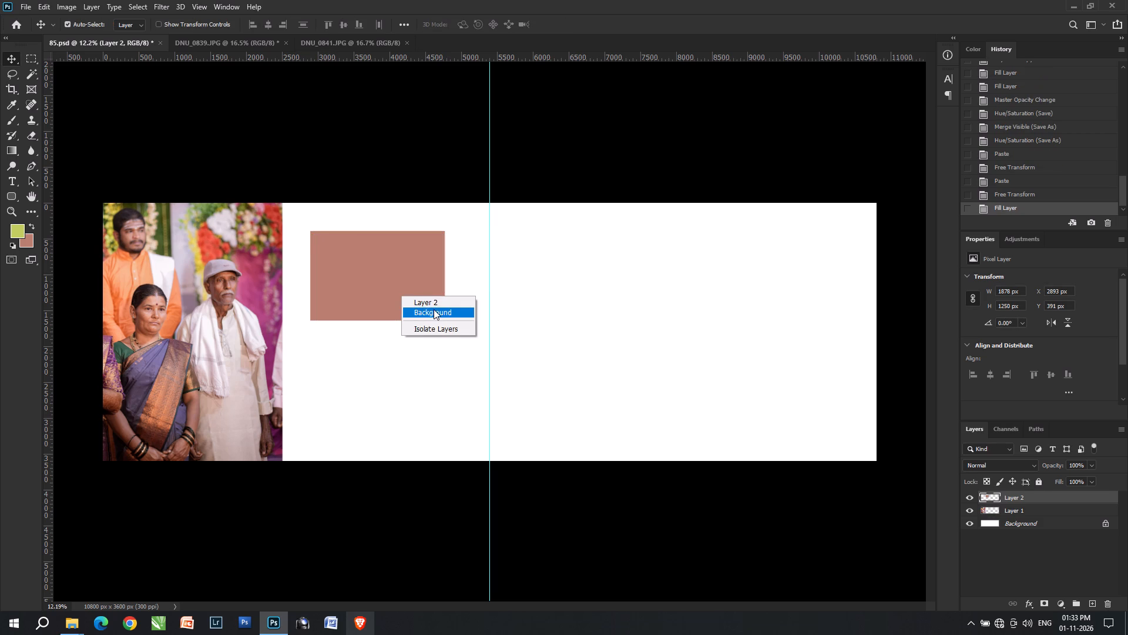
{"action": "left_click", "coordinate": [434, 303]}
{"action": "left_click_drag", "start_coordinate": [397, 273], "coordinate": [391, 403], "text": "alt+shift"}
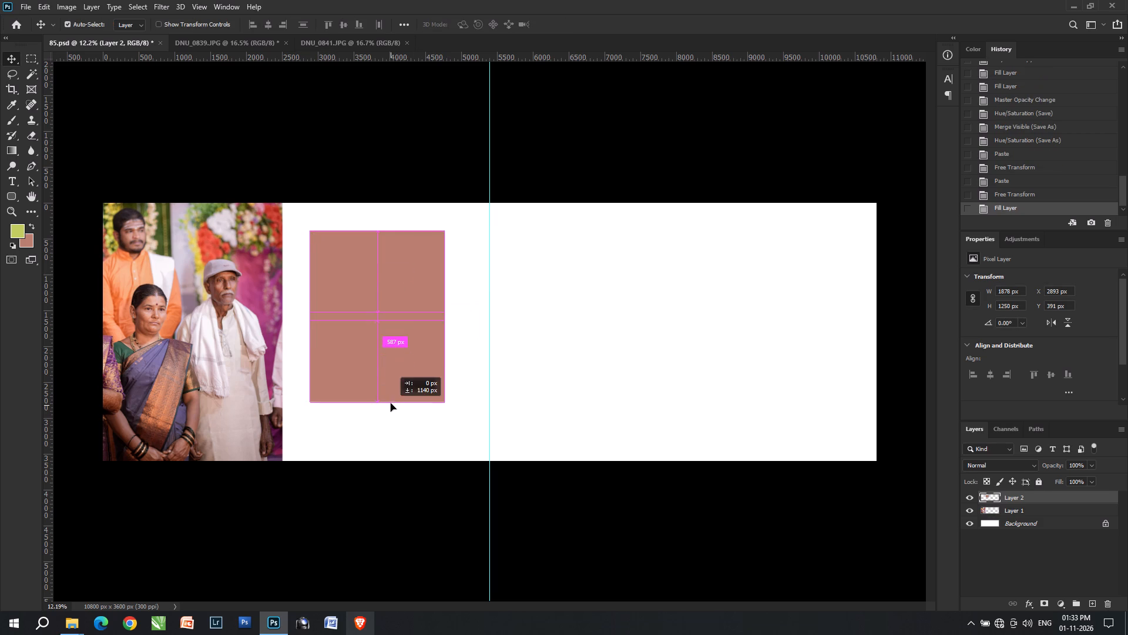
{"action": "left_click_drag", "start_coordinate": [391, 403], "coordinate": [397, 365], "text": "alt+shift"}
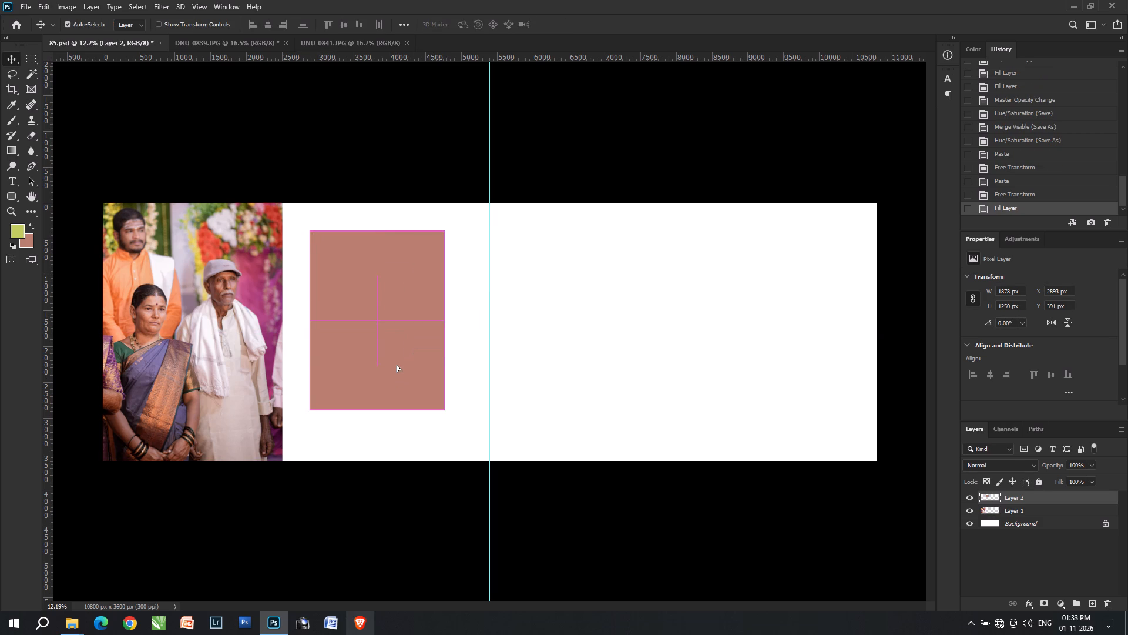
{"action": "key", "text": "Down"}
{"action": "key", "text": "Down"}
{"action": "key", "text": "Down"}
{"action": "key", "text": "Down"}
{"action": "key", "text": "Down"}
{"action": "key", "text": "Down"}
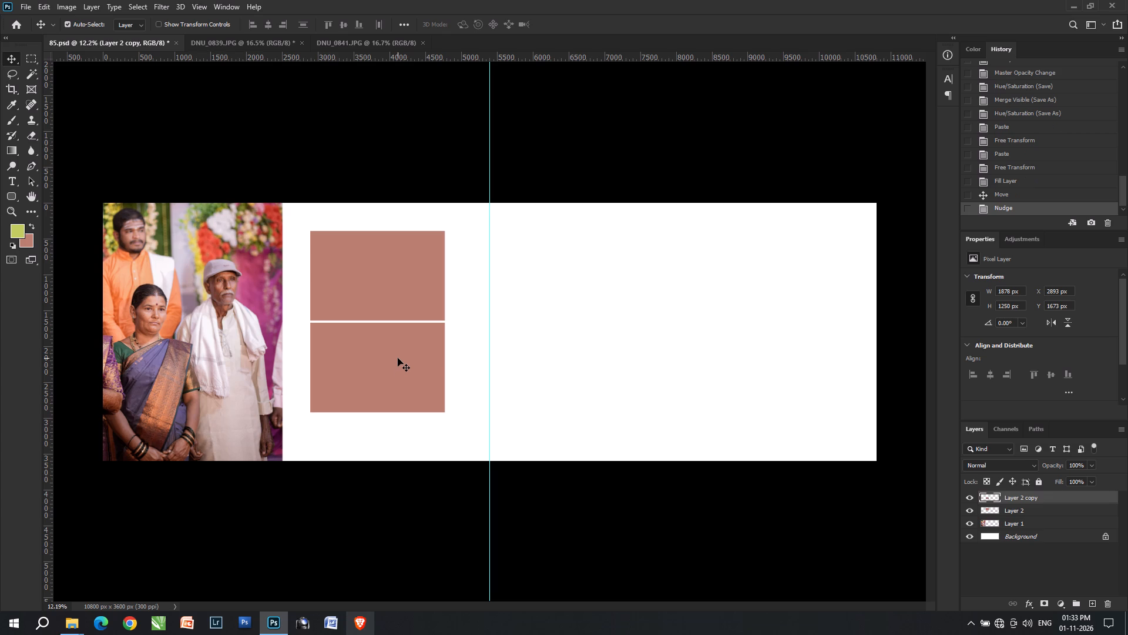
Scale both placeholder blocks together to about 110.44% and position them at about X 2868 px, Y 426 px.
{"action": "left_click", "coordinate": [356, 239], "text": "shift"}
{"action": "key", "text": "ctrl+t"}
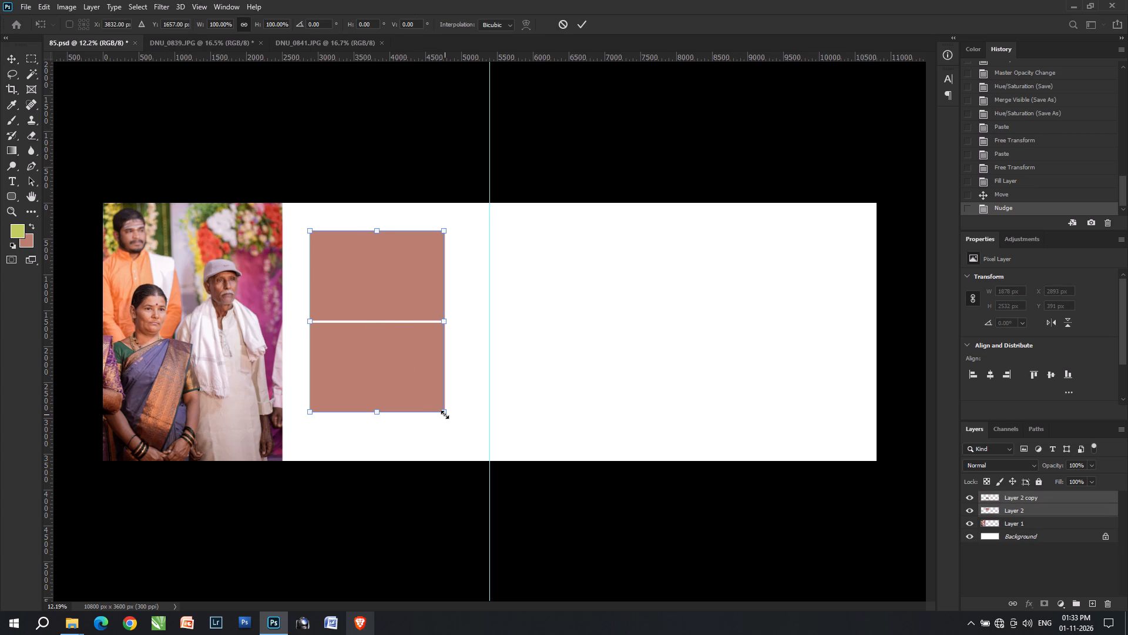
{"action": "left_click_drag", "start_coordinate": [445, 415], "coordinate": [461, 446]}
{"action": "left_click", "coordinate": [430, 400]}
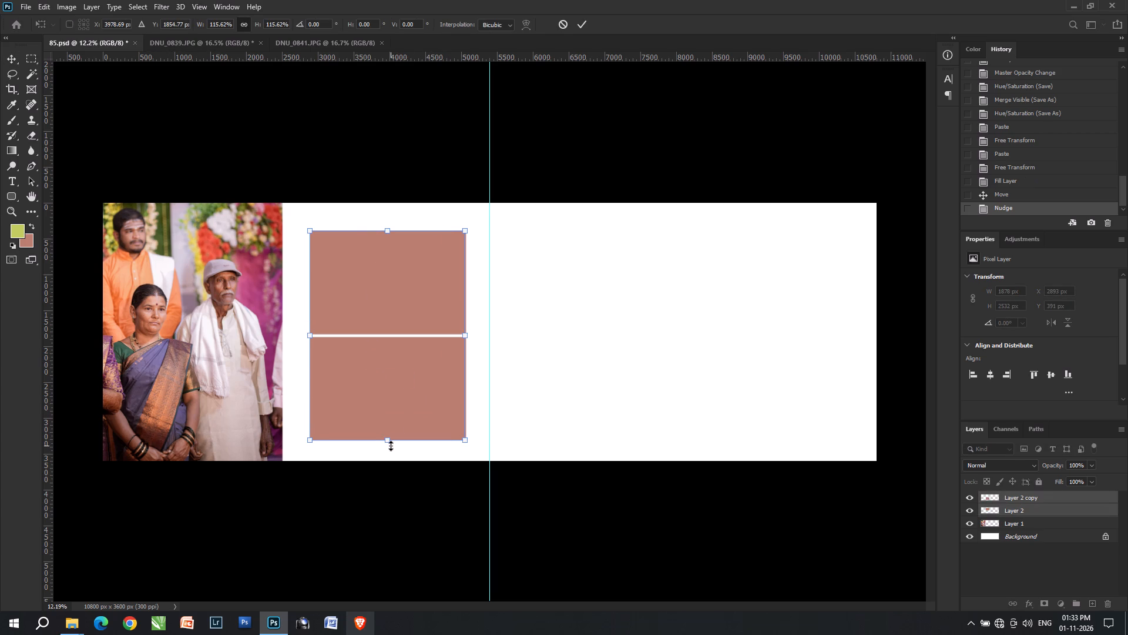
{"action": "left_click_drag", "start_coordinate": [391, 446], "coordinate": [391, 436]}
{"action": "left_click", "coordinate": [392, 422]}
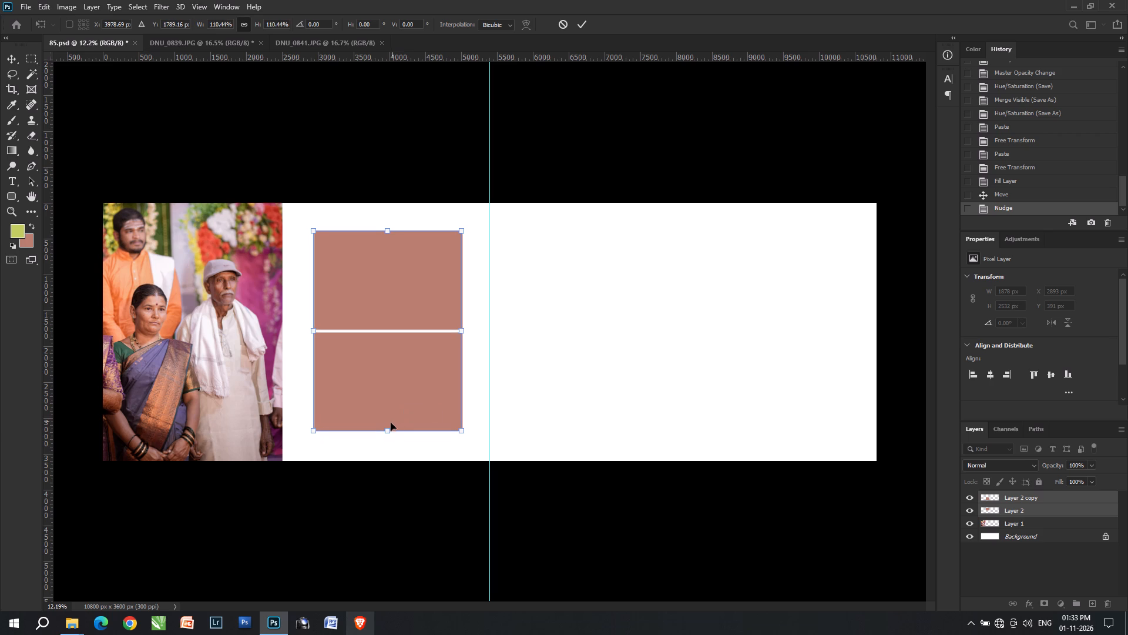
{"action": "key", "text": "Down"}
{"action": "key", "text": "Left"}
{"action": "key", "text": "Left"}
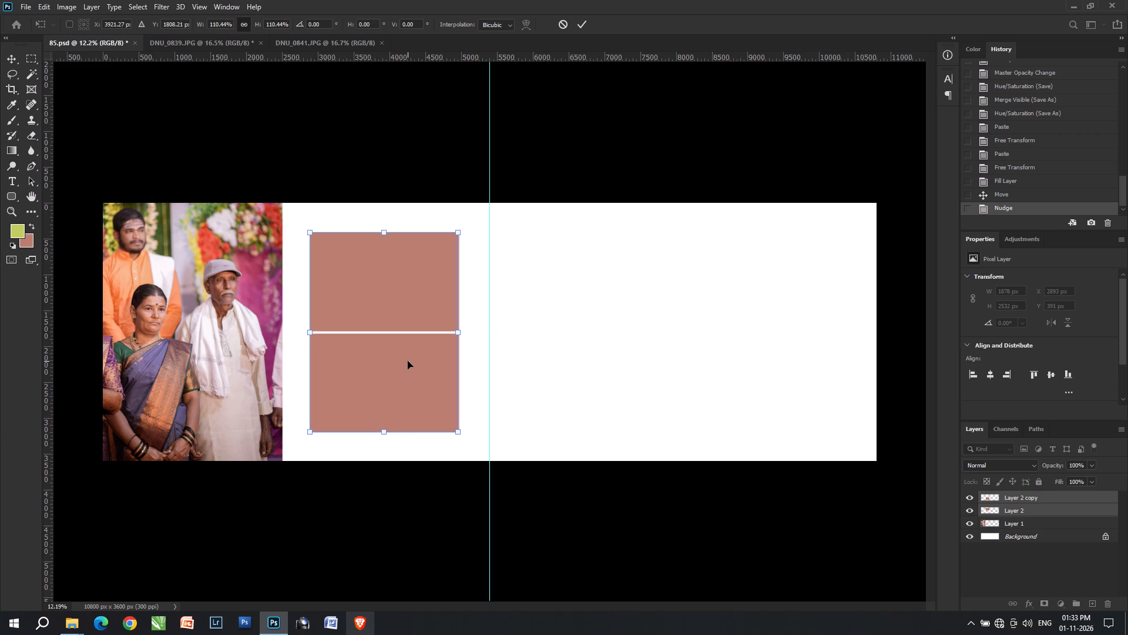
{"action": "key", "text": "Left"}
{"action": "key", "text": "Down"}
{"action": "key", "text": "Left"}
{"action": "key", "text": "Down"}
{"action": "key", "text": "Return"}
Select the upper placeholder block with the Magic Wand on its own layer and paste the DNU_0839 photo into it.
{"action": "key", "text": "v"}
{"action": "key", "text": "v"}
{"action": "right_click", "coordinate": [363, 283]}
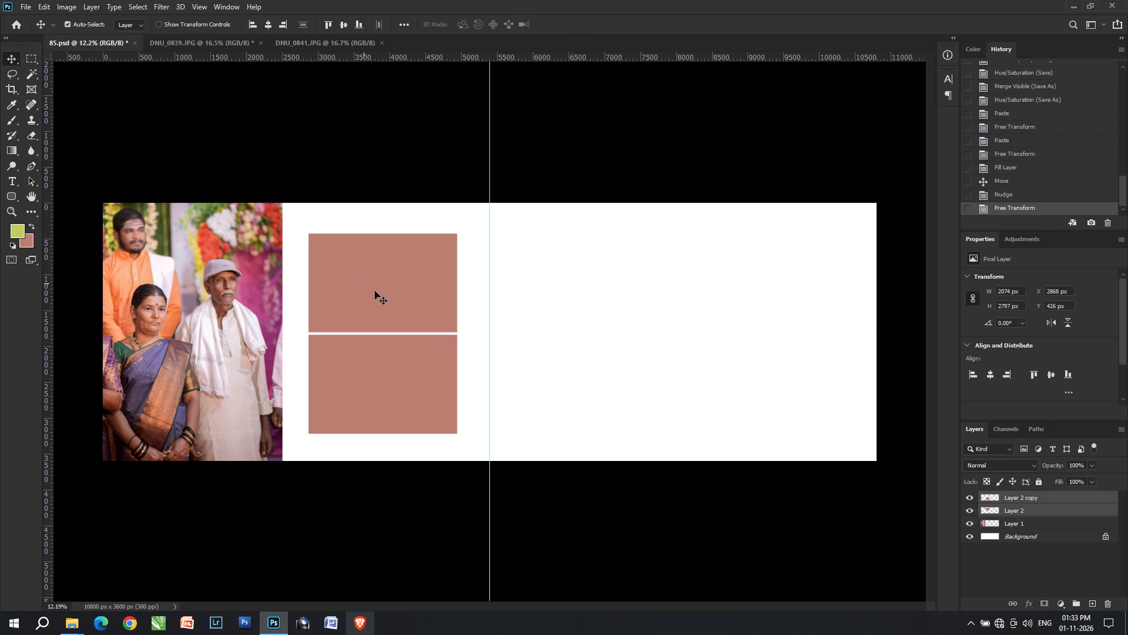
{"action": "left_click", "coordinate": [380, 296]}
{"action": "key", "text": "w"}
{"action": "left_click", "coordinate": [380, 296]}
{"action": "key", "text": "ctrl+alt+shift+v"}
{"action": "key", "text": "ctrl+r"}
Scale the masked DNU_0839 photo to about 41% so the whole group fills the upper frame.
{"action": "key", "text": "ctrl+t"}
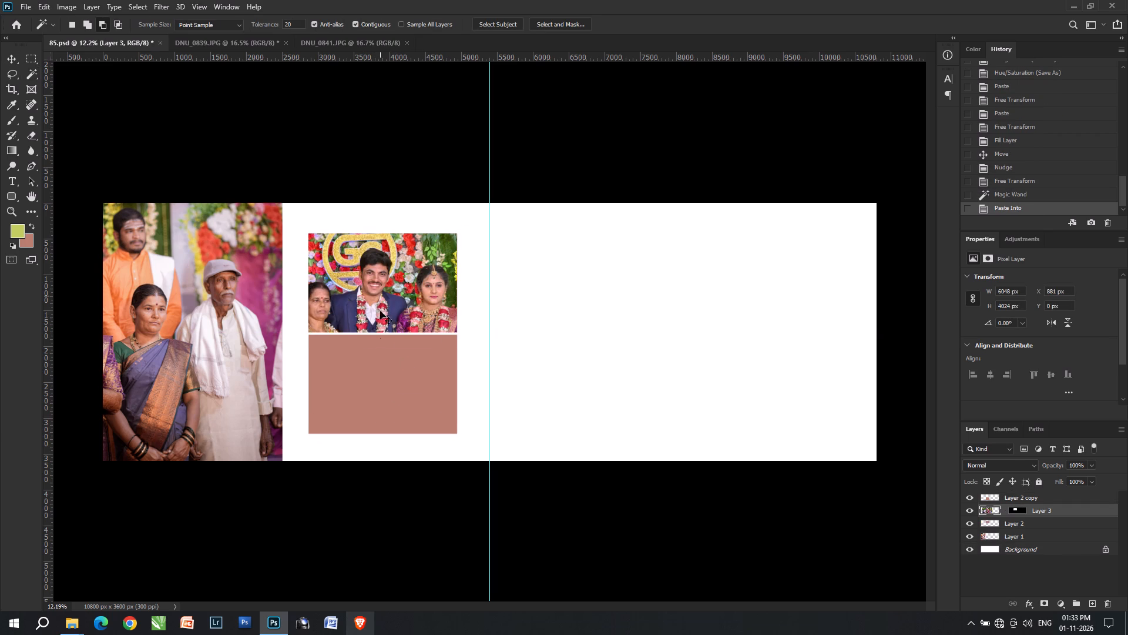
{"action": "left_click_drag", "start_coordinate": [377, 486], "coordinate": [396, 347]}
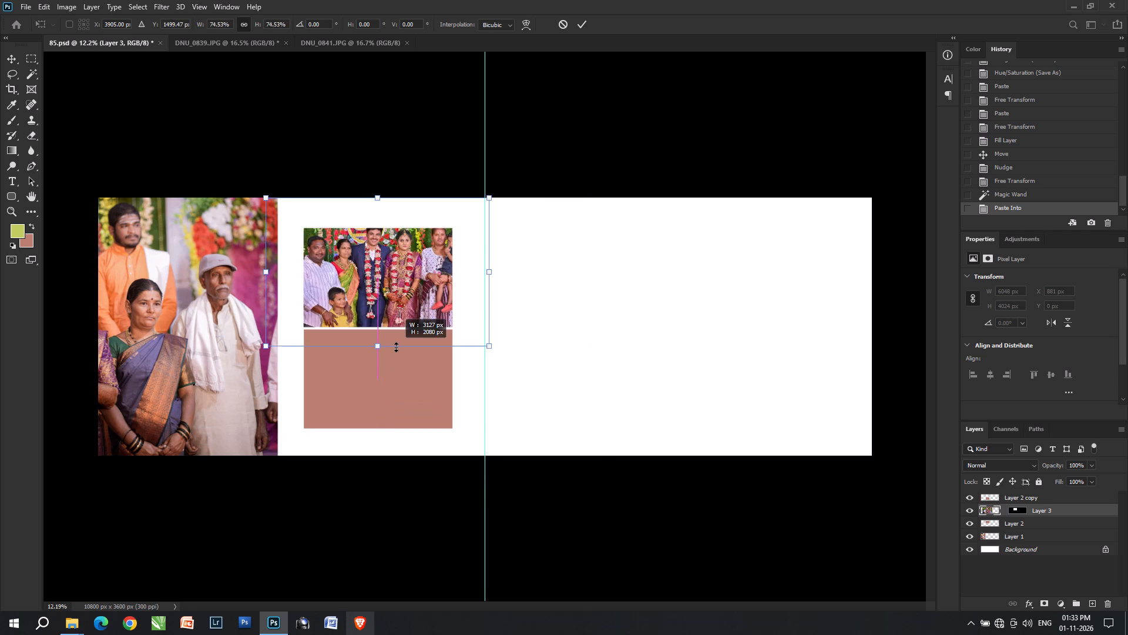
{"action": "left_click_drag", "start_coordinate": [396, 347], "coordinate": [396, 326]}
{"action": "left_click_drag", "start_coordinate": [376, 196], "coordinate": [382, 216]}
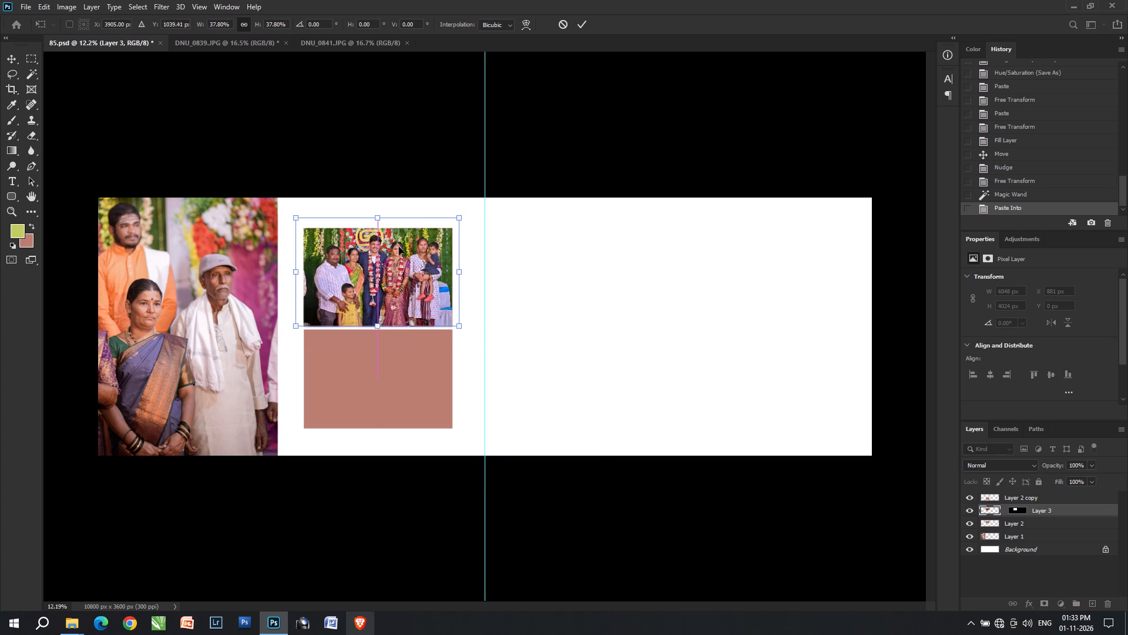
{"action": "left_click", "coordinate": [399, 252], "text": "shift"}
{"action": "left_click_drag", "start_coordinate": [460, 217], "coordinate": [471, 216]}
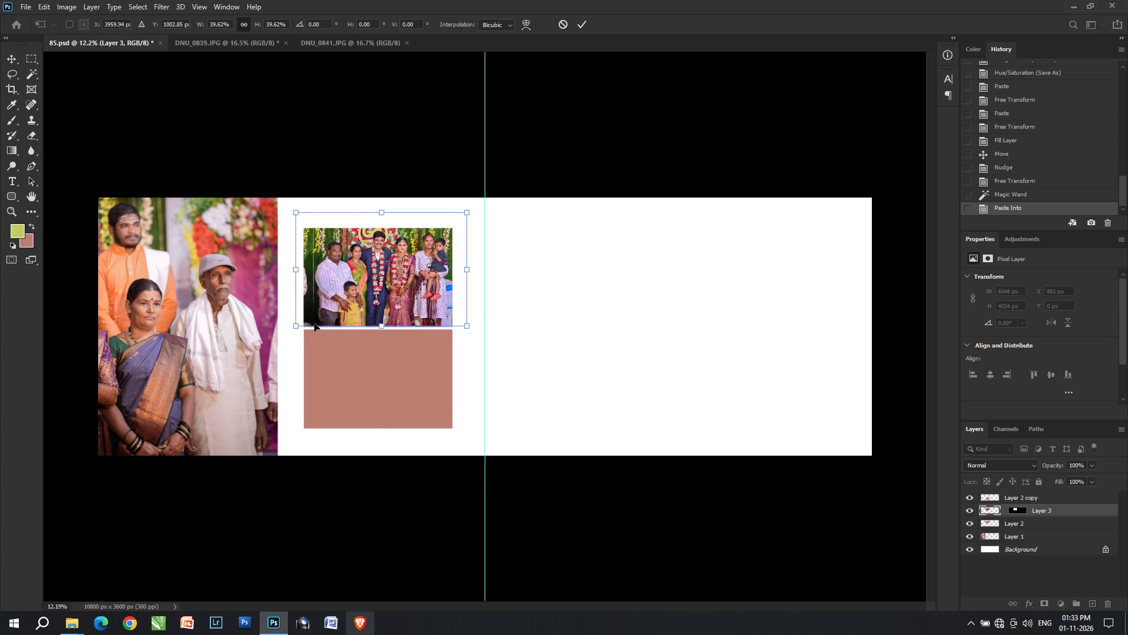
{"action": "left_click_drag", "start_coordinate": [297, 328], "coordinate": [288, 328]}
{"action": "key", "text": "Return"}
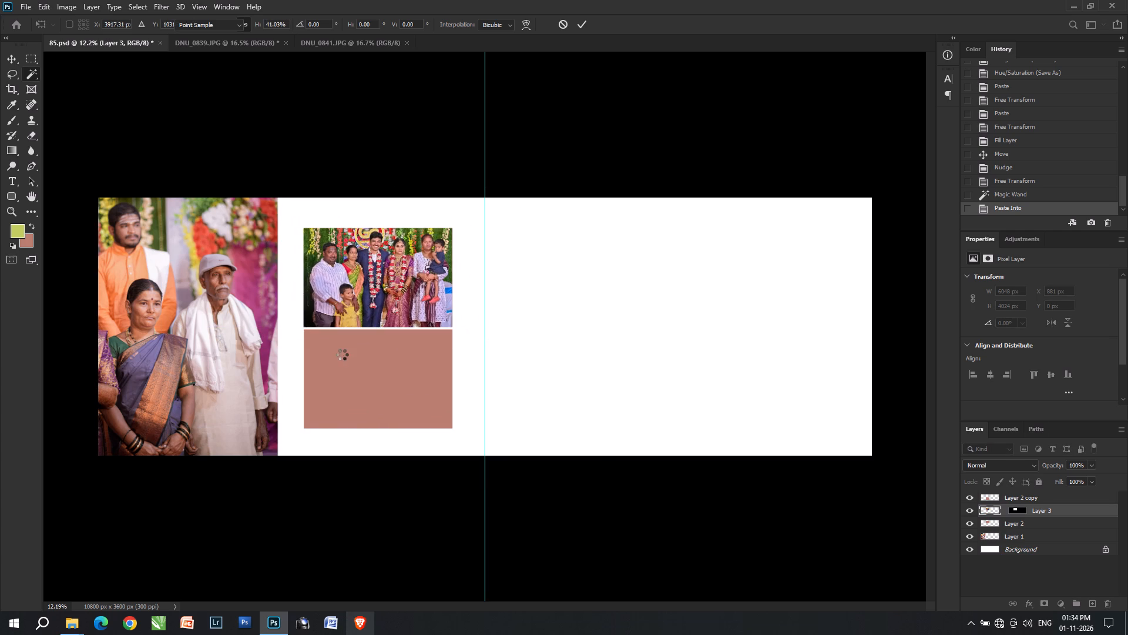
Activate the lower placeholder's layer and select its block with the Magic Wand.
{"action": "type", "text": "vv"}
{"action": "key", "text": "v"}
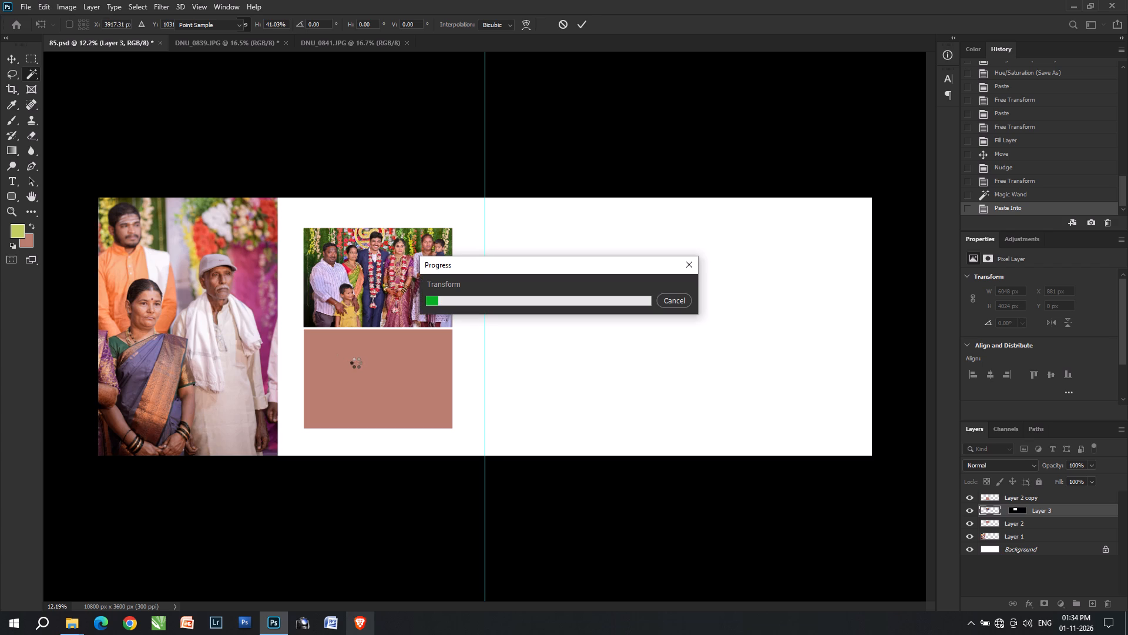
{"action": "right_click", "coordinate": [356, 363]}
{"action": "triple_click", "coordinate": [356, 363]}
{"action": "triple_click", "coordinate": [356, 364]}
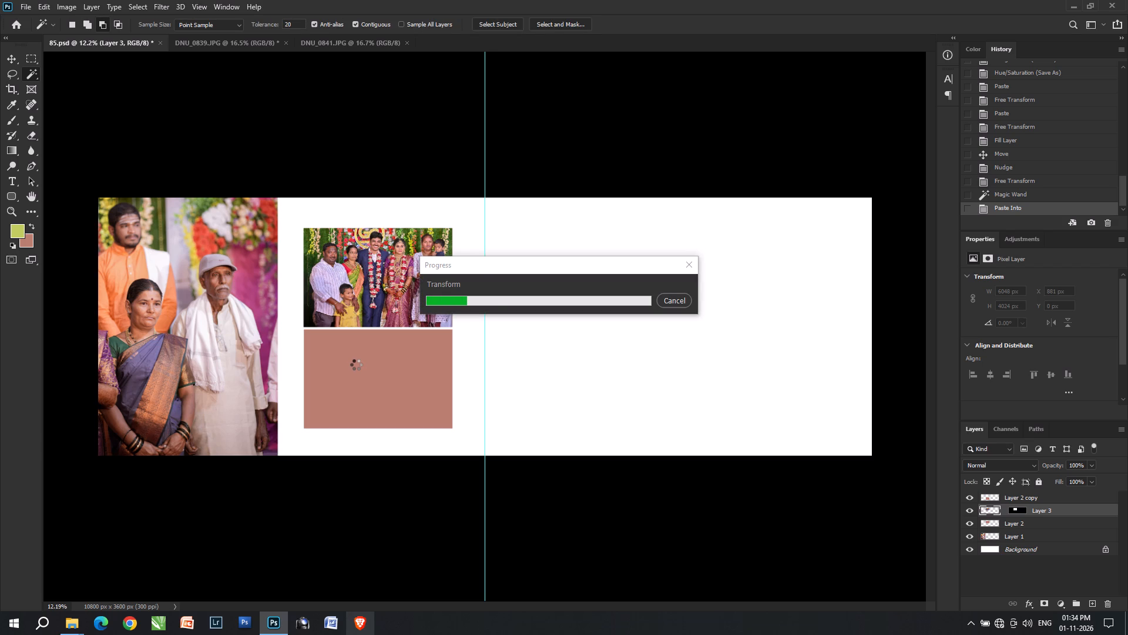
{"action": "left_click", "coordinate": [356, 365]}
{"action": "right_click", "coordinate": [356, 365]}
{"action": "triple_click", "coordinate": [356, 365]}
{"action": "key", "text": "v"}
{"action": "left_click", "coordinate": [358, 365]}
{"action": "key", "text": "v"}
{"action": "key", "text": "v"}
{"action": "triple_click", "coordinate": [358, 365]}
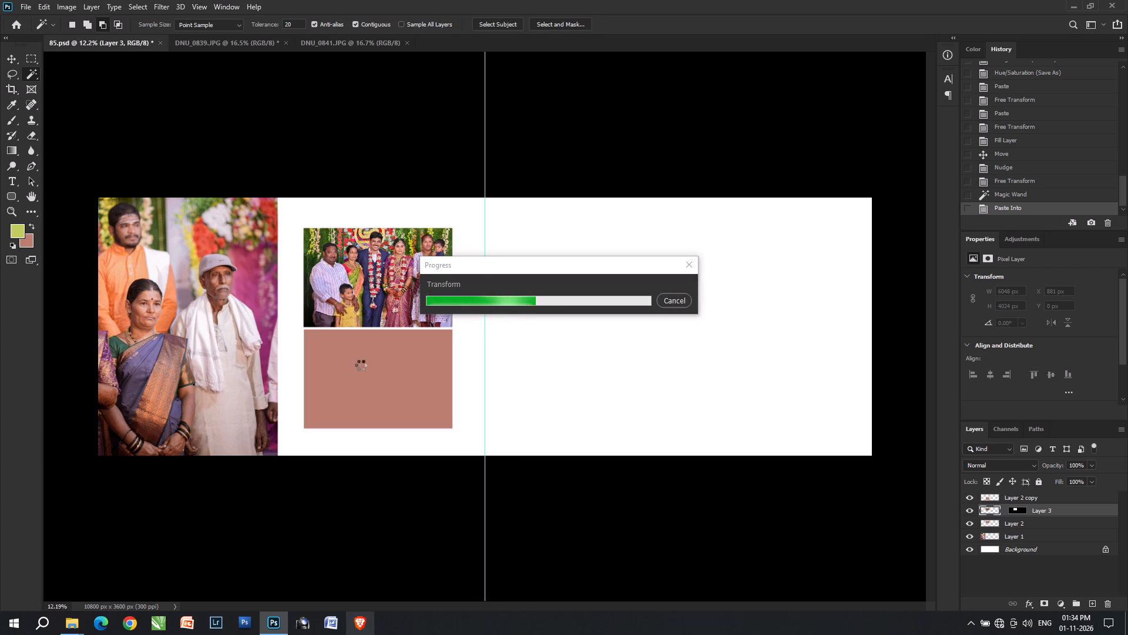
{"action": "double_click", "coordinate": [361, 365]}
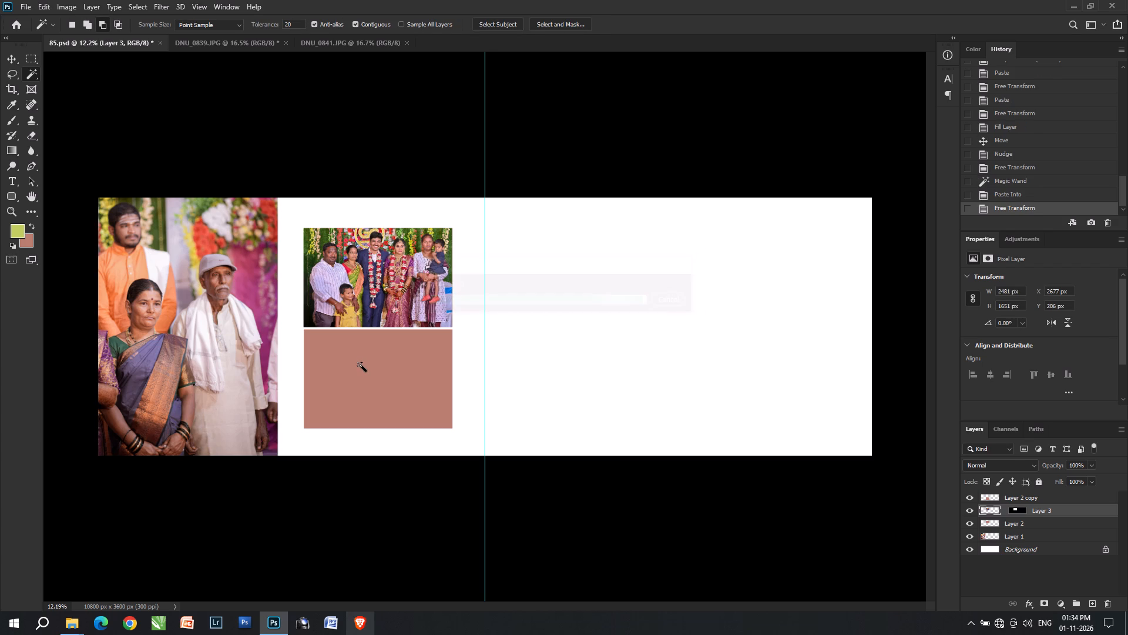
{"action": "left_click", "coordinate": [361, 365]}
{"action": "key", "text": "ctrl+d"}
{"action": "type", "text": "vv"}
{"action": "right_click", "coordinate": [361, 365]}
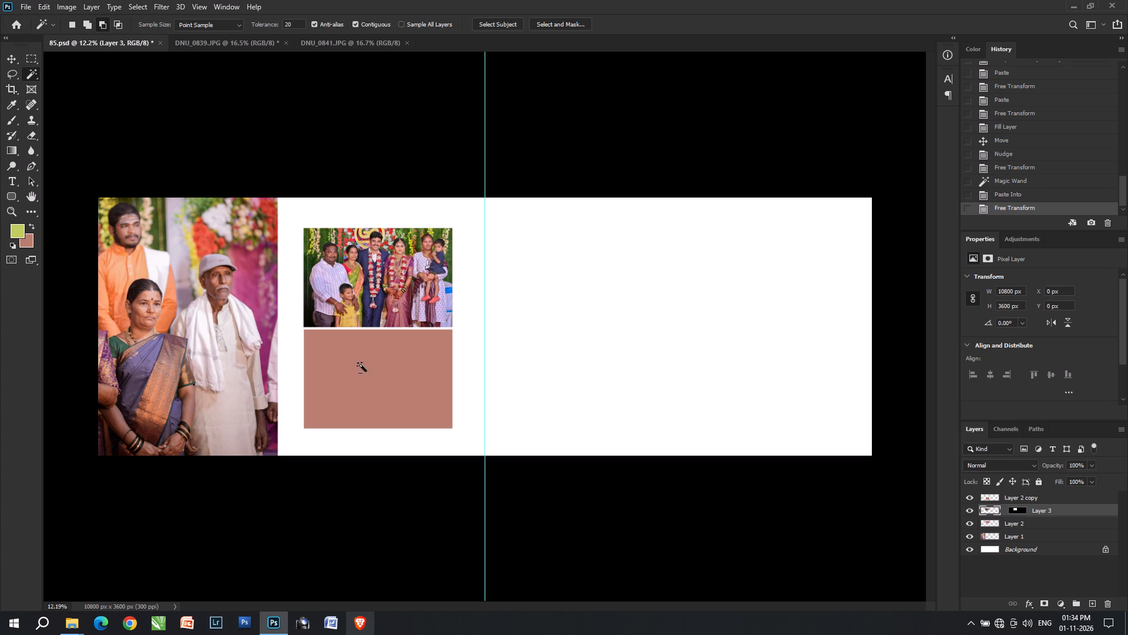
{"action": "left_click", "coordinate": [375, 372]}
{"action": "key", "text": "w"}
{"action": "left_click", "coordinate": [375, 372]}
Switch to the DNU_0841 photo and reapply the last Camera Raw filter.
{"action": "key", "text": "ctrl+Tab"}
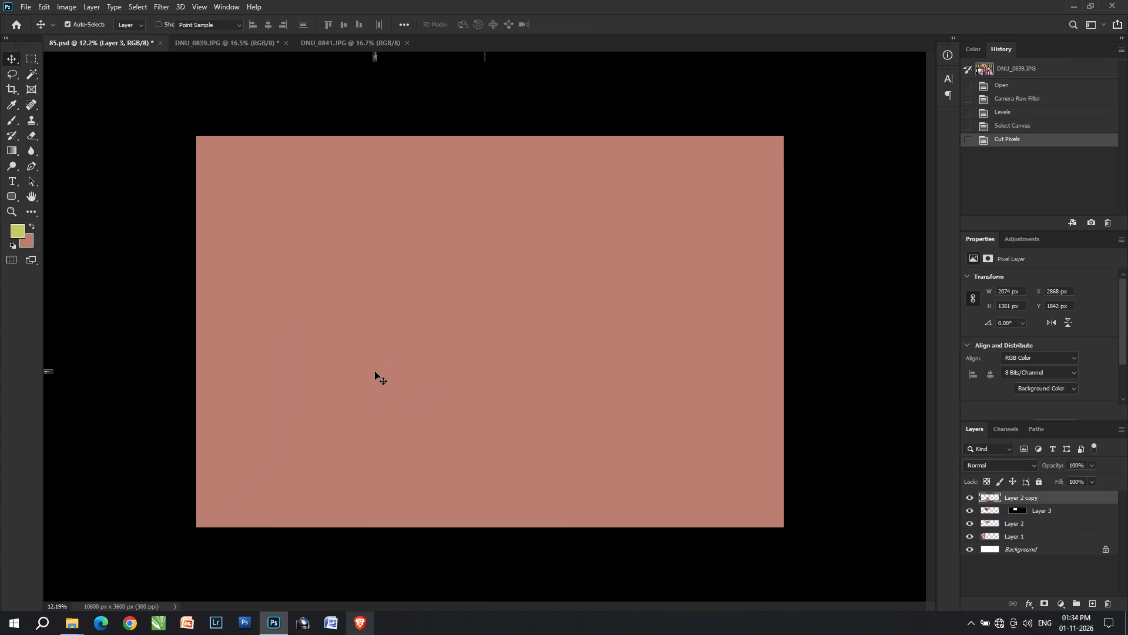
{"action": "key", "text": "ctrl+Tab"}
{"action": "key", "text": "ctrl+alt+f"}
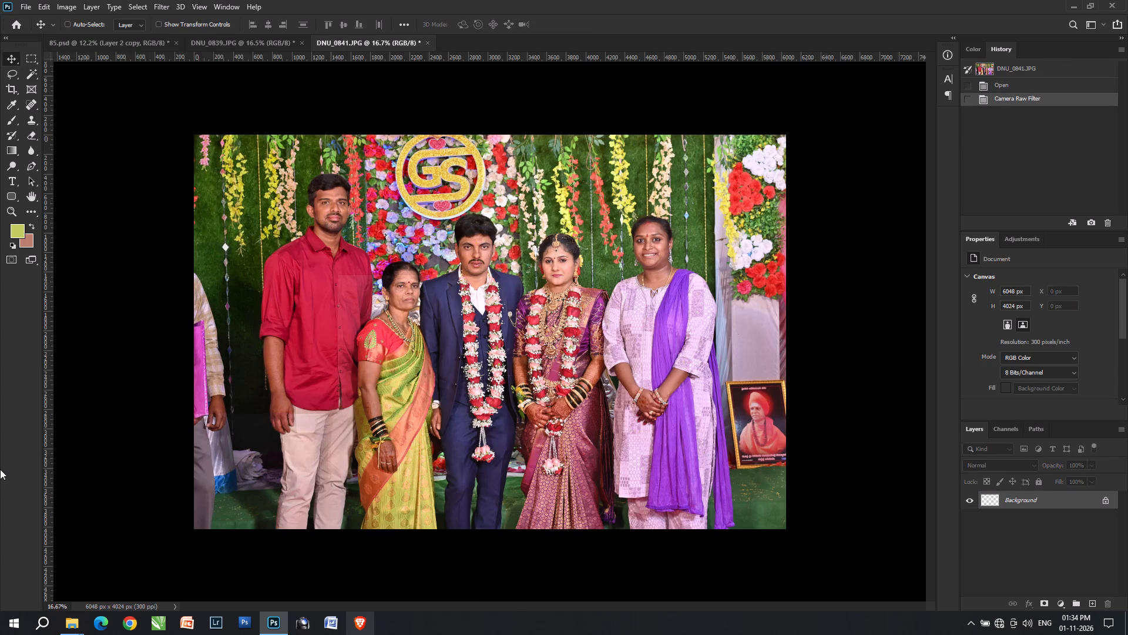
Brighten DNU_0841 with Levels, using a midtone input of 1.18 and a slightly lowered white input.
{"action": "key", "text": "ctrl+l"}
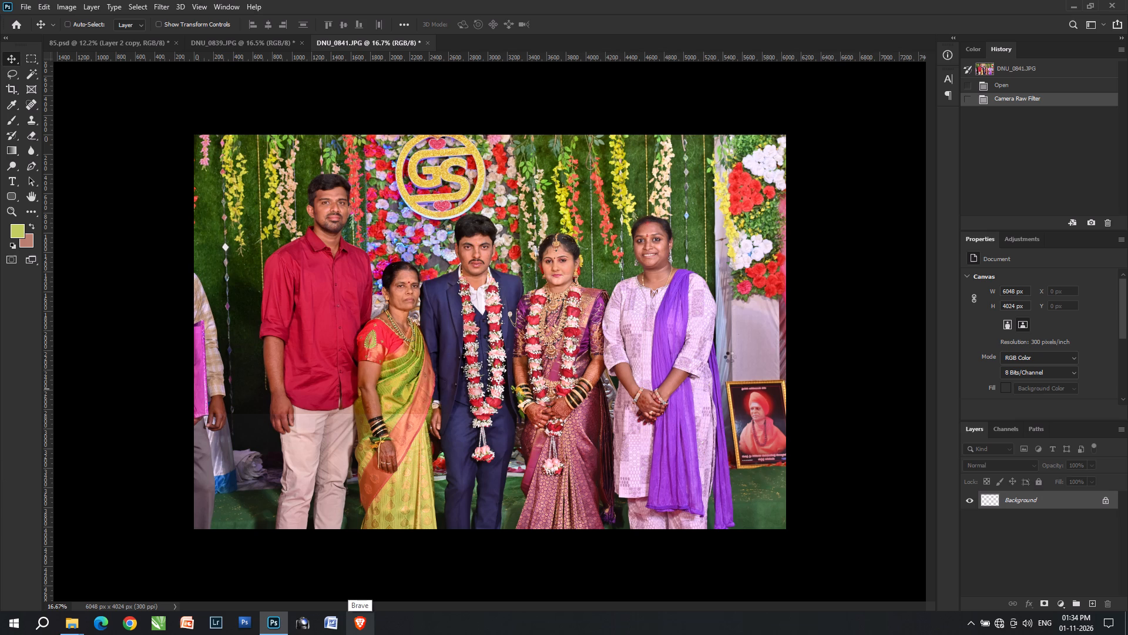
{"action": "left_click", "coordinate": [864, 376]}
{"action": "left_click", "coordinate": [868, 376]}
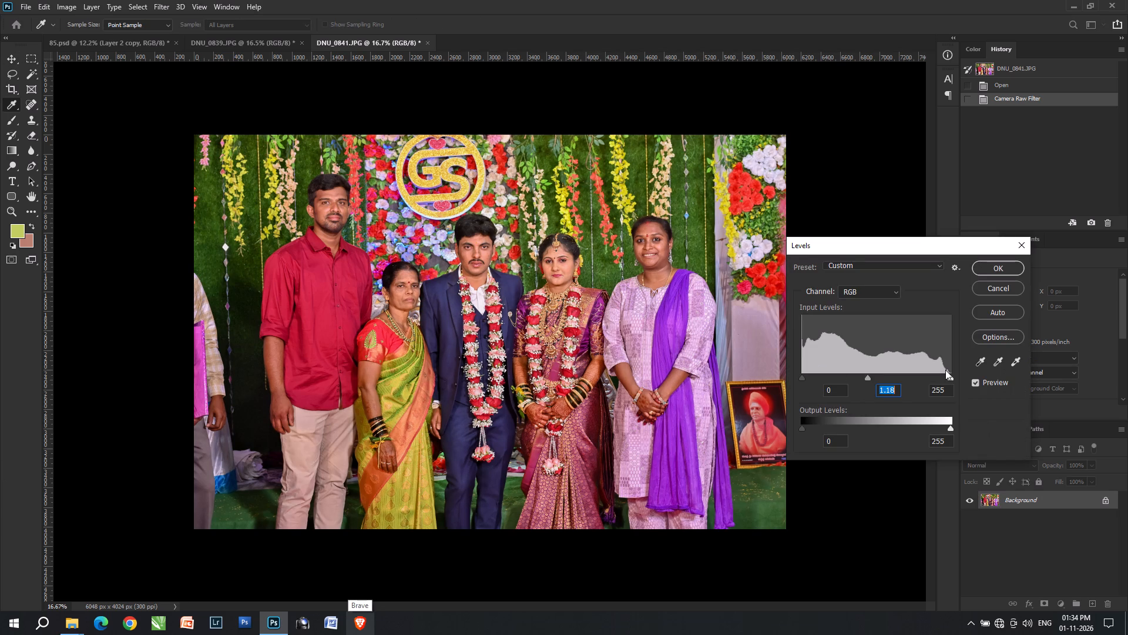
{"action": "scroll", "coordinate": [945, 373], "scroll_direction": "up", "scroll_amount": 2}
{"action": "left_click", "coordinate": [944, 377]}
{"action": "key", "text": "Return"}
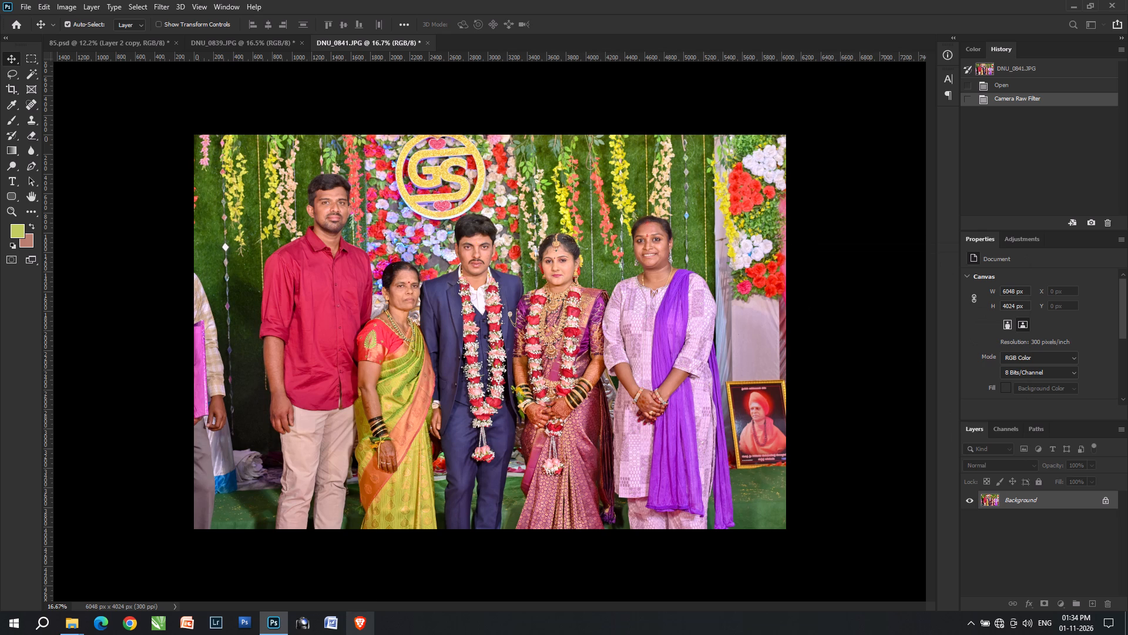
Cut the entire DNU_0841 photo and paste it into the selected lower placeholder block of 85.psd.
{"action": "key", "text": "ctrl+a"}
{"action": "key", "text": "ctrl+x"}
{"action": "left_click", "coordinate": [568, 325]}
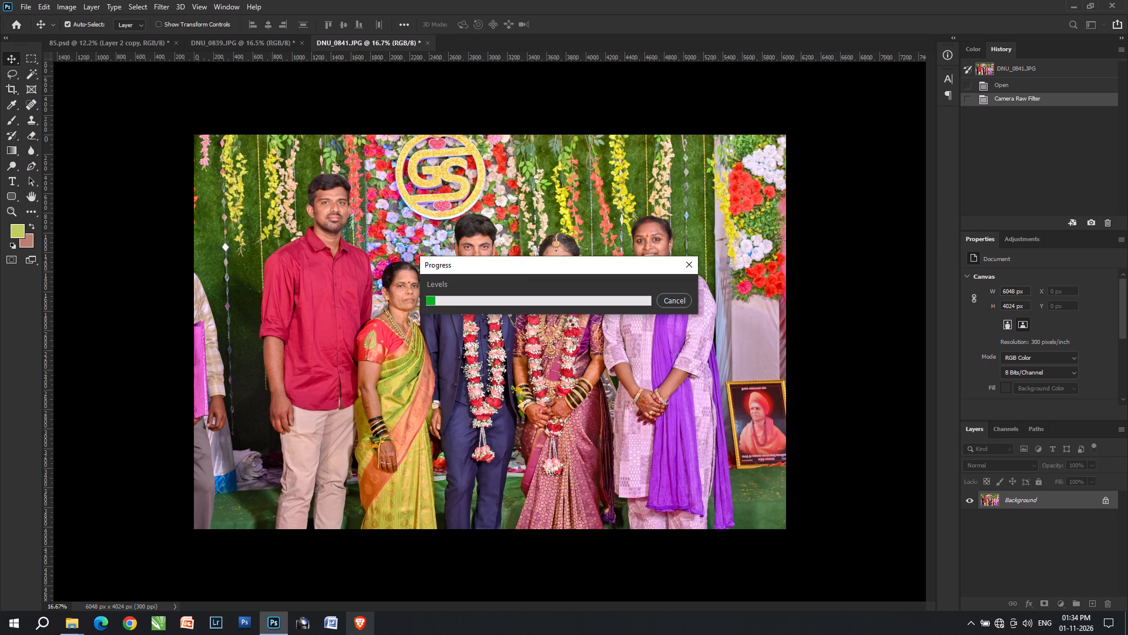
{"action": "right_click_drag", "start_coordinate": [567, 324], "coordinate": [549, 347]}
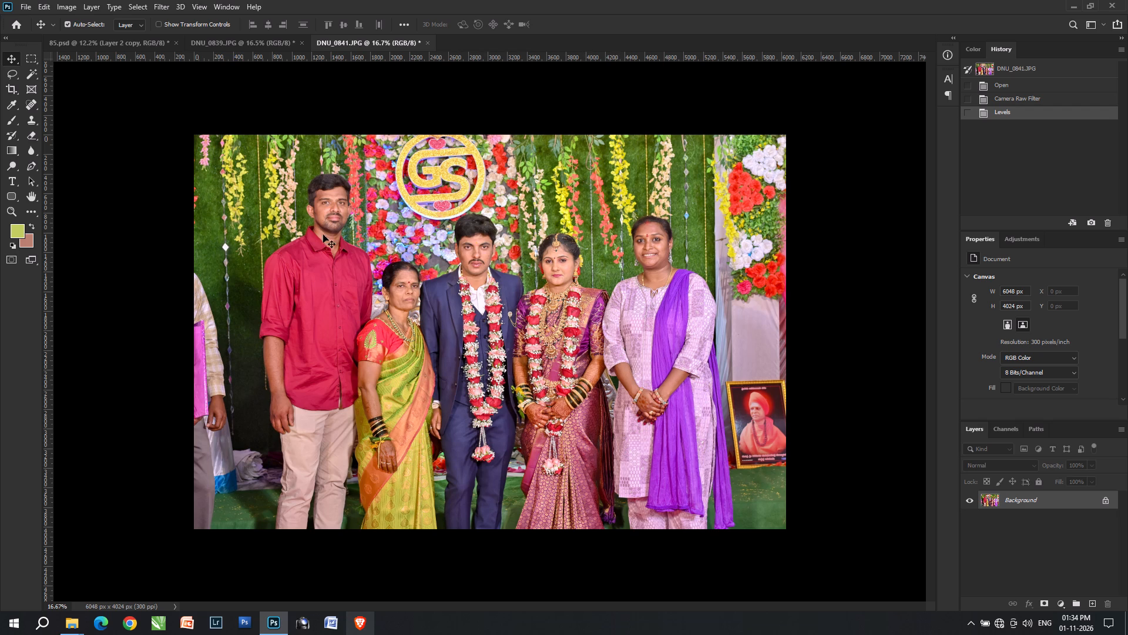
{"action": "scroll", "coordinate": [317, 219], "scroll_direction": "up", "scroll_amount": 1, "text": "alt"}
{"action": "key", "text": "v"}
{"action": "key", "text": "ctrl+a"}
{"action": "key", "text": "ctrl+x"}
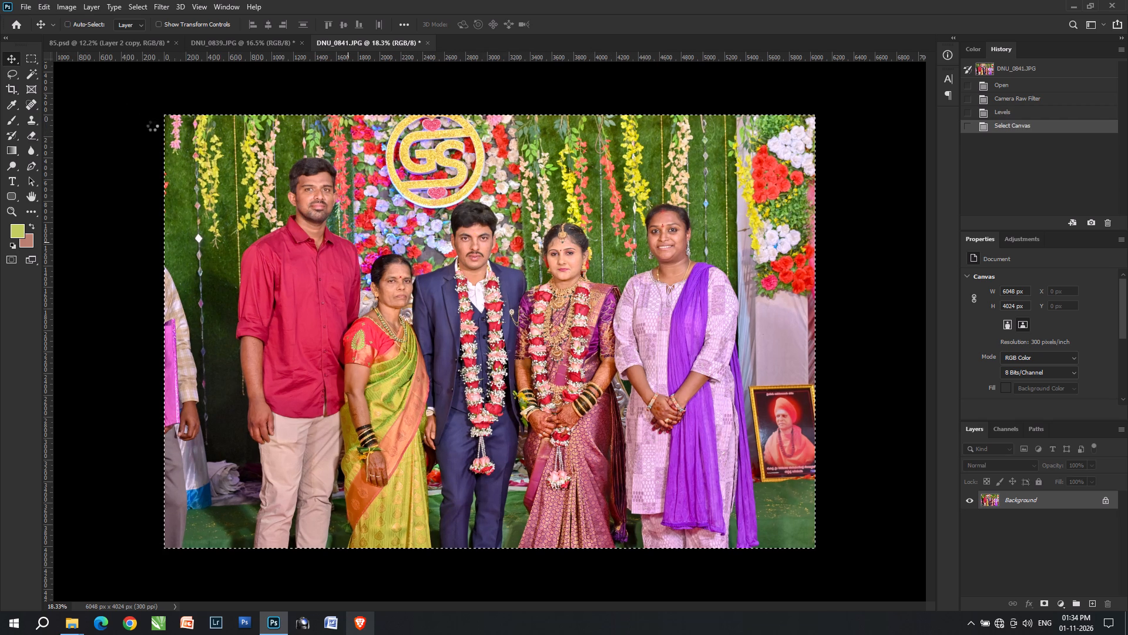
{"action": "left_click", "coordinate": [119, 44]}
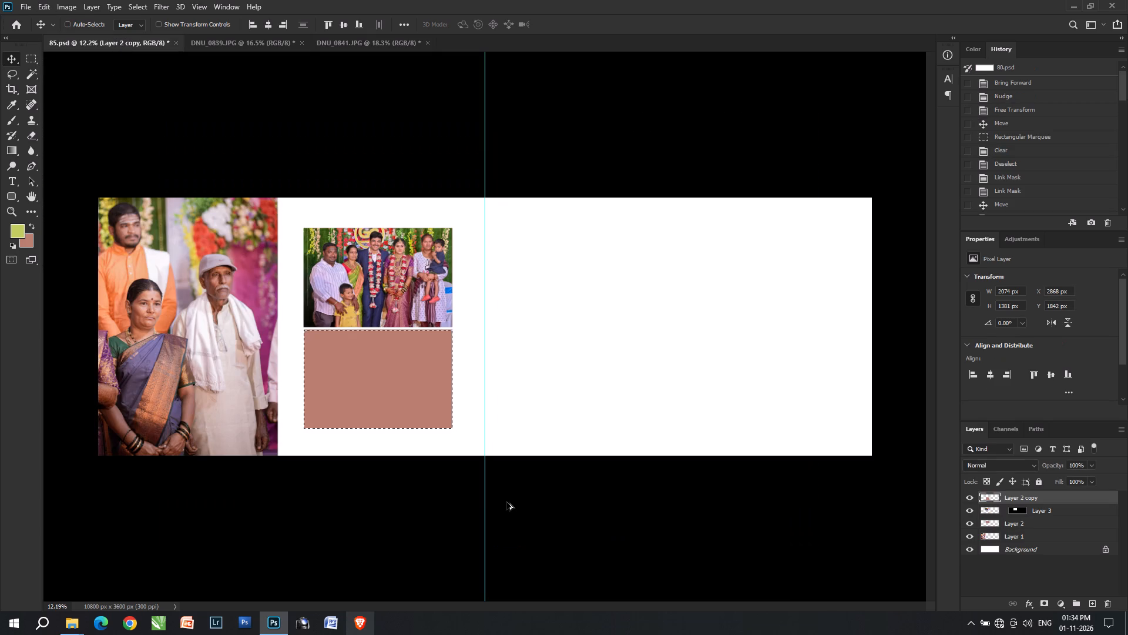
{"action": "key", "text": "ctrl+alt+shift+v"}
Repeat the previous 41.03% scaling on the pasted DNU_0841 photo and move it down over the lower frame.
{"action": "key", "text": "ctrl+t"}
{"action": "key", "text": "ctrl+shift+t"}
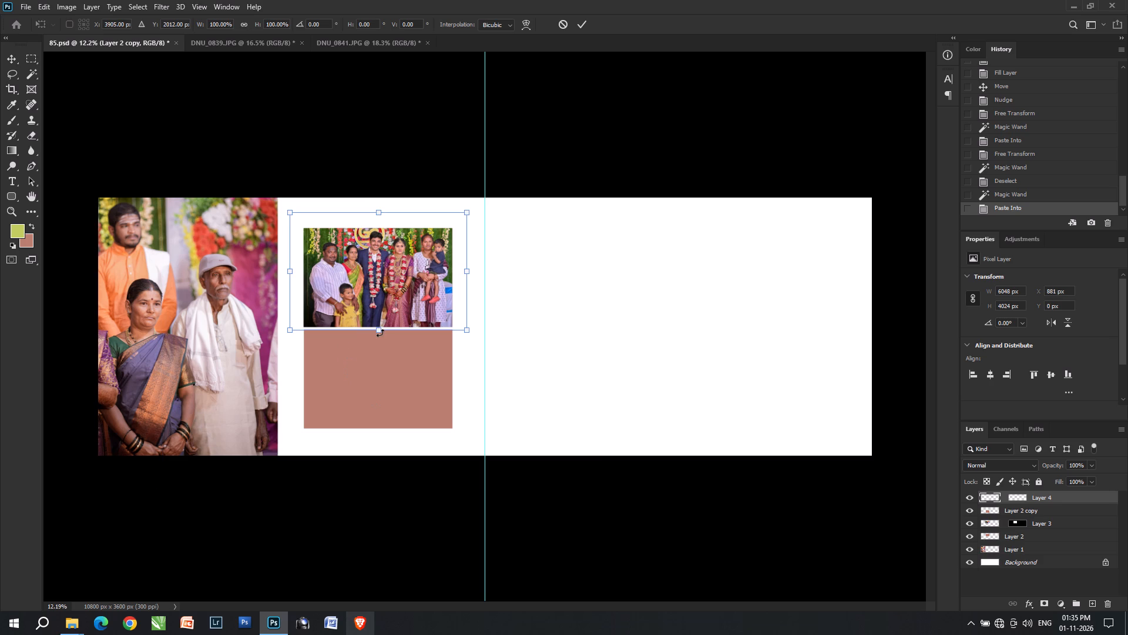
{"action": "left_click_drag", "start_coordinate": [407, 293], "coordinate": [409, 393]}
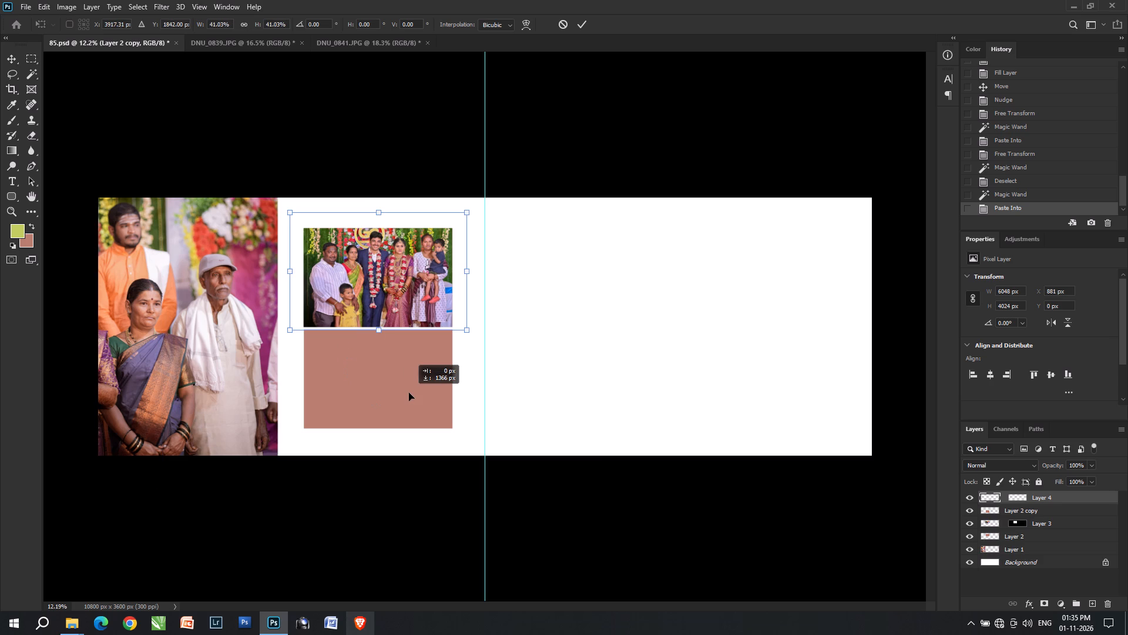
{"action": "left_click", "coordinate": [419, 356], "text": "shift"}
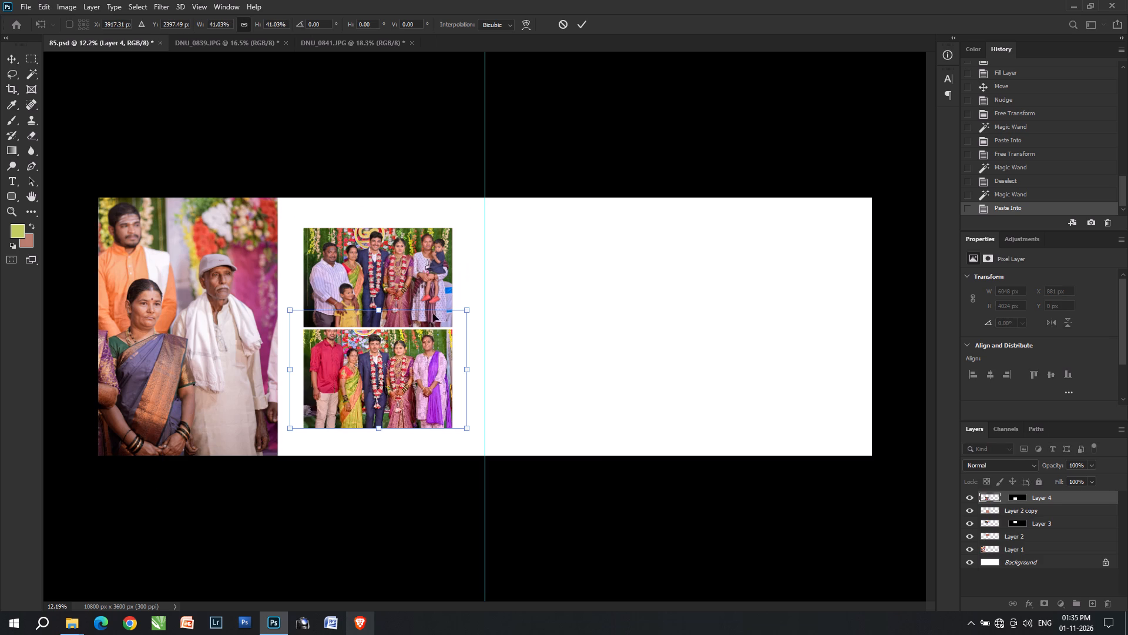
Reduce the DNU_0841 photo to about 37.8% and shift it down and slightly left within the lower frame.
{"action": "left_click_drag", "start_coordinate": [381, 306], "coordinate": [381, 315]}
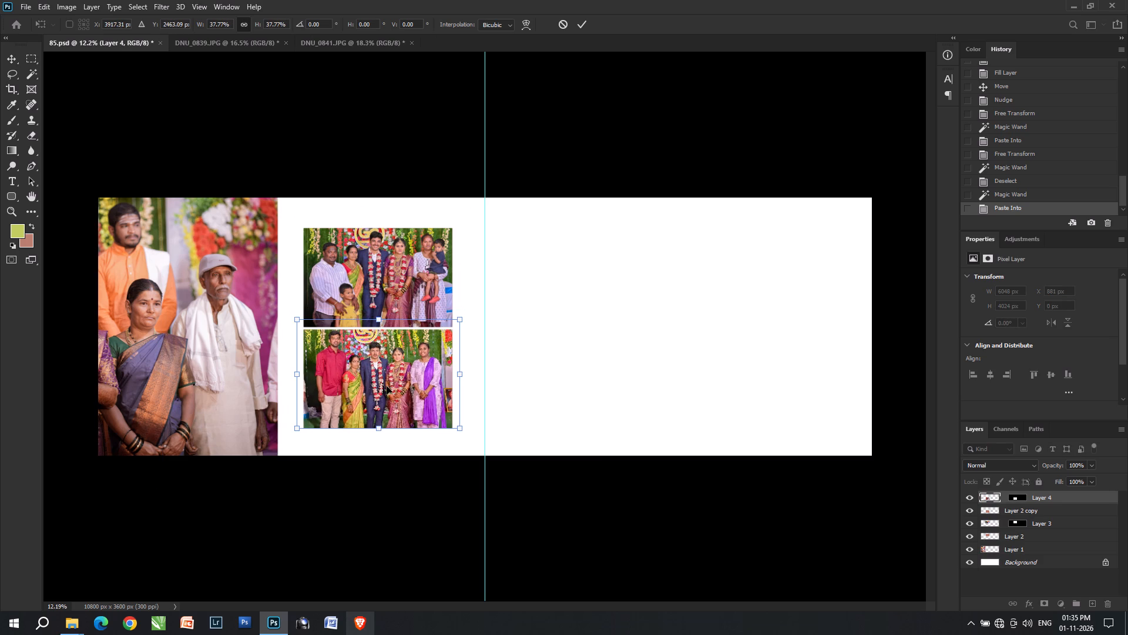
{"action": "key", "text": "Down"}
{"action": "key", "text": "Down"}
{"action": "key", "text": "Down"}
{"action": "key", "text": "Down"}
{"action": "key", "text": "Down"}
{"action": "key", "text": "Down"}
{"action": "key", "text": "Left"}
{"action": "key", "text": "Left"}
{"action": "key", "text": "Down"}
{"action": "key", "text": "Left"}
{"action": "key", "text": "Down"}
{"action": "key", "text": "Left"}
{"action": "key", "text": "Down"}
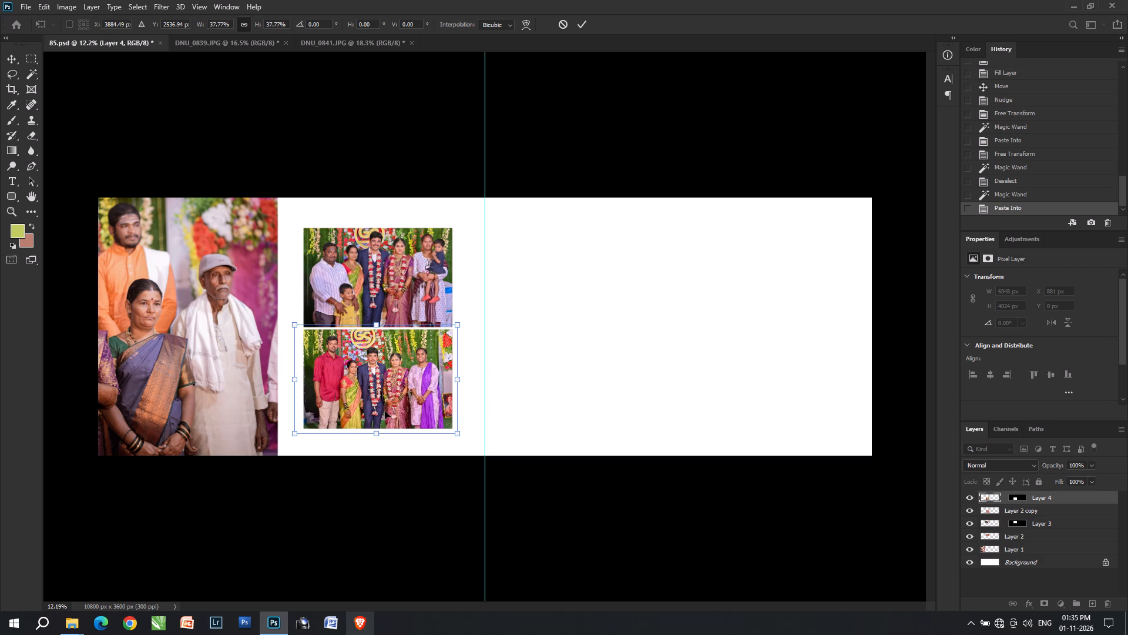
{"action": "key", "text": "Down"}
{"action": "key", "text": "Down"}
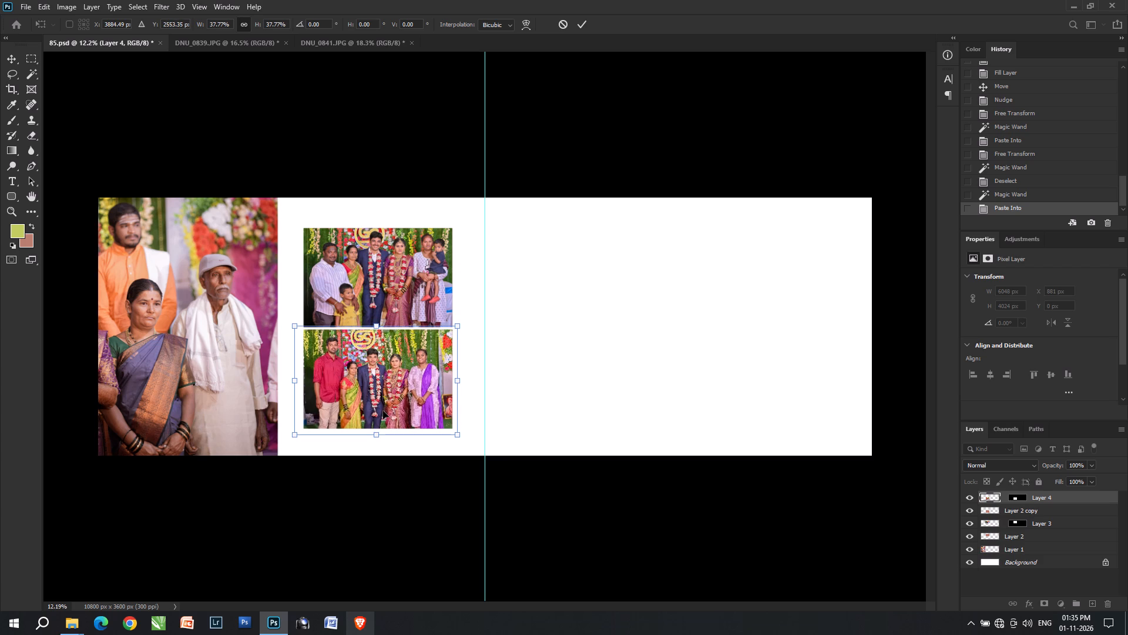
Enlarge the DNU_0841 photo to about 40.4%, apply the transform and fine-tune its position so the group fills the lower frame.
{"action": "left_click_drag", "start_coordinate": [377, 434], "coordinate": [377, 442]}
{"action": "key", "text": "Up"}
{"action": "key", "text": "Up"}
{"action": "key", "text": "Up"}
{"action": "key", "text": "Right"}
{"action": "key", "text": "Up"}
{"action": "key", "text": "Up"}
{"action": "key", "text": "Return"}
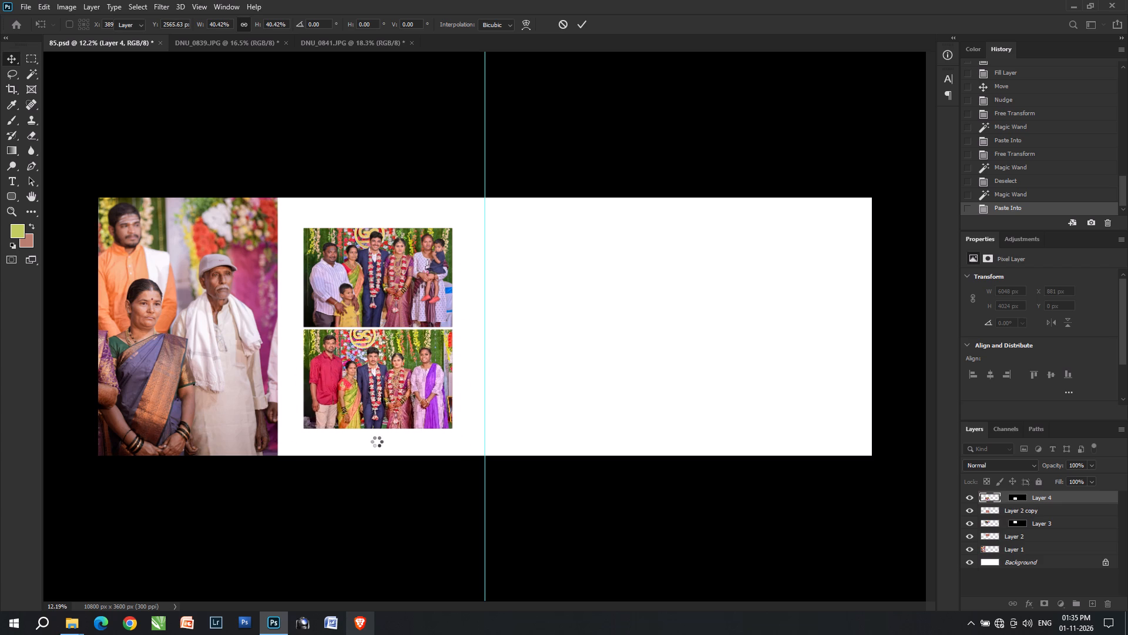
{"action": "key", "text": "Up"}
{"action": "key", "text": "Right"}
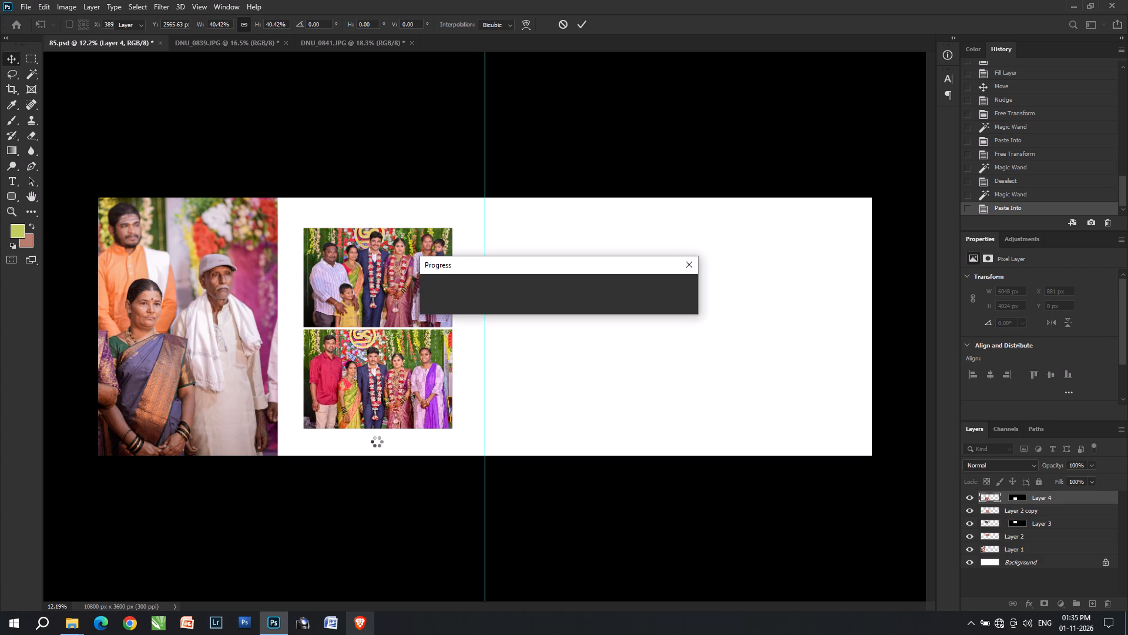
{"action": "key", "text": "Return"}
{"action": "key", "text": "Return"}
{"action": "key", "text": "Return"}
{"action": "key", "text": "Return"}
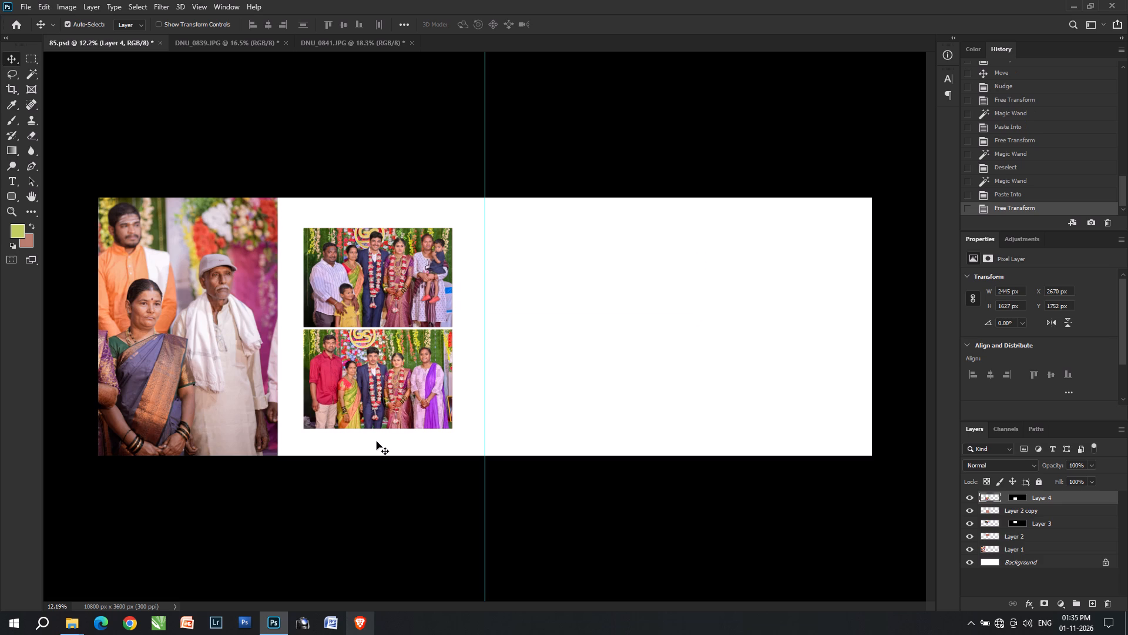
{"action": "key", "text": "Left"}
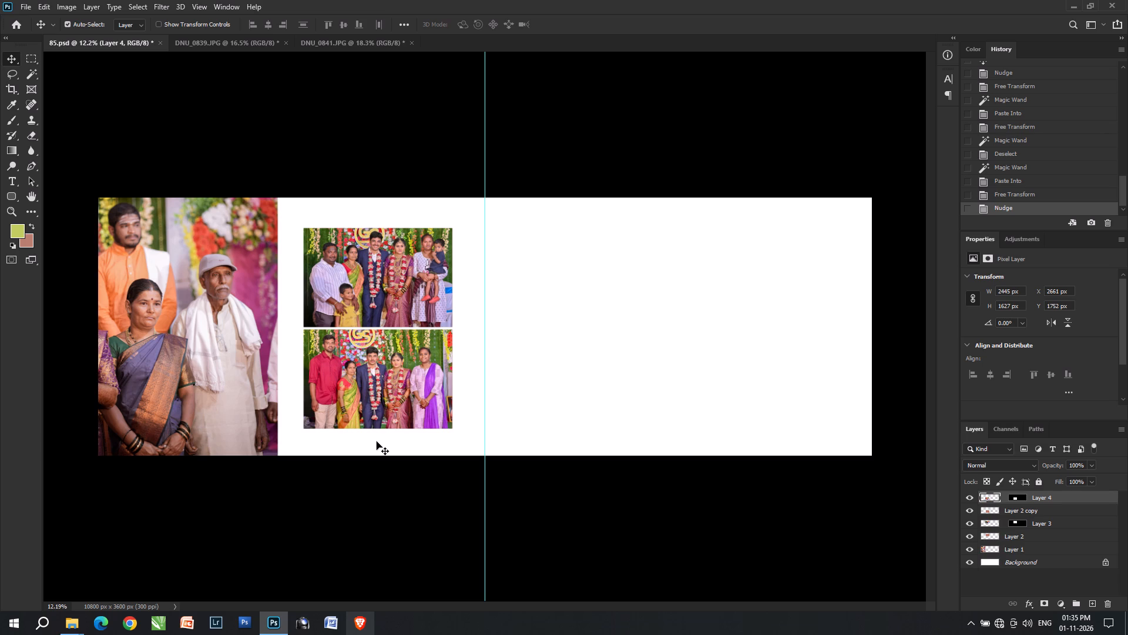
Save 85.psd with Maximize Compatibility on.
{"action": "key", "text": "ctrl+s"}
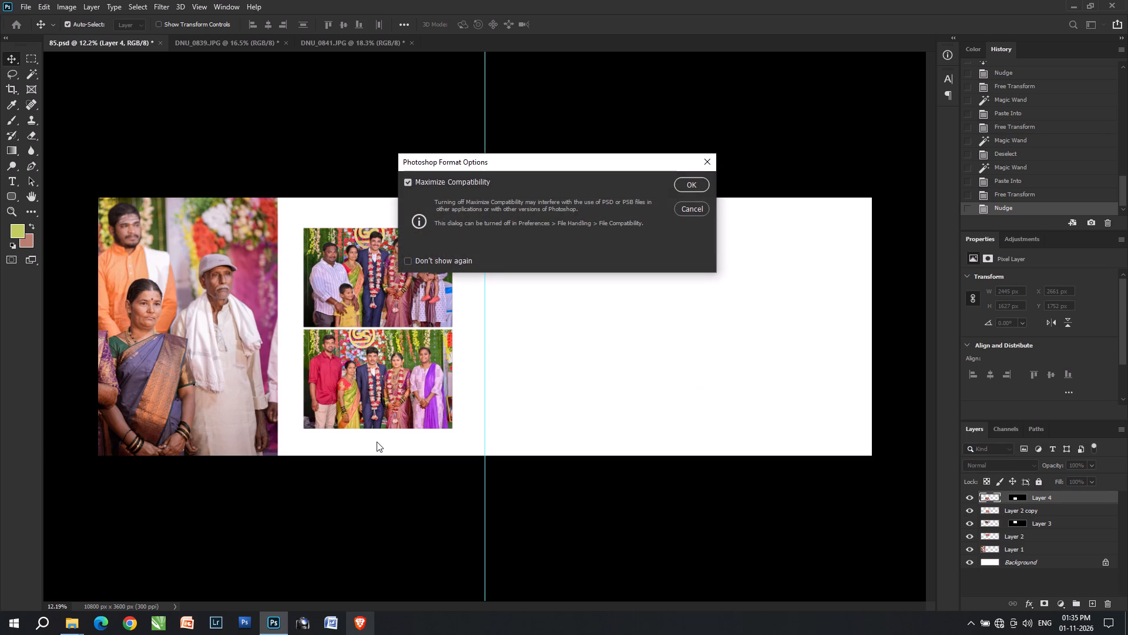
{"action": "key", "text": "Return"}
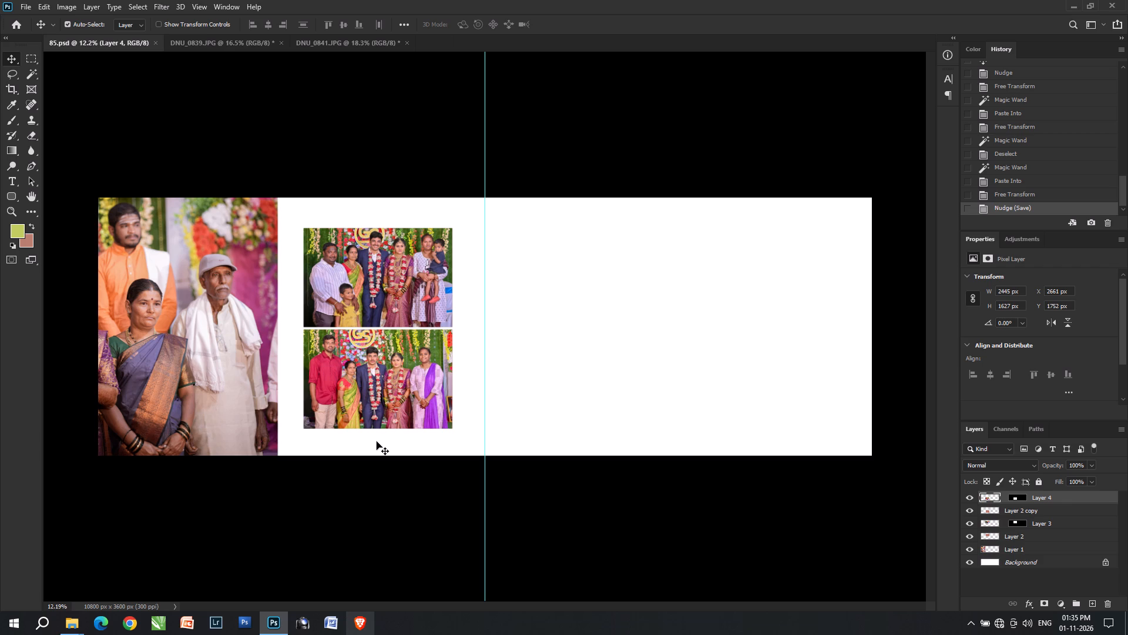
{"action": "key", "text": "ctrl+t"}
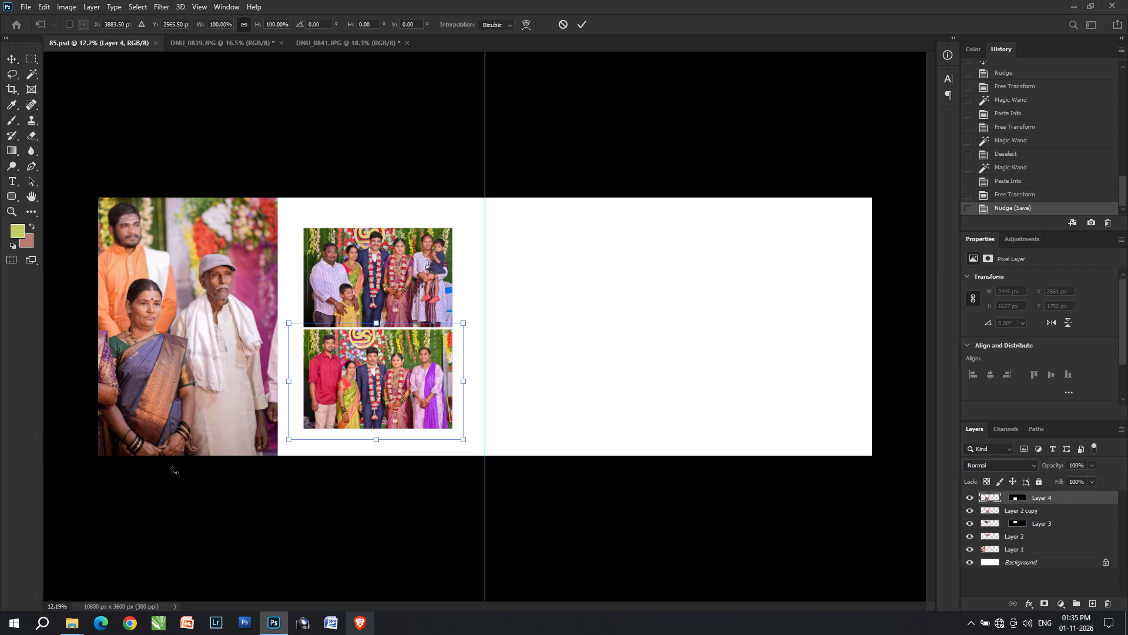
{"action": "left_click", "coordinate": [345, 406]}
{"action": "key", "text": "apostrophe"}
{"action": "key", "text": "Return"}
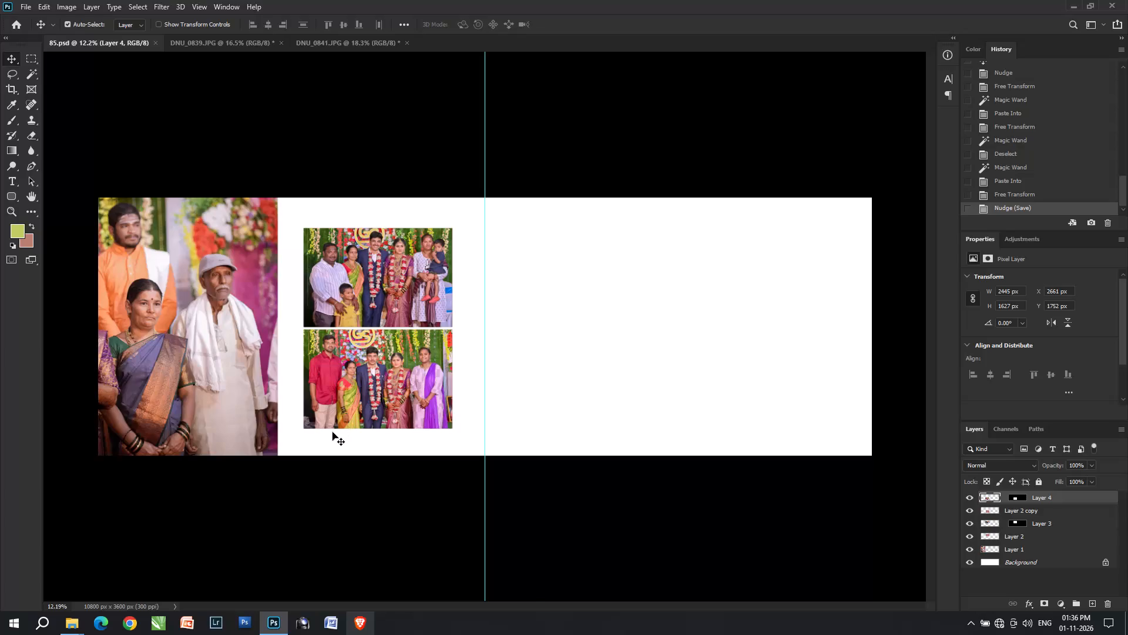
Scale the large portrait on Layer 1 to about 119% and align its bottom edge with the bottom of the spread.
{"action": "type", "text": "vcv"}
{"action": "key", "text": "v"}
{"action": "right_click", "coordinate": [173, 365]}
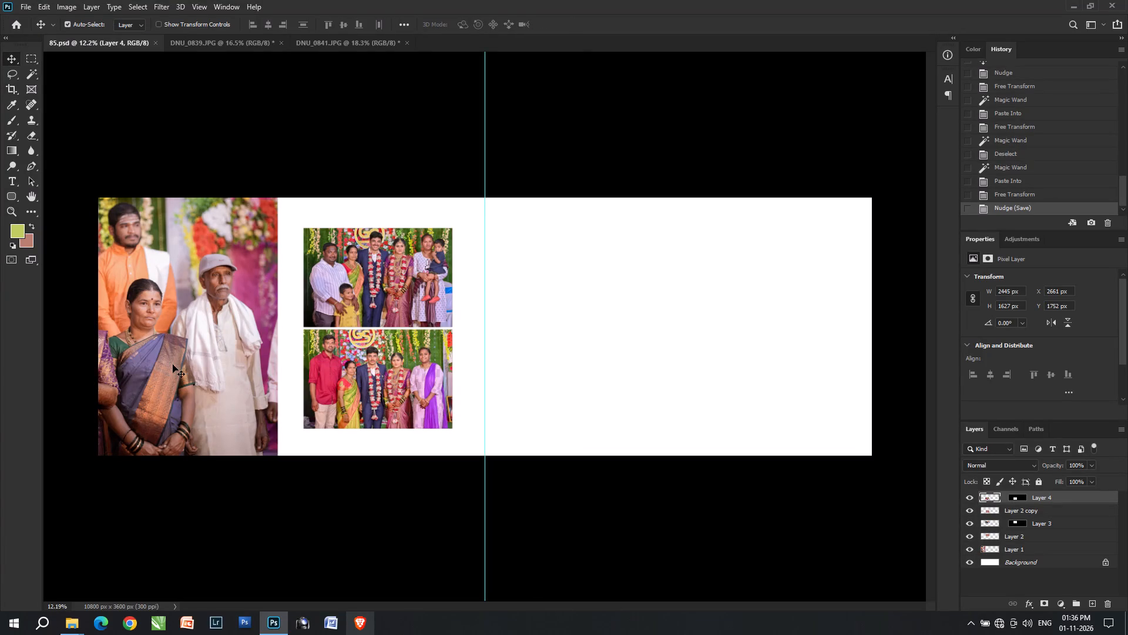
{"action": "left_click", "coordinate": [180, 369]}
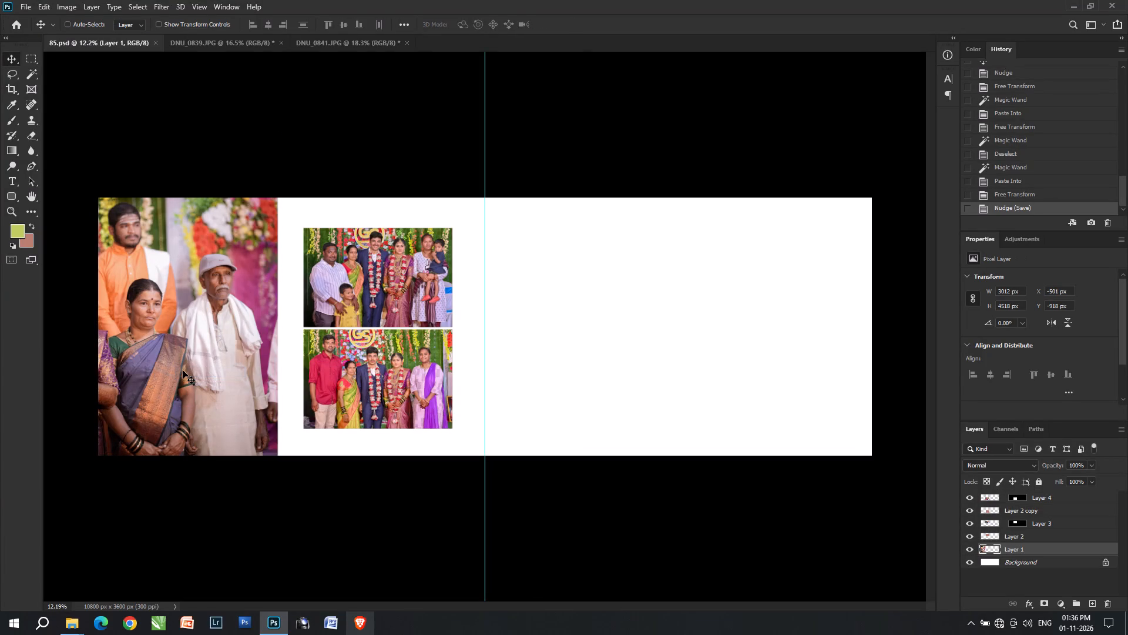
{"action": "key", "text": "ctrl+t"}
{"action": "key", "text": "ctrl+y"}
{"action": "left_click_drag", "start_coordinate": [278, 299], "coordinate": [279, 298]}
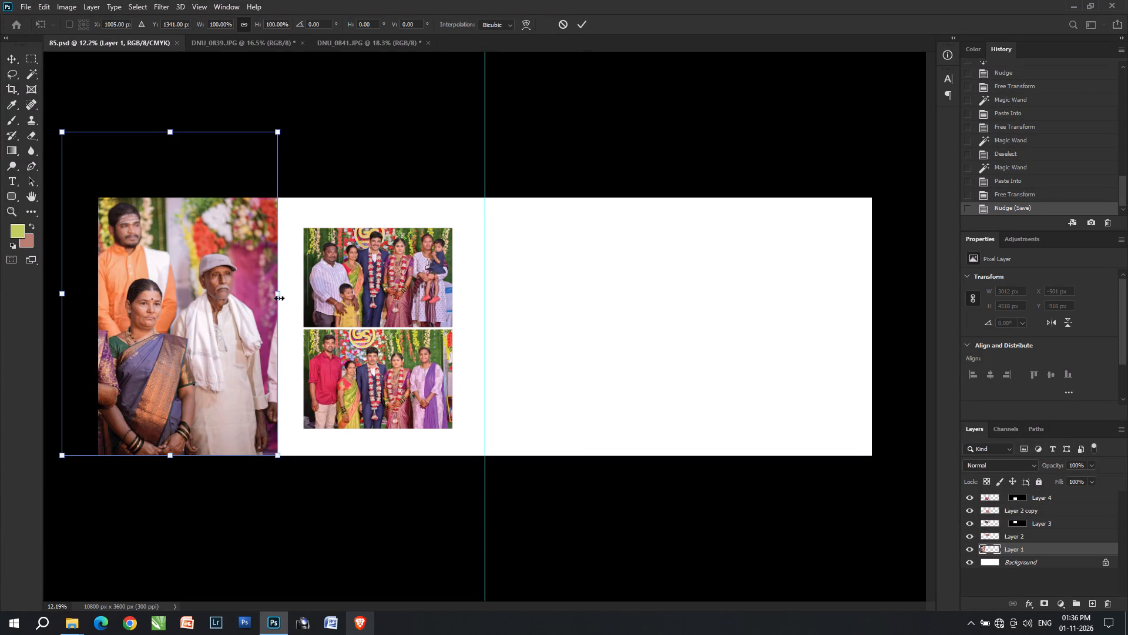
{"action": "left_click_drag", "start_coordinate": [279, 298], "coordinate": [318, 296]}
{"action": "left_click_drag", "start_coordinate": [299, 309], "coordinate": [293, 298]}
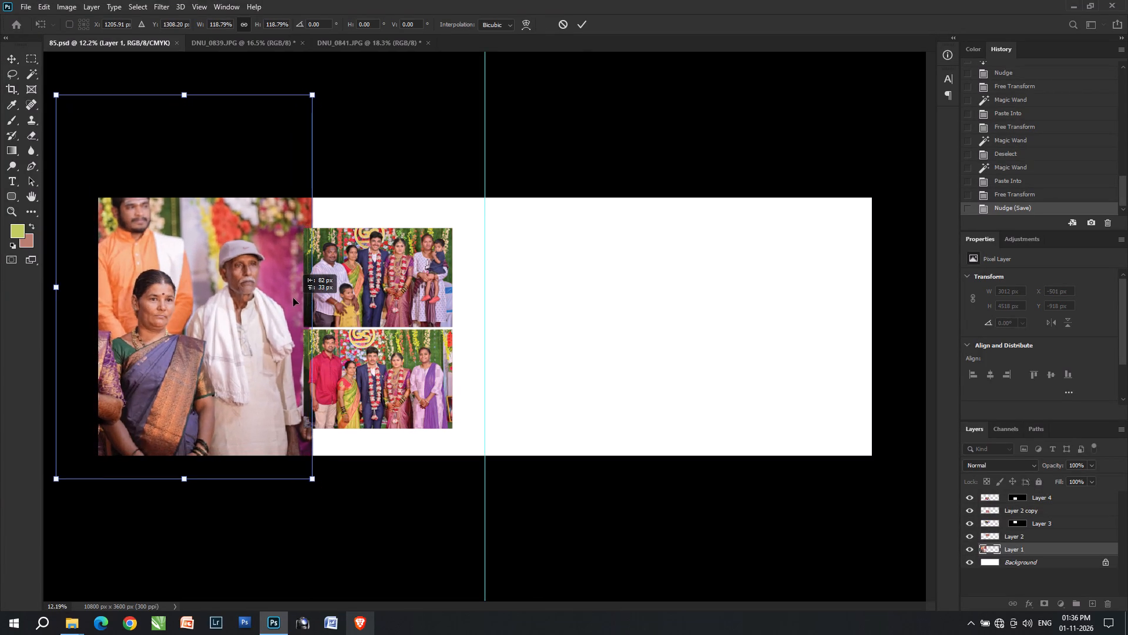
{"action": "left_click_drag", "start_coordinate": [293, 298], "coordinate": [291, 276]}
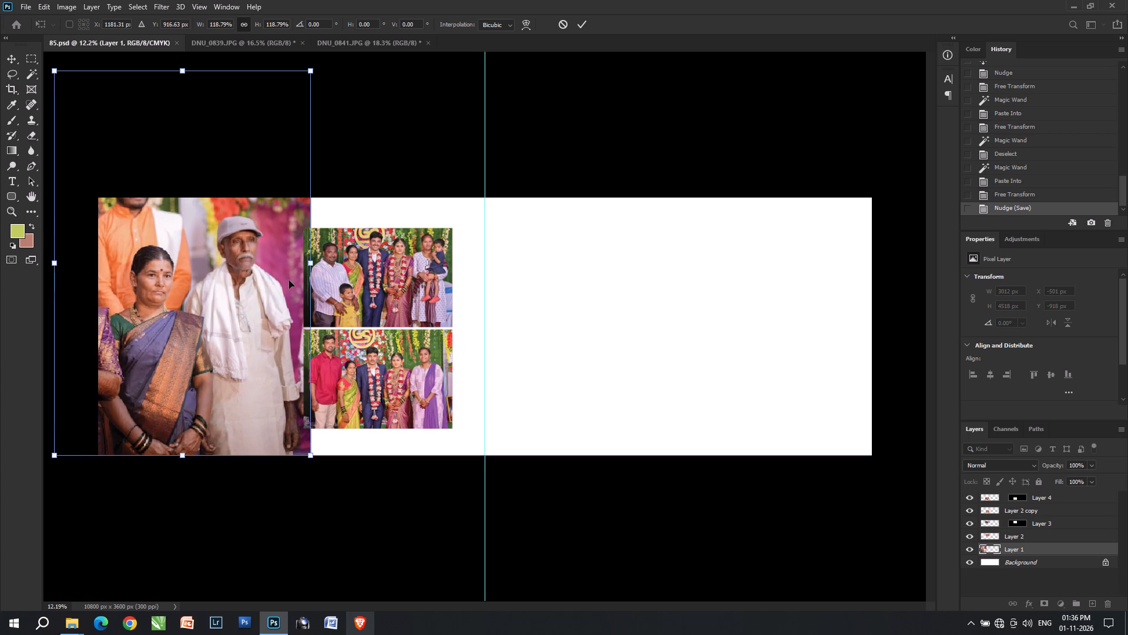
{"action": "key", "text": "Return"}
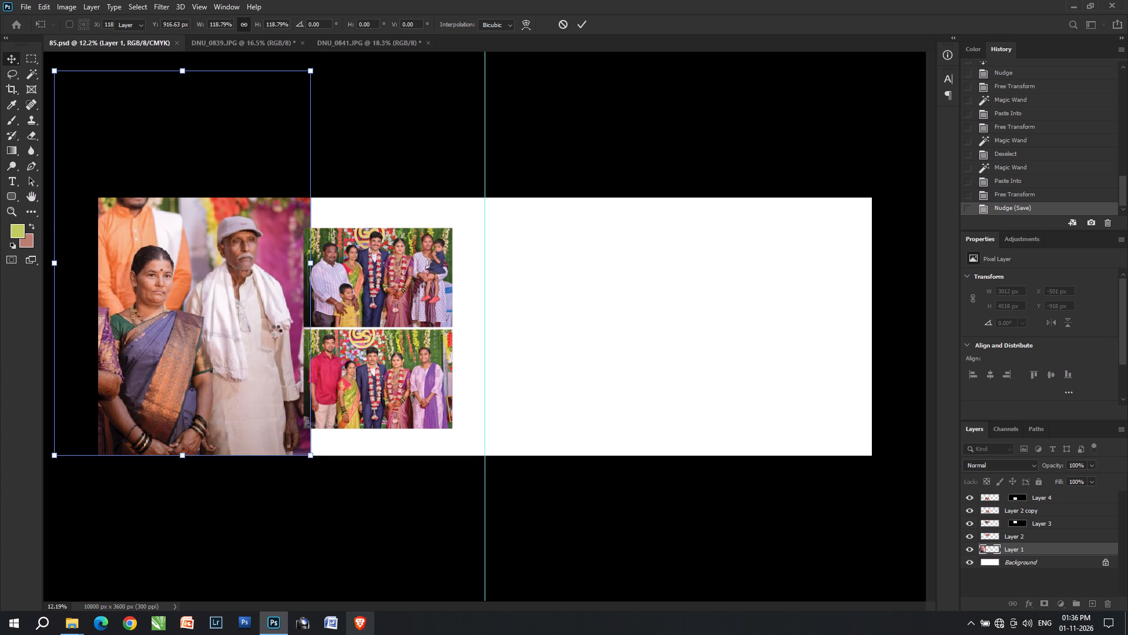
Close the DNU_0841 and DNU_0839 photos without saving their changes.
{"action": "key", "text": "ctrl+Tab"}
{"action": "key", "text": "ctrl+Tab"}
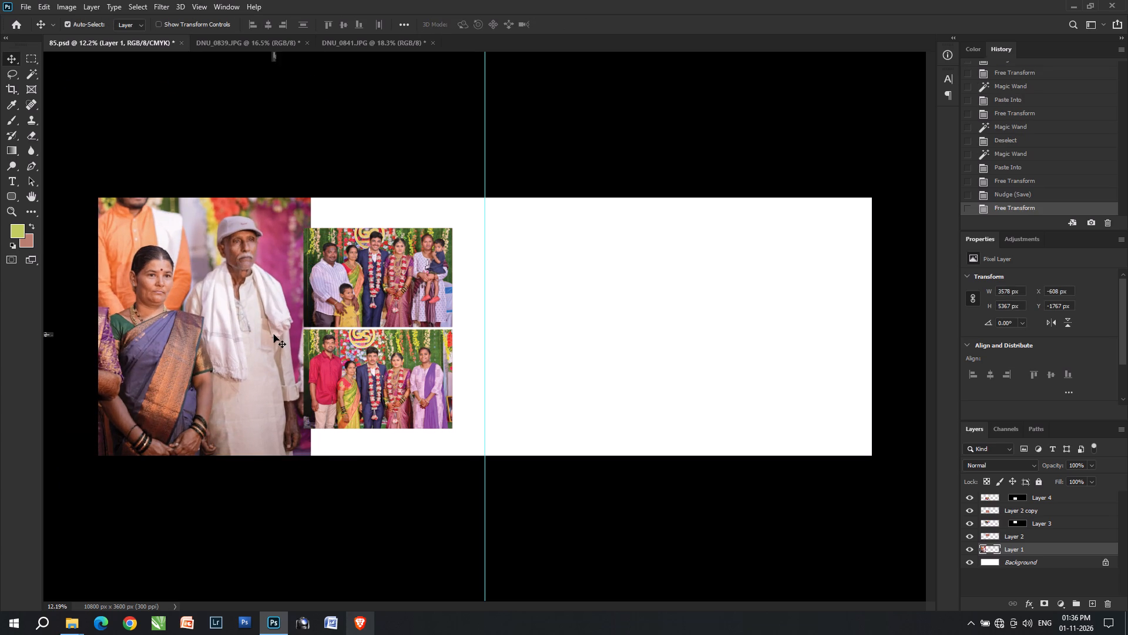
{"action": "key", "text": "ctrl+w"}
{"action": "key", "text": "ctrl+Tab"}
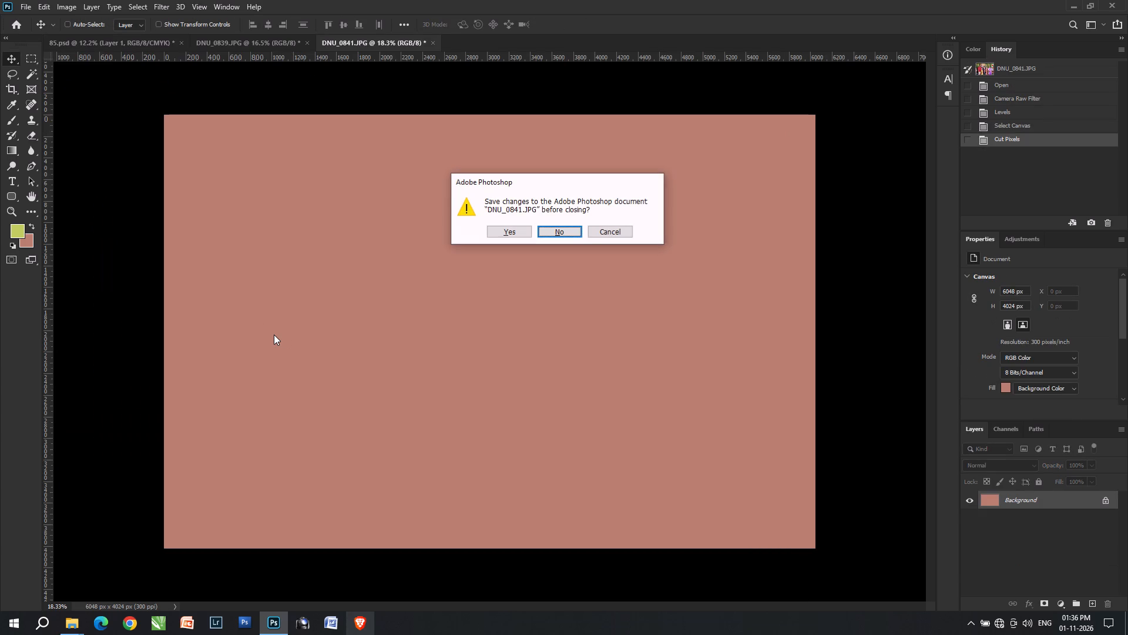
{"action": "key", "text": "ctrl+Return"}
{"action": "key", "text": "ctrl+w"}
{"action": "key", "text": "ctrl+Tab"}
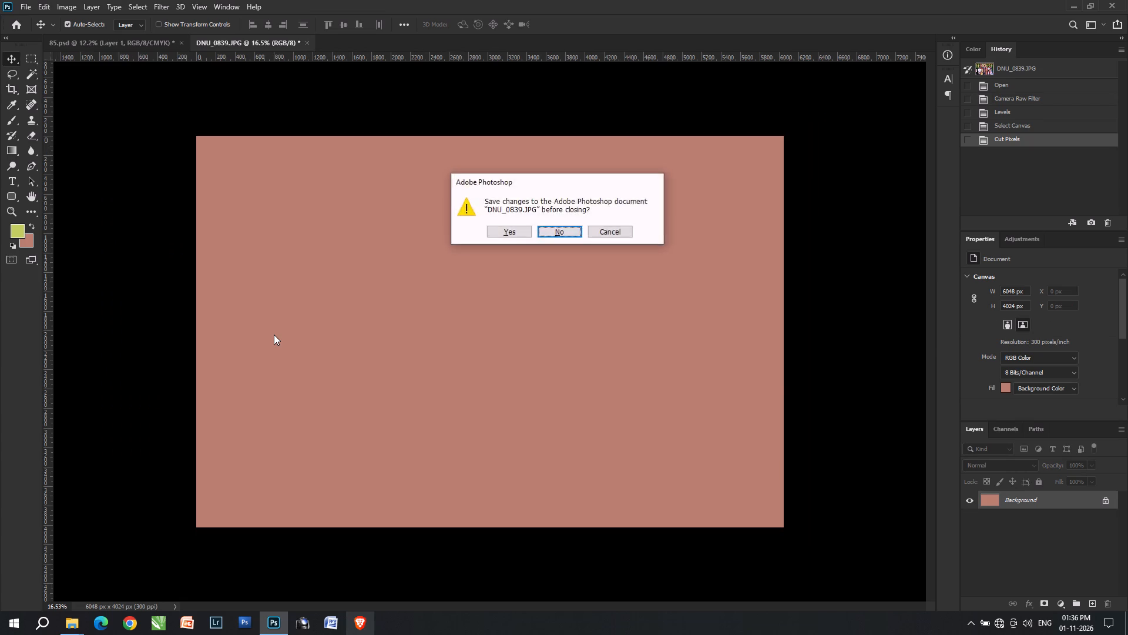
{"action": "key", "text": "Return"}
Switch to File Explorer and move the used DNU_0839 and DNU_0841 photos into the done folder of 02 Wedding.
{"action": "key", "text": "alt+Tab"}
{"action": "left_click_drag", "start_coordinate": [470, 232], "coordinate": [130, 256]}
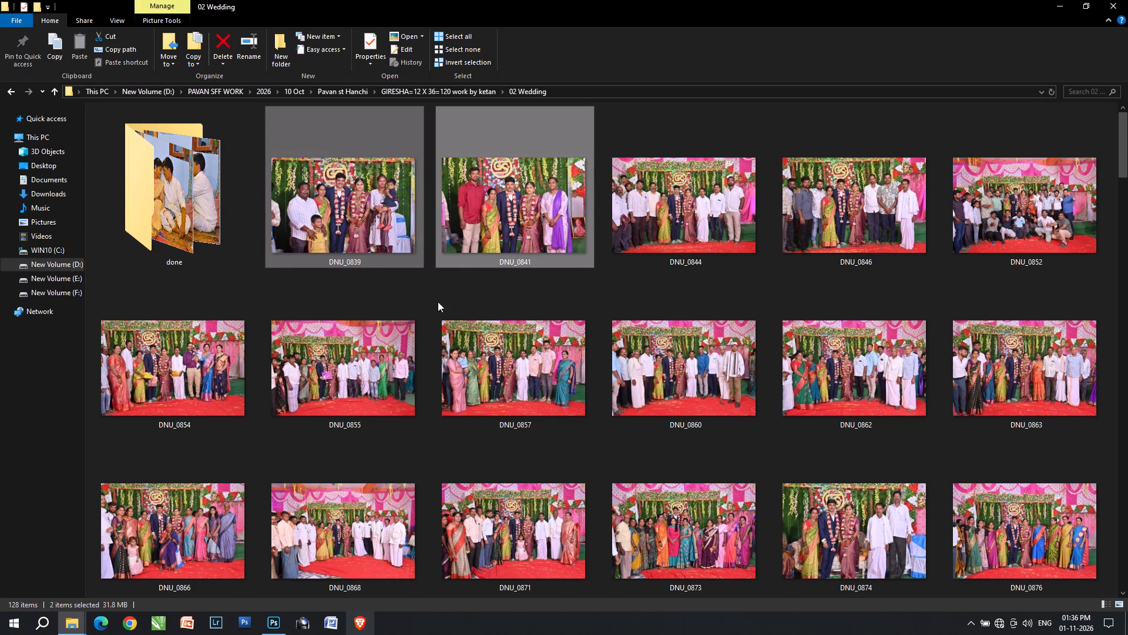
Go to the Candid folder and move the used DSC08704 photo into its done folder.
{"action": "key", "text": "BackSpace"}
{"action": "left_click", "coordinate": [524, 217]}
{"action": "double_click", "coordinate": [706, 216]}
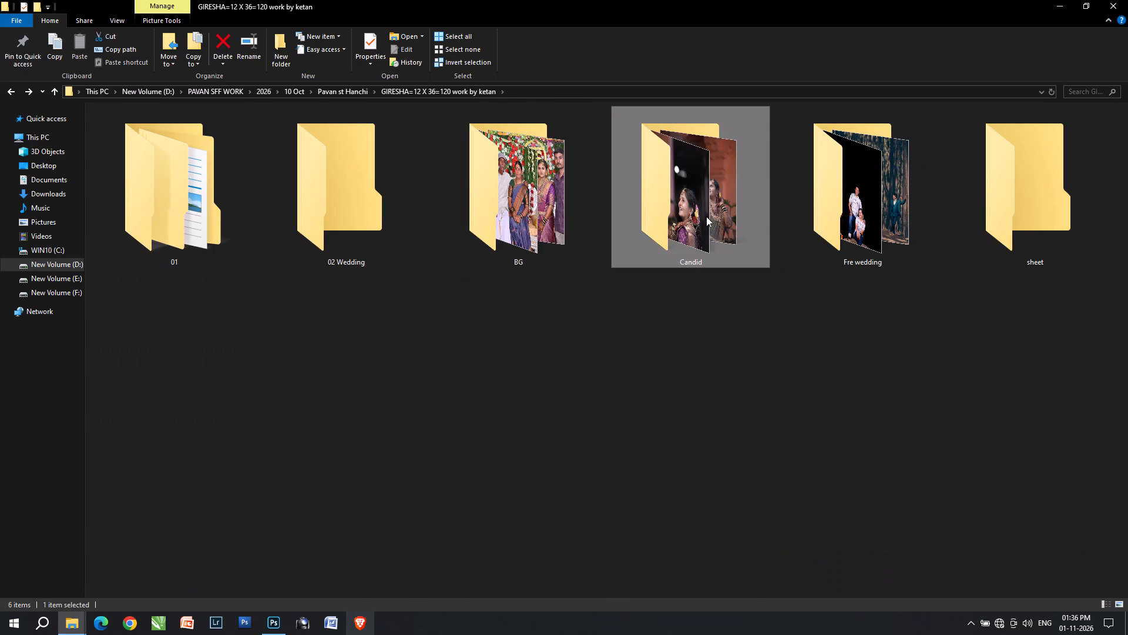
{"action": "scroll", "coordinate": [597, 287], "scroll_direction": "down", "scroll_amount": 1}
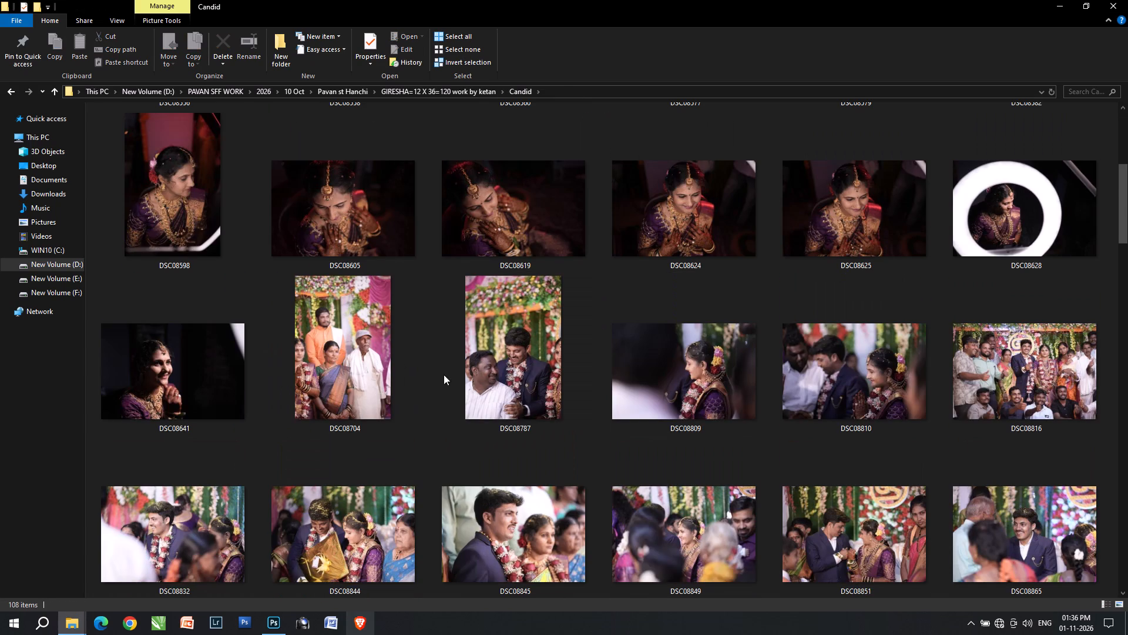
{"action": "left_click_drag", "start_coordinate": [371, 382], "coordinate": [221, 115]}
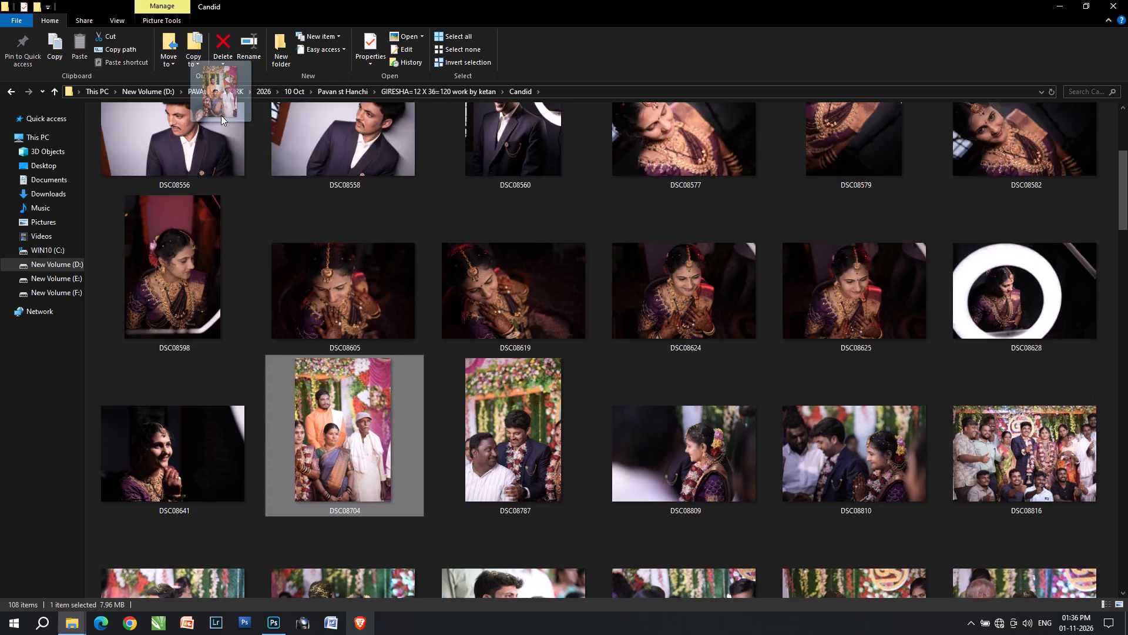
{"action": "left_click_drag", "start_coordinate": [221, 115], "coordinate": [221, 177]}
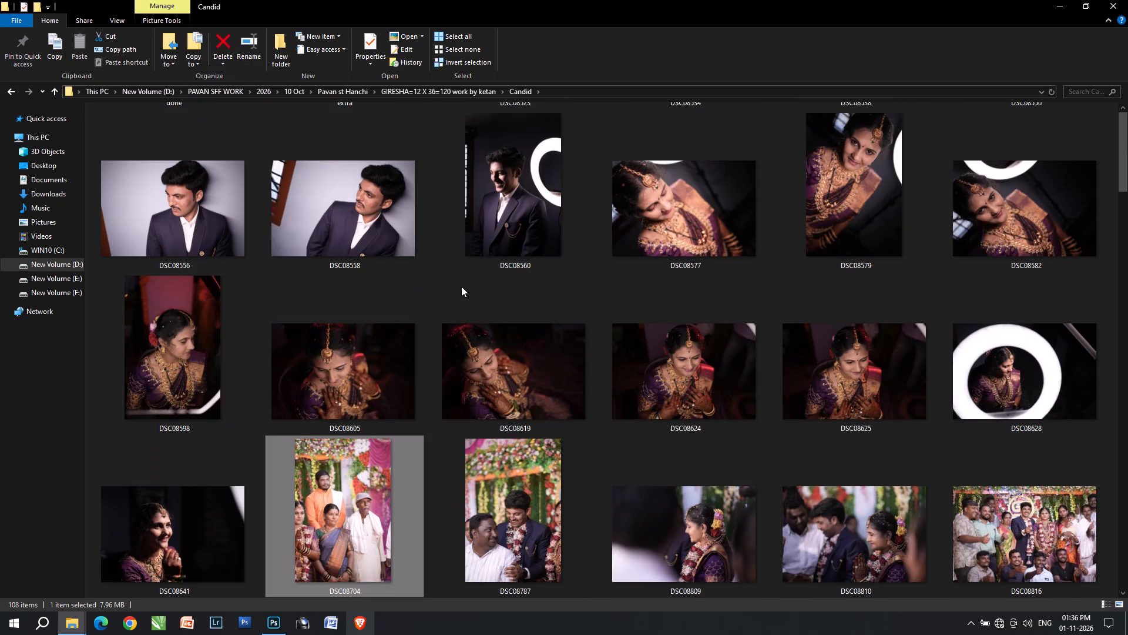
Go back to the 02 Wedding folder and bring DNU_0844 and DNU_0846 together into Photoshop to open them.
{"action": "key", "text": "BackSpace"}
{"action": "left_click", "coordinate": [232, 234]}
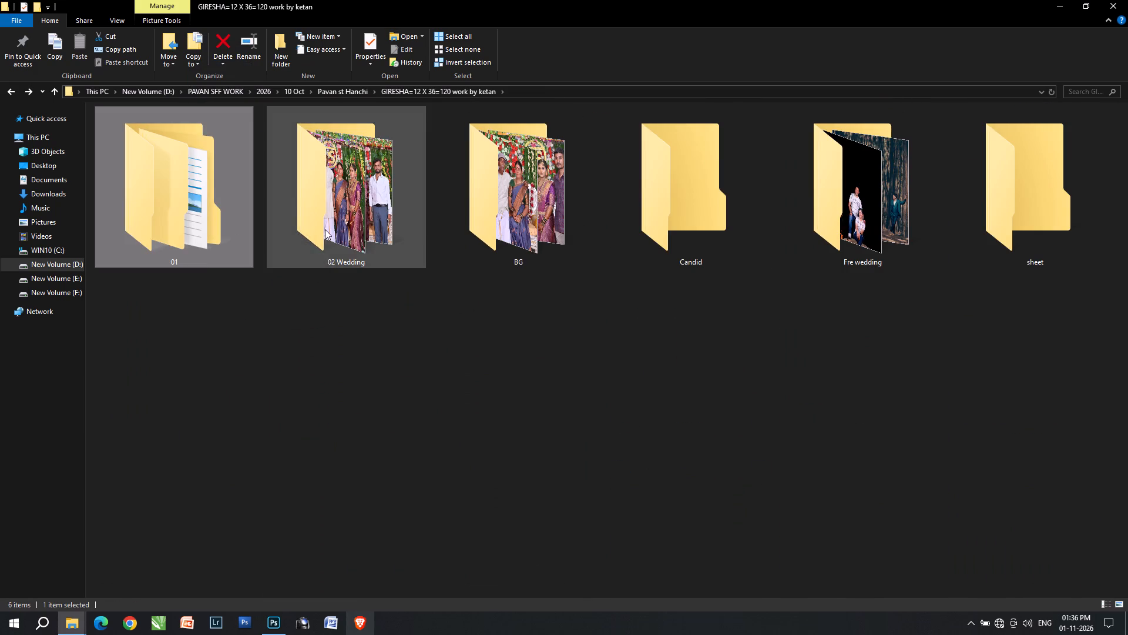
{"action": "double_click", "coordinate": [325, 229]}
{"action": "scroll", "coordinate": [361, 251], "scroll_direction": "up", "scroll_amount": 1}
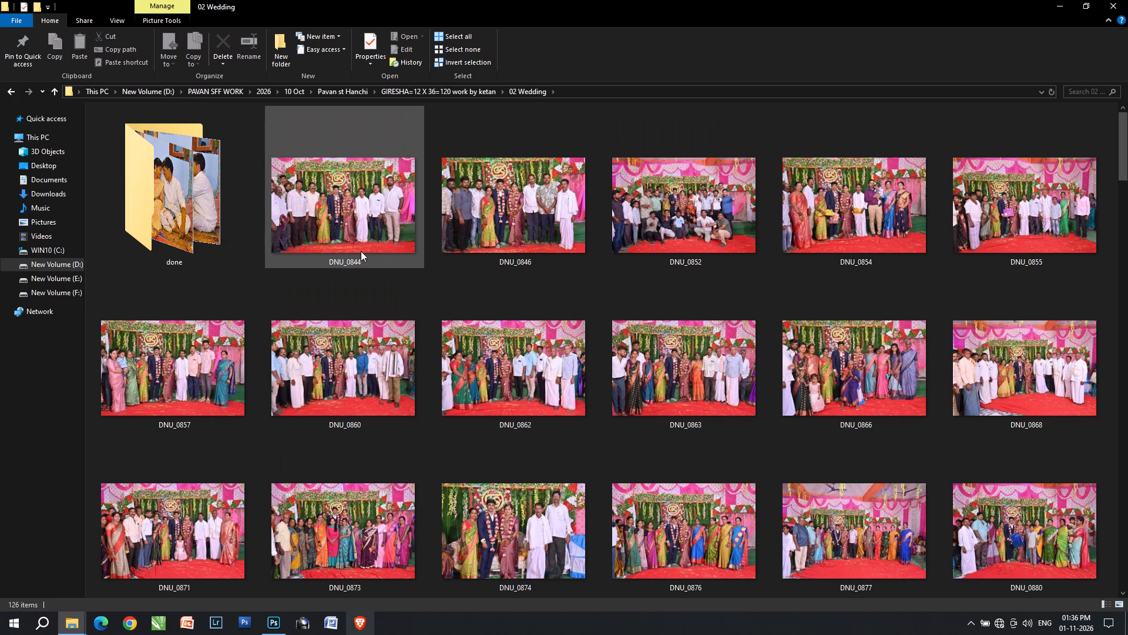
{"action": "left_click", "coordinate": [361, 251]}
{"action": "left_click", "coordinate": [519, 208], "text": "shift"}
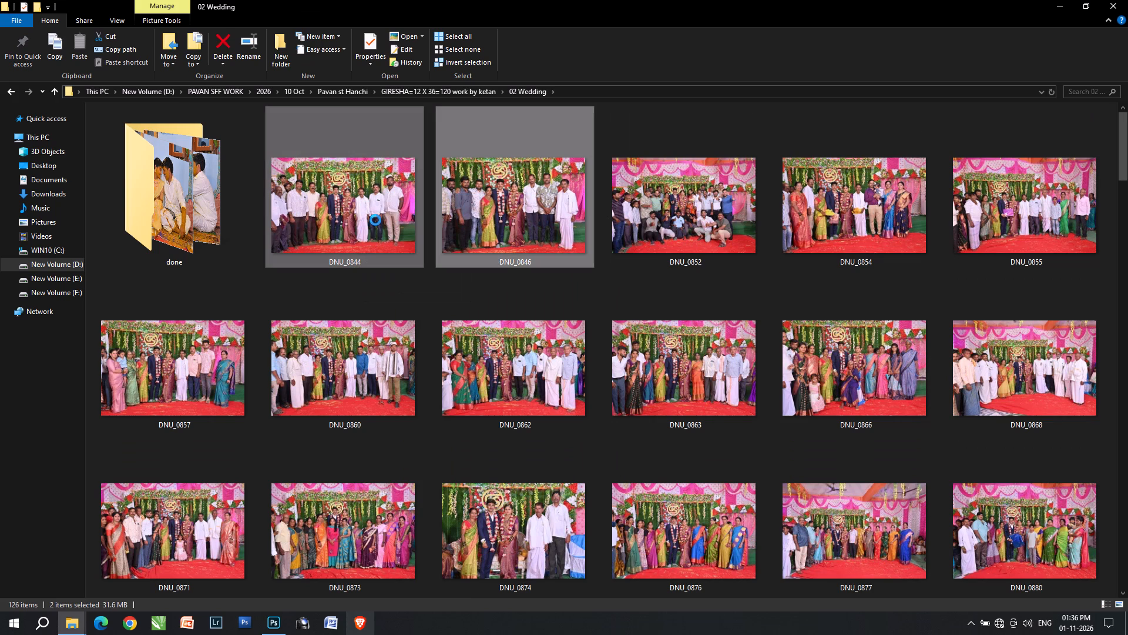
{"action": "left_click_drag", "start_coordinate": [366, 228], "coordinate": [569, 45]}
{"action": "key", "text": "alt+Tab"}
{"action": "key", "text": "alt+Tab"}
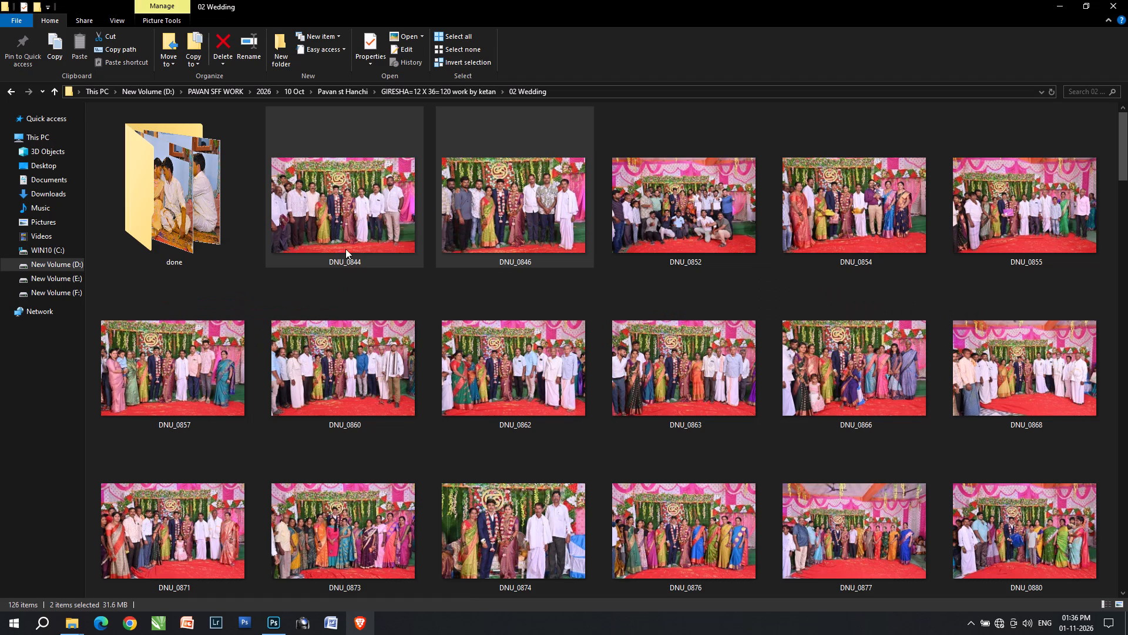
{"action": "left_click_drag", "start_coordinate": [345, 243], "coordinate": [521, 0]}
{"action": "key", "text": "alt+Tab"}
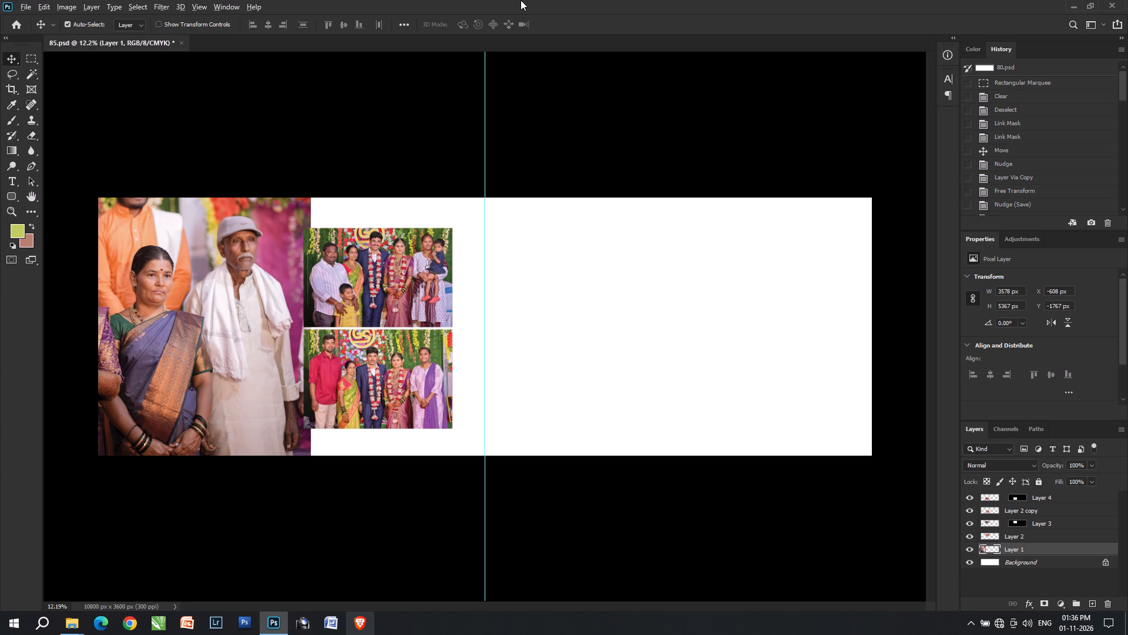
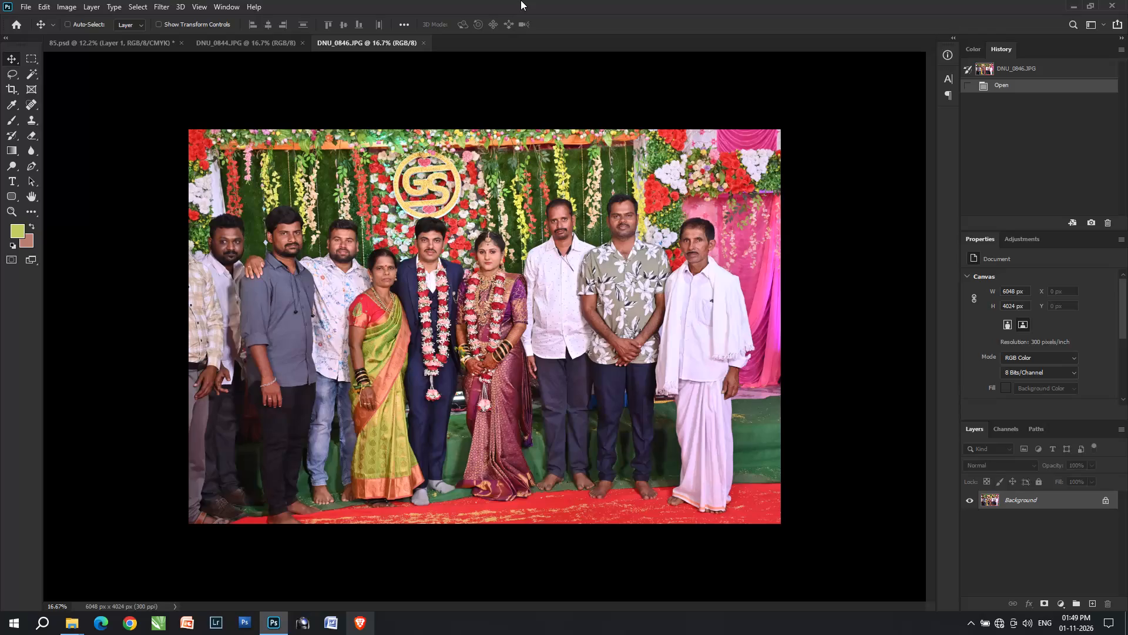
Find the photo DSC08810 in the Candid folder, preview it, and open it in Photoshop.
{"action": "key", "text": "ctrl+Tab"}
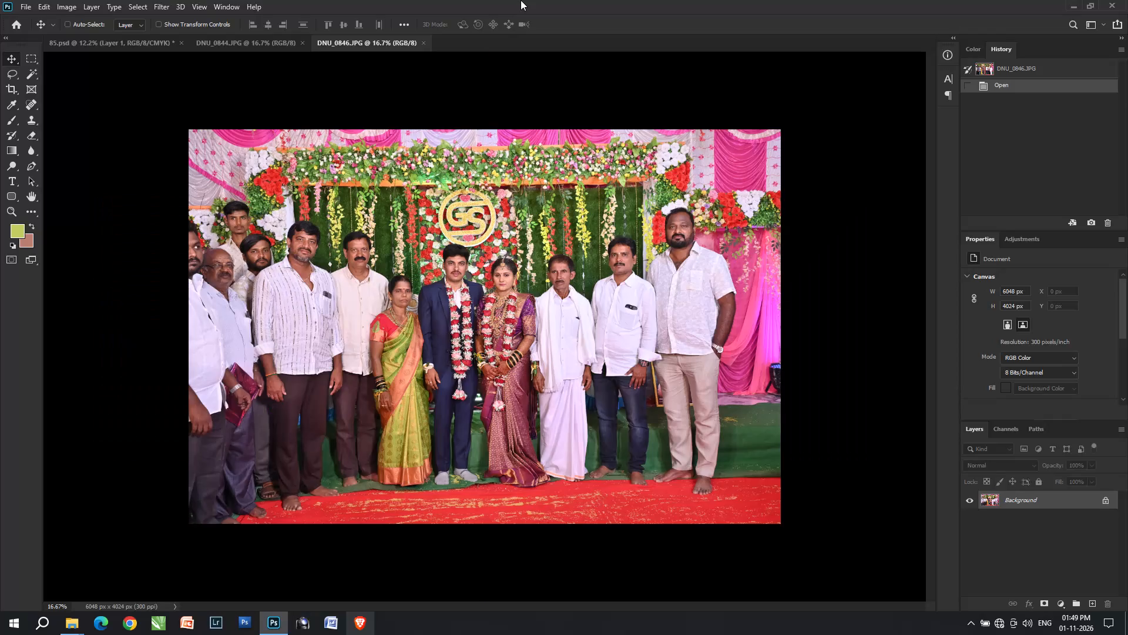
{"action": "key", "text": "alt+Tab"}
{"action": "key", "text": "BackSpace"}
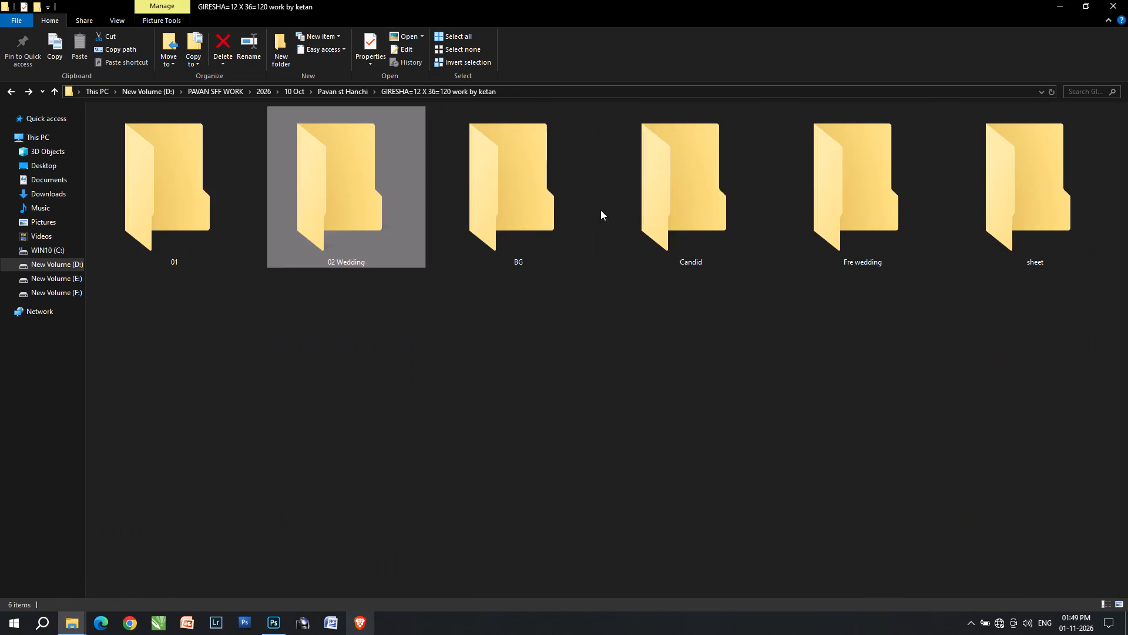
{"action": "double_click", "coordinate": [675, 214]}
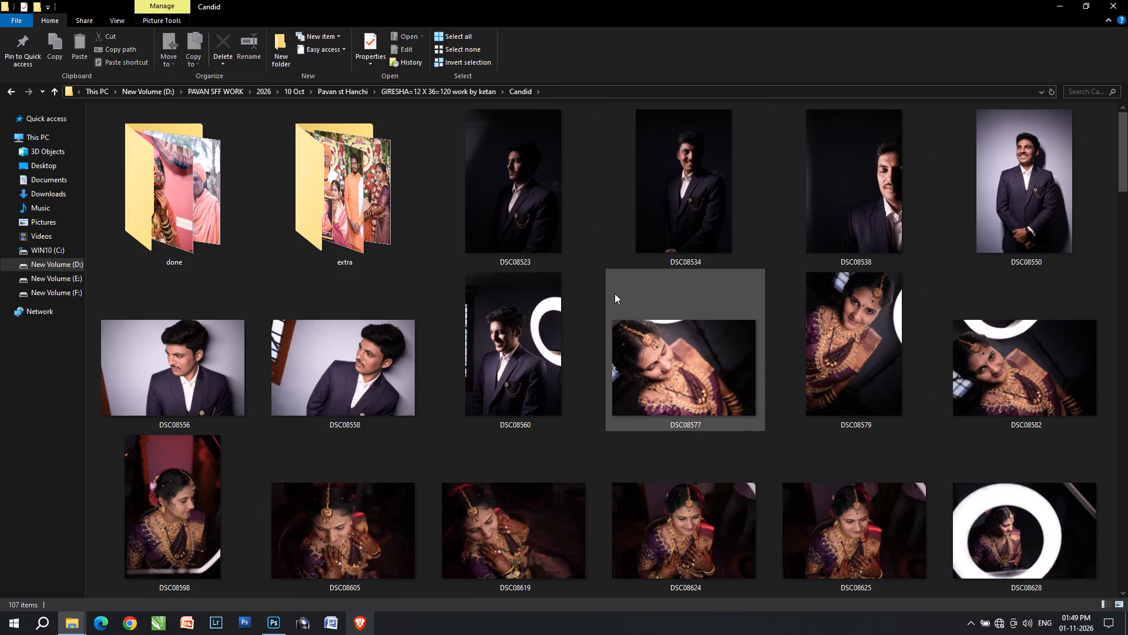
{"action": "scroll", "coordinate": [660, 376], "scroll_direction": "down", "scroll_amount": 1}
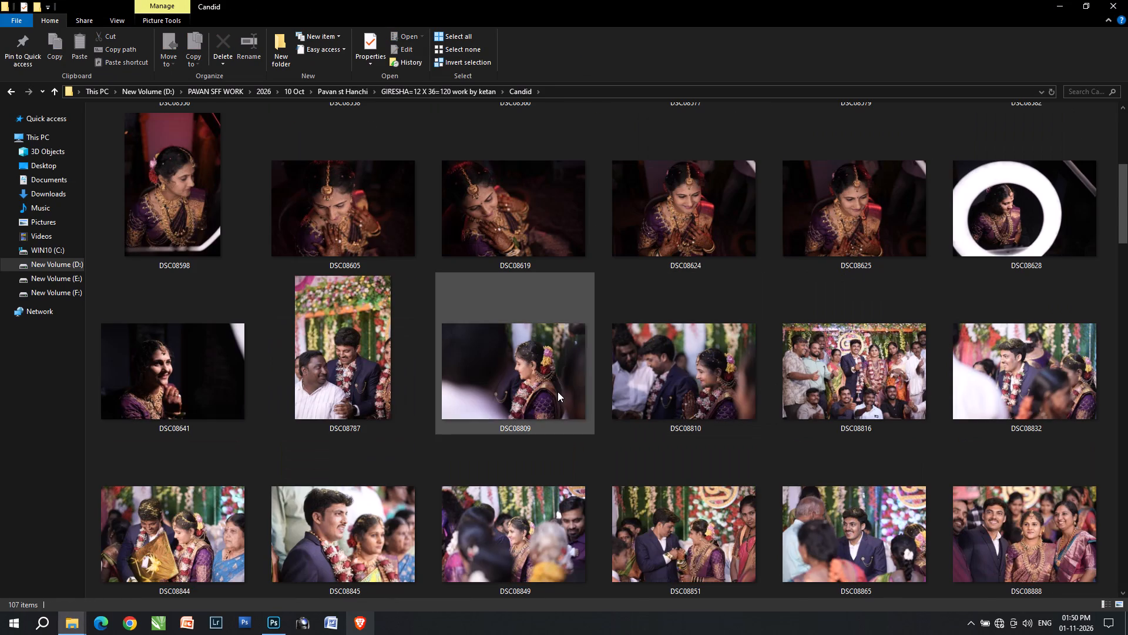
{"action": "left_click", "coordinate": [558, 392]}
{"action": "double_click", "coordinate": [691, 396]}
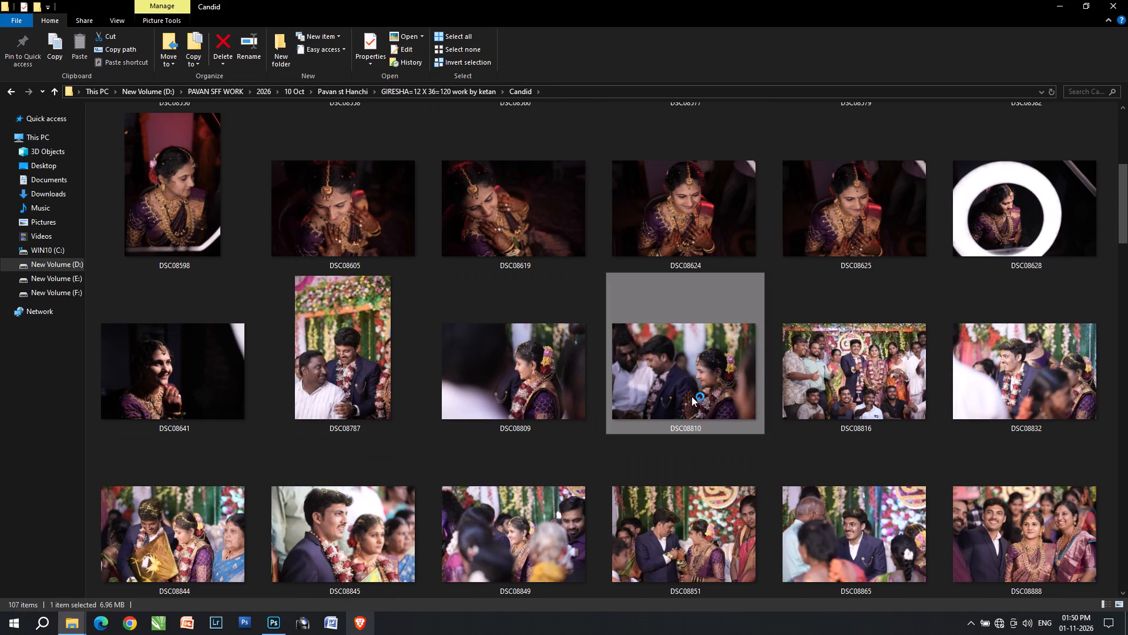
{"action": "scroll", "coordinate": [672, 347], "scroll_direction": "up", "scroll_amount": 1}
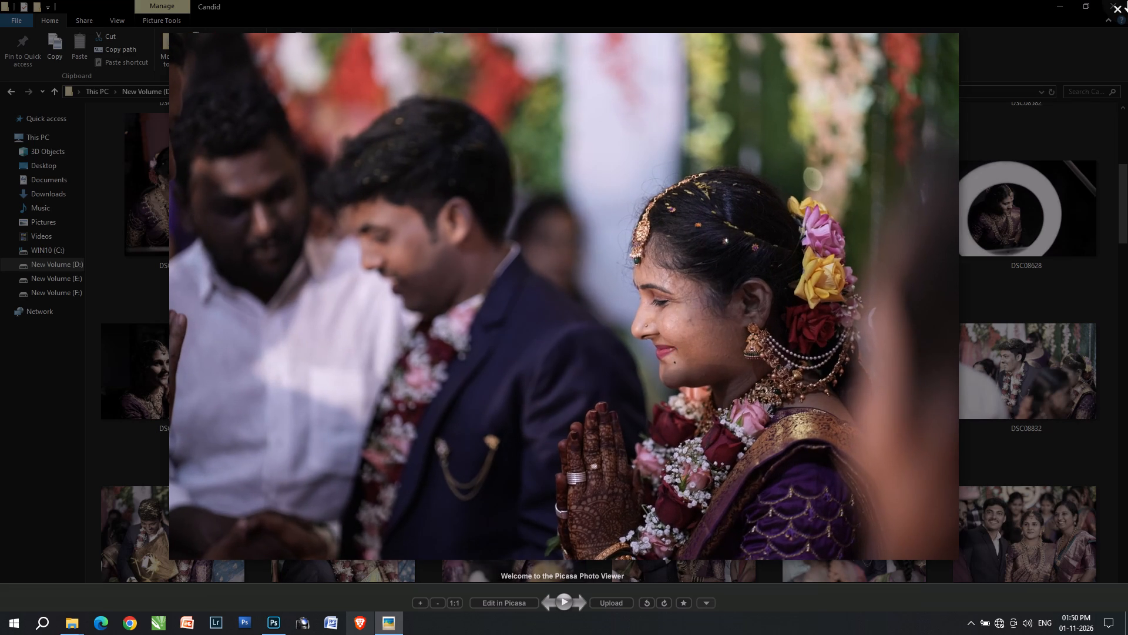
{"action": "left_click", "coordinate": [1127, 0]}
{"action": "left_click_drag", "start_coordinate": [688, 380], "coordinate": [638, 0]}
{"action": "key", "text": "alt+Tab"}
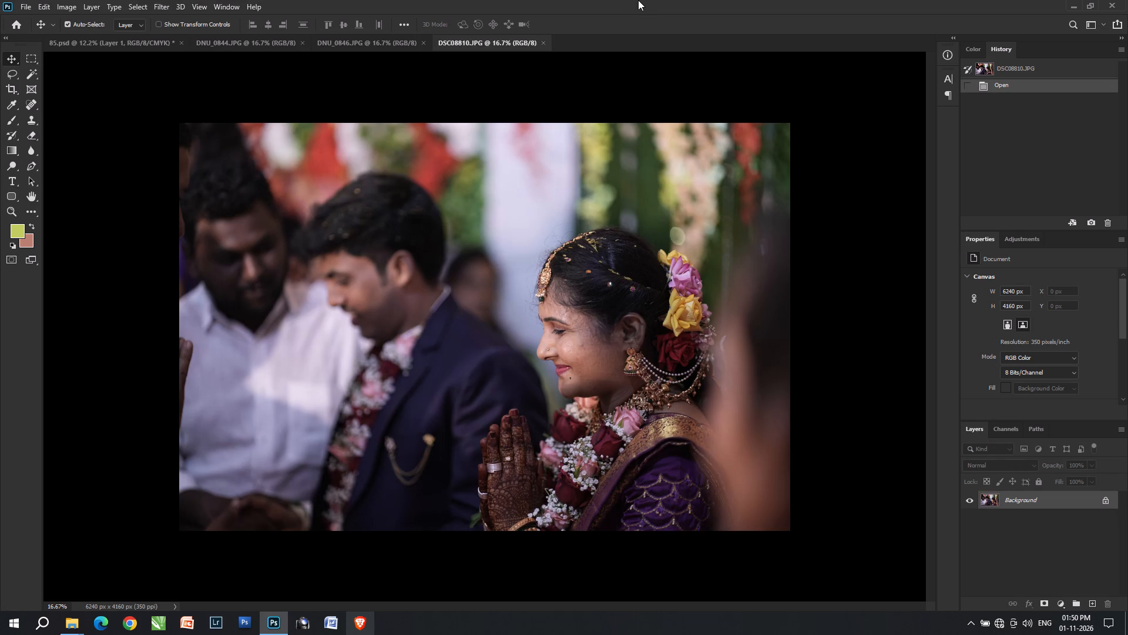
Load the prepared Camera Raw adjustments with Contrast +5, Highlights -61, Shadows +24, Whites -58, Blacks -27 and Dehaze +9 on DSC08810.
{"action": "key", "text": "ctrl+shift+a"}
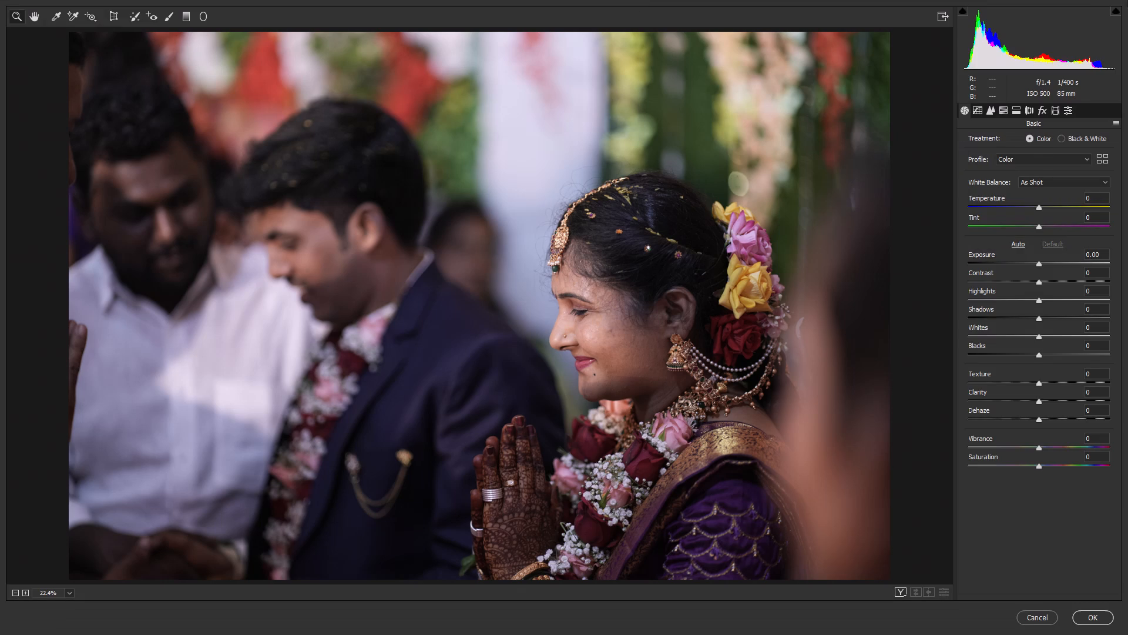
{"action": "left_click", "coordinate": [1119, 121]}
{"action": "left_click", "coordinate": [1102, 155]}
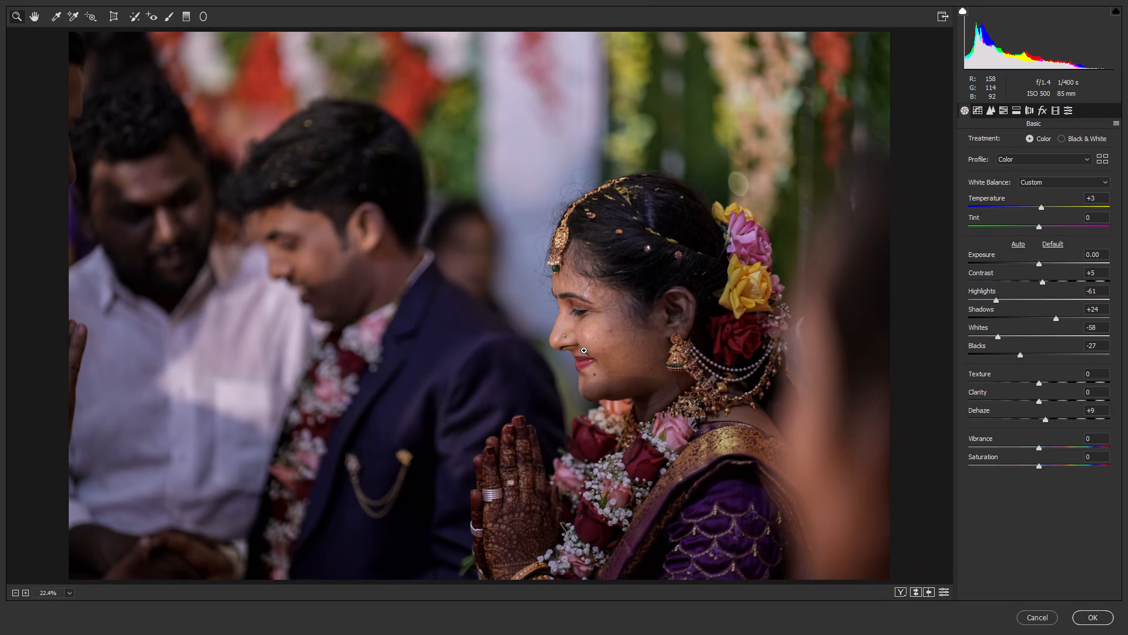
{"action": "left_click_drag", "start_coordinate": [582, 345], "coordinate": [586, 355]}
Raise Exposure to +0.35 and Temperature to about +9, and apply the Camera Raw filter to the photo.
{"action": "left_click", "coordinate": [1043, 265]}
{"action": "key", "text": "Return"}
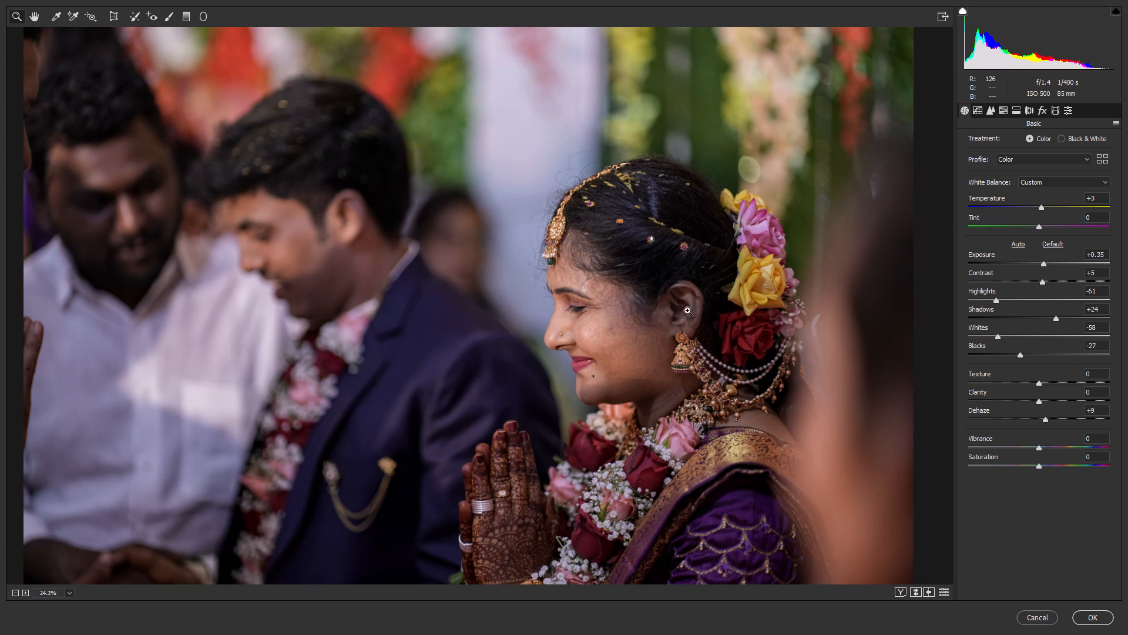
{"action": "left_click", "coordinate": [656, 305]}
{"action": "left_click", "coordinate": [1043, 198]}
{"action": "left_click", "coordinate": [1047, 200]}
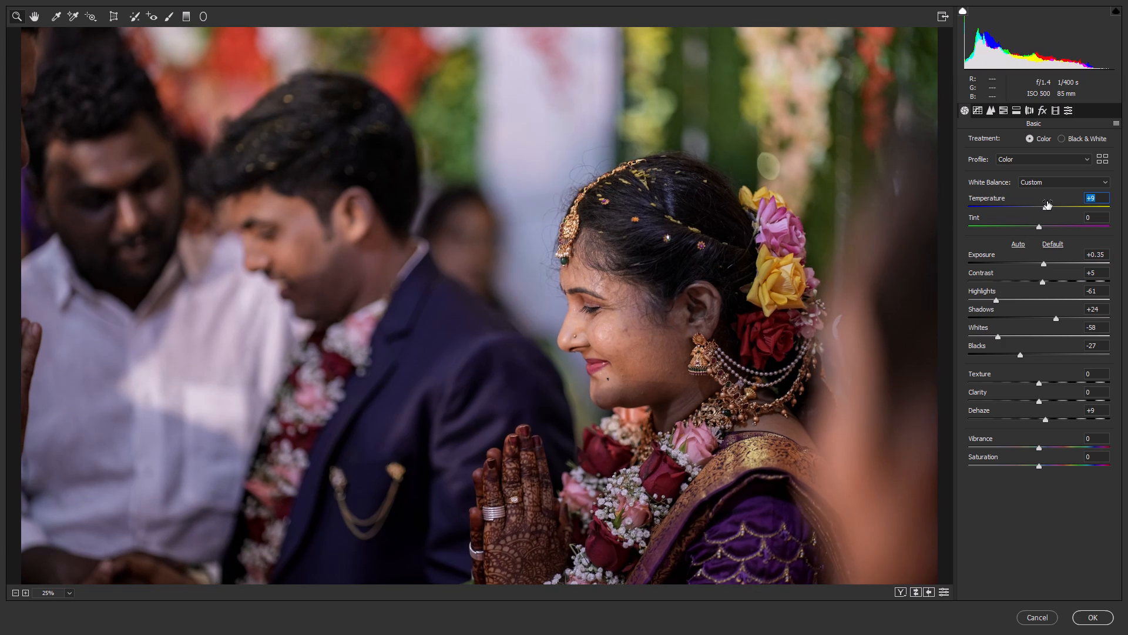
{"action": "left_click", "coordinate": [1046, 204]}
{"action": "key", "text": "Return"}
{"action": "key", "text": "Return"}
{"action": "key", "text": "Return"}
{"action": "key", "text": "Return"}
{"action": "key", "text": "Return"}
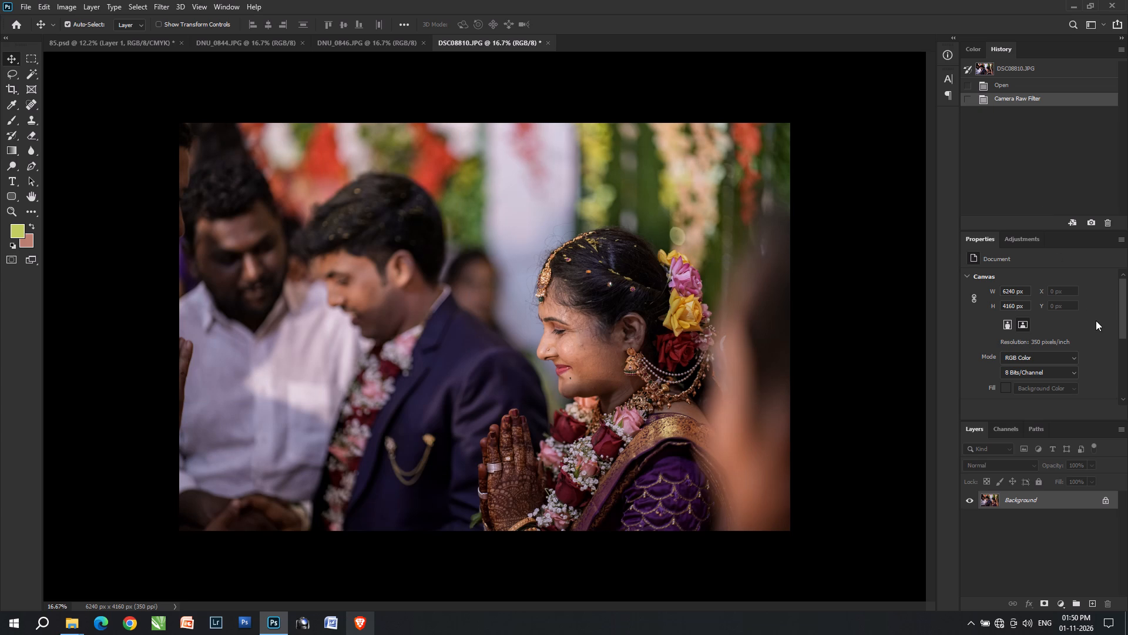
Brighten DSC08810 with Levels by raising the midtones and lowering the white input level.
{"action": "key", "text": "ctrl+l"}
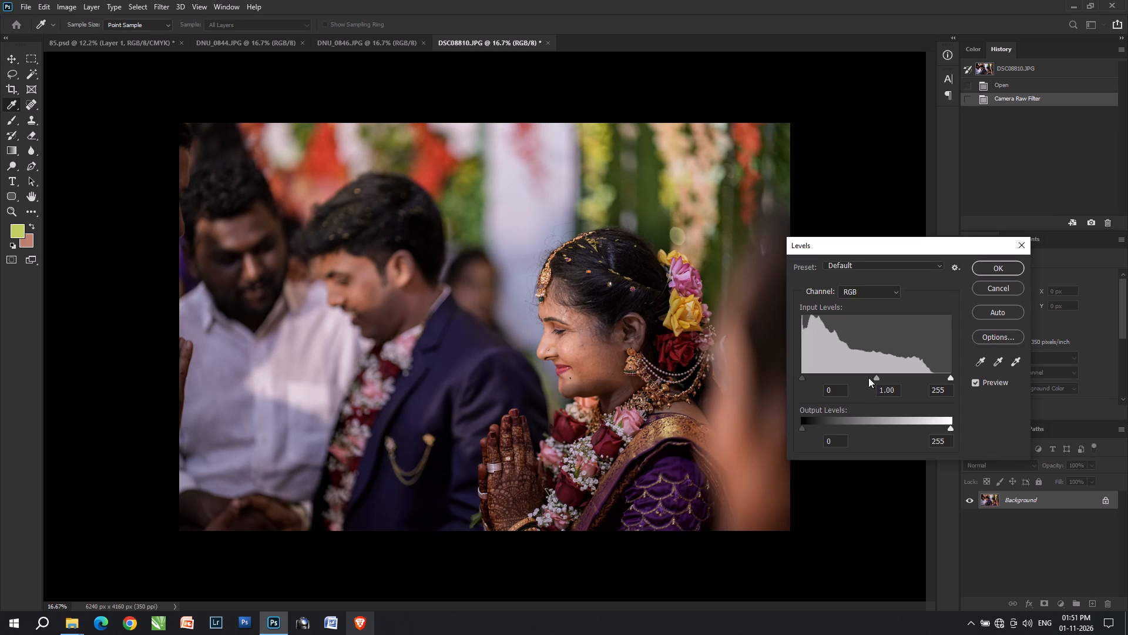
{"action": "left_click", "coordinate": [868, 377]}
{"action": "left_click_drag", "start_coordinate": [928, 373], "coordinate": [935, 375]}
{"action": "double_click", "coordinate": [935, 375]}
{"action": "key", "text": "Return"}
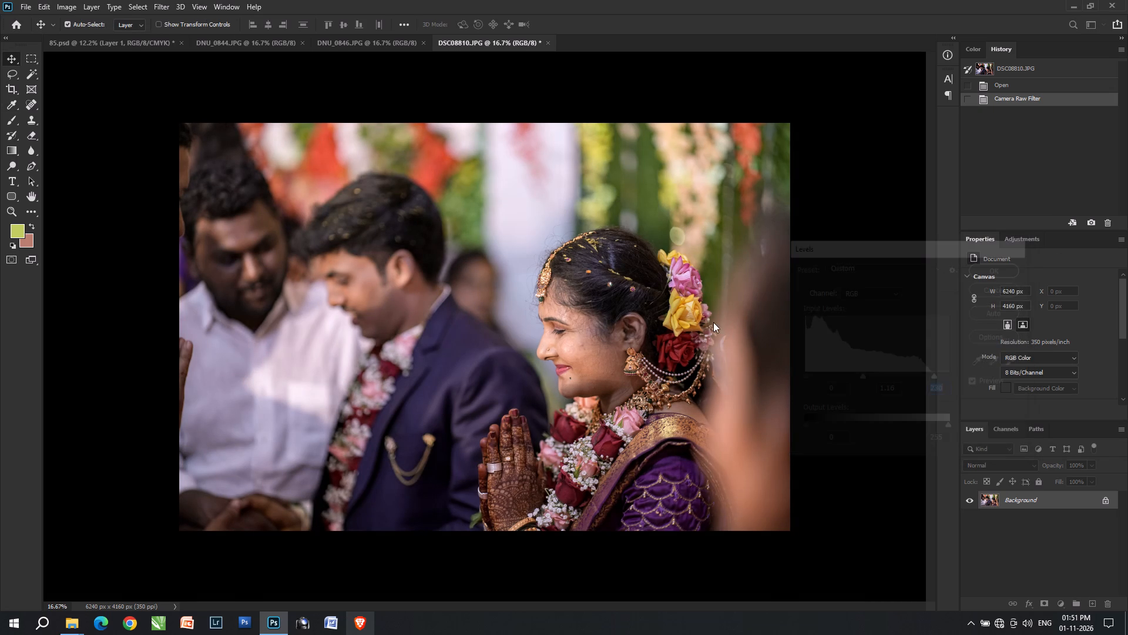
Cut the entire DSC08810 photo and paste it into the 85.psd album spread.
{"action": "key", "text": "ctrl+a"}
{"action": "key", "text": "ctrl+x"}
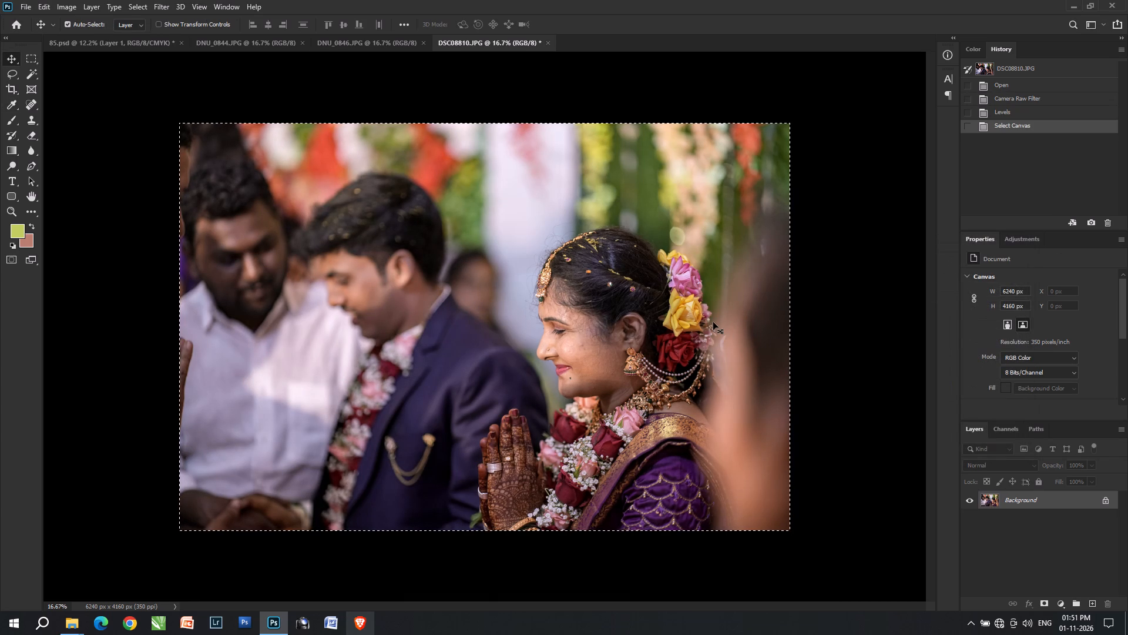
{"action": "key", "text": "ctrl+Tab"}
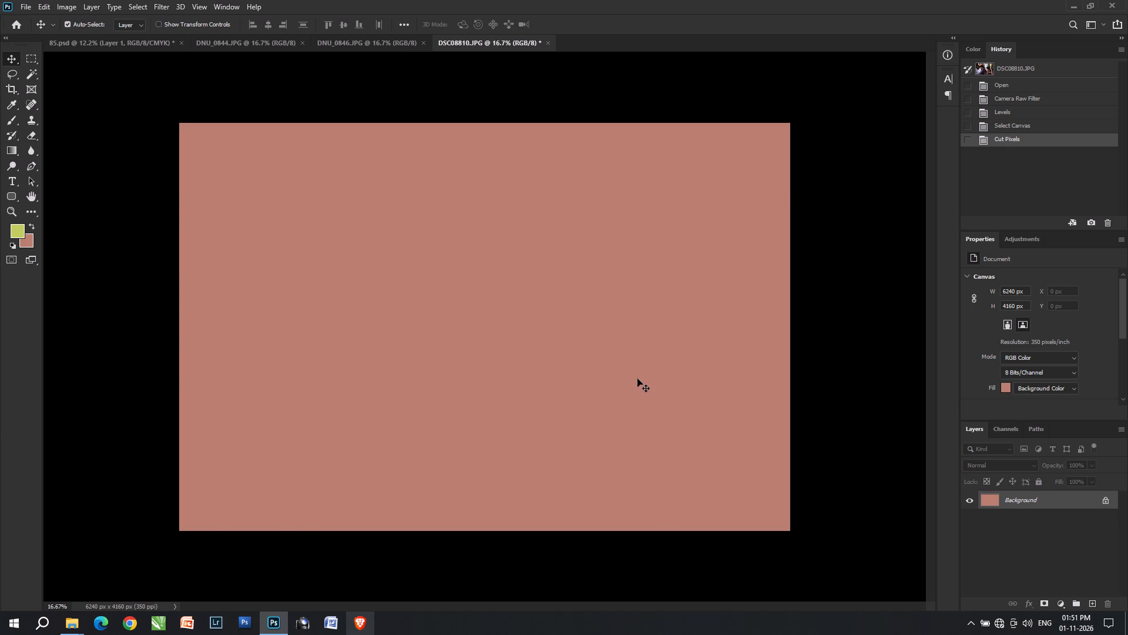
{"action": "key", "text": "ctrl+v"}
Move the pasted photo to the right half of the spread, with its lower edge on the canvas's bottom edge.
{"action": "key", "text": "ctrl+t"}
{"action": "key", "text": "v"}
{"action": "key", "text": "v"}
{"action": "left_click_drag", "start_coordinate": [593, 337], "coordinate": [770, 316]}
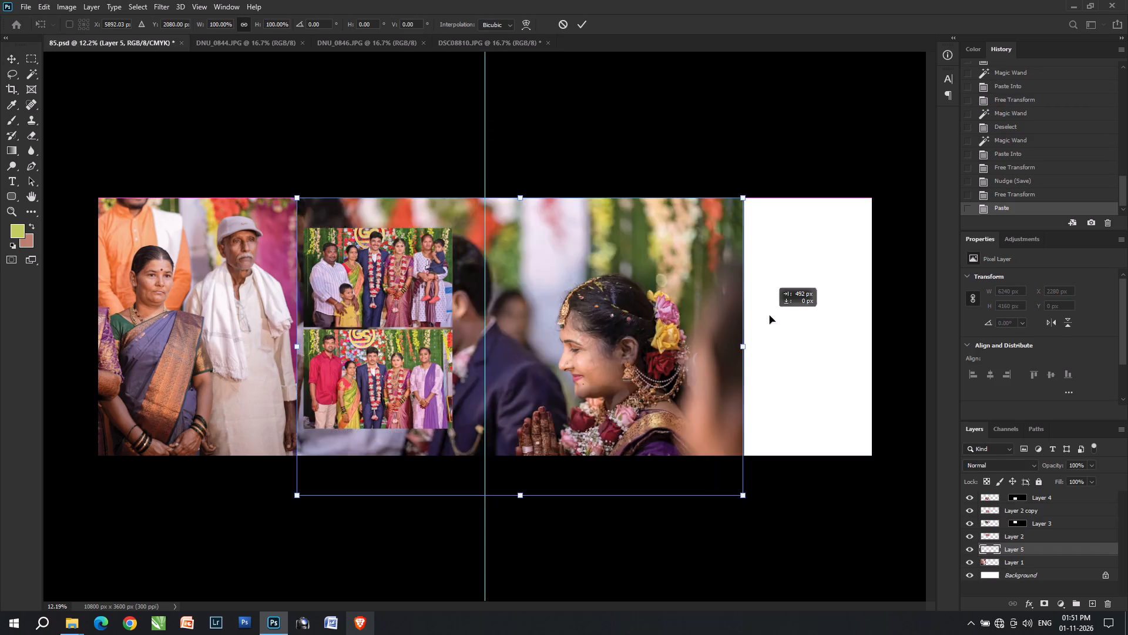
{"action": "left_click_drag", "start_coordinate": [770, 316], "coordinate": [778, 295]}
{"action": "key", "text": "shift+Return"}
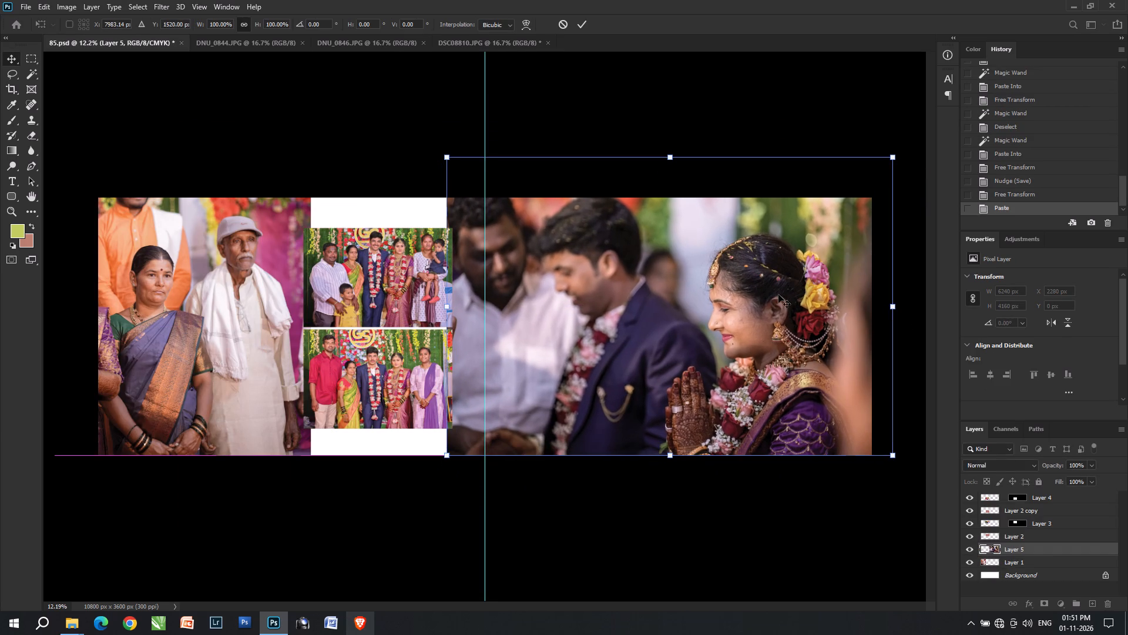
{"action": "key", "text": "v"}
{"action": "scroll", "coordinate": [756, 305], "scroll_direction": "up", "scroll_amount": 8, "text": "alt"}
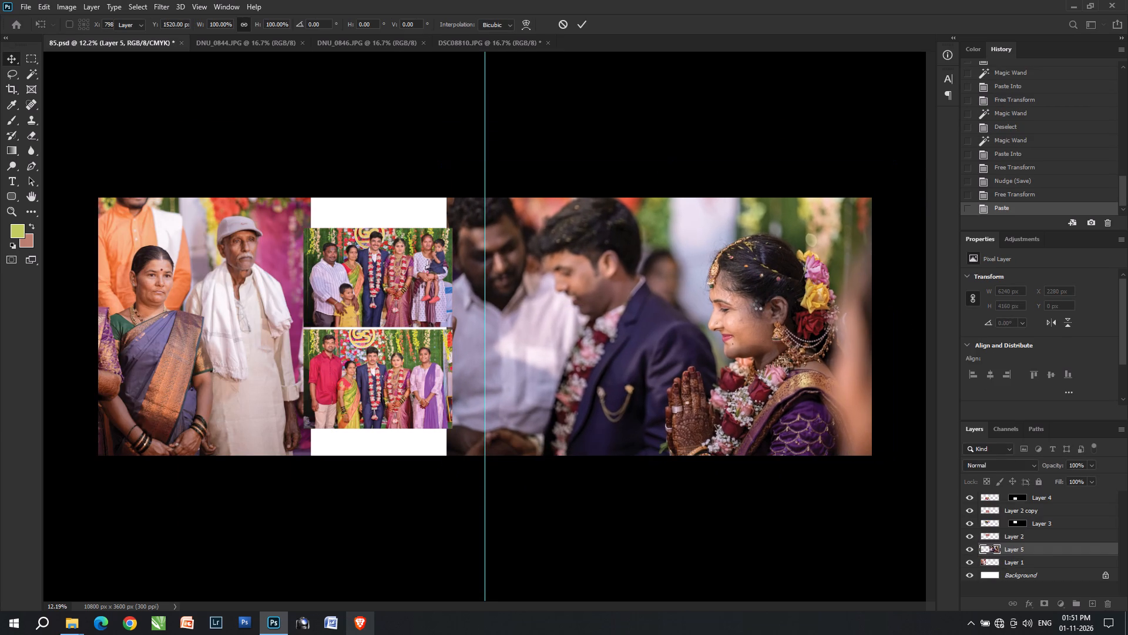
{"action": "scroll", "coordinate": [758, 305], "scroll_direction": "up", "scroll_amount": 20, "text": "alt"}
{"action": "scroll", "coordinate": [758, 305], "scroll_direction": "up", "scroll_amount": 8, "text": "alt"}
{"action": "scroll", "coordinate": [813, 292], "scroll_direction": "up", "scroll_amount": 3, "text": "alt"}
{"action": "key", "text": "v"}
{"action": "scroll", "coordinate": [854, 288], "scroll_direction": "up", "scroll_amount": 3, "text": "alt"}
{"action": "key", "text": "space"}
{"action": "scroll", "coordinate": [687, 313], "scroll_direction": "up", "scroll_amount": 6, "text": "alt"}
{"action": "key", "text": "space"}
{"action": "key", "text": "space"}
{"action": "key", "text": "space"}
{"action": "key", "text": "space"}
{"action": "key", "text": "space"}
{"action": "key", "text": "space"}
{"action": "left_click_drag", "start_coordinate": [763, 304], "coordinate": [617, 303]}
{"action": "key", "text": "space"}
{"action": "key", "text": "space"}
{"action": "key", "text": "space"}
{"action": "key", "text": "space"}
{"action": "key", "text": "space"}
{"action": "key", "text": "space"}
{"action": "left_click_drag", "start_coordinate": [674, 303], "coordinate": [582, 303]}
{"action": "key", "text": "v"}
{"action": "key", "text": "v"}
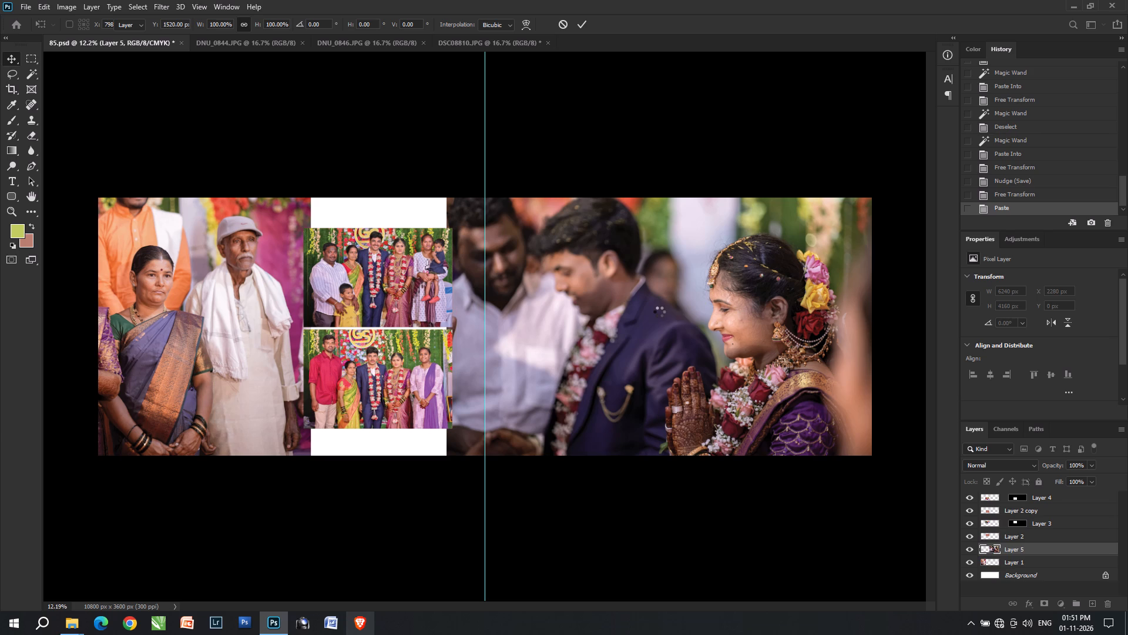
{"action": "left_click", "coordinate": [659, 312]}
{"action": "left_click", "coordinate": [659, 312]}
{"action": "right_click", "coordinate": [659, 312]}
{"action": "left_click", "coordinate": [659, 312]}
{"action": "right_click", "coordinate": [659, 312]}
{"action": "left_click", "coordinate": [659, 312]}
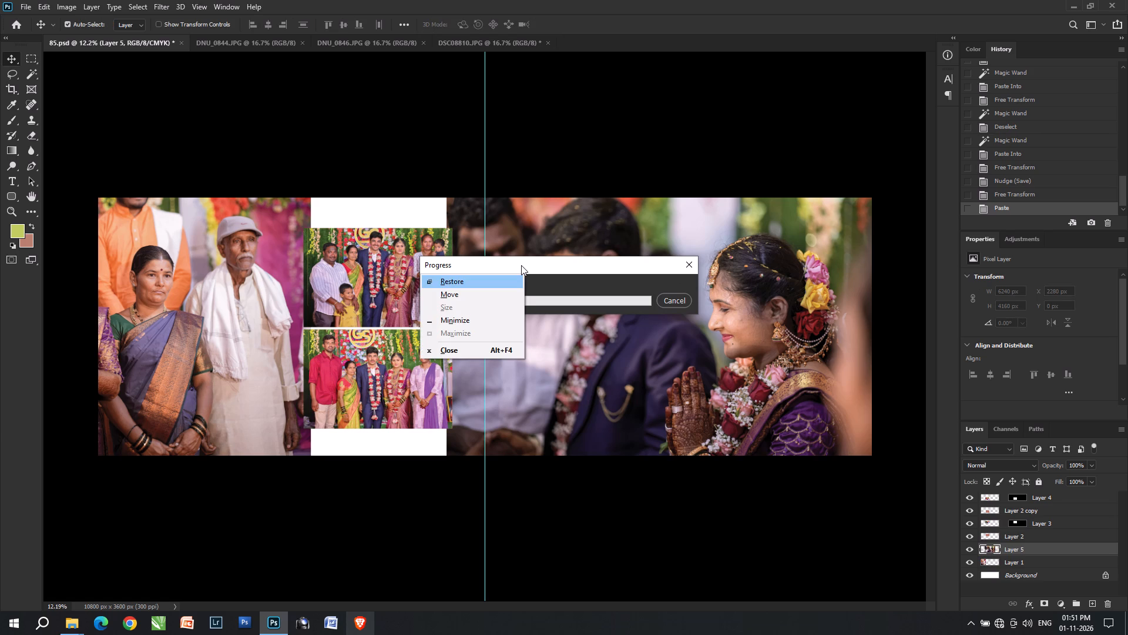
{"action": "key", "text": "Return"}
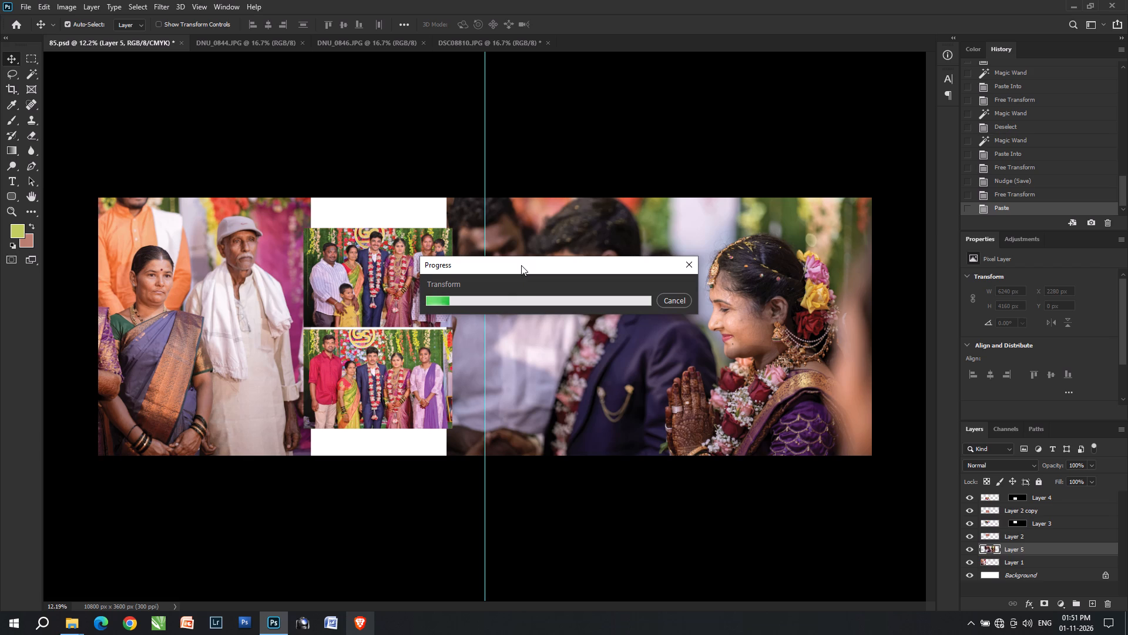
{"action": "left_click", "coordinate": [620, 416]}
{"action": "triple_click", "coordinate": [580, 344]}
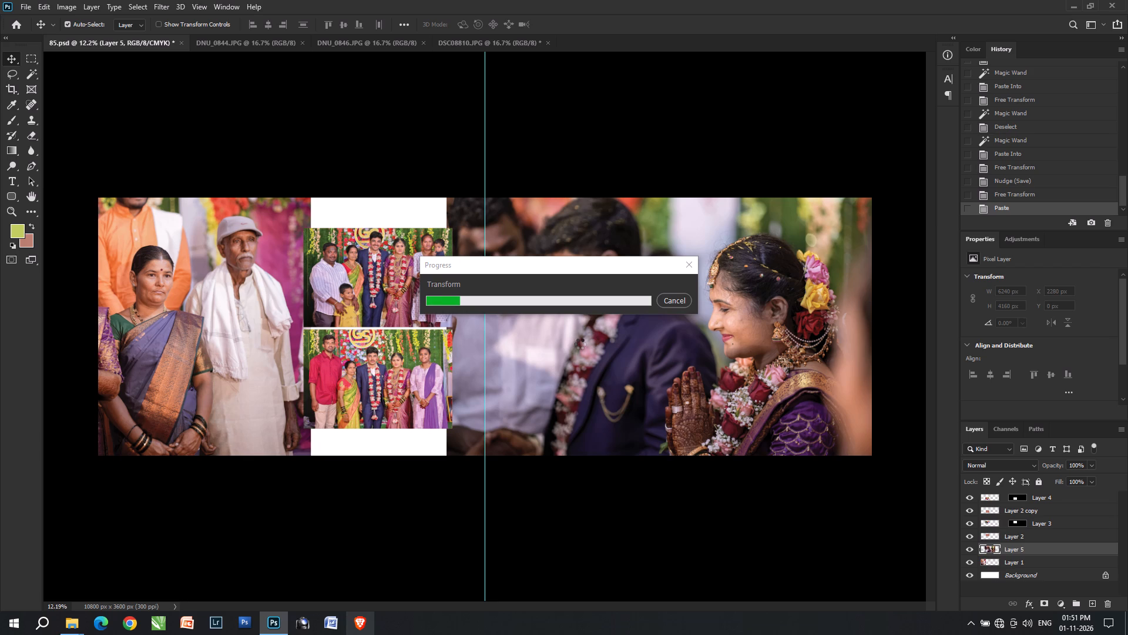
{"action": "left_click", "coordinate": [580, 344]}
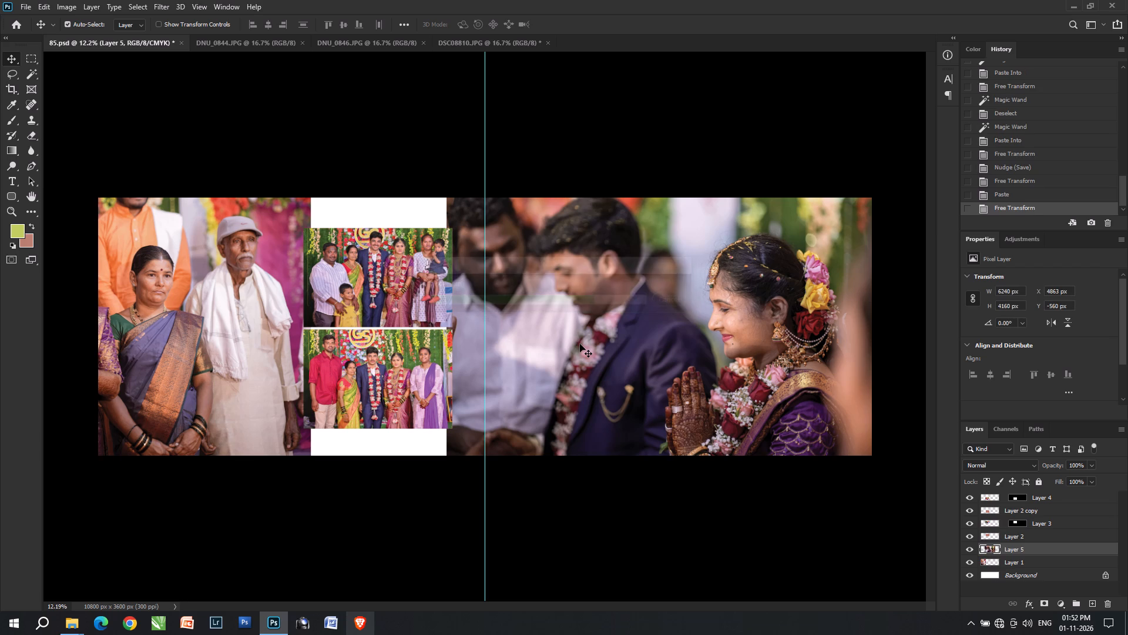
Enlarge the pasted bride photo proportionally to about 6437 × 4291 px, keeping its lower-left corner in place.
{"action": "key", "text": "ctrl+t"}
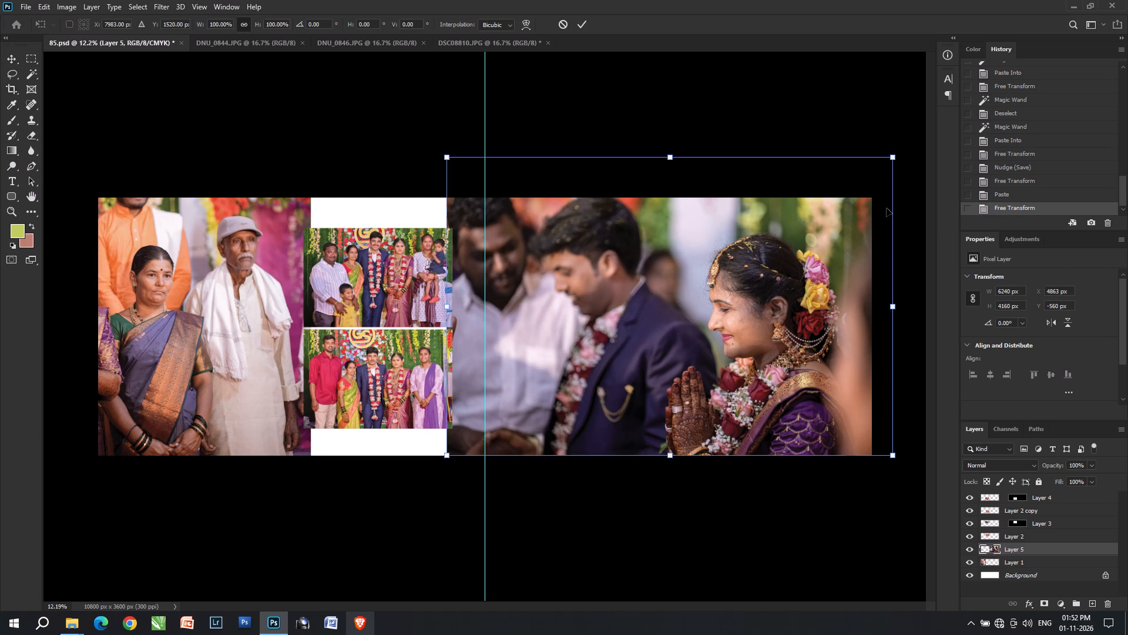
{"action": "left_click_drag", "start_coordinate": [897, 155], "coordinate": [911, 143]}
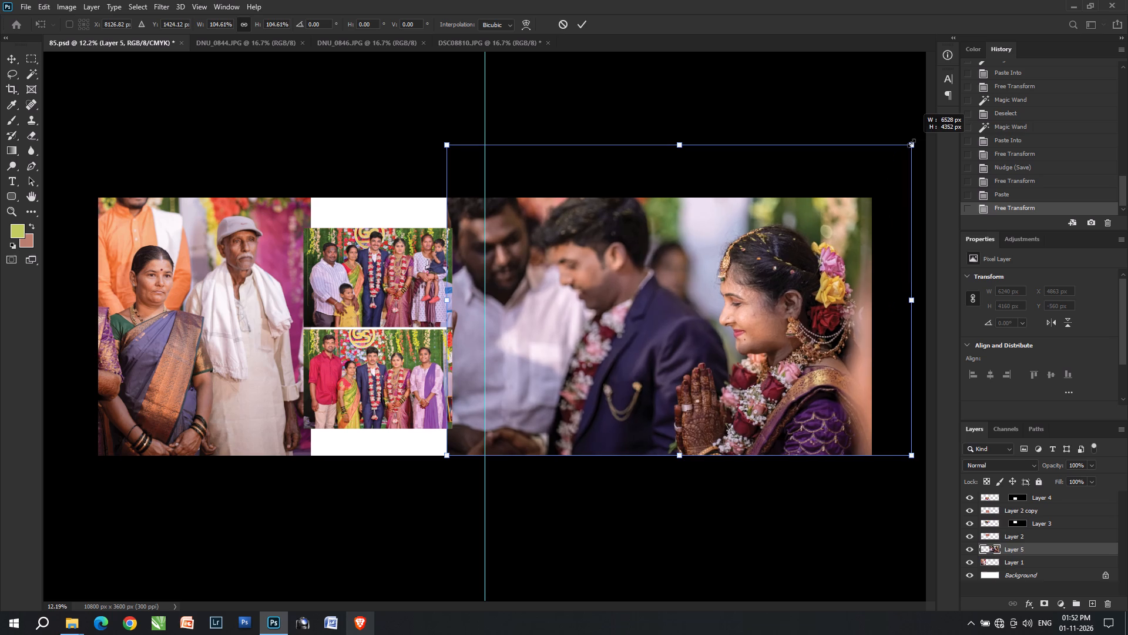
{"action": "left_click_drag", "start_coordinate": [911, 143], "coordinate": [909, 144]}
{"action": "key", "text": "Return"}
{"action": "type", "text": "vv"}
Brighten the bride photo layer with Levels, setting midtones to 1.11 and the white input to 250.
{"action": "key", "text": "ctrl+l"}
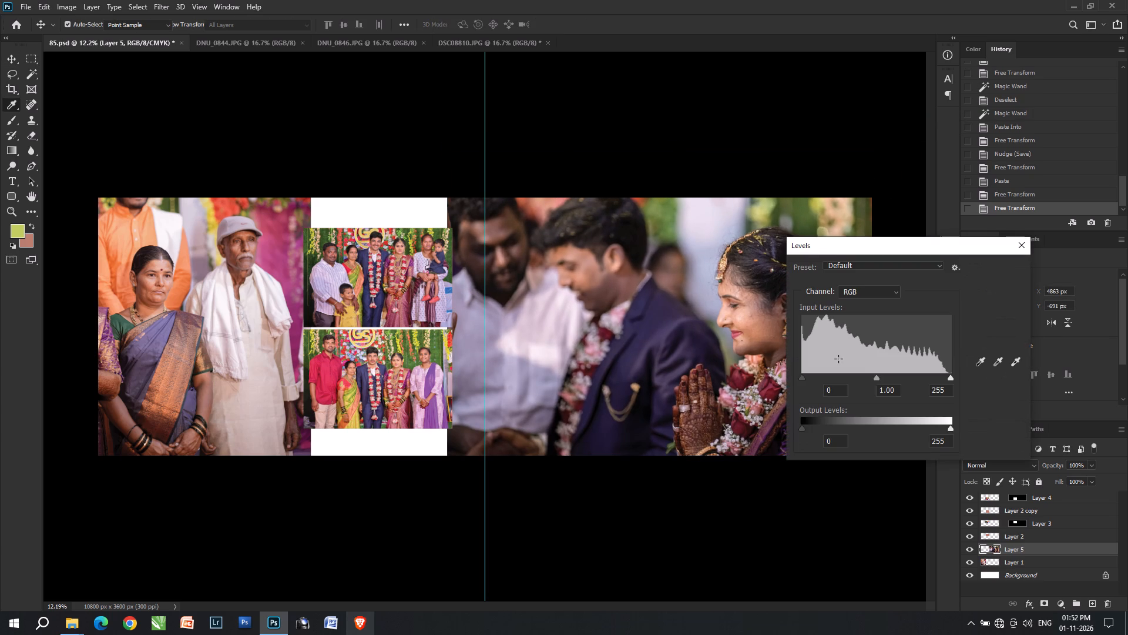
{"action": "left_click", "coordinate": [871, 377]}
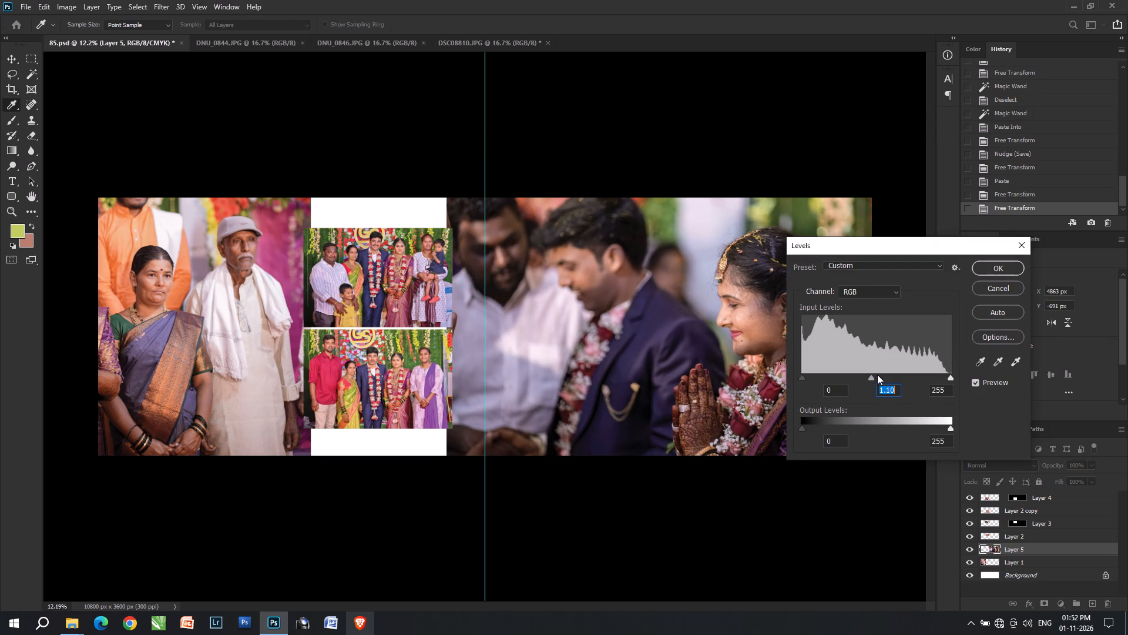
{"action": "scroll", "coordinate": [915, 376], "scroll_direction": "up", "scroll_amount": 1}
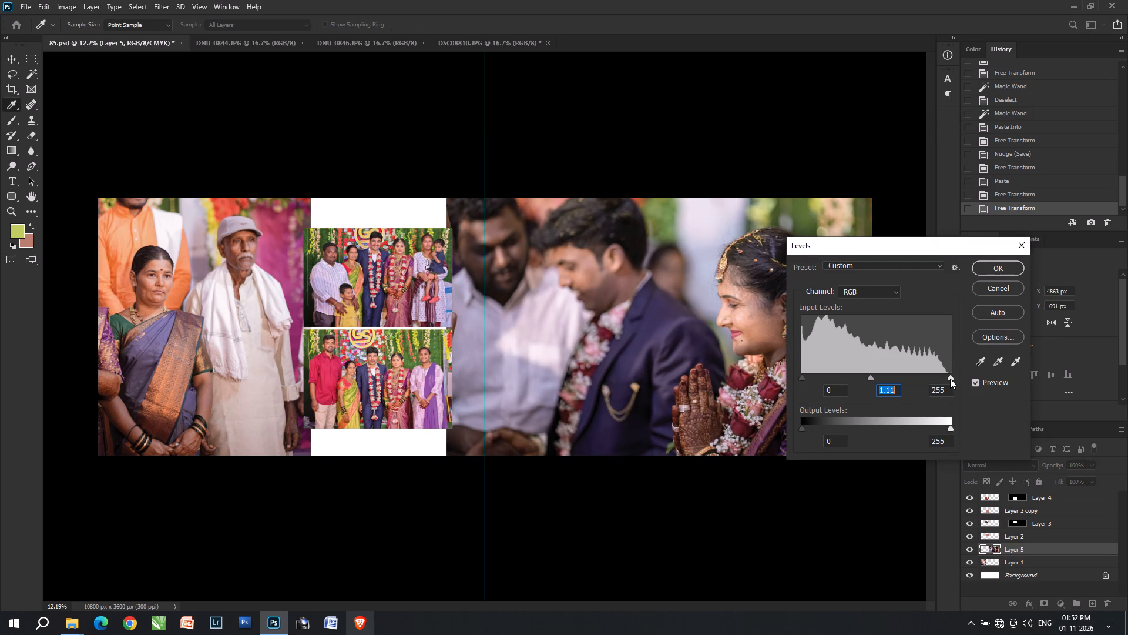
{"action": "left_click", "coordinate": [950, 379]}
{"action": "triple_click", "coordinate": [949, 378]}
{"action": "key", "text": "Return"}
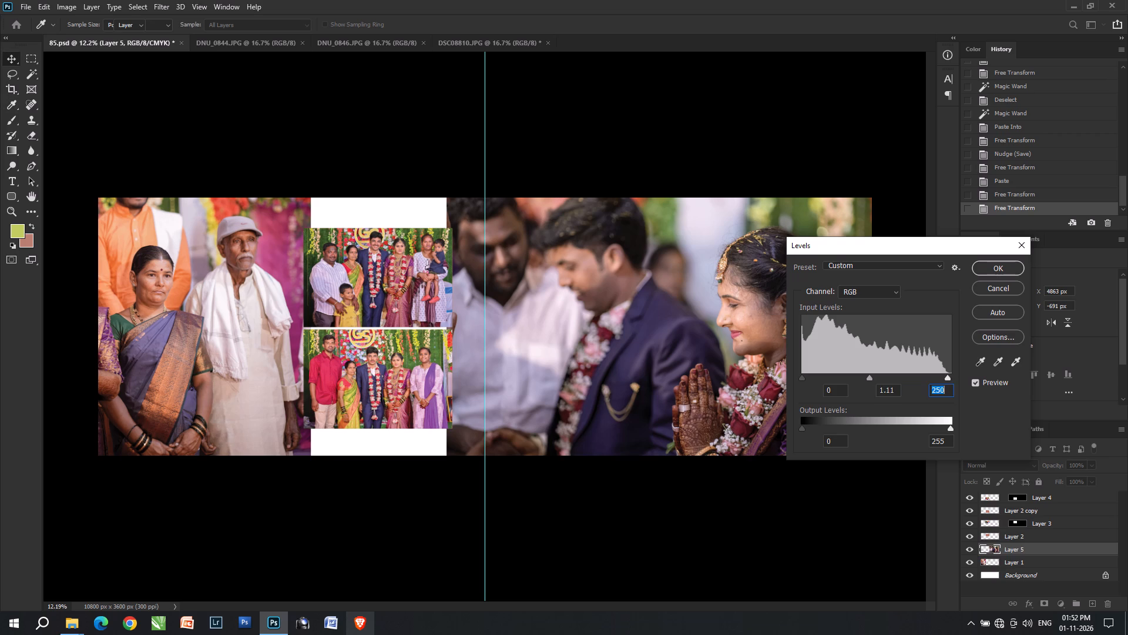
{"action": "type", "text": "vv"}
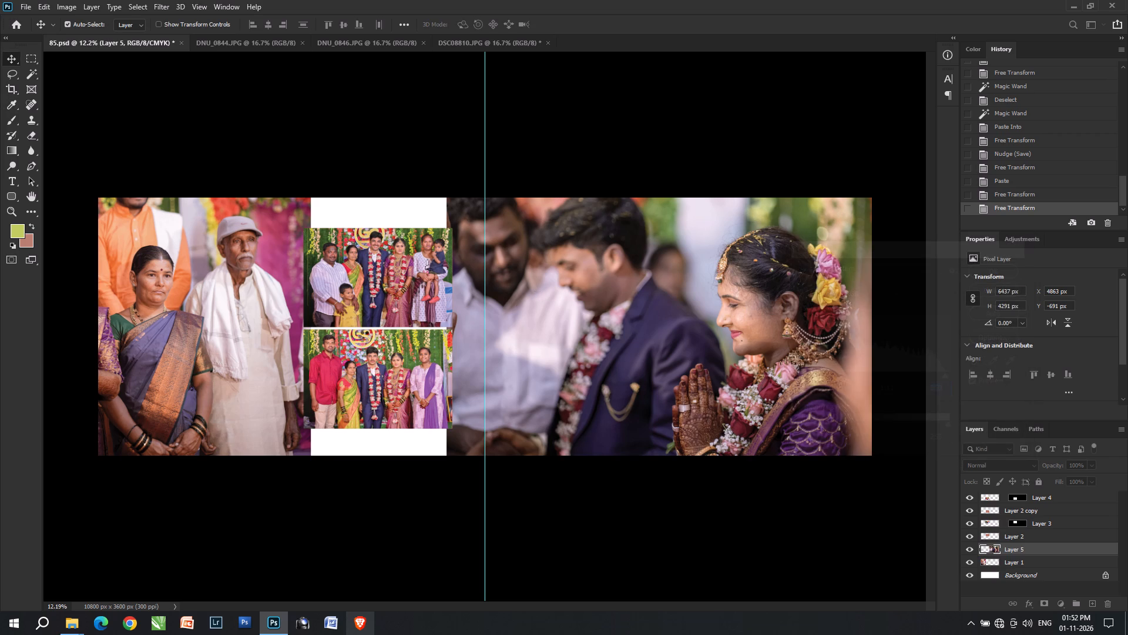
{"action": "key", "text": "v"}
{"action": "key", "text": "v"}
Select the two frame layers behind the small group photos, Layer 2 and Layer 2 copy, and duplicate both.
{"action": "right_click", "coordinate": [374, 375]}
{"action": "triple_click", "coordinate": [374, 375]}
{"action": "triple_click", "coordinate": [375, 376]}
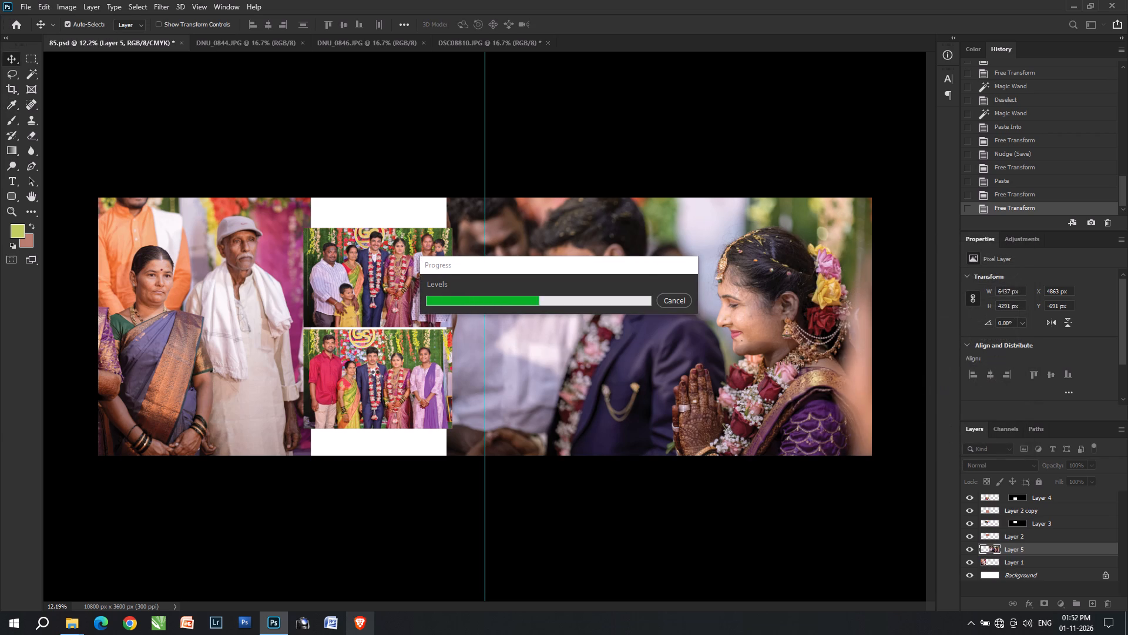
{"action": "right_click", "coordinate": [375, 377]}
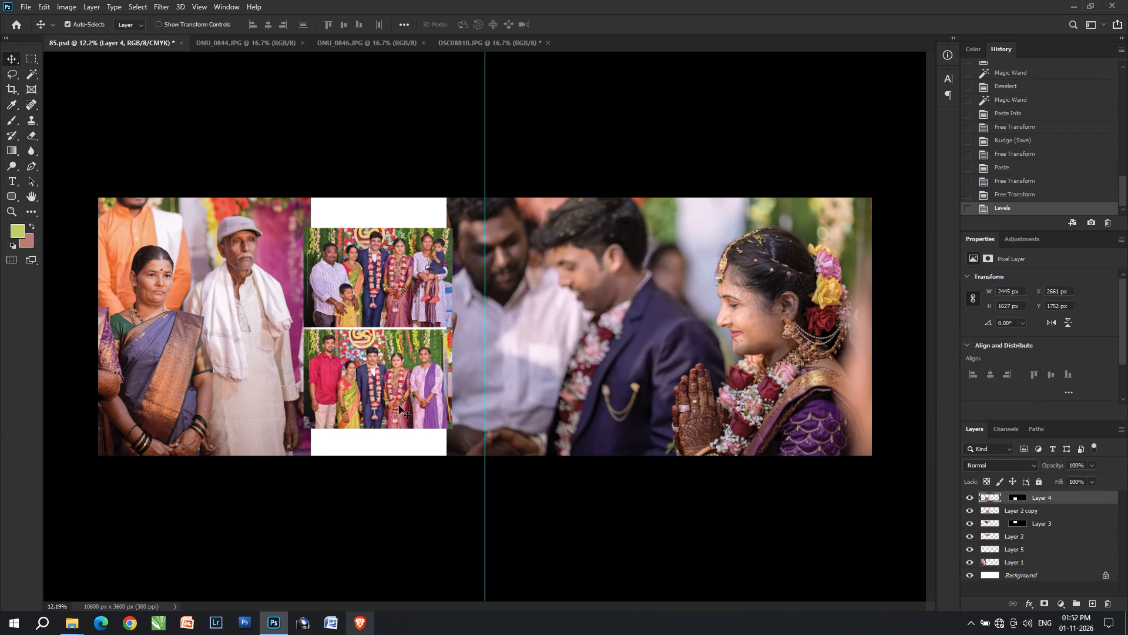
{"action": "right_click", "coordinate": [367, 367]}
{"action": "right_click", "coordinate": [400, 380]}
{"action": "left_click", "coordinate": [352, 458]}
{"action": "left_click", "coordinate": [378, 504]}
{"action": "left_click", "coordinate": [771, 350]}
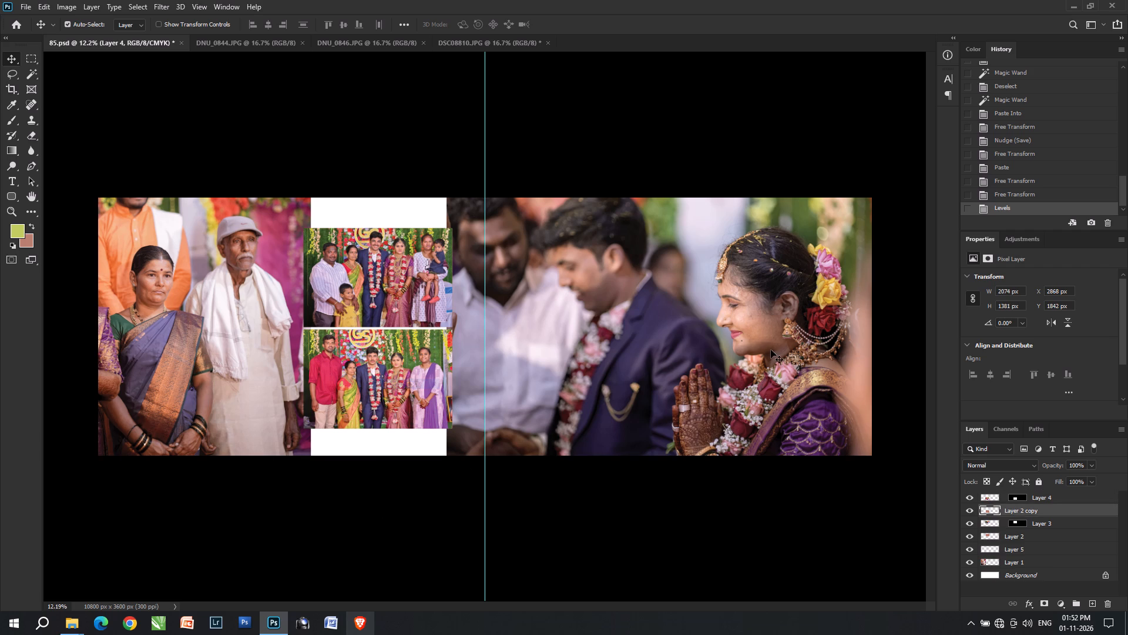
{"action": "left_click", "coordinate": [428, 367]}
{"action": "right_click", "coordinate": [358, 370]}
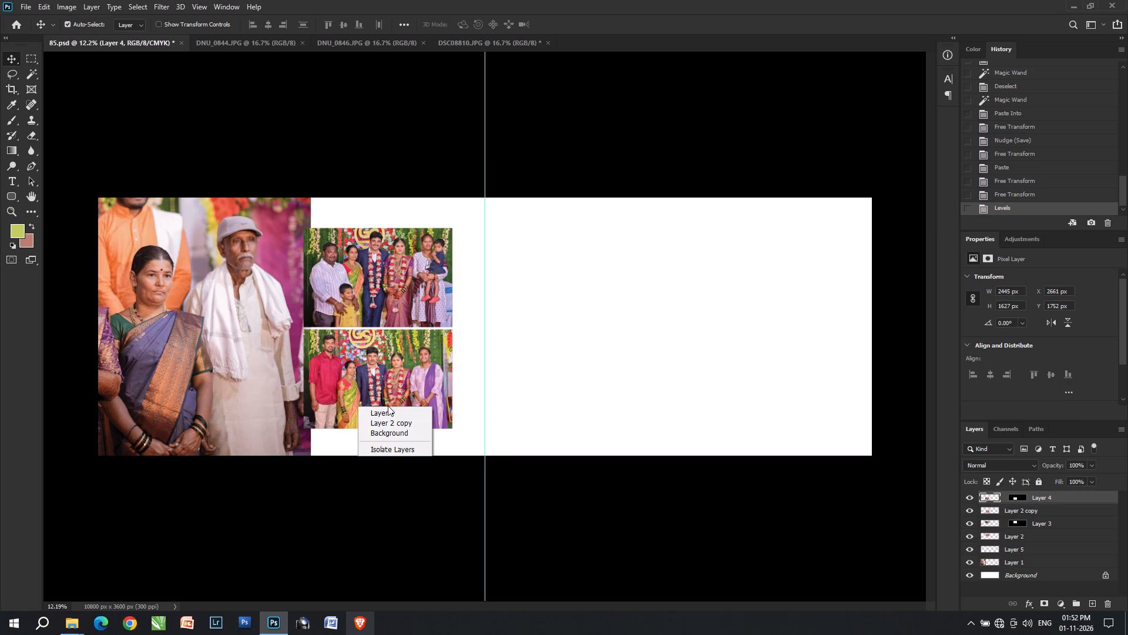
{"action": "left_click", "coordinate": [404, 424]}
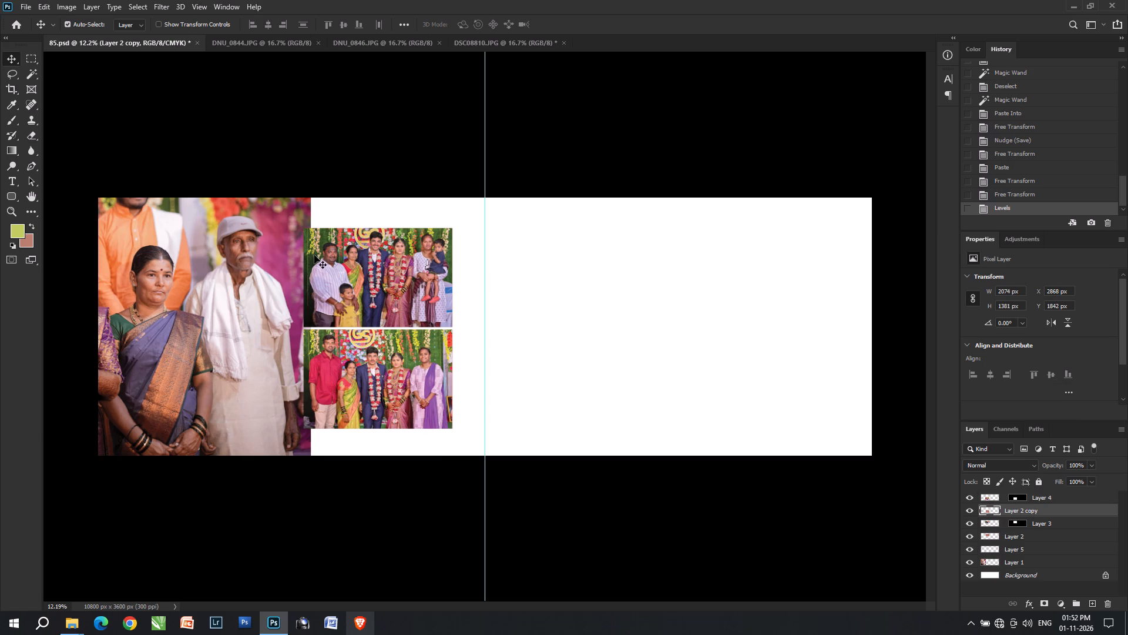
{"action": "right_click", "coordinate": [363, 283], "text": "shift"}
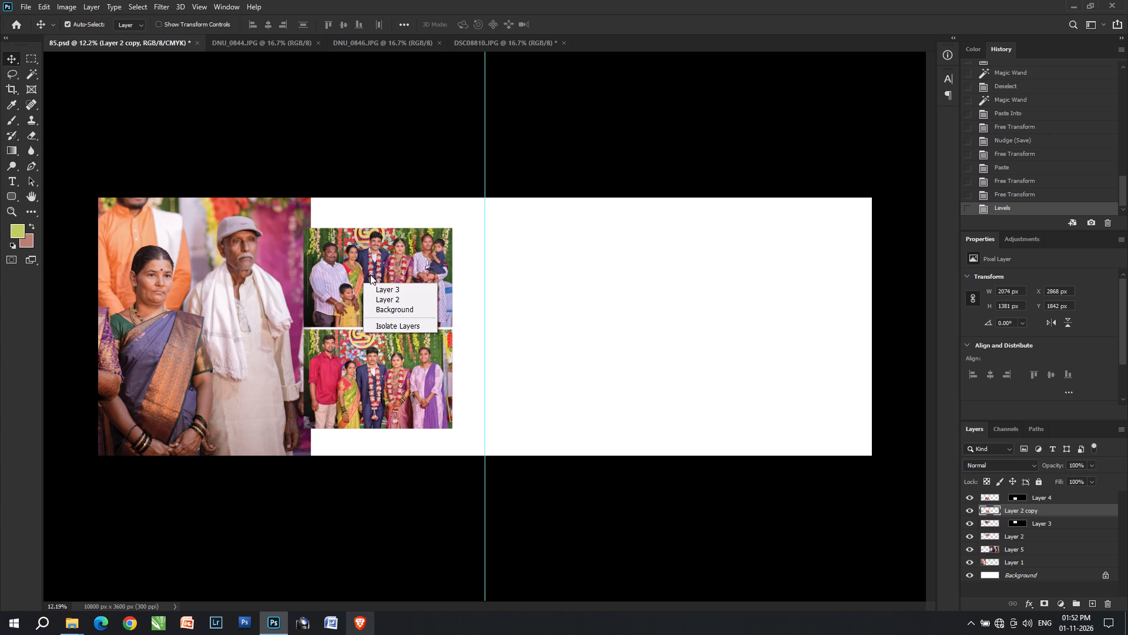
{"action": "left_click", "coordinate": [380, 298], "text": "shift"}
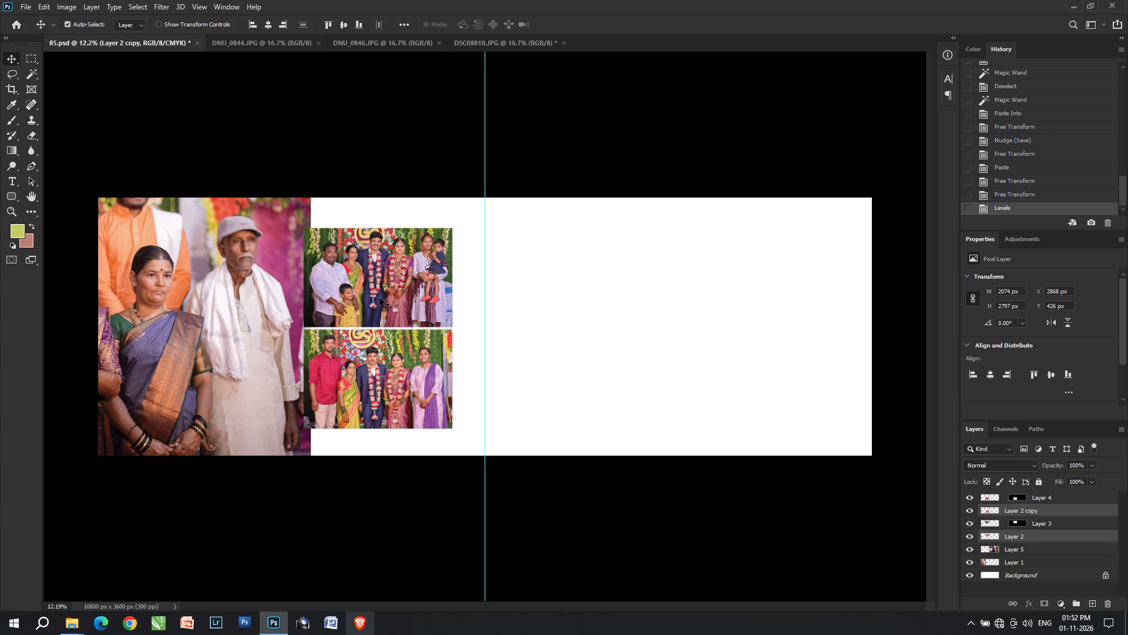
{"action": "key", "text": "ctrl+j"}
Move the duplicated frame pair over the groom in the bride photo and resize it to about 2148 × 2547 px.
{"action": "key", "text": "ctrl+t"}
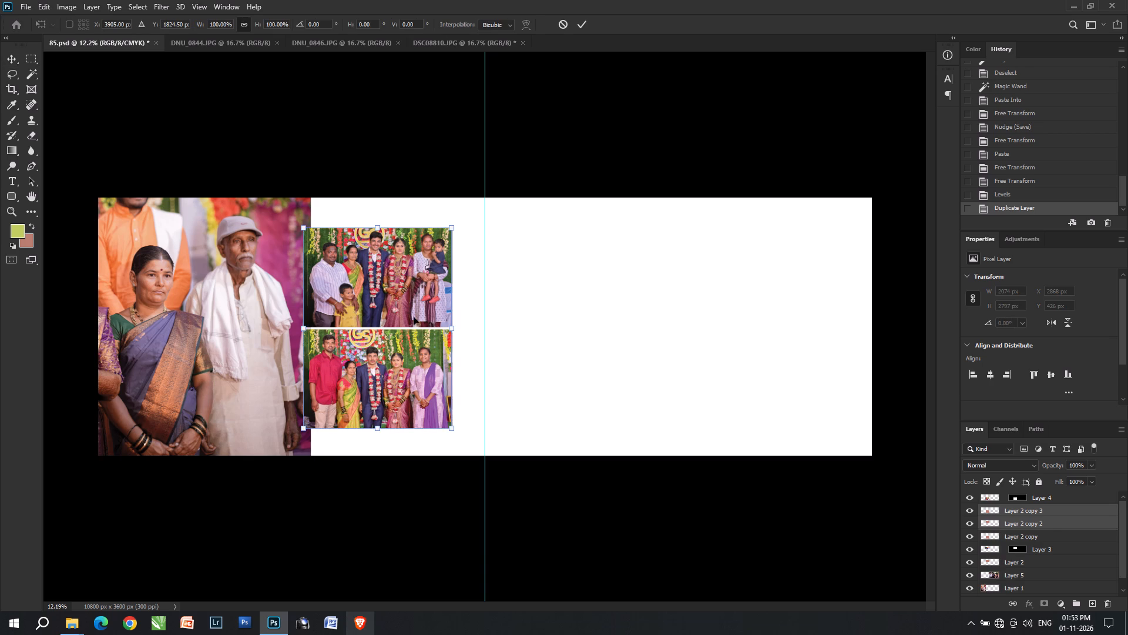
{"action": "left_click_drag", "start_coordinate": [404, 315], "coordinate": [620, 319], "text": "shift"}
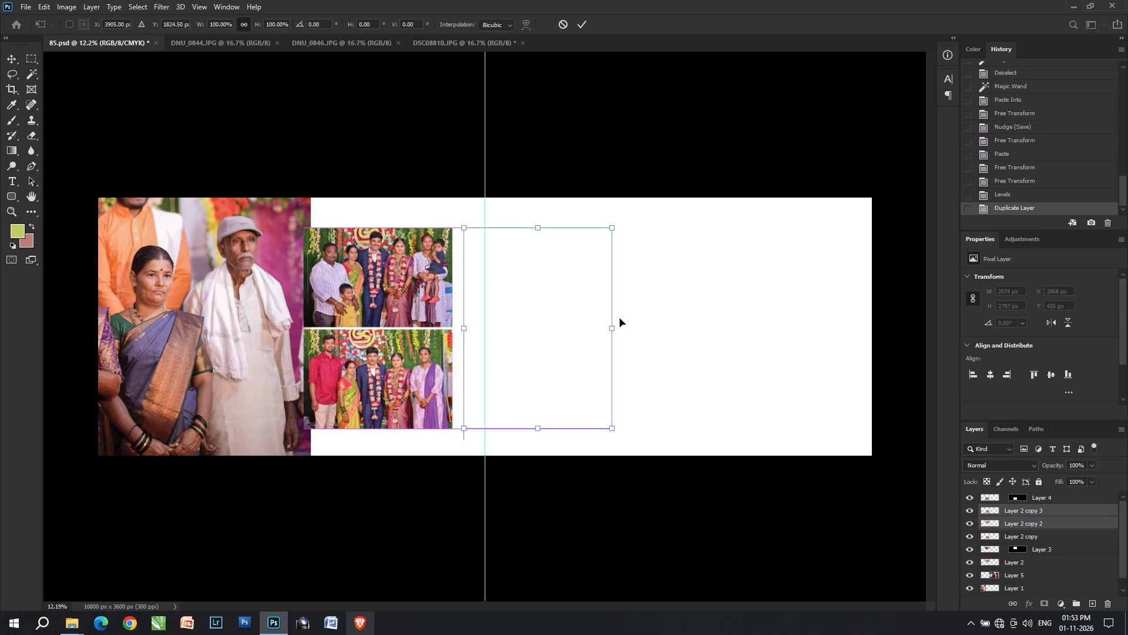
{"action": "left_click_drag", "start_coordinate": [620, 319], "coordinate": [615, 322], "text": "shift"}
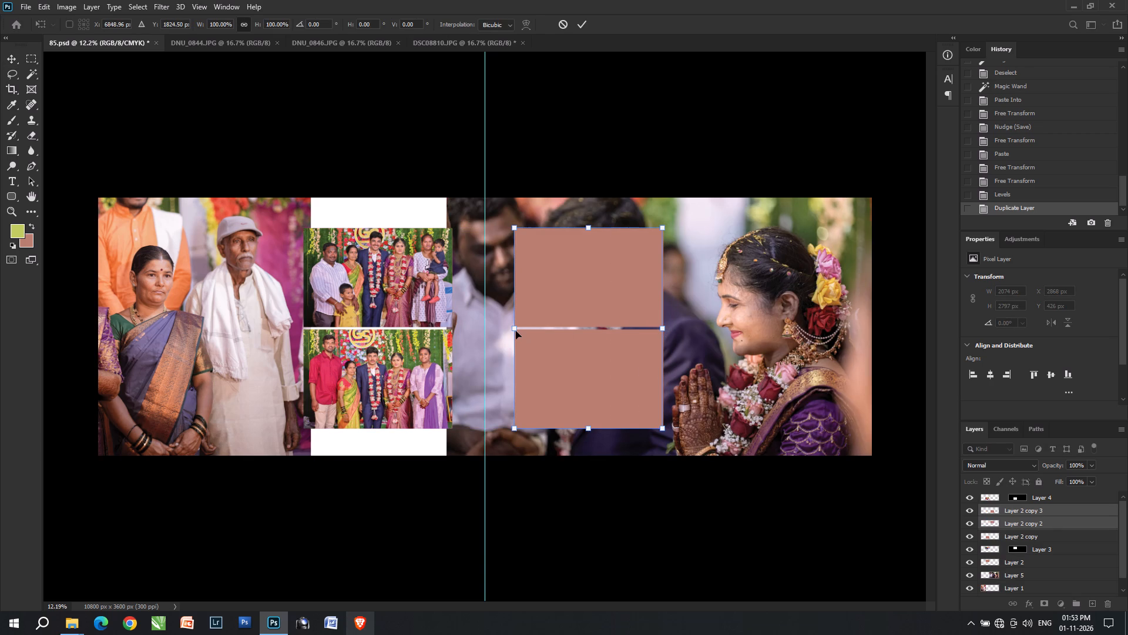
{"action": "left_click_drag", "start_coordinate": [514, 330], "coordinate": [503, 326], "text": "shift"}
{"action": "left_click_drag", "start_coordinate": [503, 326], "coordinate": [512, 329]}
{"action": "key", "text": "ctrl+z"}
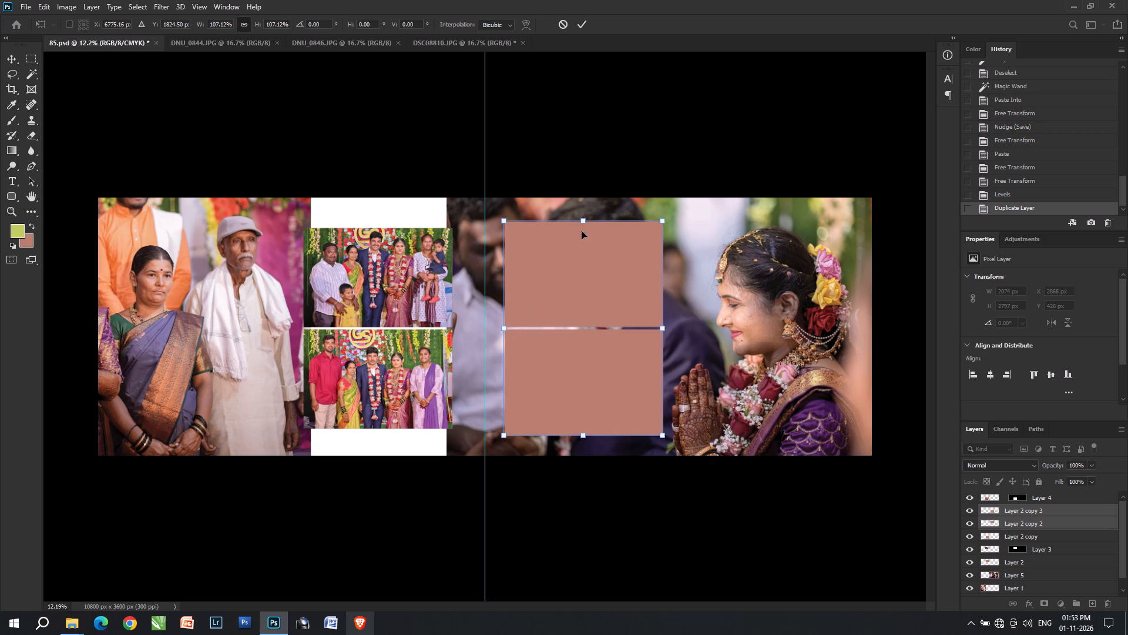
{"action": "left_click_drag", "start_coordinate": [585, 224], "coordinate": [589, 237], "text": "alt+shift"}
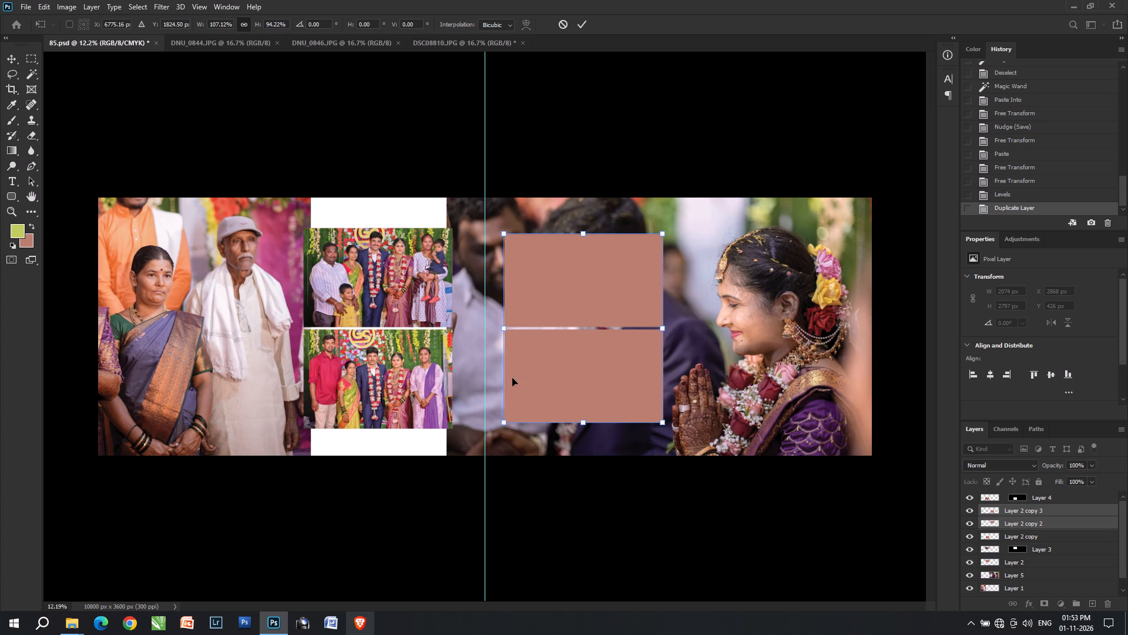
{"action": "left_click_drag", "start_coordinate": [505, 326], "coordinate": [510, 329]}
{"action": "key", "text": "Return"}
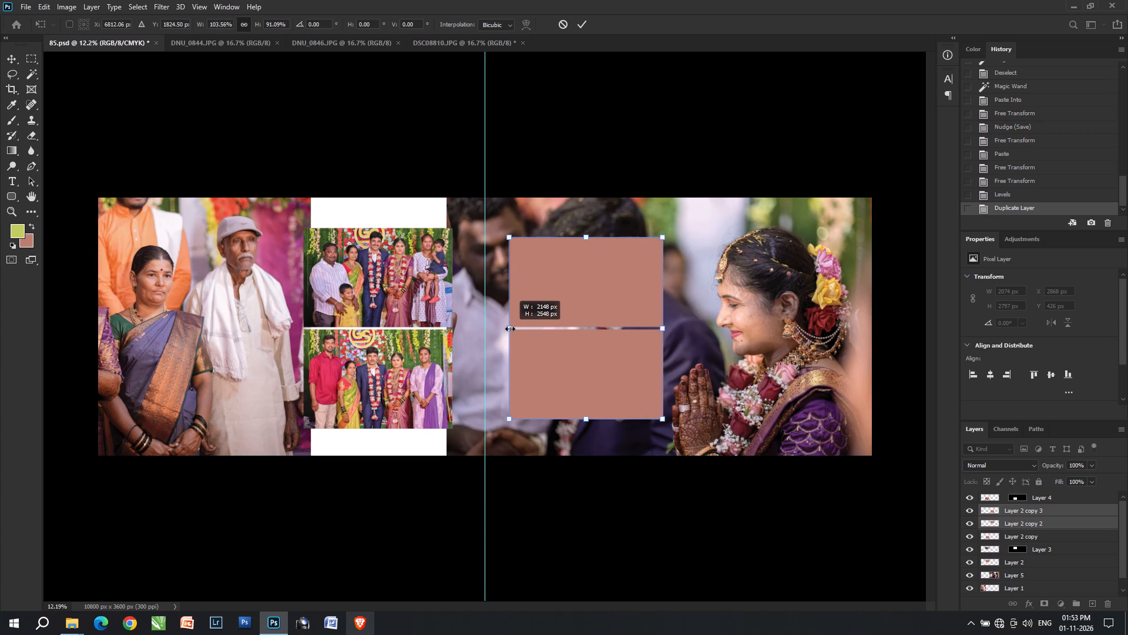
Select the area of the upper duplicated frame, Layer 2 copy 2, with the Magic Wand.
{"action": "key", "text": "v"}
{"action": "key", "text": "v"}
{"action": "right_click", "coordinate": [542, 296]}
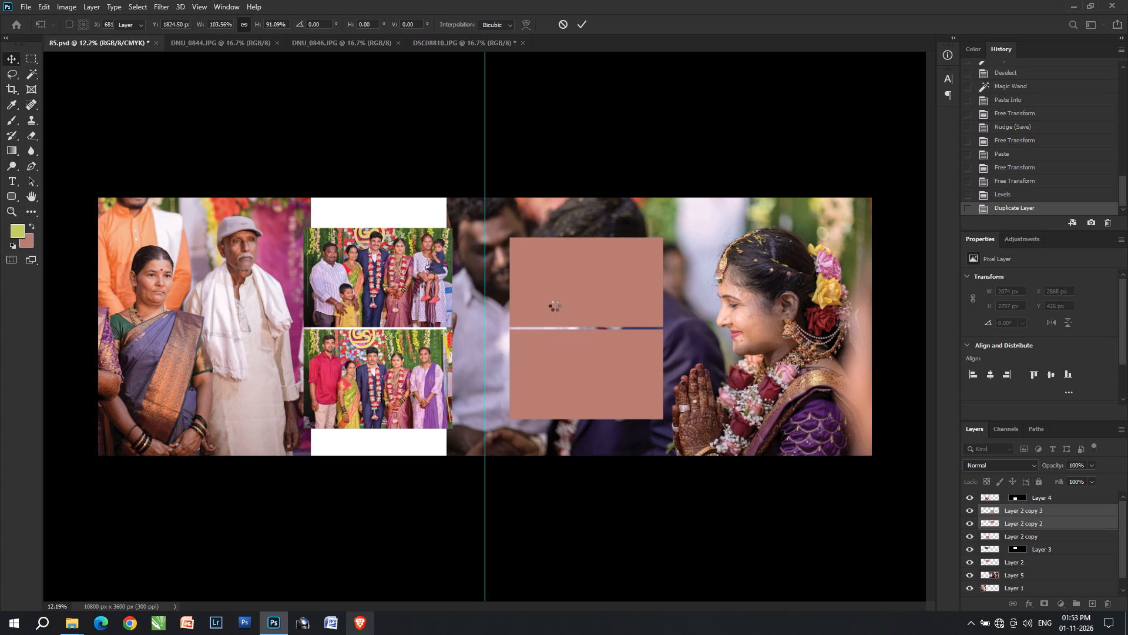
{"action": "double_click", "coordinate": [576, 282]}
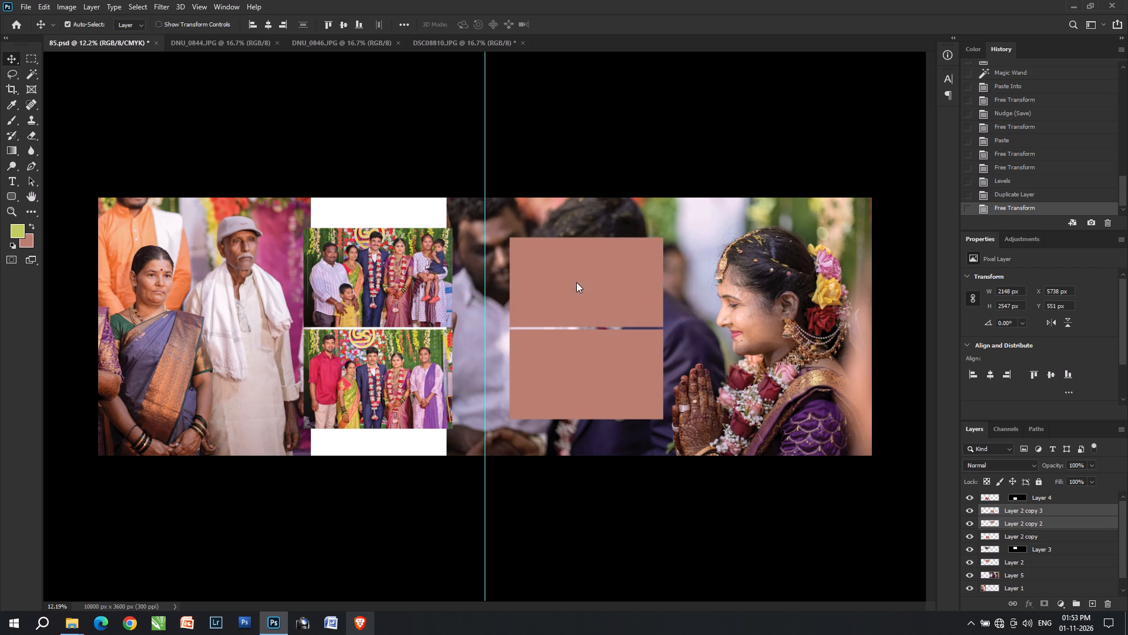
{"action": "right_click", "coordinate": [546, 273]}
{"action": "left_click", "coordinate": [570, 300]}
{"action": "key", "text": "w"}
{"action": "left_click", "coordinate": [570, 300]}
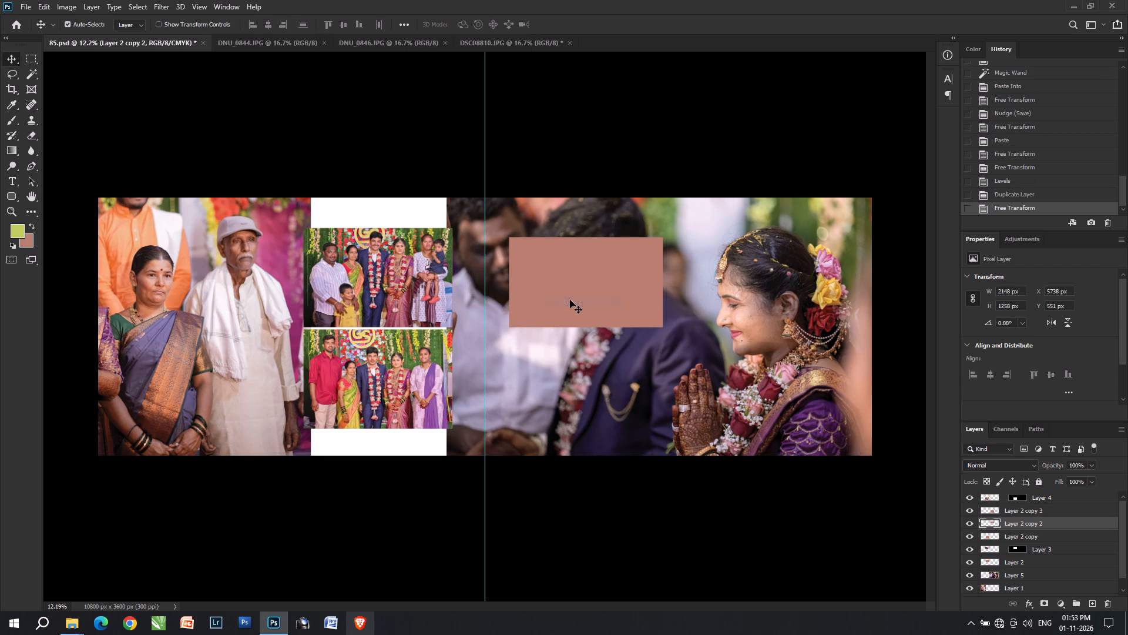
Reapply the last Camera Raw Filter to DNU_0844.JPG and apply Levels with the default settings.
{"action": "key", "text": "ctrl+Tab"}
{"action": "key", "text": "ctrl+Tab"}
{"action": "key", "text": "ctrl+shift+Tab"}
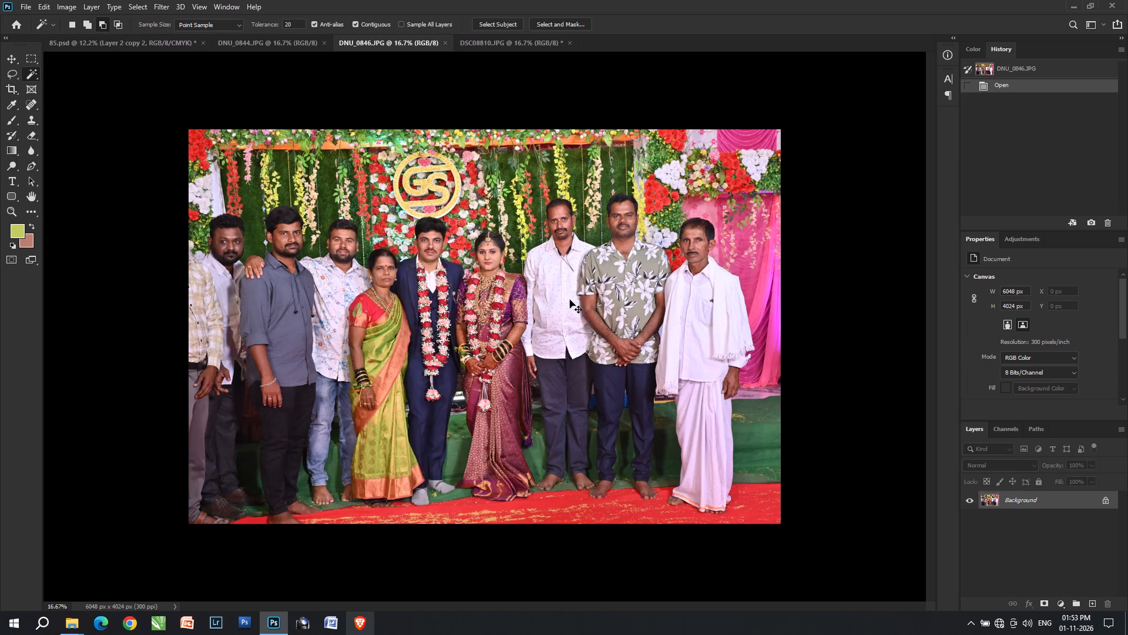
{"action": "key", "text": "ctrl+alt+f"}
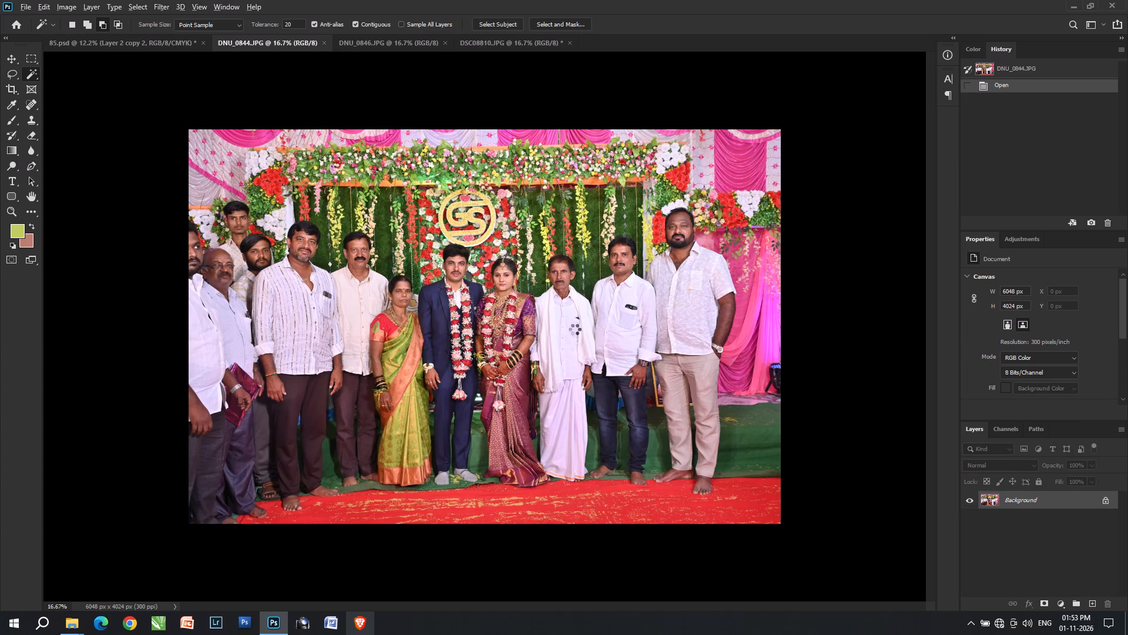
{"action": "key", "text": "ctrl+l"}
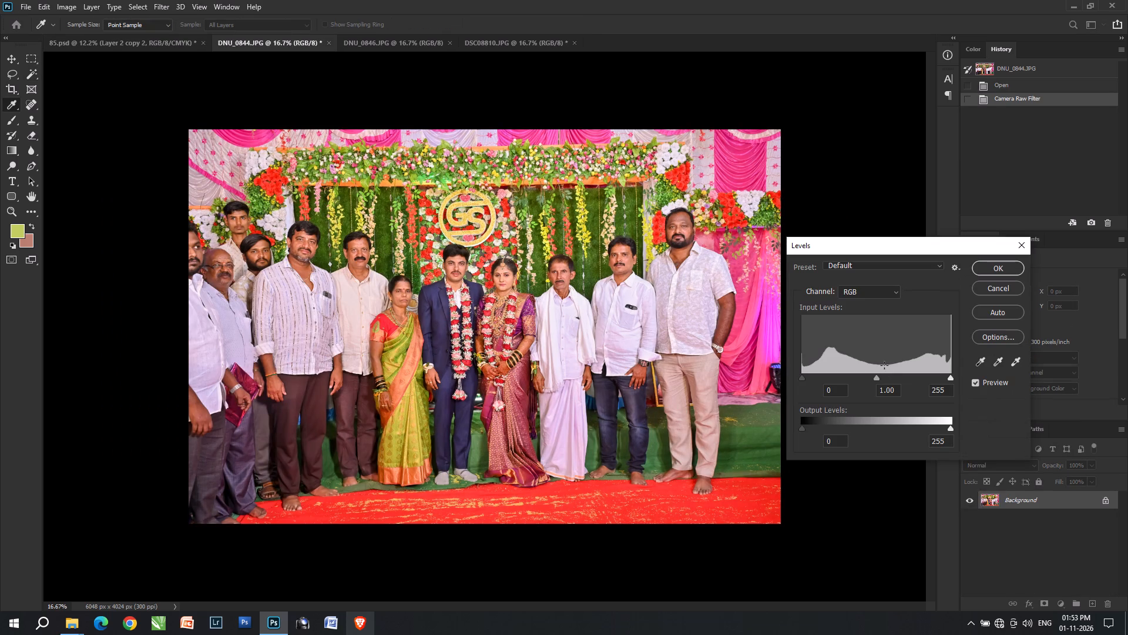
{"action": "key", "text": "Return"}
Cut the entire DNU_0844 photo and paste it into the selected upper frame in 85.psd.
{"action": "key", "text": "ctrl+a"}
{"action": "key", "text": "ctrl+x"}
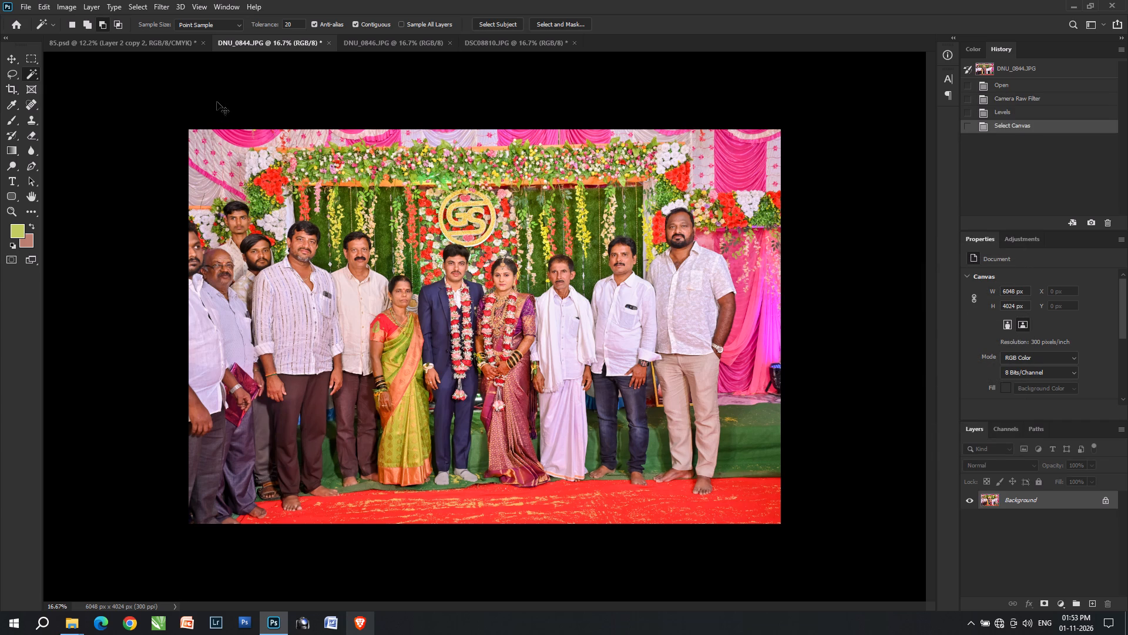
{"action": "left_click", "coordinate": [88, 42]}
{"action": "key", "text": "ctrl+alt+shift+v"}
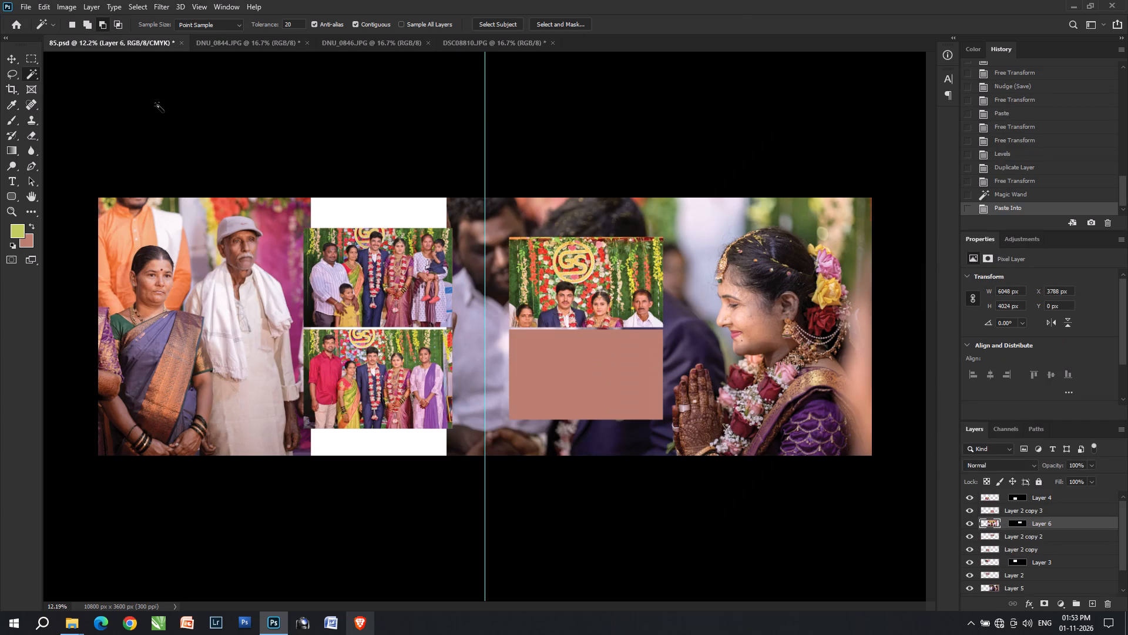
Scale the pasted group photo proportionally to about 2274 × 1513 px and fit it within the upper frame.
{"action": "key", "text": "ctrl+t"}
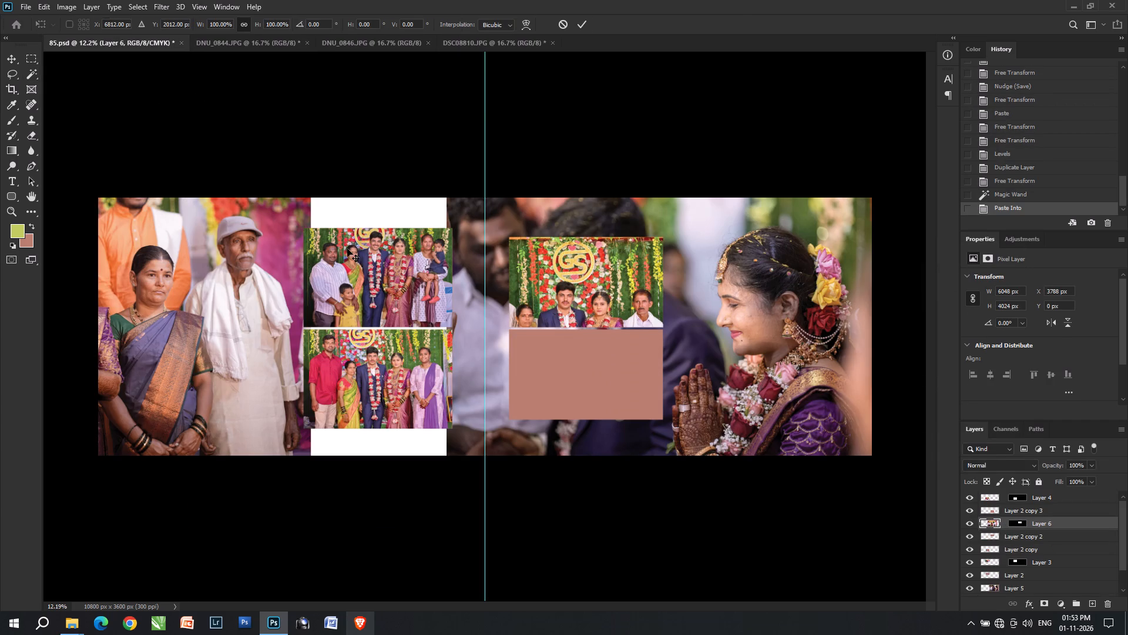
{"action": "left_click_drag", "start_coordinate": [583, 493], "coordinate": [595, 358]}
{"action": "key", "text": "ctrl+z"}
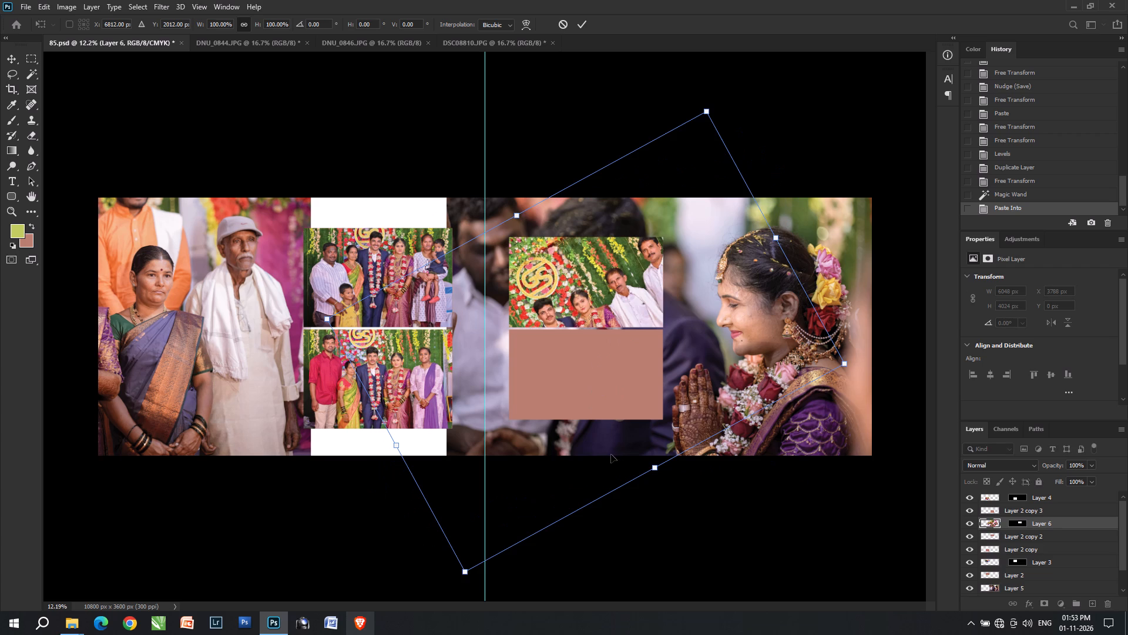
{"action": "left_click_drag", "start_coordinate": [587, 483], "coordinate": [603, 329]}
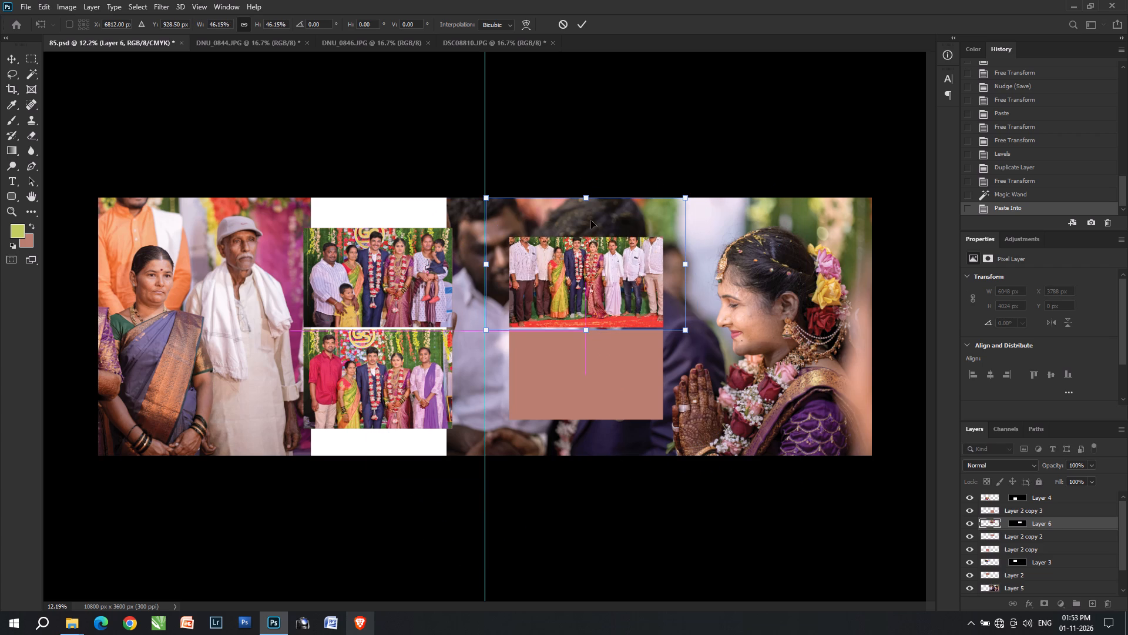
{"action": "left_click_drag", "start_coordinate": [593, 196], "coordinate": [595, 230]}
{"action": "left_click_drag", "start_coordinate": [602, 265], "coordinate": [607, 266]}
{"action": "left_click", "coordinate": [636, 270]}
{"action": "left_click_drag", "start_coordinate": [664, 278], "coordinate": [669, 278]}
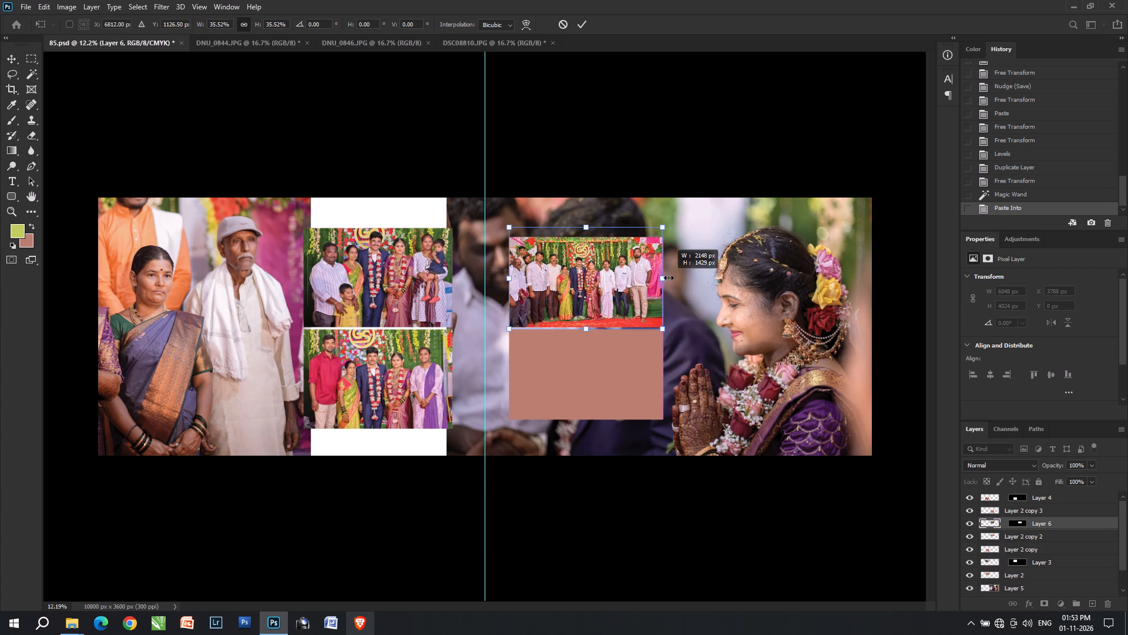
{"action": "left_click_drag", "start_coordinate": [669, 278], "coordinate": [673, 278]}
{"action": "key", "text": "Return"}
Select the area of the lower duplicated frame, Layer 2 copy 3, with the Magic Wand.
{"action": "key", "text": "v"}
{"action": "right_click", "coordinate": [562, 359]}
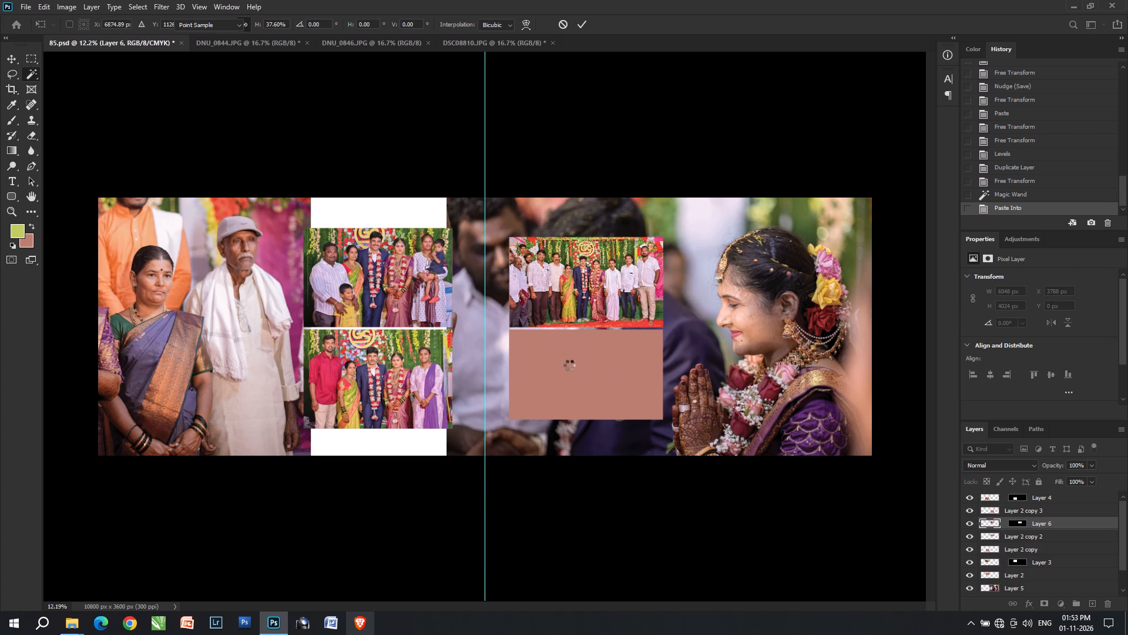
{"action": "left_click", "coordinate": [589, 383]}
{"action": "left_click", "coordinate": [595, 388]}
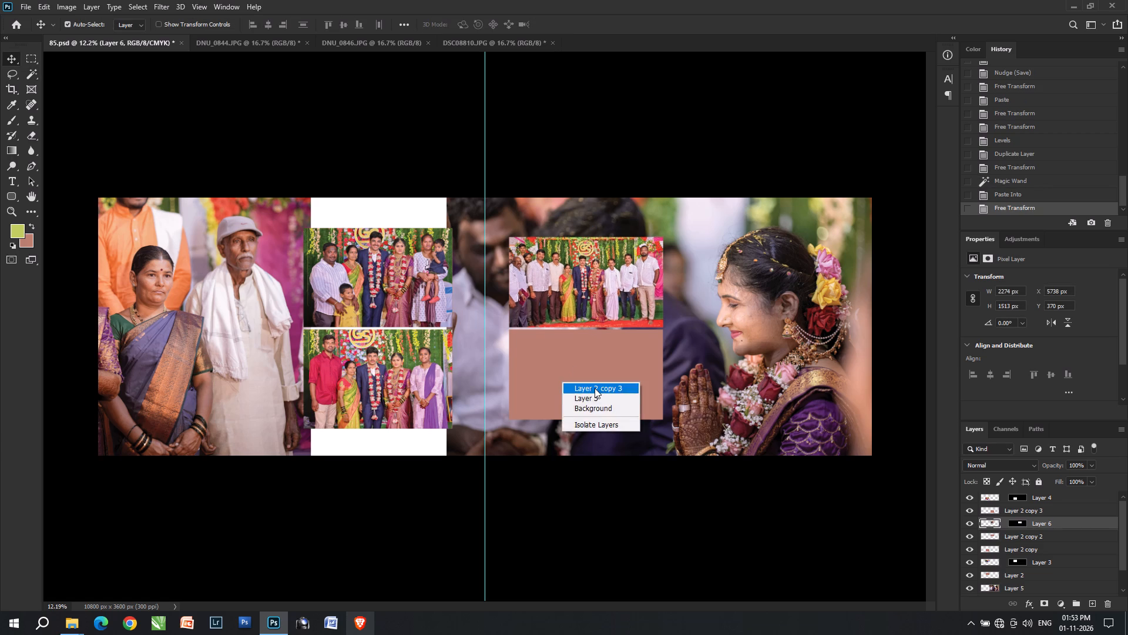
{"action": "key", "text": "w"}
{"action": "left_click", "coordinate": [595, 388]}
Reapply the last Camera Raw Filter to DNU_0846.JPG, comparing the photo with and without it.
{"action": "key", "text": "ctrl+Tab"}
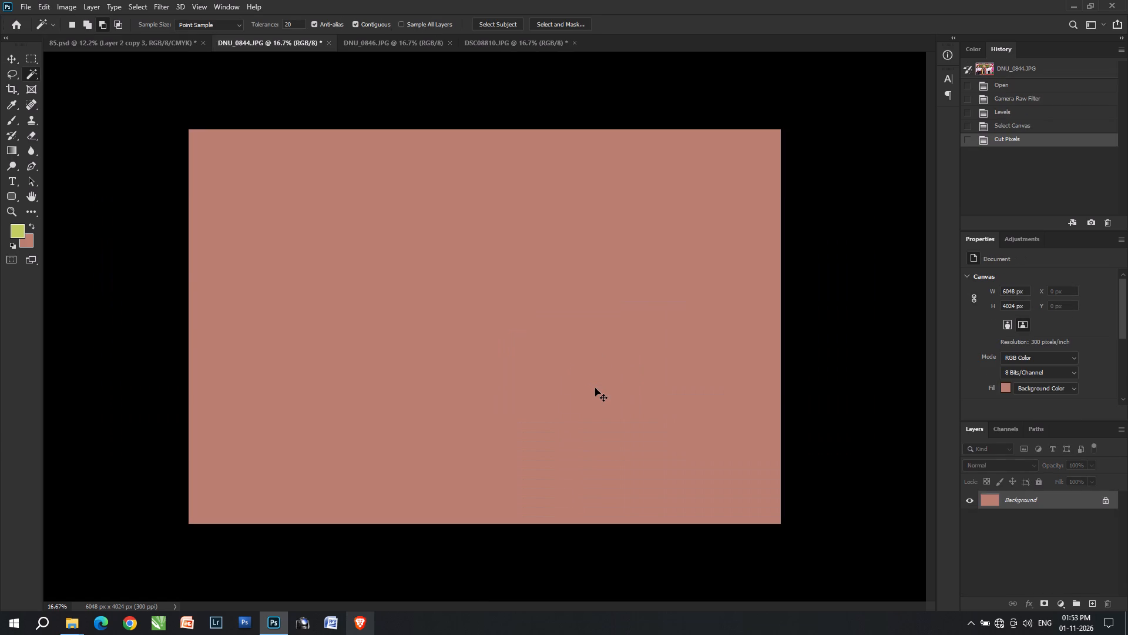
{"action": "key", "text": "ctrl+Tab"}
{"action": "key", "text": "ctrl+alt+f"}
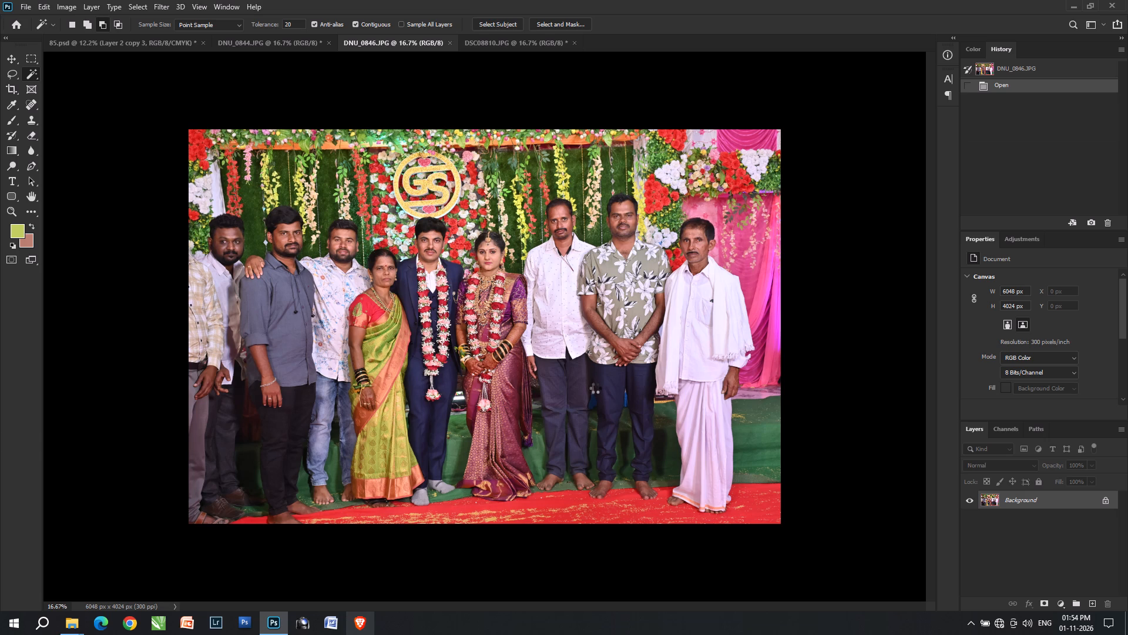
{"action": "key", "text": "ctrl+z"}
{"action": "scroll", "coordinate": [454, 261], "scroll_direction": "up", "scroll_amount": 5}
{"action": "key", "text": "ctrl+shift+z"}
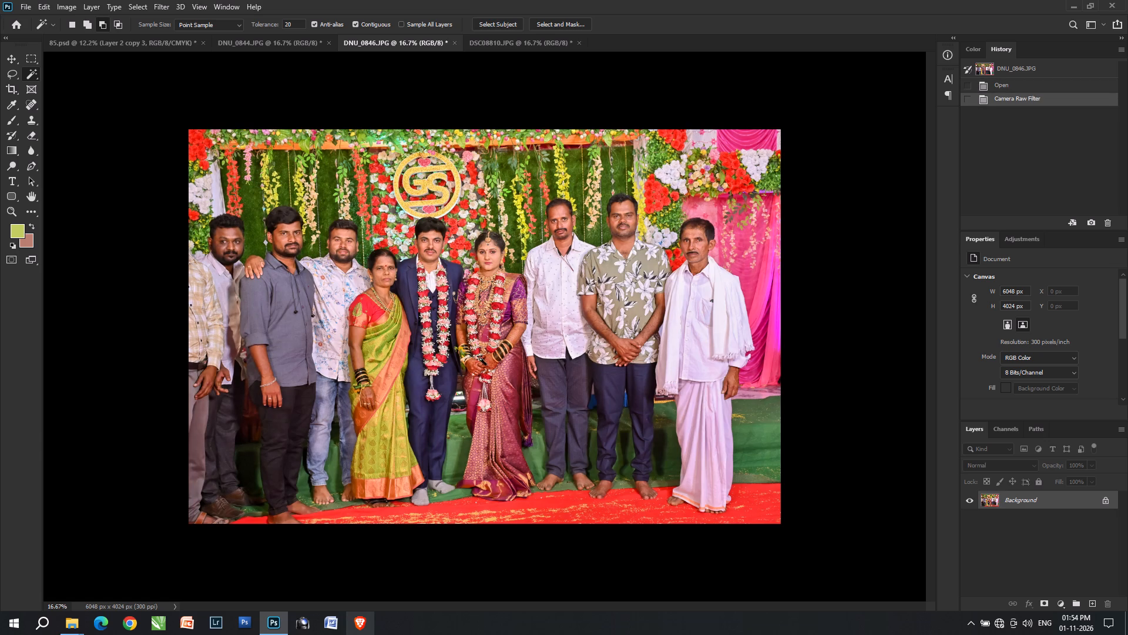
Brighten DNU_0846.JPG with Levels by setting the RGB midtone input to about 1.09.
{"action": "key", "text": "ctrl+l"}
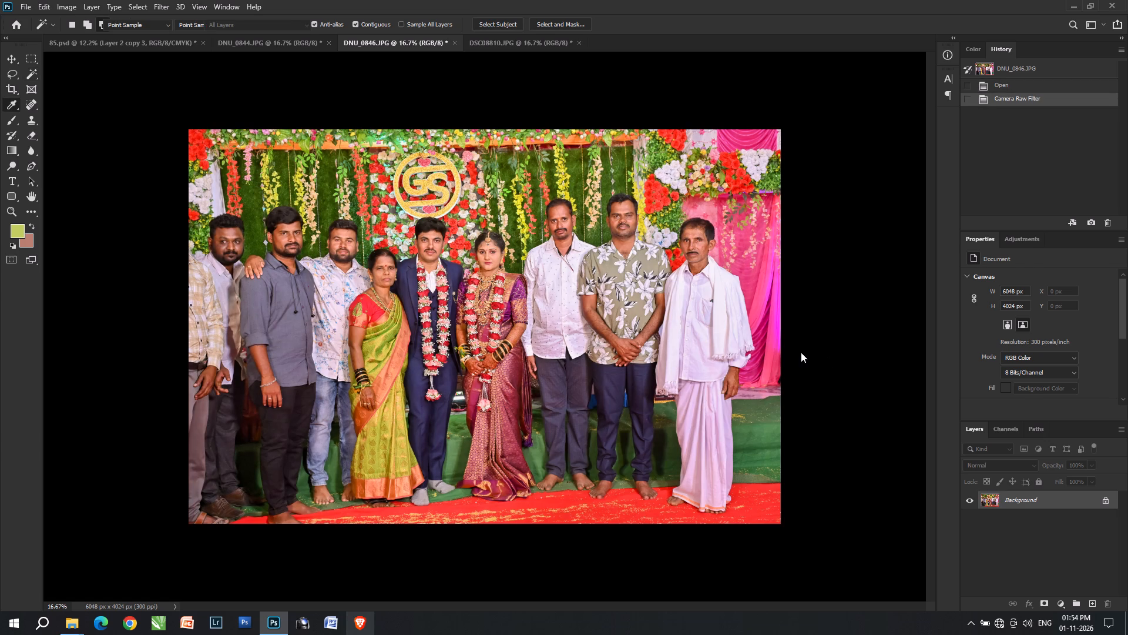
{"action": "left_click", "coordinate": [872, 376]}
{"action": "key", "text": "Return"}
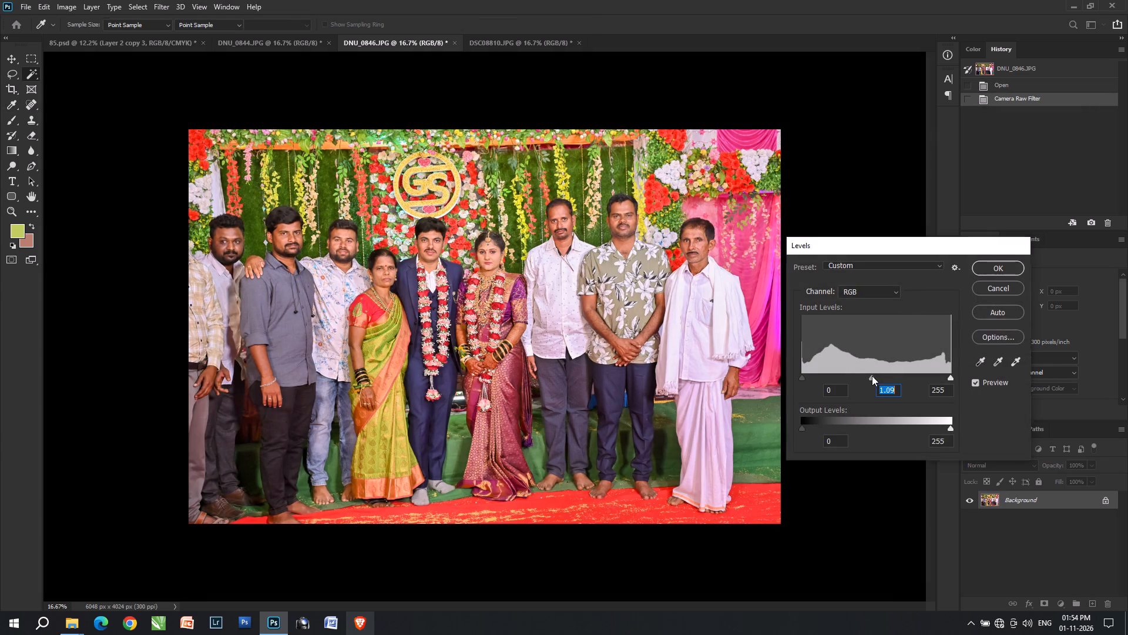
Cut the entire DNU_0846 photo and paste it into the selected lower frame in 85.psd, with proof colours turned off.
{"action": "key", "text": "ctrl+a"}
{"action": "key", "text": "ctrl+x"}
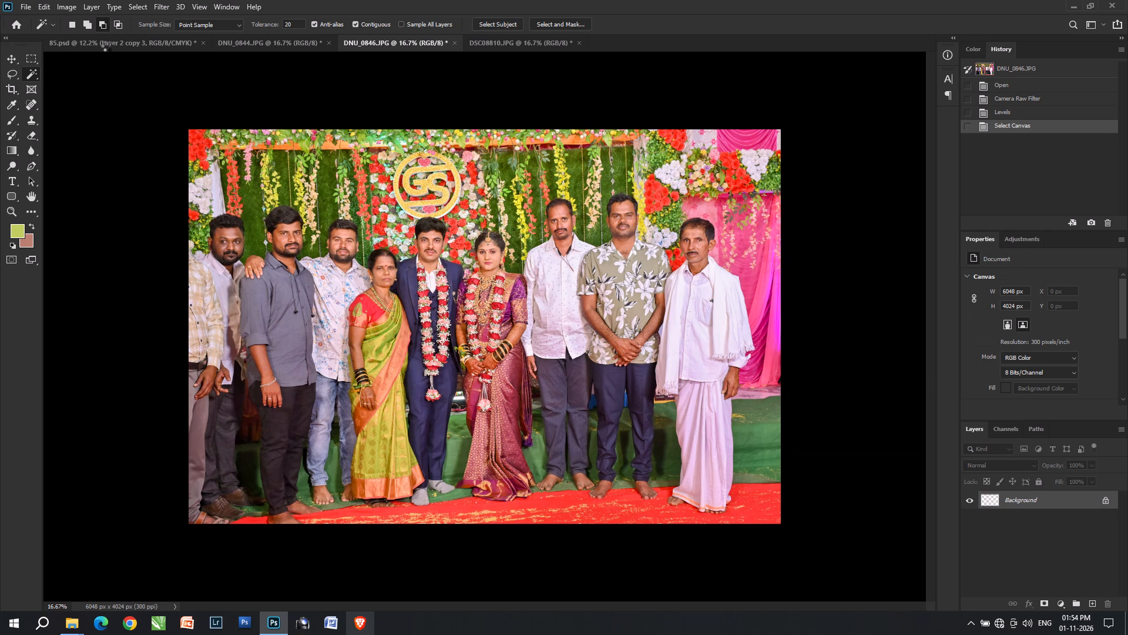
{"action": "left_click", "coordinate": [106, 45]}
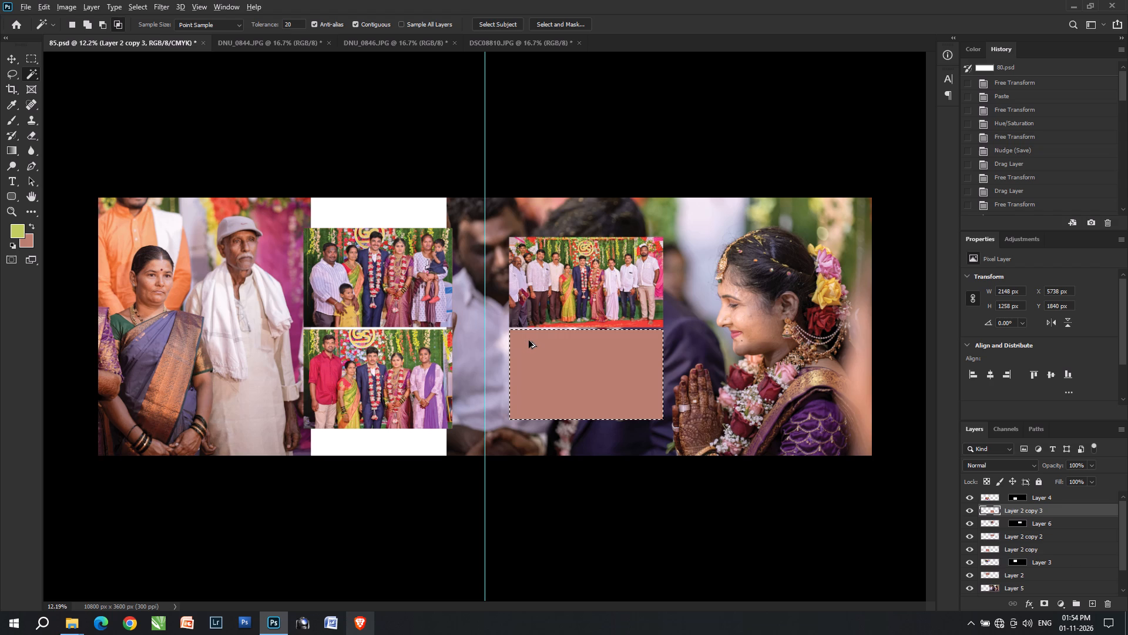
{"action": "key", "text": "ctrl+alt+shift+v"}
{"action": "key", "text": "ctrl+y"}
Scale the pasted group photo proportionally to about 2228 × 1483 px and fit it within the lower frame.
{"action": "key", "text": "ctrl+t"}
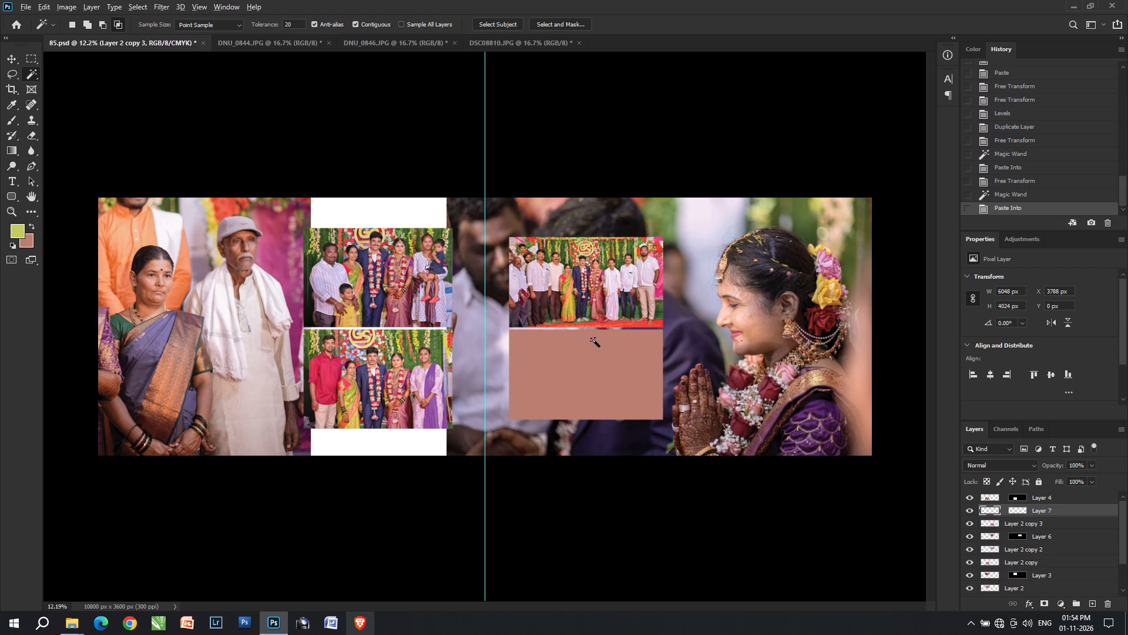
{"action": "key", "text": "ctrl+shift+t"}
{"action": "key", "text": "ctrl+shift+t"}
{"action": "key", "text": "ctrl+shift+t"}
{"action": "key", "text": "ctrl+shift+t"}
{"action": "key", "text": "ctrl+shift+t"}
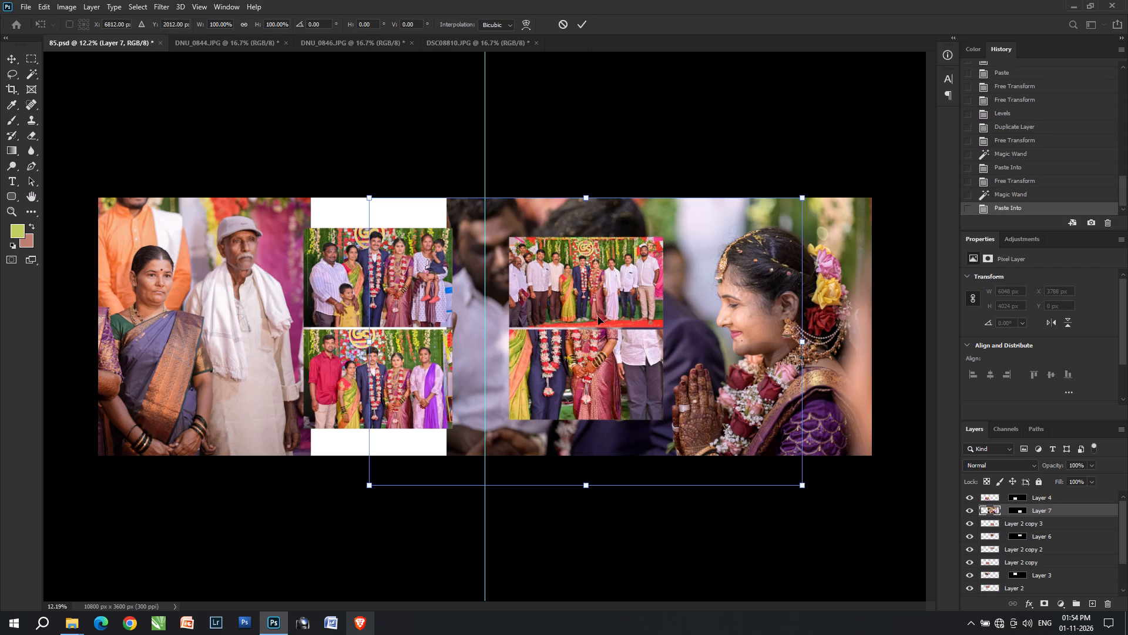
{"action": "left_click_drag", "start_coordinate": [598, 301], "coordinate": [598, 393], "text": "shift"}
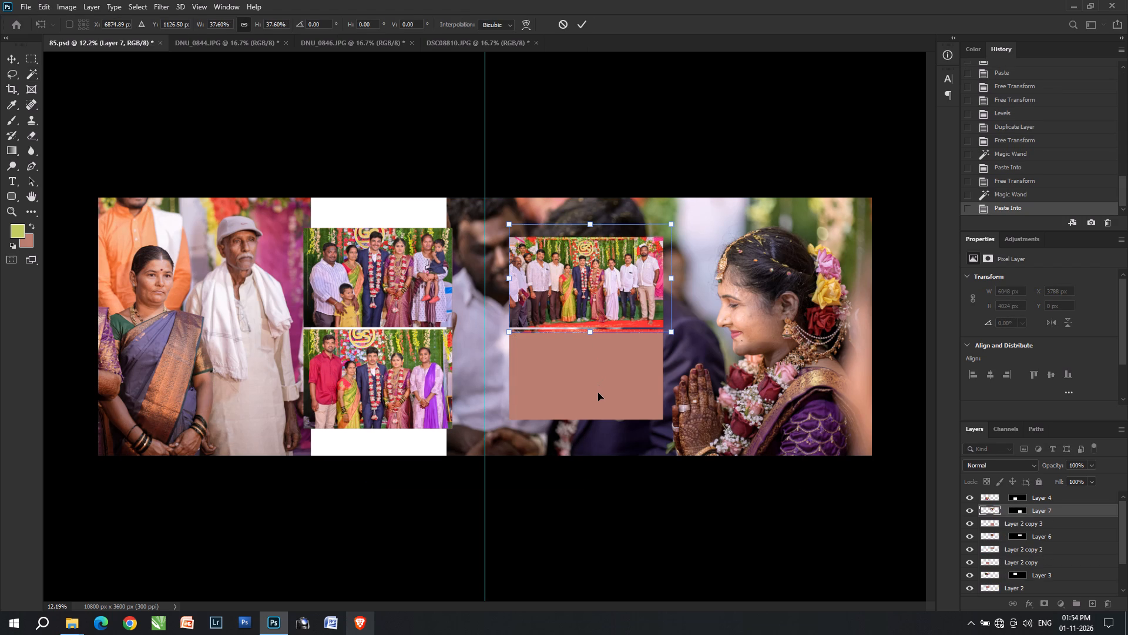
{"action": "left_click_drag", "start_coordinate": [598, 393], "coordinate": [597, 386], "text": "shift"}
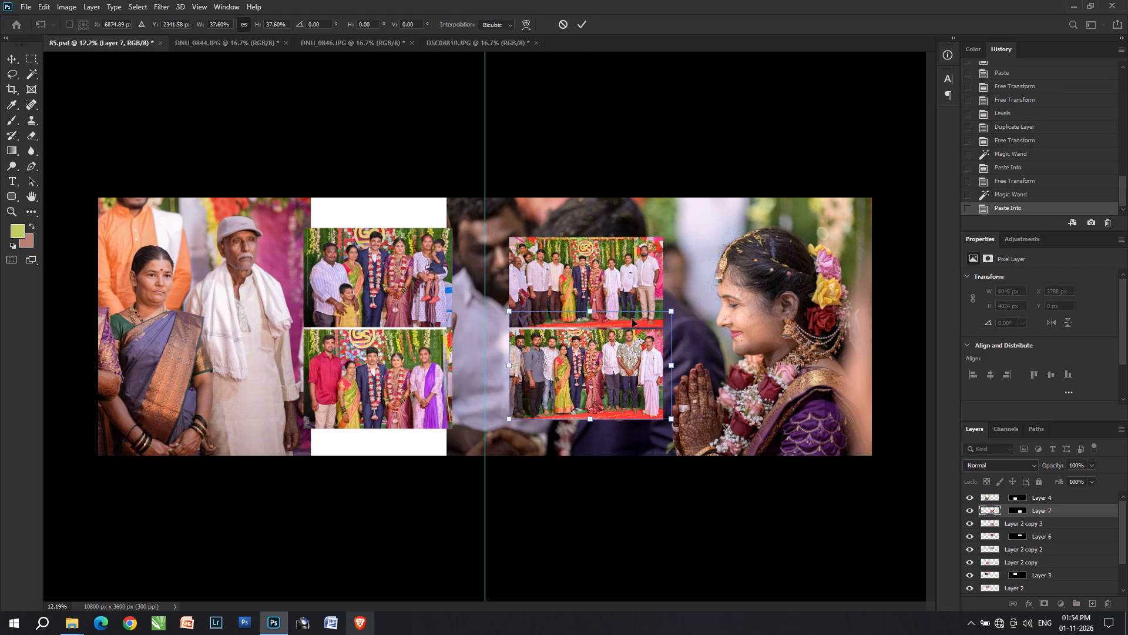
{"action": "left_click", "coordinate": [674, 305]}
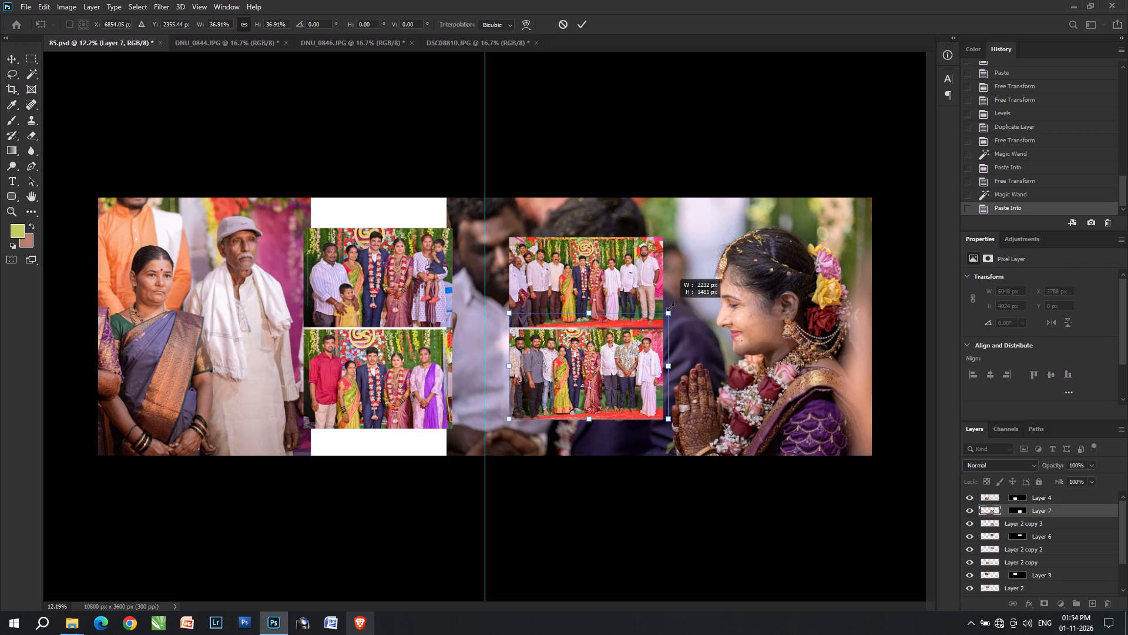
{"action": "key", "text": "Return"}
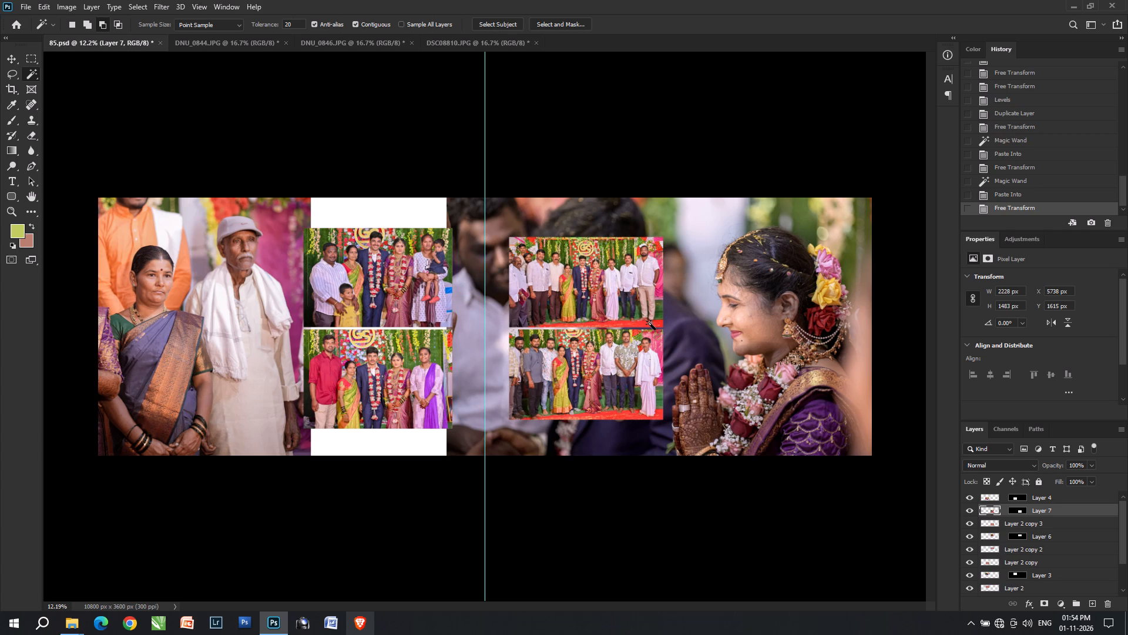
Copy a rectangular area of the Background, about 2275 × 2747 px around both right-page group photos, to a new layer.
{"action": "key", "text": "v"}
{"action": "scroll", "coordinate": [613, 315], "scroll_direction": "up", "scroll_amount": 2, "text": "alt"}
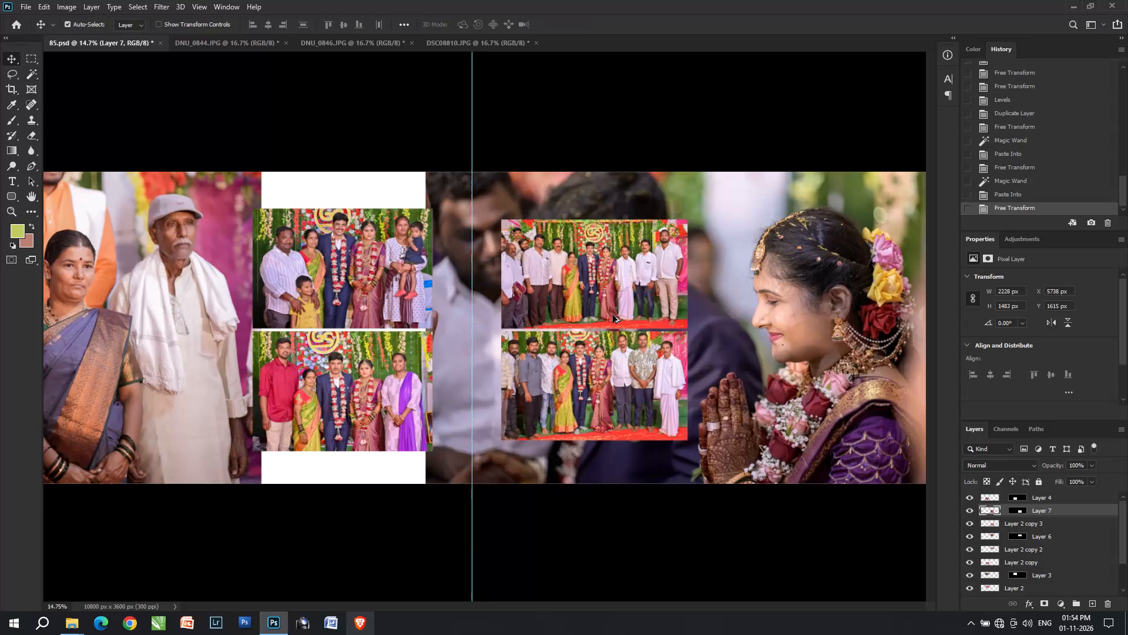
{"action": "scroll", "coordinate": [613, 315], "scroll_direction": "up", "scroll_amount": 3, "text": "alt"}
{"action": "key", "text": "space"}
{"action": "key", "text": "space"}
{"action": "left_click_drag", "start_coordinate": [623, 323], "coordinate": [366, 325]}
{"action": "key", "text": "v"}
{"action": "scroll", "coordinate": [287, 416], "scroll_direction": "up", "scroll_amount": 2, "text": "alt"}
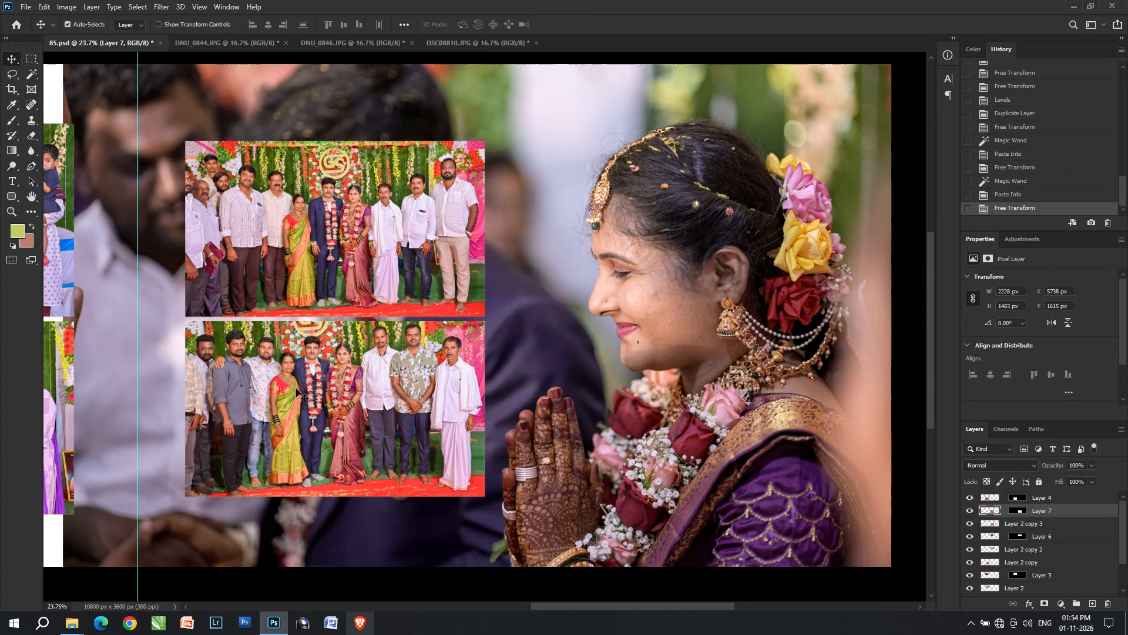
{"action": "key", "text": "comma"}
{"action": "key", "text": "m"}
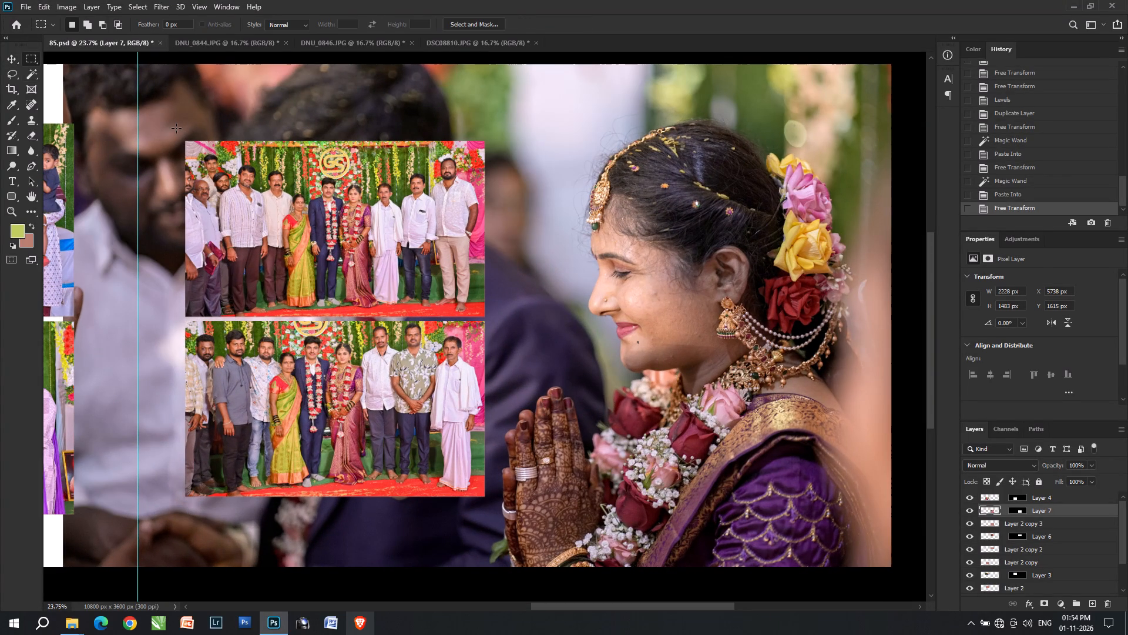
{"action": "left_click_drag", "start_coordinate": [179, 128], "coordinate": [495, 511]}
{"action": "scroll", "coordinate": [1065, 593], "scroll_direction": "down", "scroll_amount": 8}
{"action": "left_click", "coordinate": [1026, 587]}
{"action": "key", "text": "ctrl+j"}
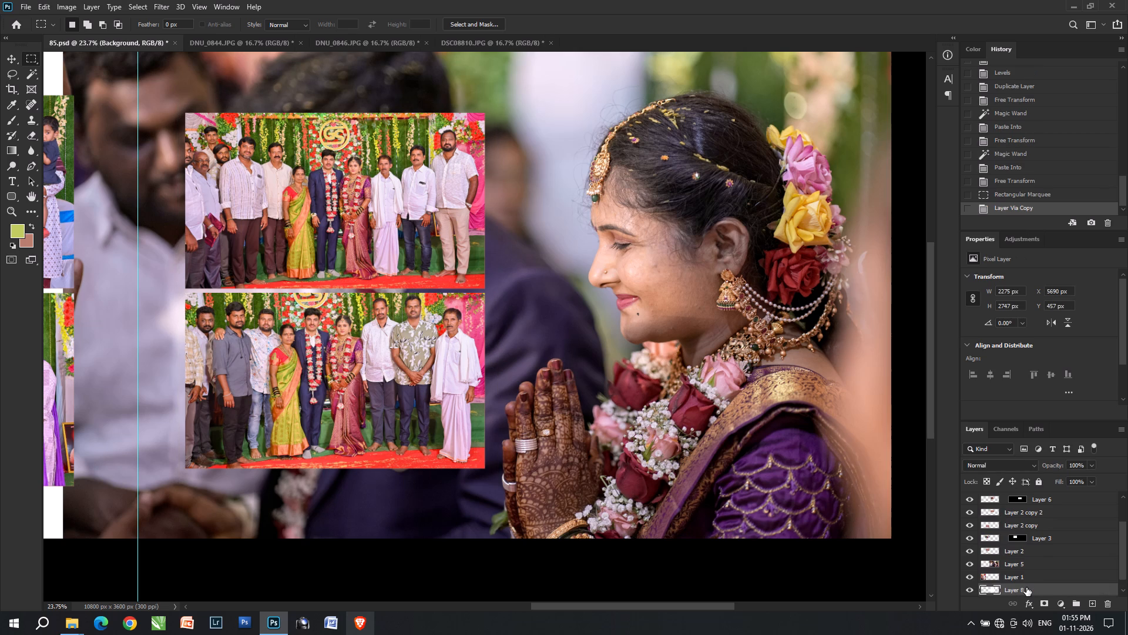
Bring the copied white rectangle forward above Layer 5, behind the two group photos.
{"action": "key", "text": "ctrl+bracketright"}
{"action": "key", "text": "v"}
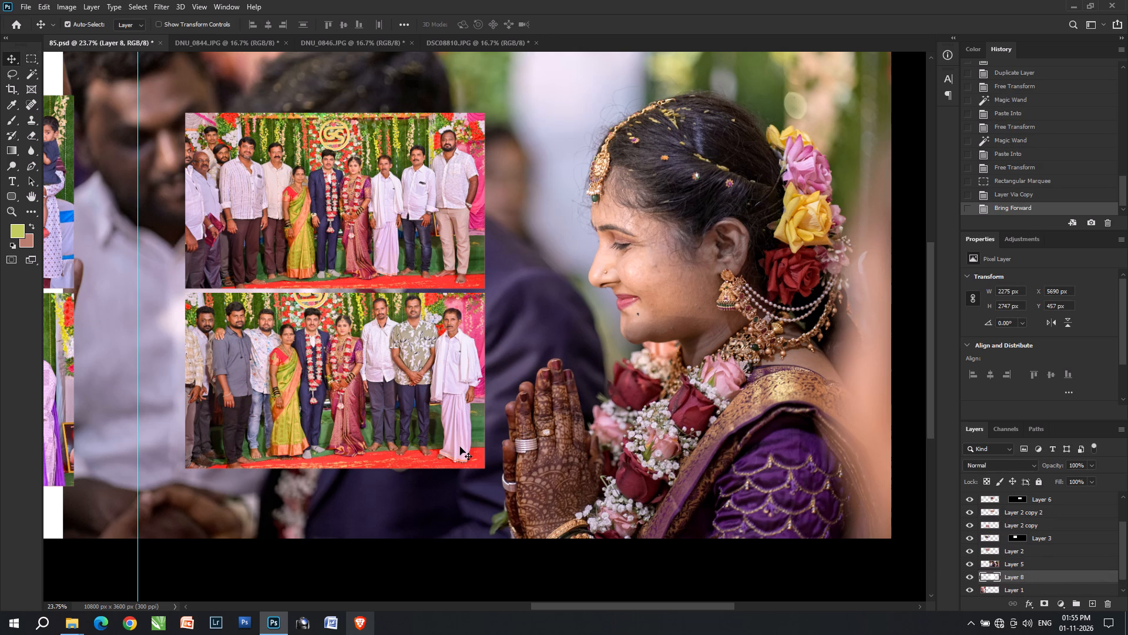
{"action": "key", "text": "v"}
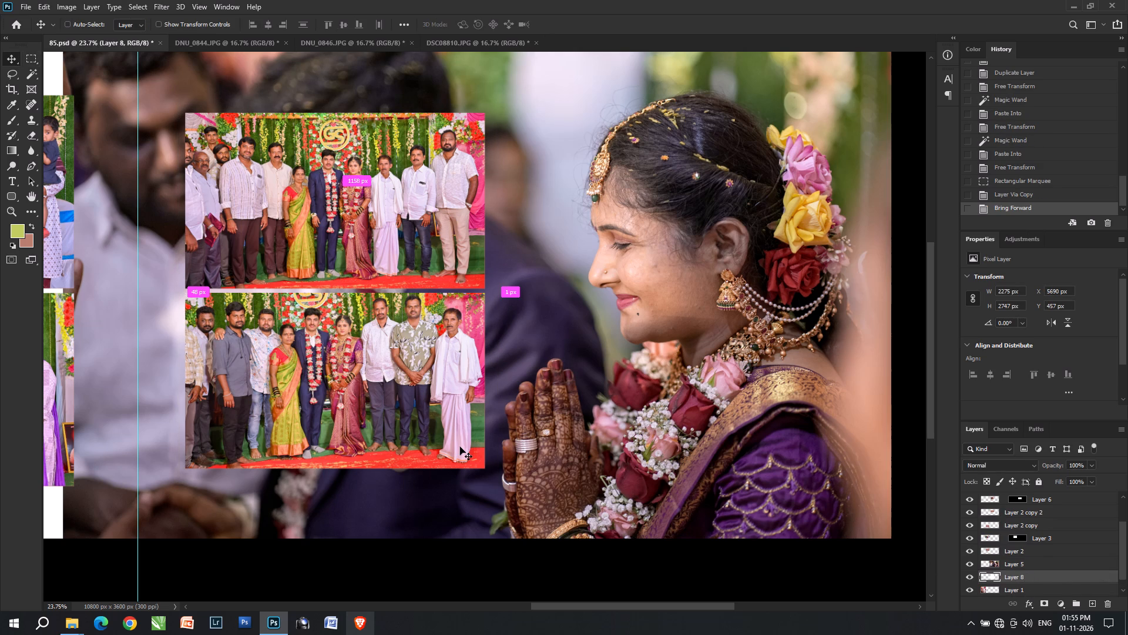
{"action": "key", "text": "ctrl+bracketright"}
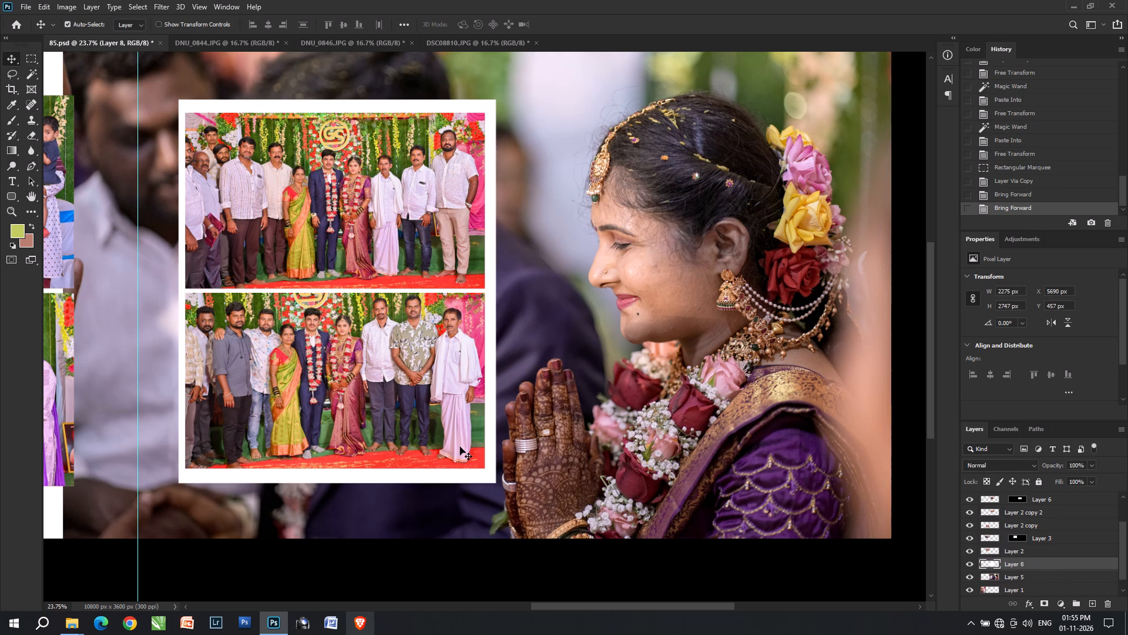
Nudge the white backing rectangle down and right to about X 5702, Y 485 px behind the two group photos.
{"action": "type", "text": "vv"}
{"action": "key", "text": "Down"}
{"action": "key", "text": "Down"}
{"action": "key", "text": "Right"}
{"action": "key", "text": "Down"}
{"action": "key", "text": "Right"}
{"action": "key", "text": "Down"}
{"action": "key", "text": "Right"}
{"action": "key", "text": "Down"}
{"action": "key", "text": "Right"}
{"action": "key", "text": "Down"}
{"action": "key", "text": "Right"}
{"action": "key", "text": "Down"}
{"action": "key", "text": "Right"}
{"action": "key", "text": "Down"}
{"action": "type", "text": "vv"}
{"action": "key", "text": "Down"}
{"action": "key", "text": "Down"}
{"action": "key", "text": "v"}
{"action": "key", "text": "Down"}
{"action": "type", "text": "vvv"}
Fine-tune the white backing to about X 5698, Y 509 px, evening its borders at the upper photo's top-left corner.
{"action": "scroll", "coordinate": [250, 118], "scroll_direction": "up", "scroll_amount": 6, "text": "alt"}
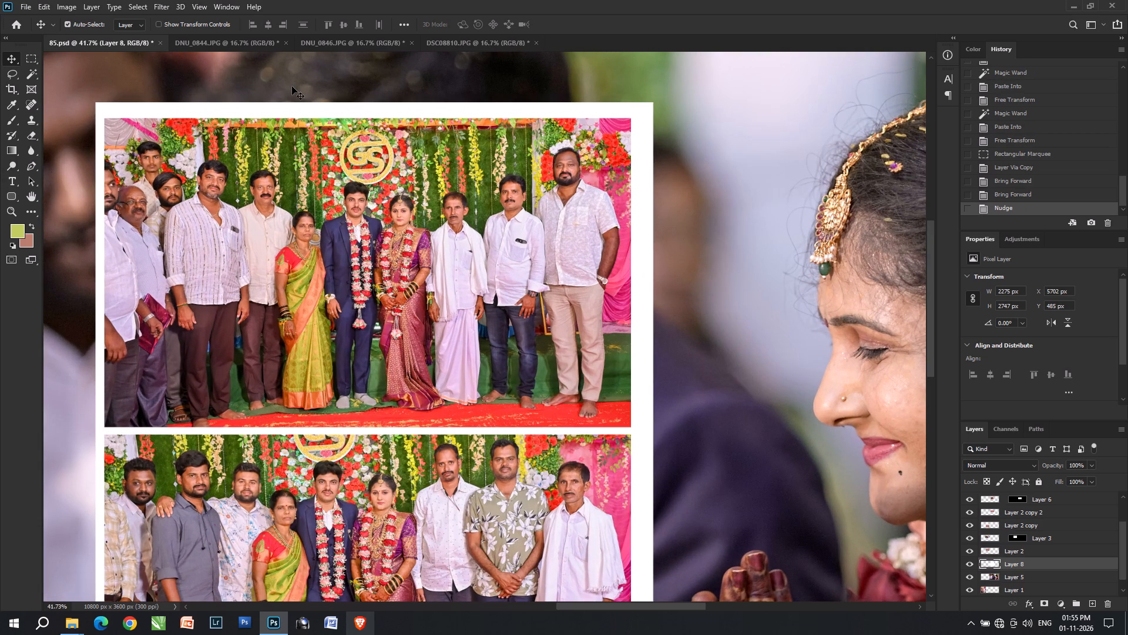
{"action": "scroll", "coordinate": [222, 0], "scroll_direction": "up", "scroll_amount": 8, "text": "alt"}
{"action": "key", "text": "space"}
{"action": "key", "text": "space"}
{"action": "left_click_drag", "start_coordinate": [96, 109], "coordinate": [135, 143]}
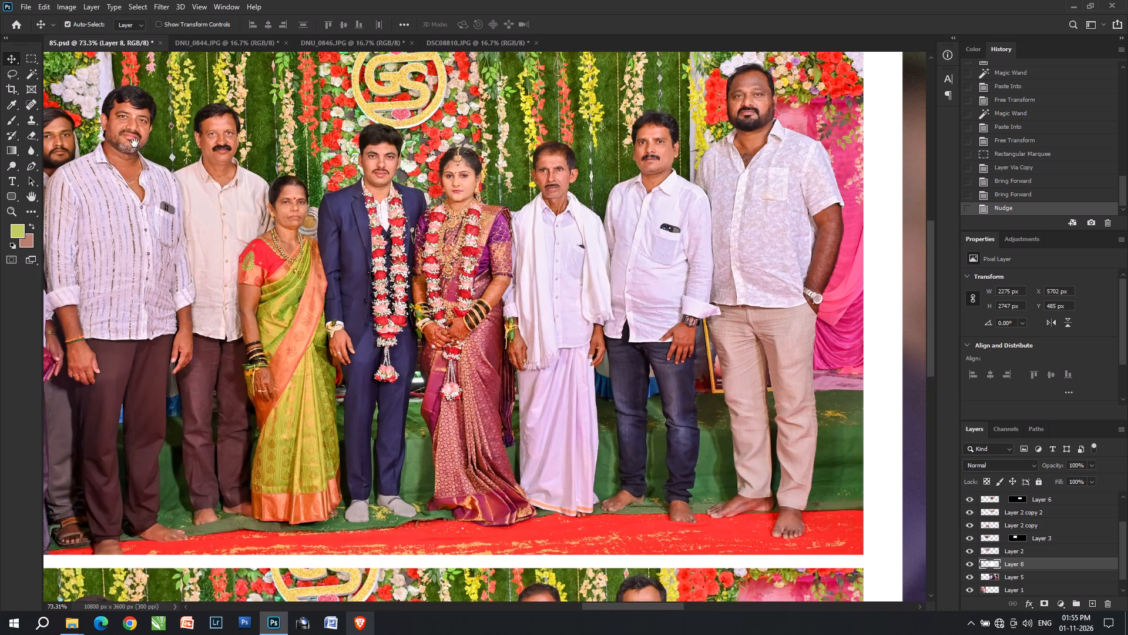
{"action": "left_click_drag", "start_coordinate": [135, 143], "coordinate": [428, 285]}
{"action": "key", "text": "v"}
{"action": "key", "text": "v"}
{"action": "left_click_drag", "start_coordinate": [296, 189], "coordinate": [344, 219]}
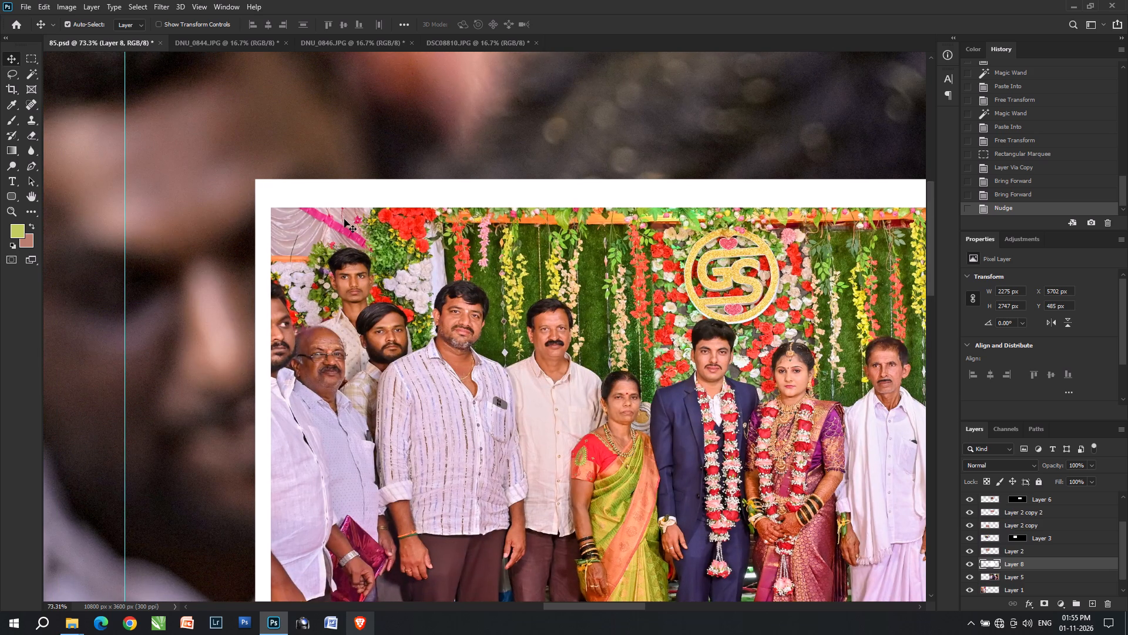
{"action": "left_click_drag", "start_coordinate": [344, 219], "coordinate": [297, 203]}
{"action": "key", "text": "Left"}
{"action": "key", "text": "Left"}
{"action": "key", "text": "Down"}
{"action": "key", "text": "Left"}
{"action": "key", "text": "Up"}
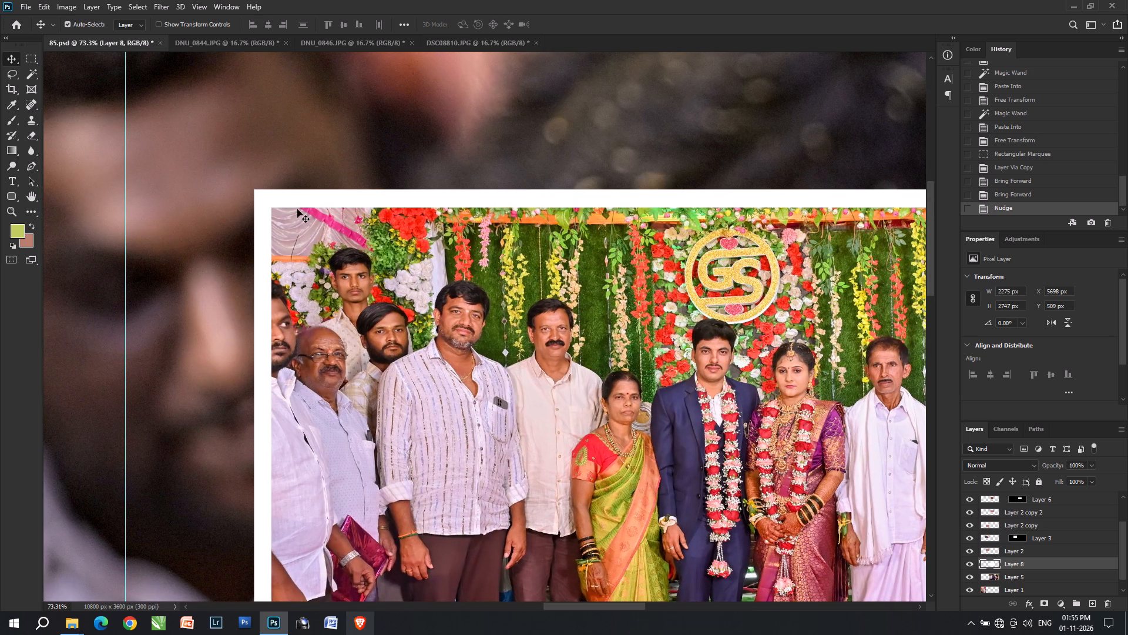